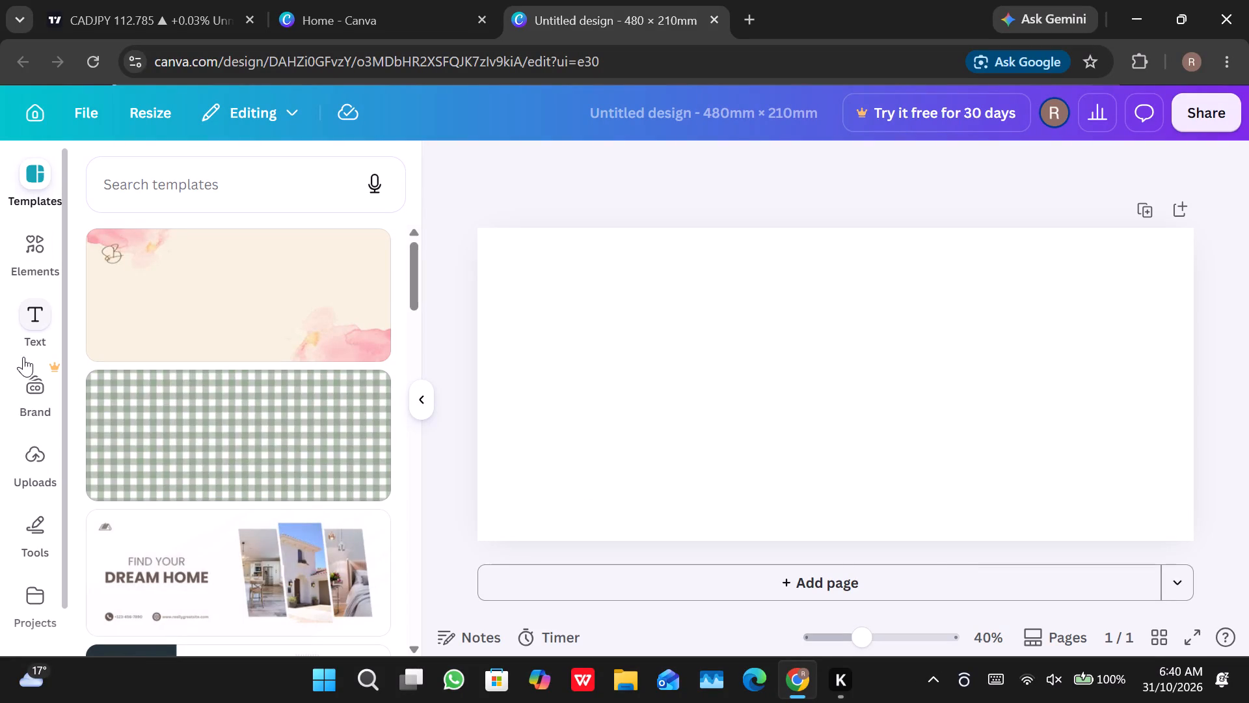
Add the uploaded portrait photo of two graduates and the Kenyatta University crest to the blank page.
click(26, 474)
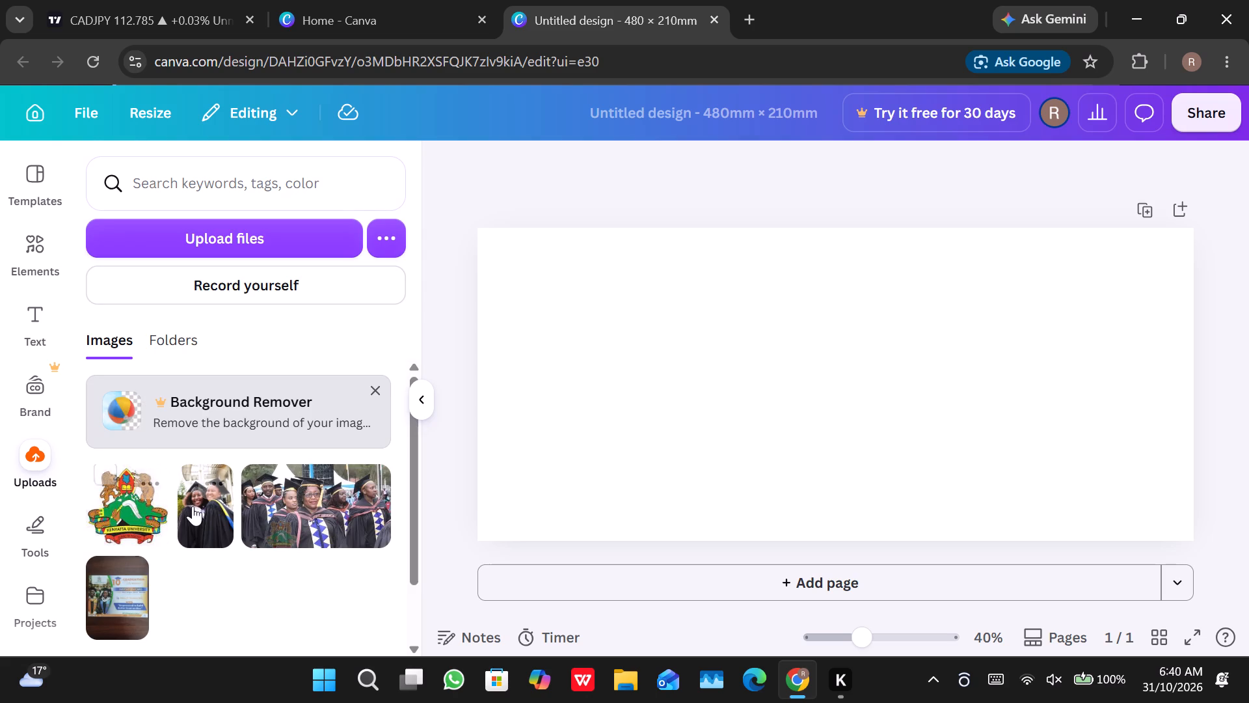
click(197, 506)
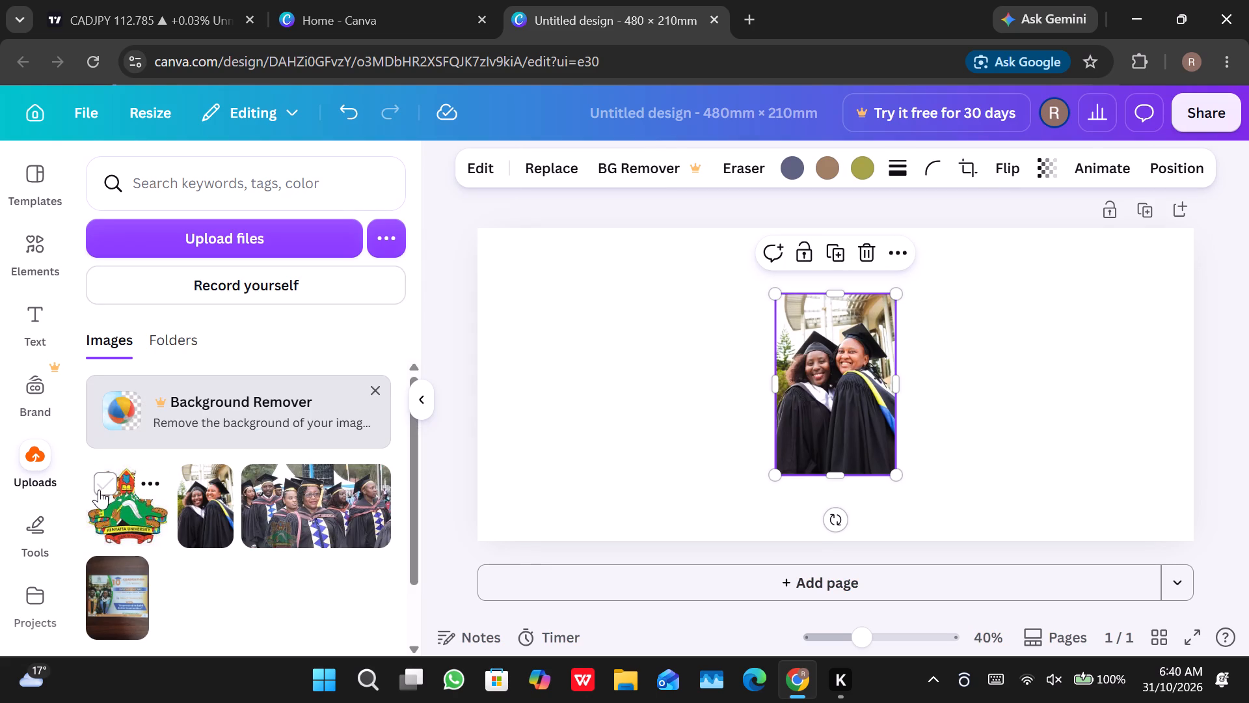
click(113, 519)
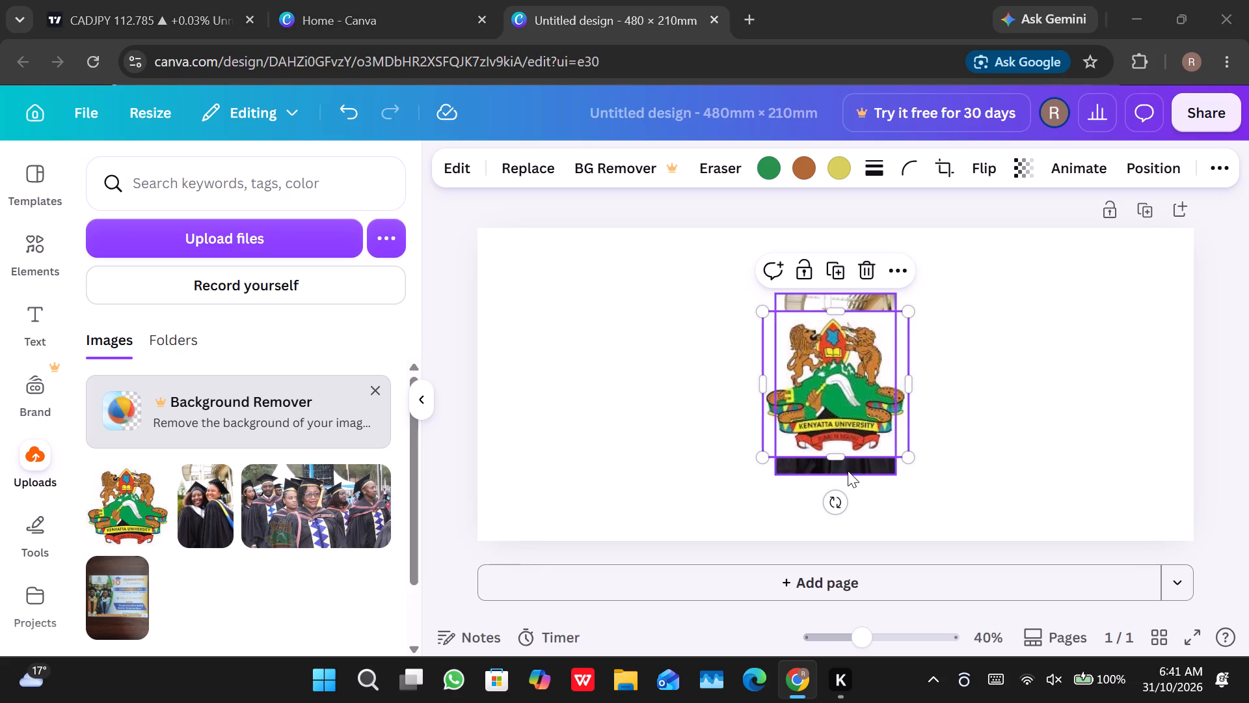
Close the Apple iPhone storage window that covers the design.
click(848, 471)
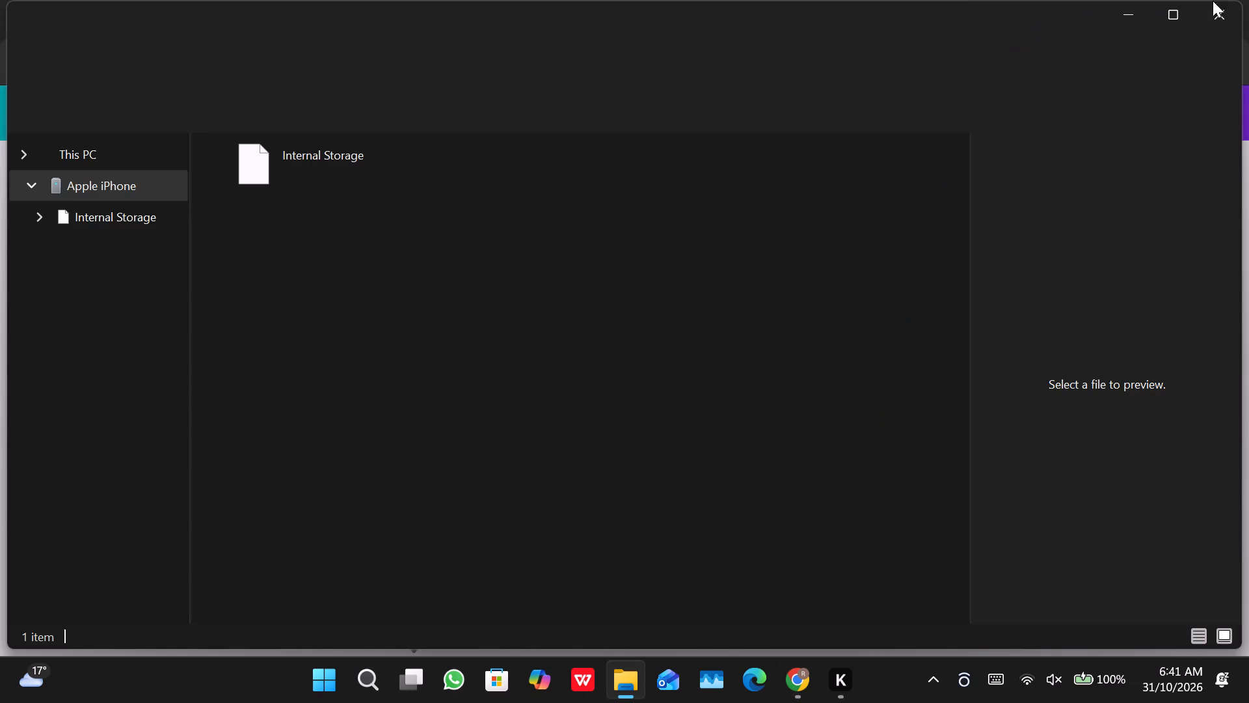
click(1237, 6)
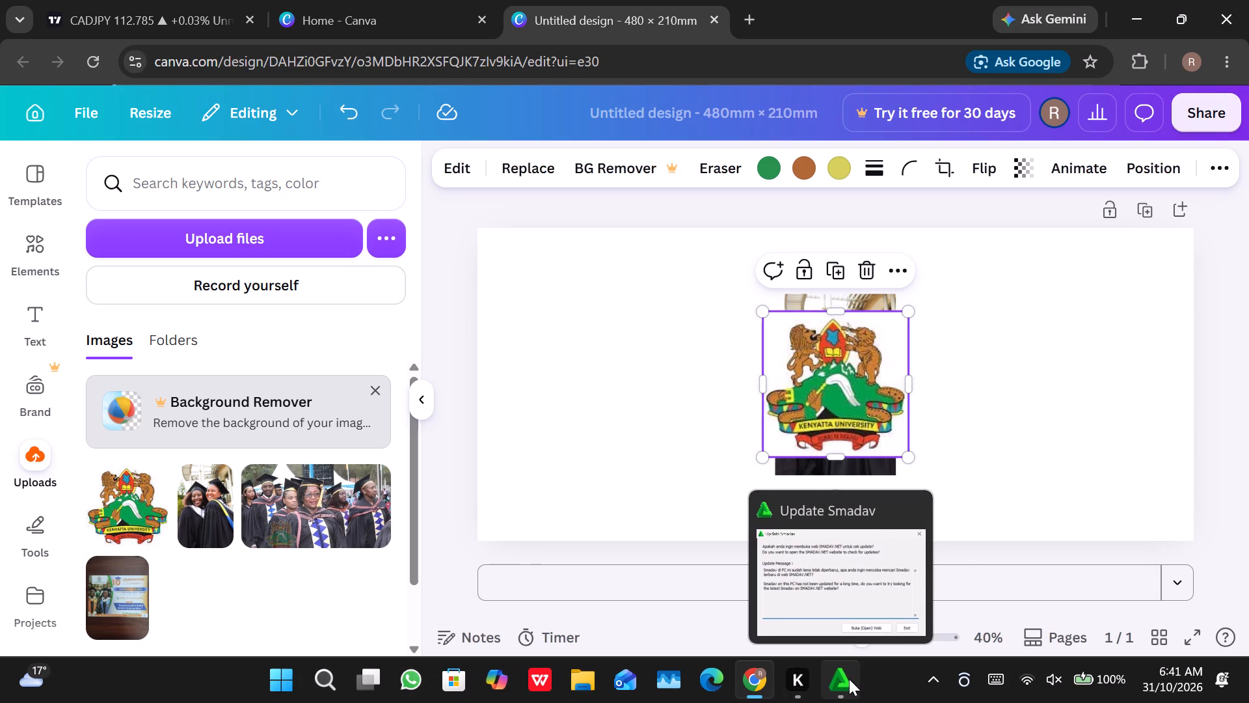
From the Smadav update prompt, start the Smadav 2026 (16.0) download on its website and return to the Canva design.
click(849, 679)
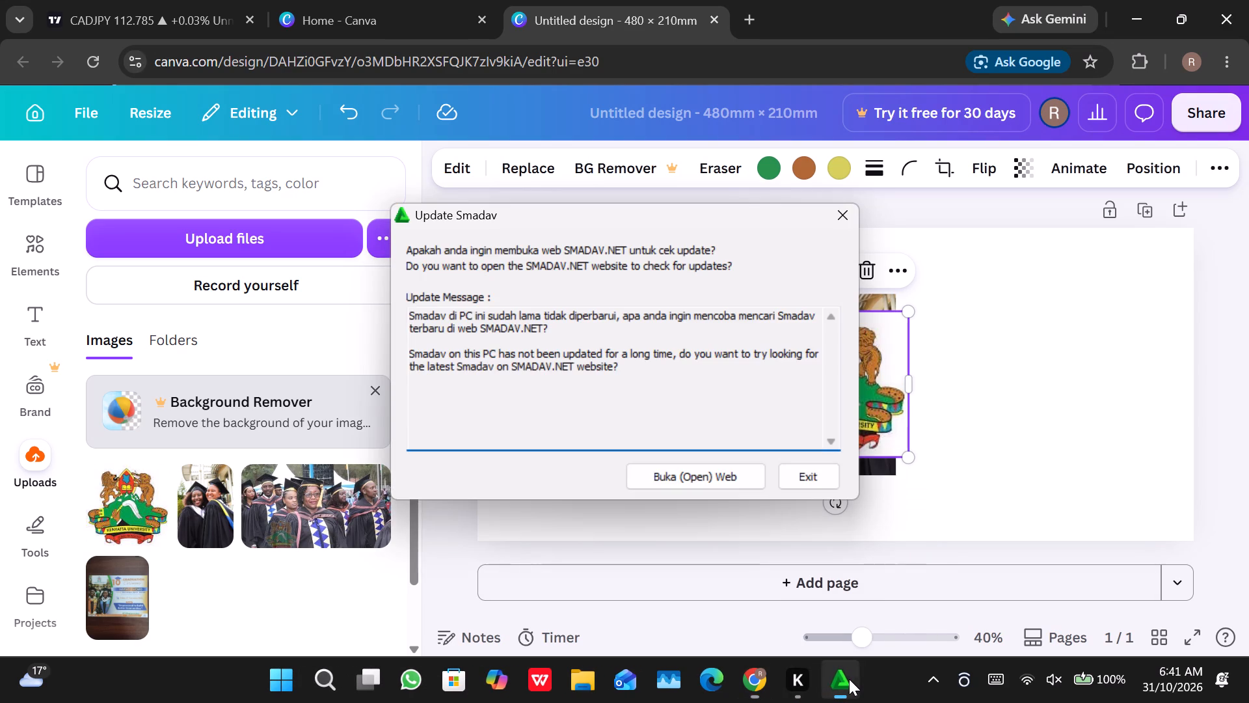
click(718, 476)
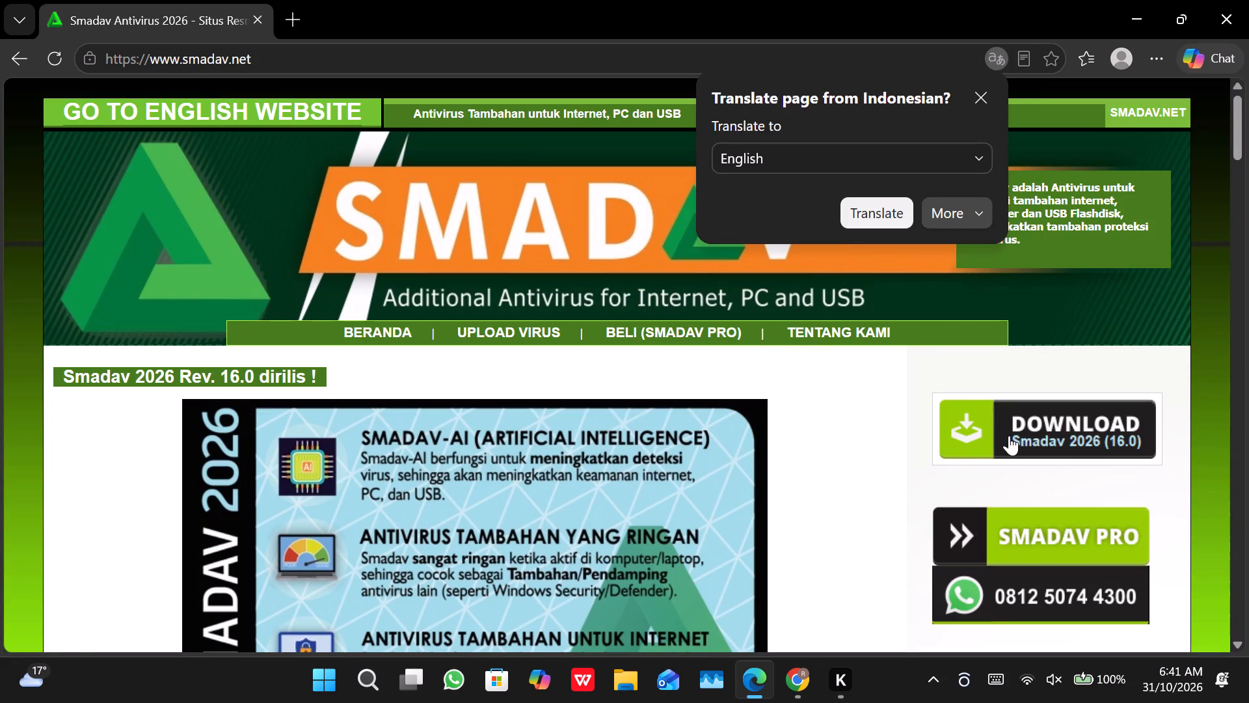
click(1009, 435)
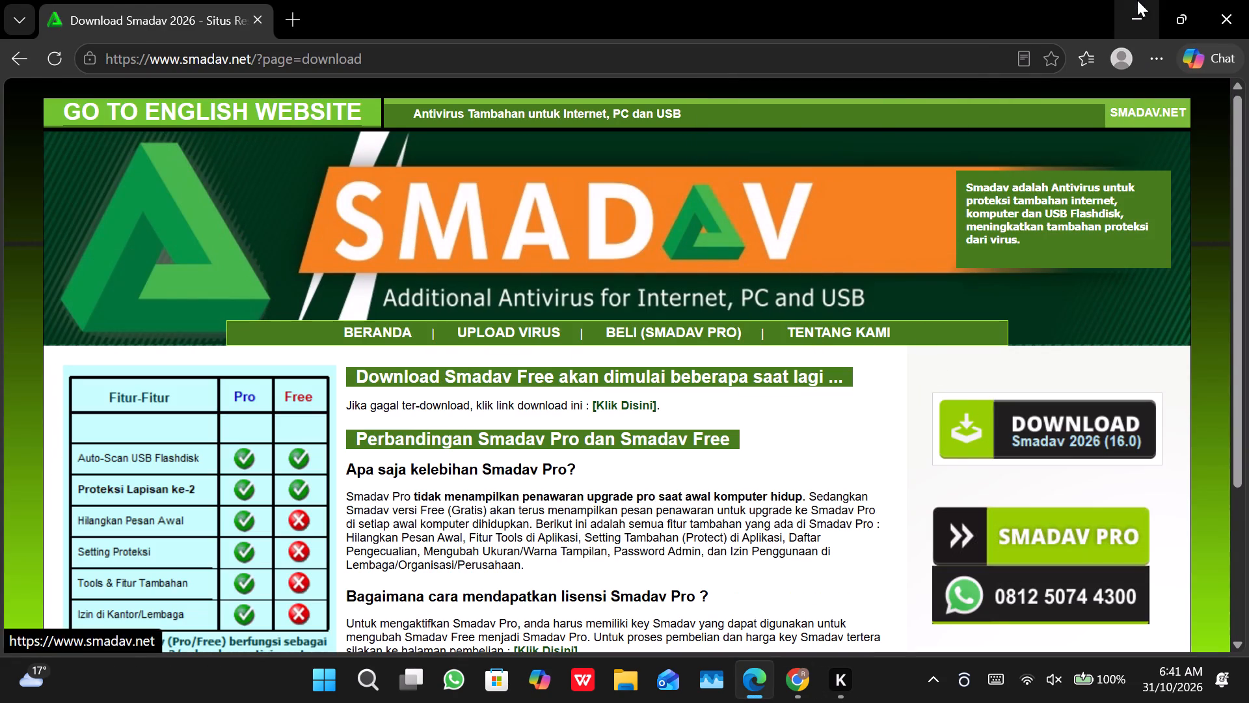
click(1136, 0)
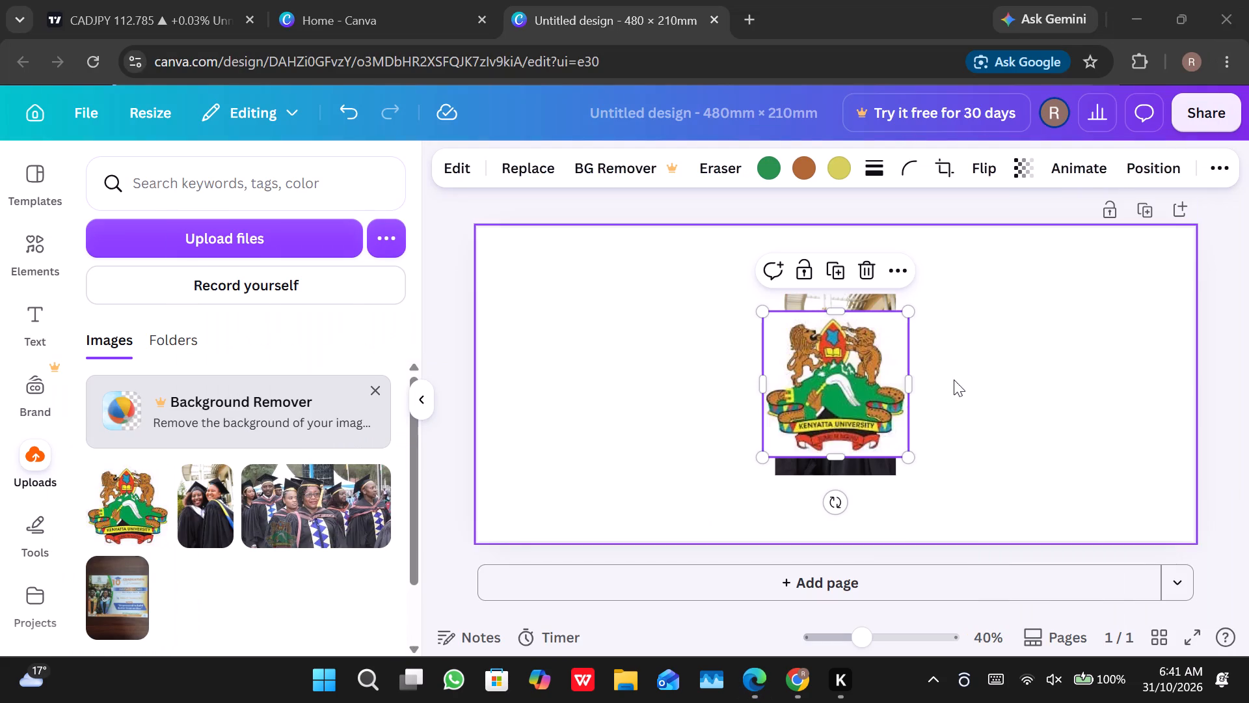
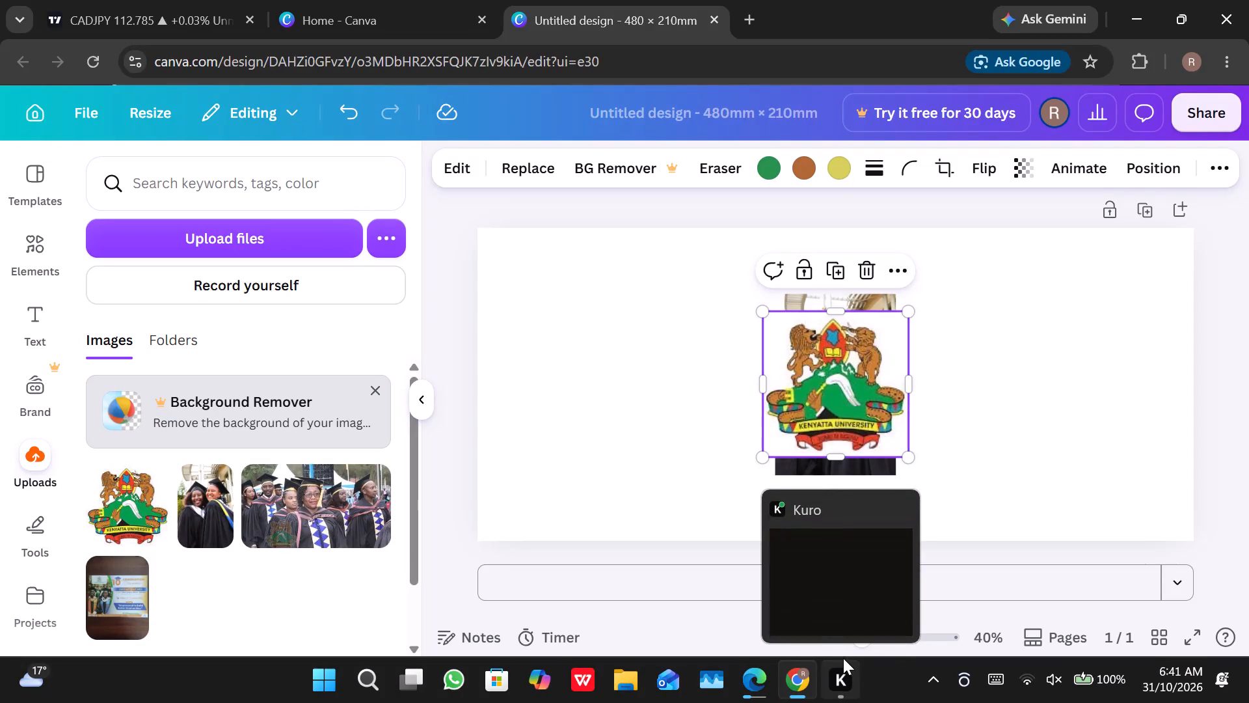
Move the portrait photo of the two graduates out from behind the crest to the left side of the page.
click(842, 468)
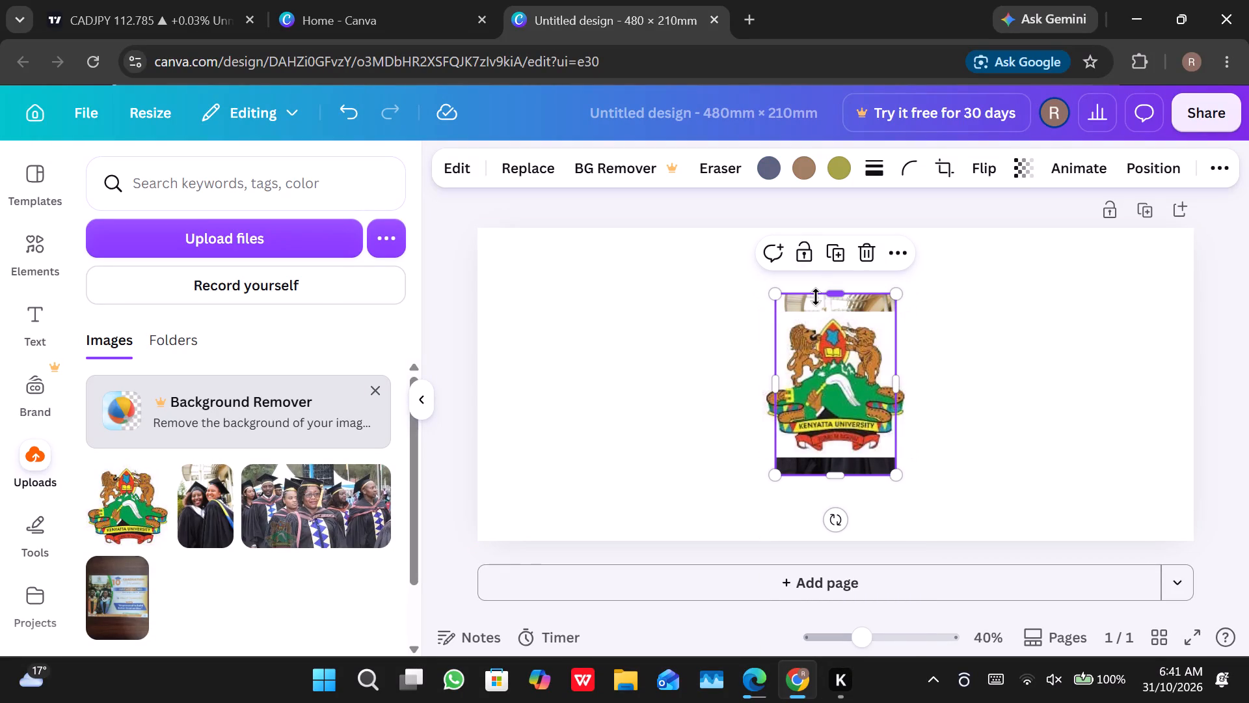
click(775, 296)
drag(848, 308, 575, 201)
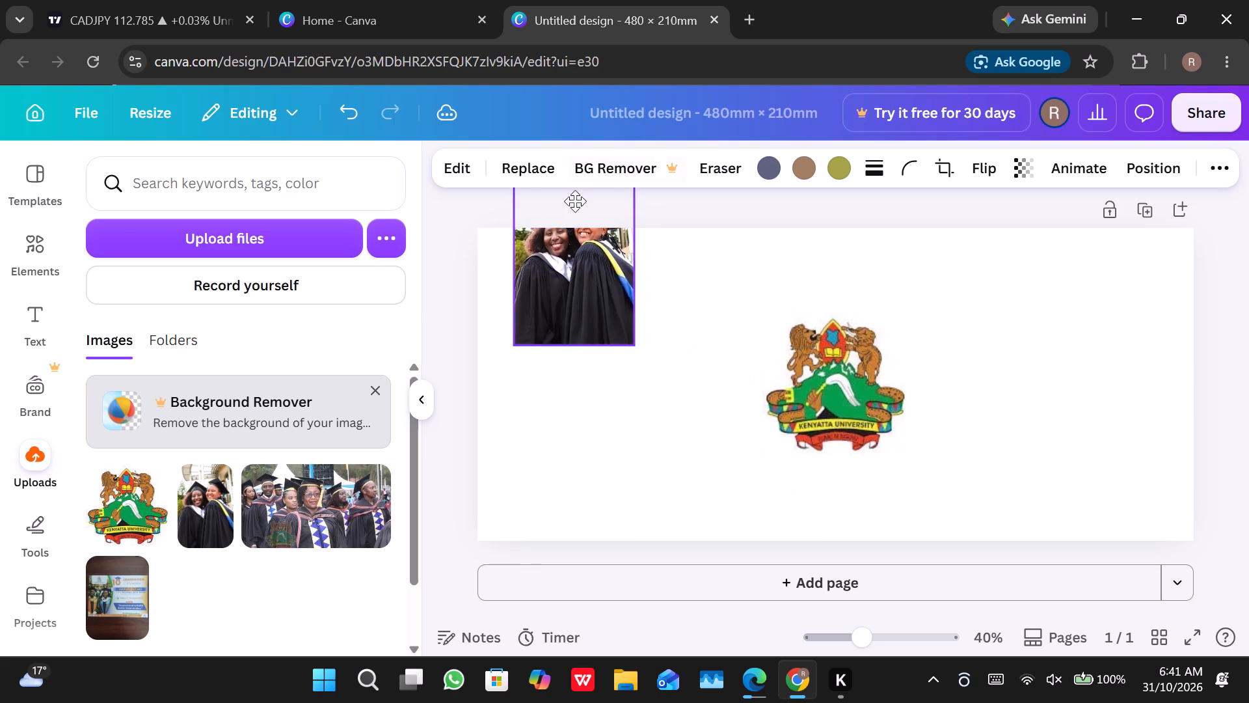
drag(575, 201, 585, 303)
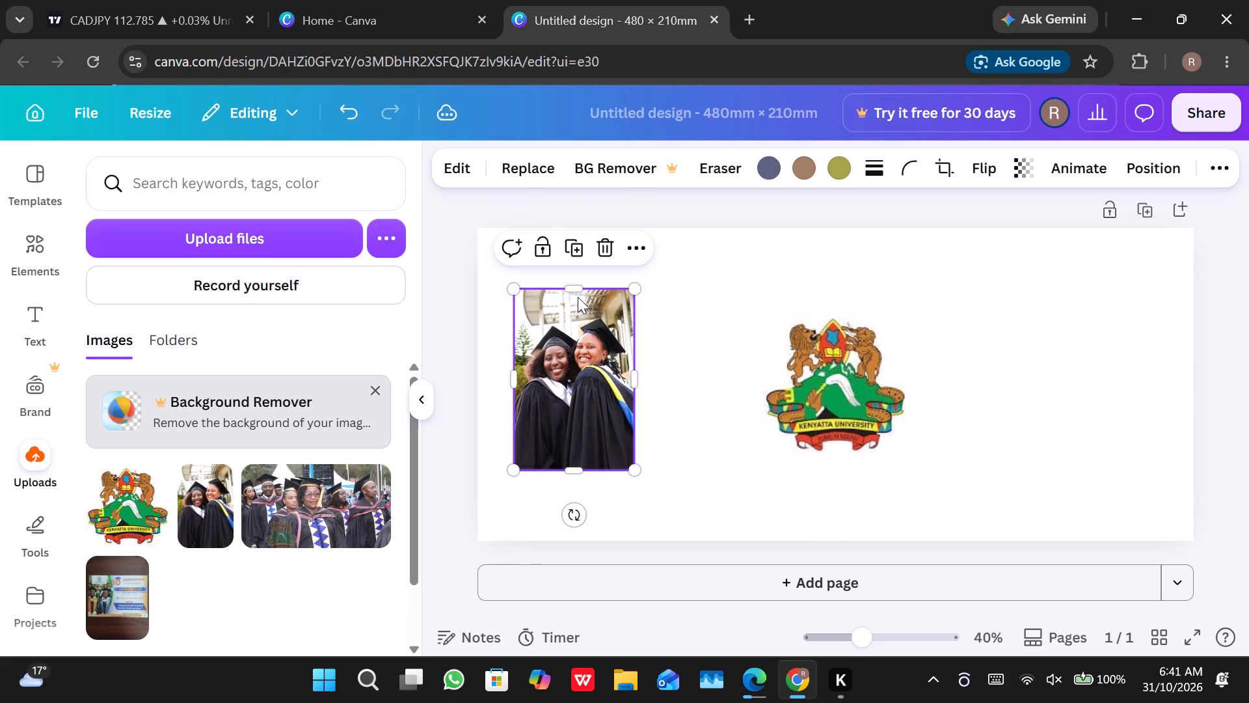
Align the graduates photo to the page's top-left corner and extend its frame to the full 210 mm page height.
drag(578, 290, 564, 253)
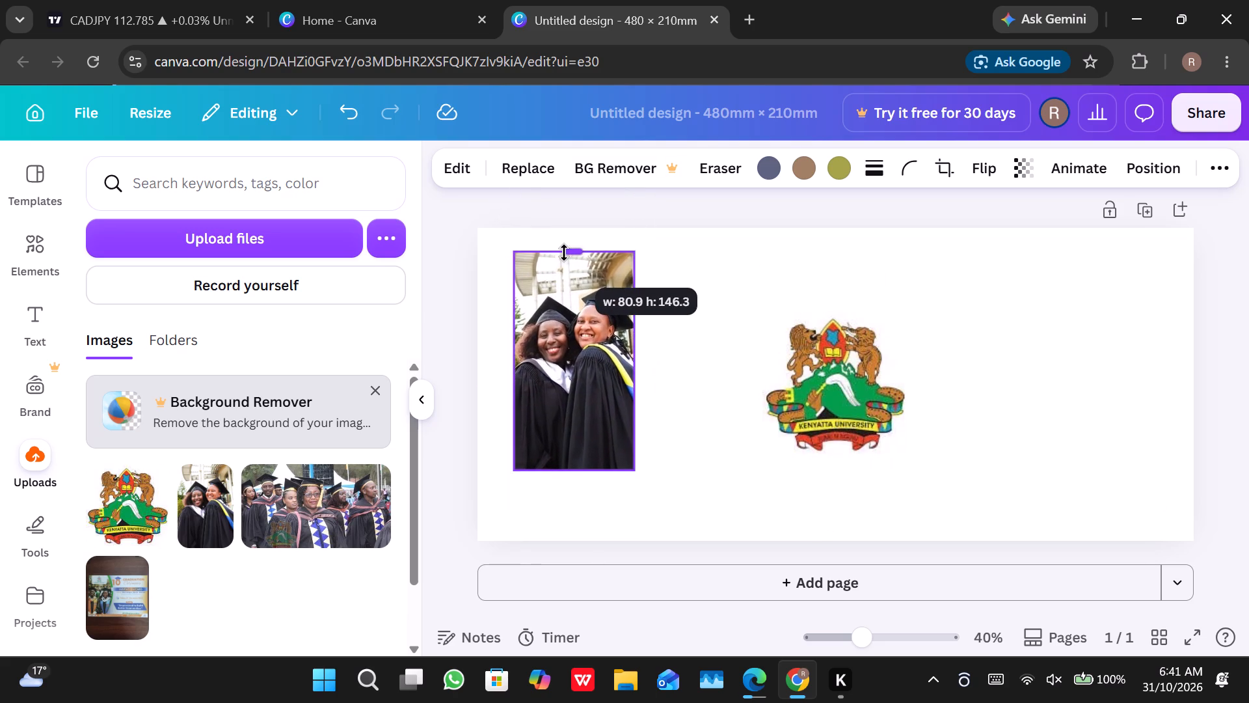
drag(564, 253, 567, 231)
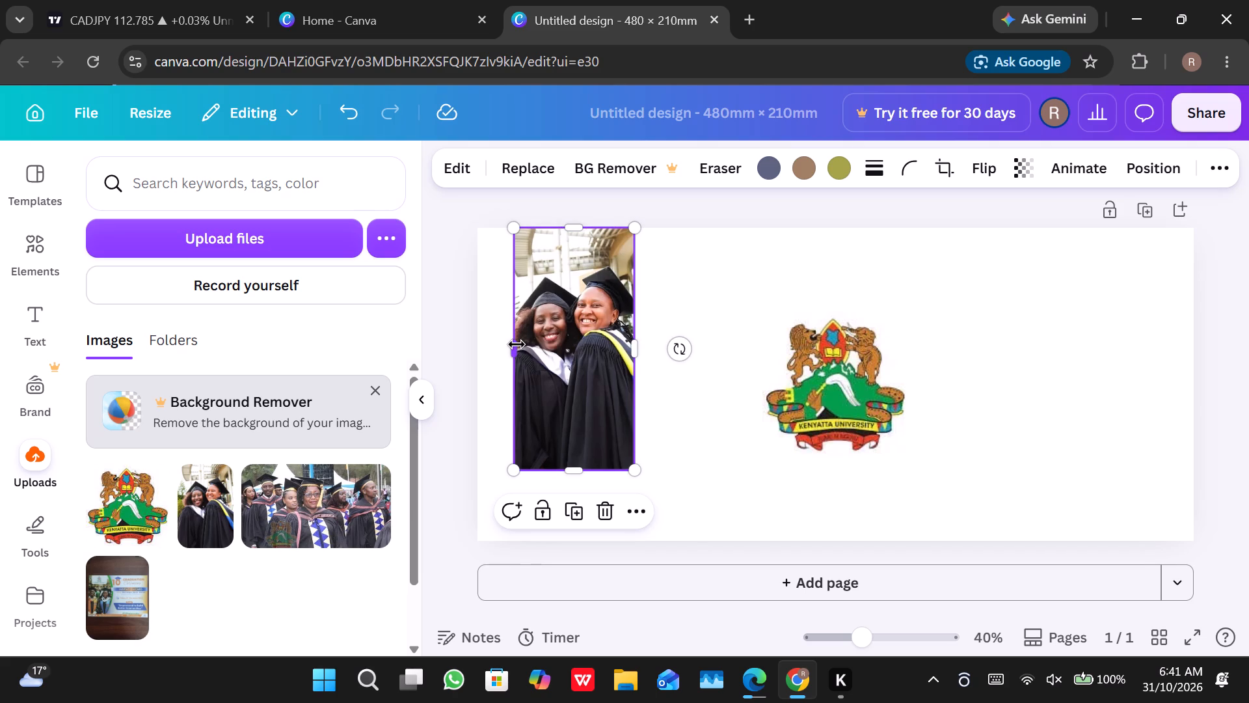
drag(556, 334, 521, 333)
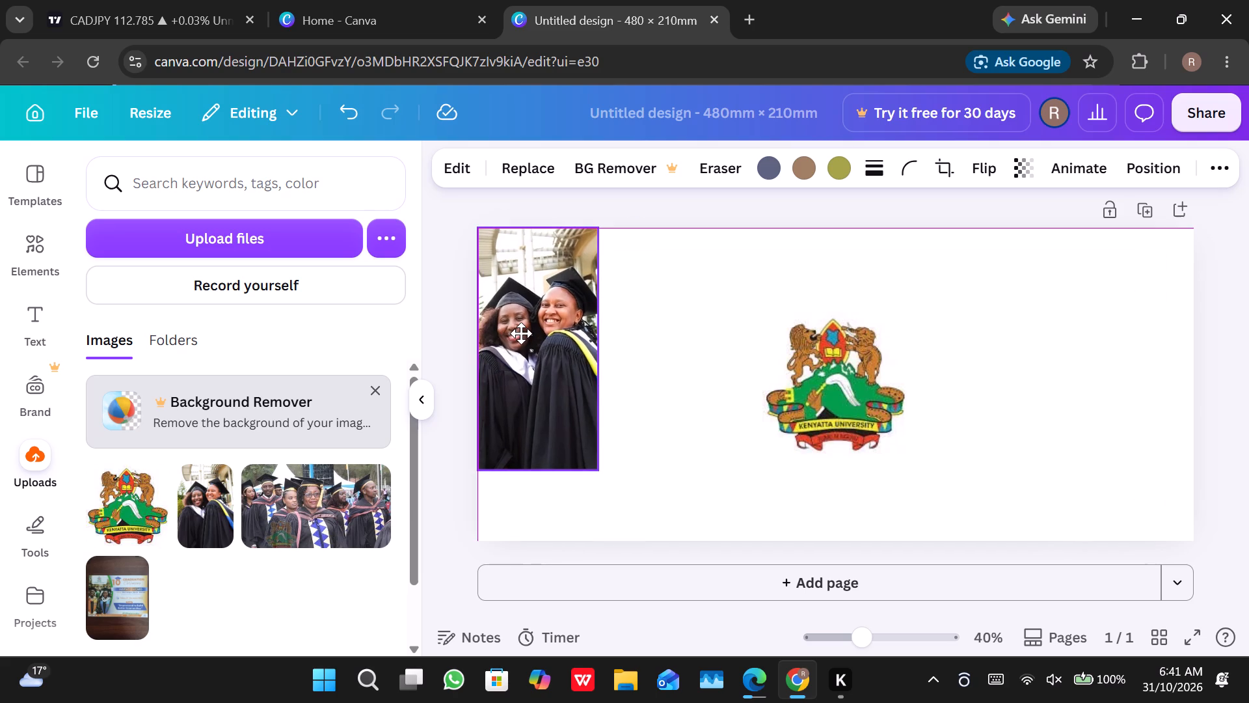
drag(521, 333, 522, 334)
drag(541, 471, 541, 483)
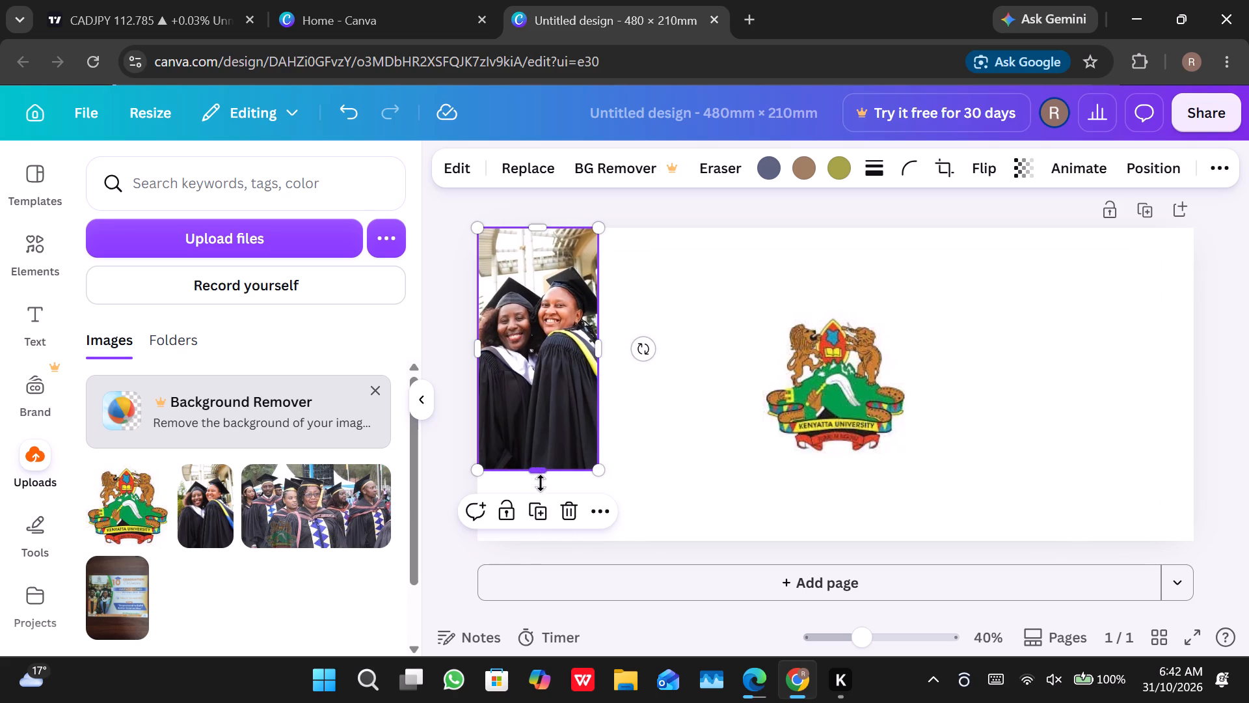
drag(541, 483, 543, 542)
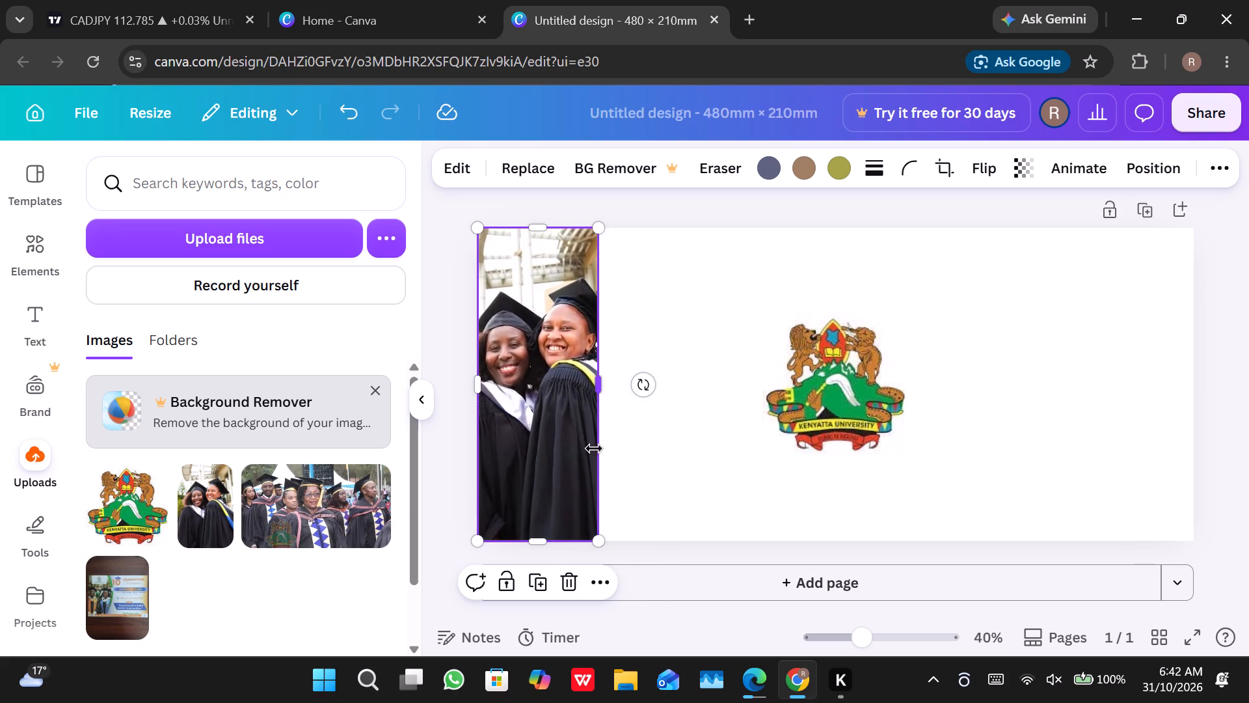
Widen the graduates photo on both sides so it shows both women fully, keeping its left side on the page's left edge.
drag(602, 383, 626, 389)
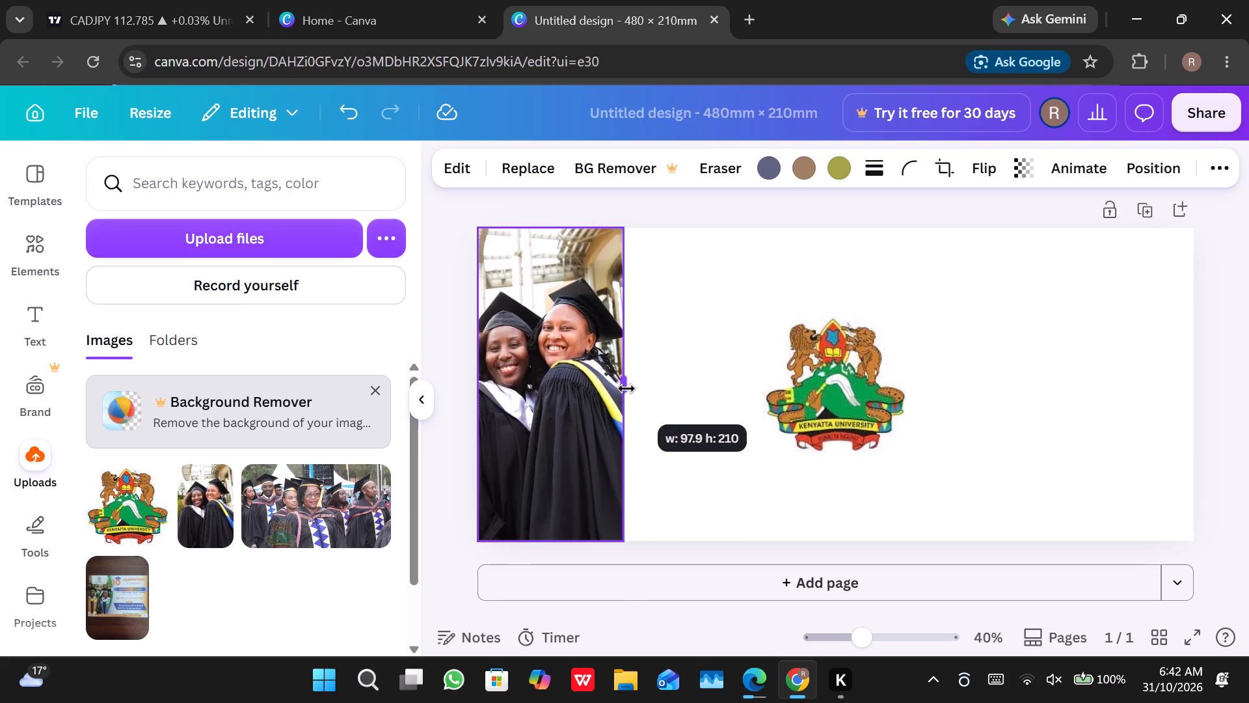
drag(626, 389, 626, 391)
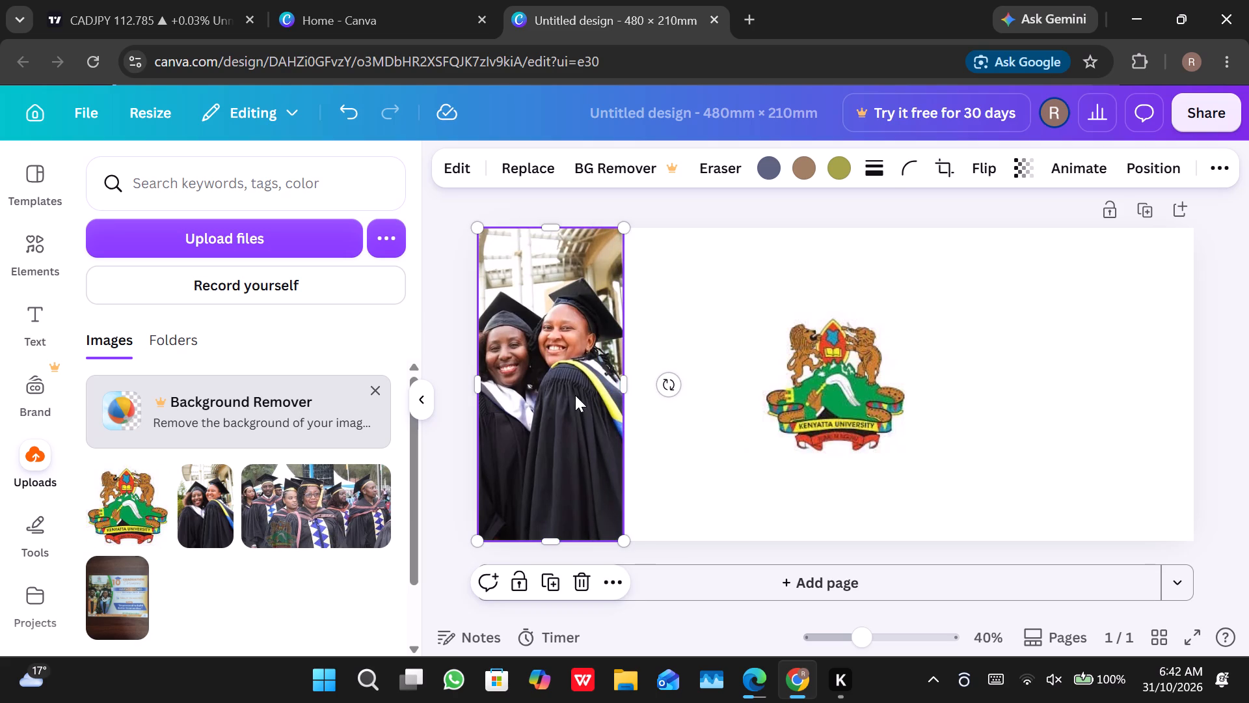
drag(575, 395, 611, 399)
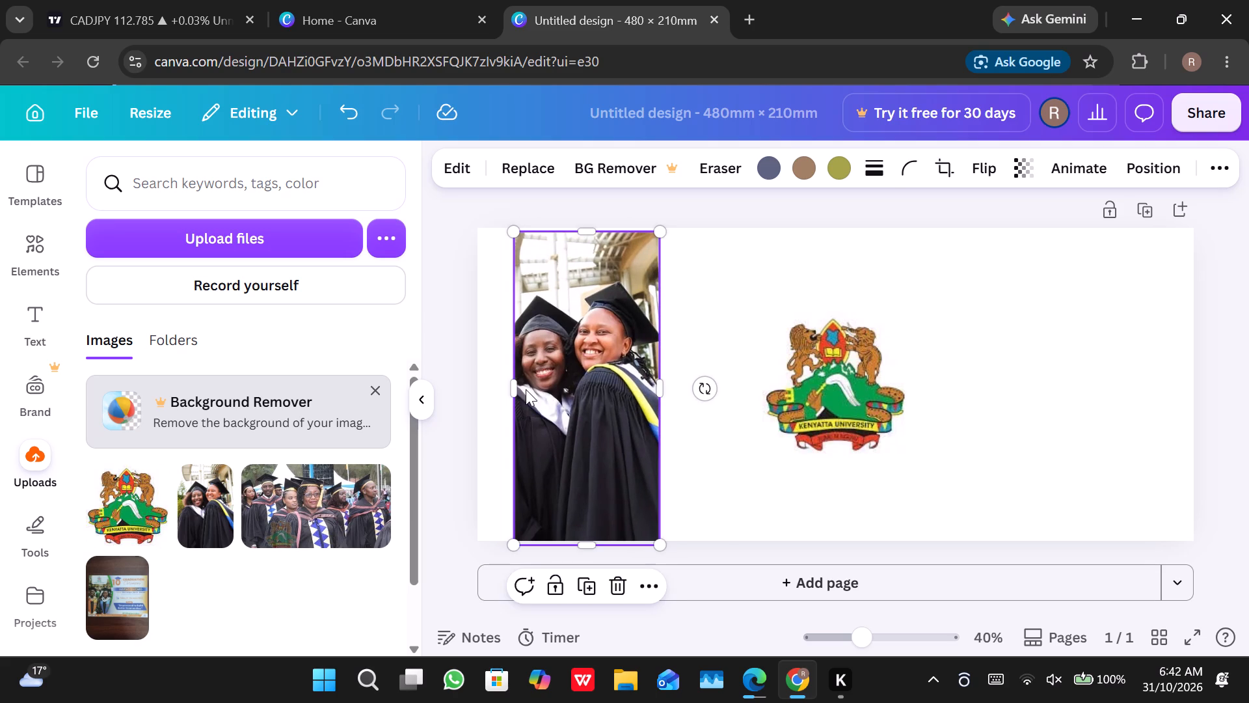
drag(518, 389, 505, 388)
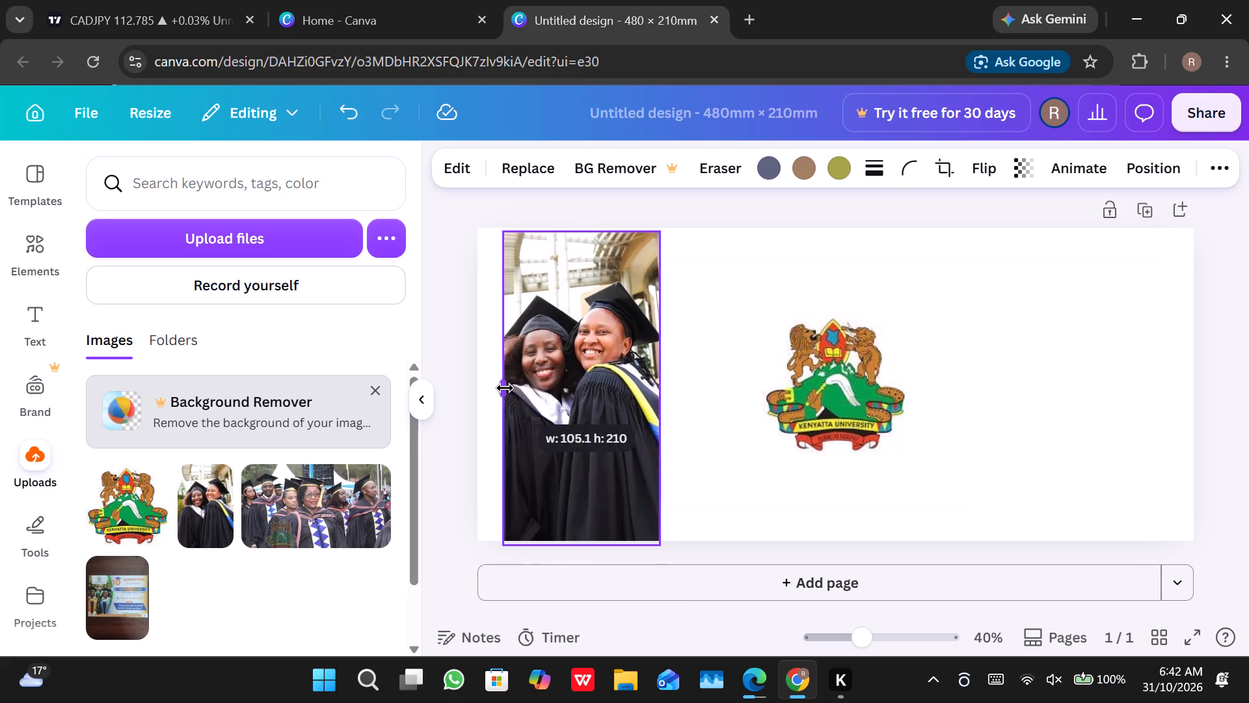
drag(505, 388, 480, 397)
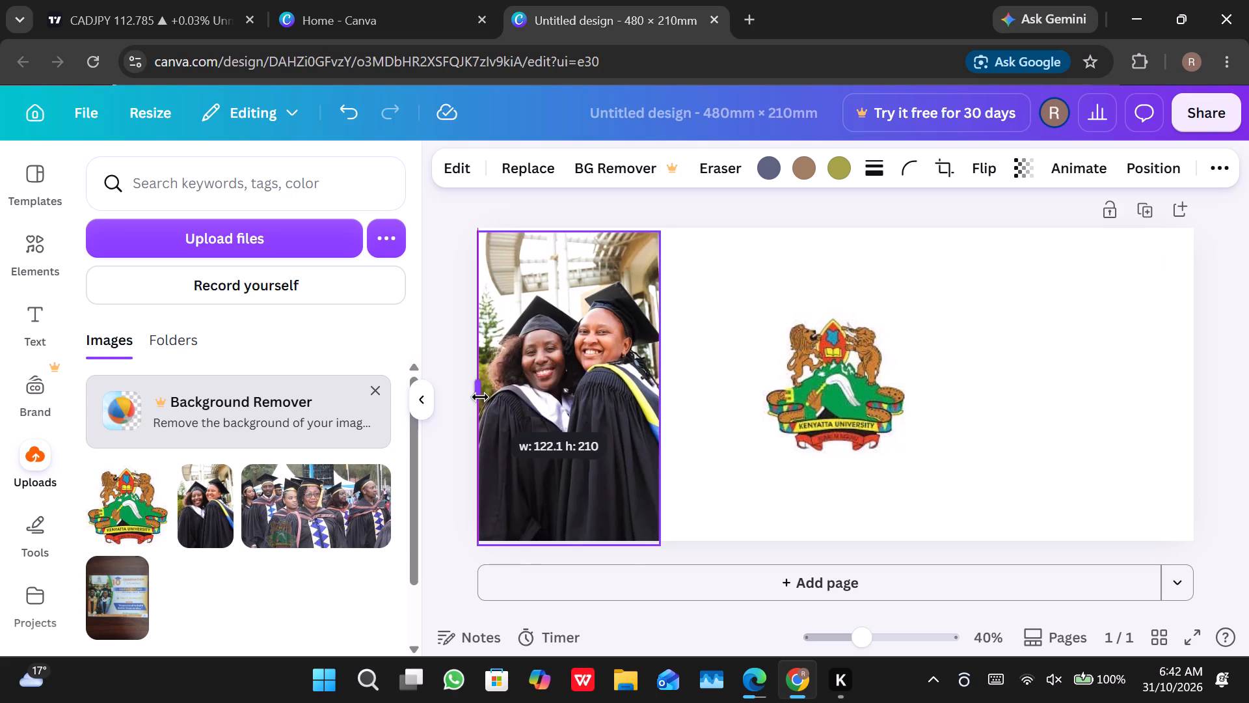
drag(480, 397, 476, 402)
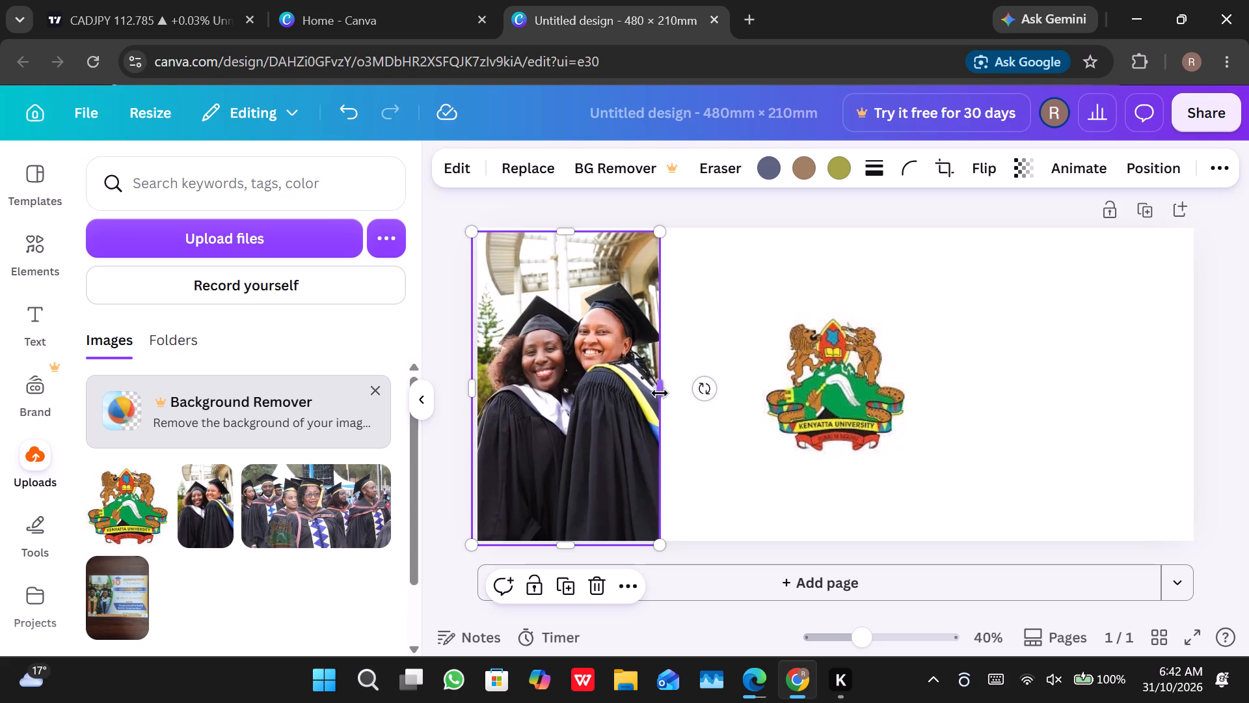
drag(472, 384, 487, 384)
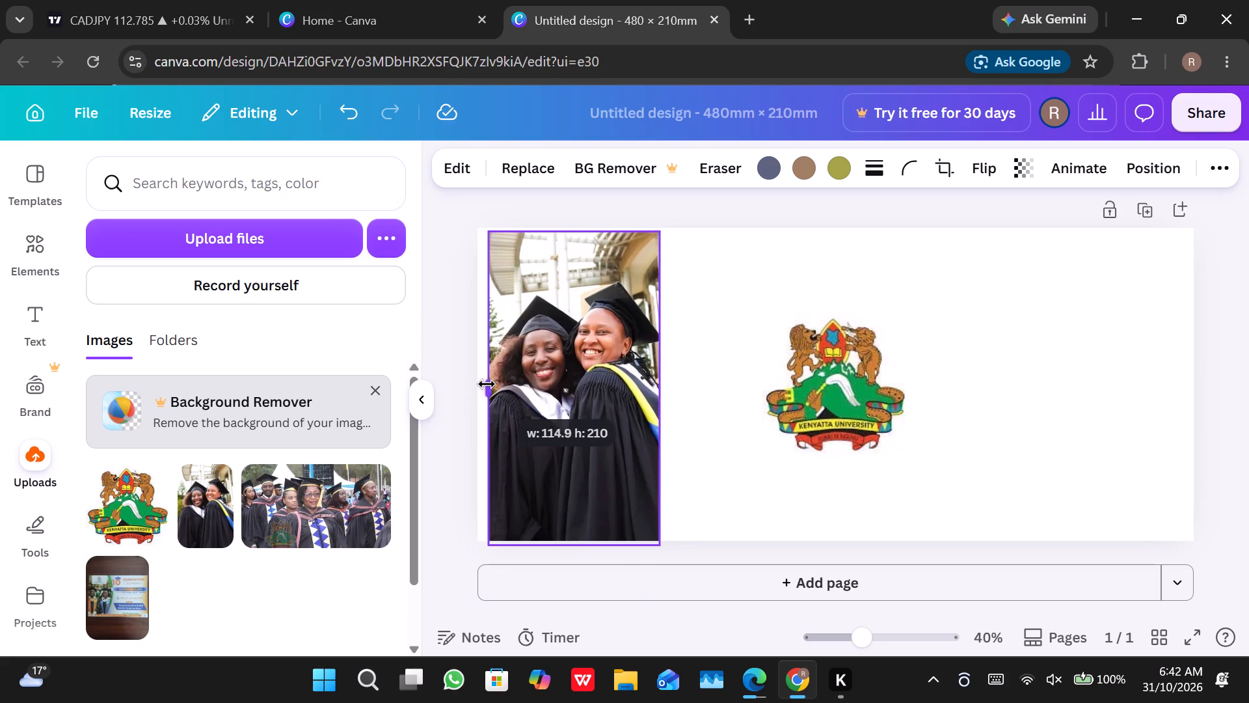
drag(487, 384, 480, 384)
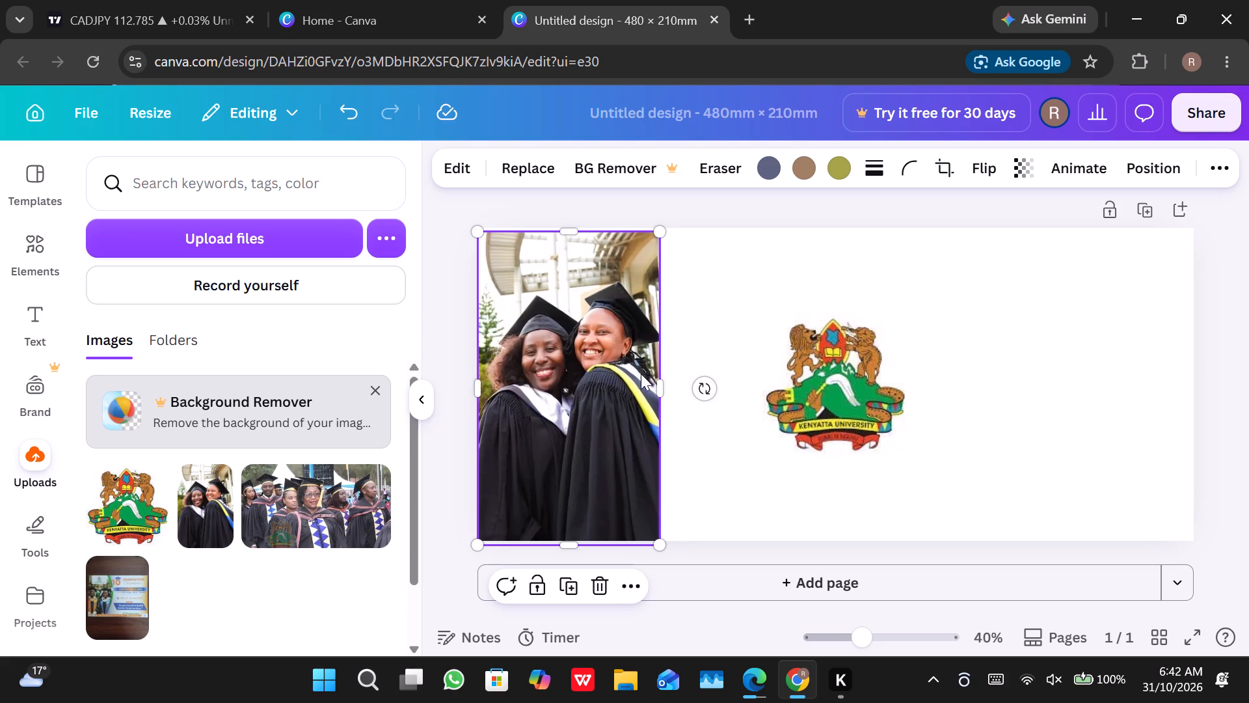
drag(658, 383, 652, 388)
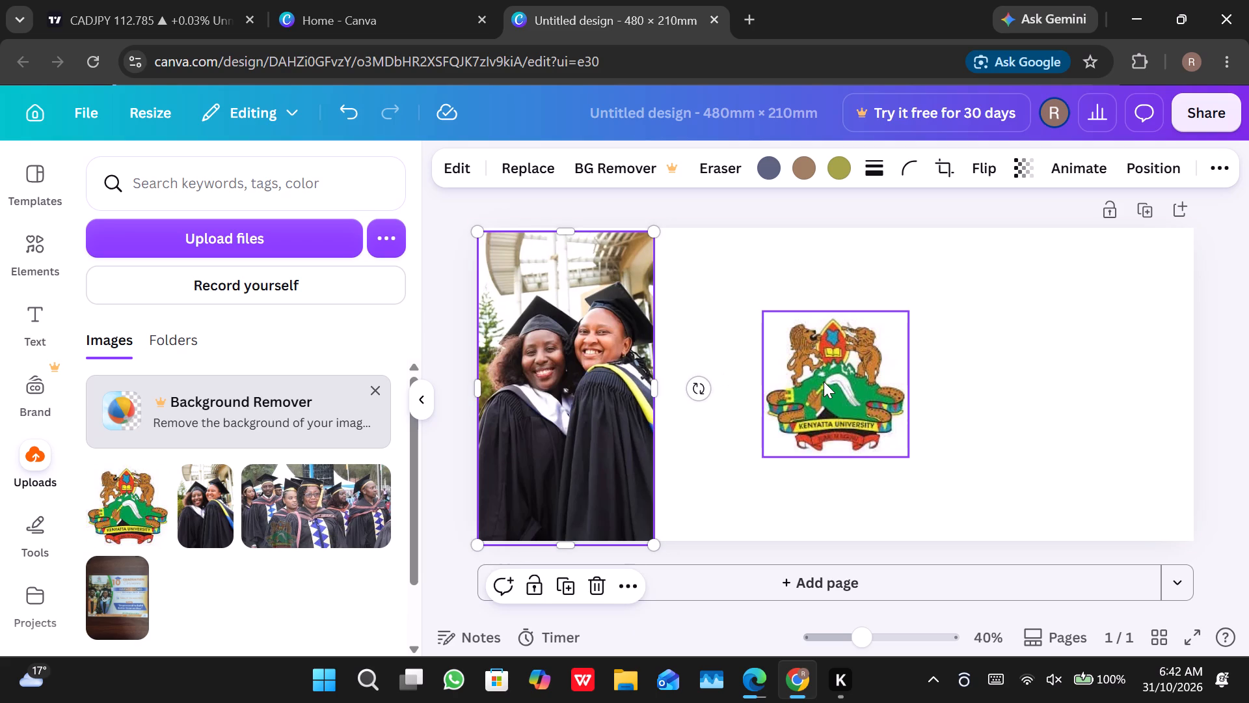
Move the Kenyatta University crest onto the upper part of the graduates photo.
drag(824, 381, 703, 370)
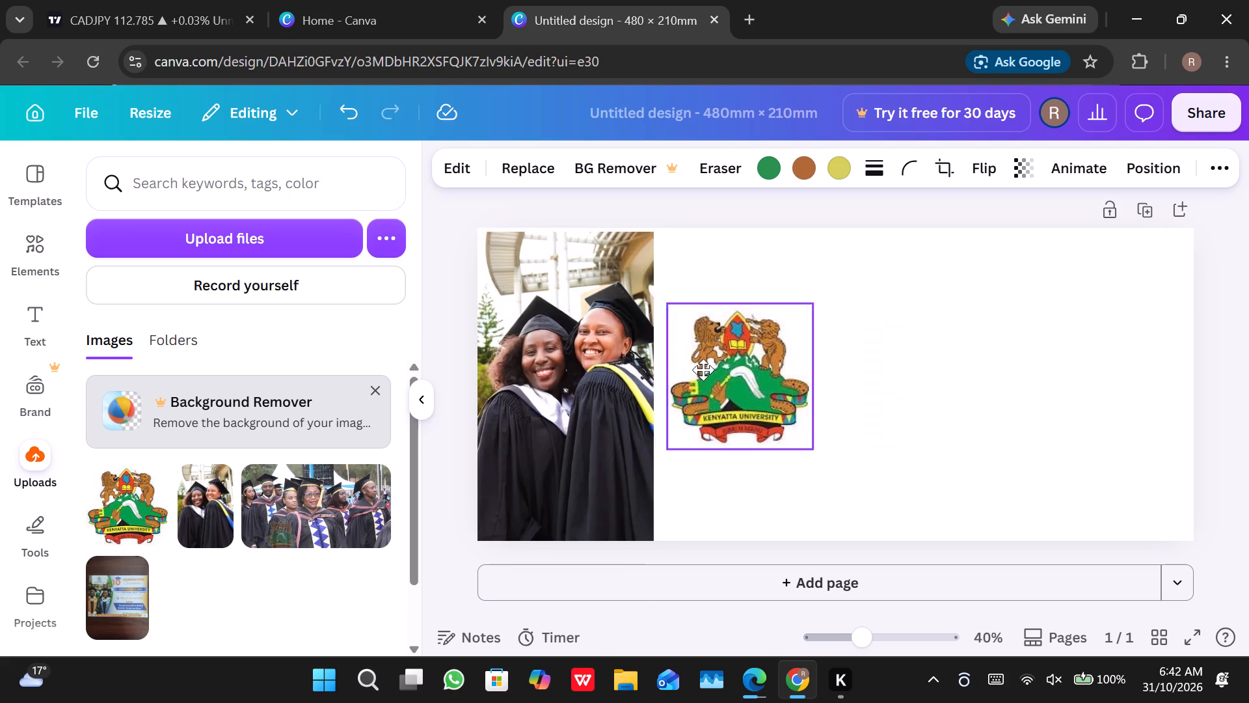
drag(703, 370, 554, 240)
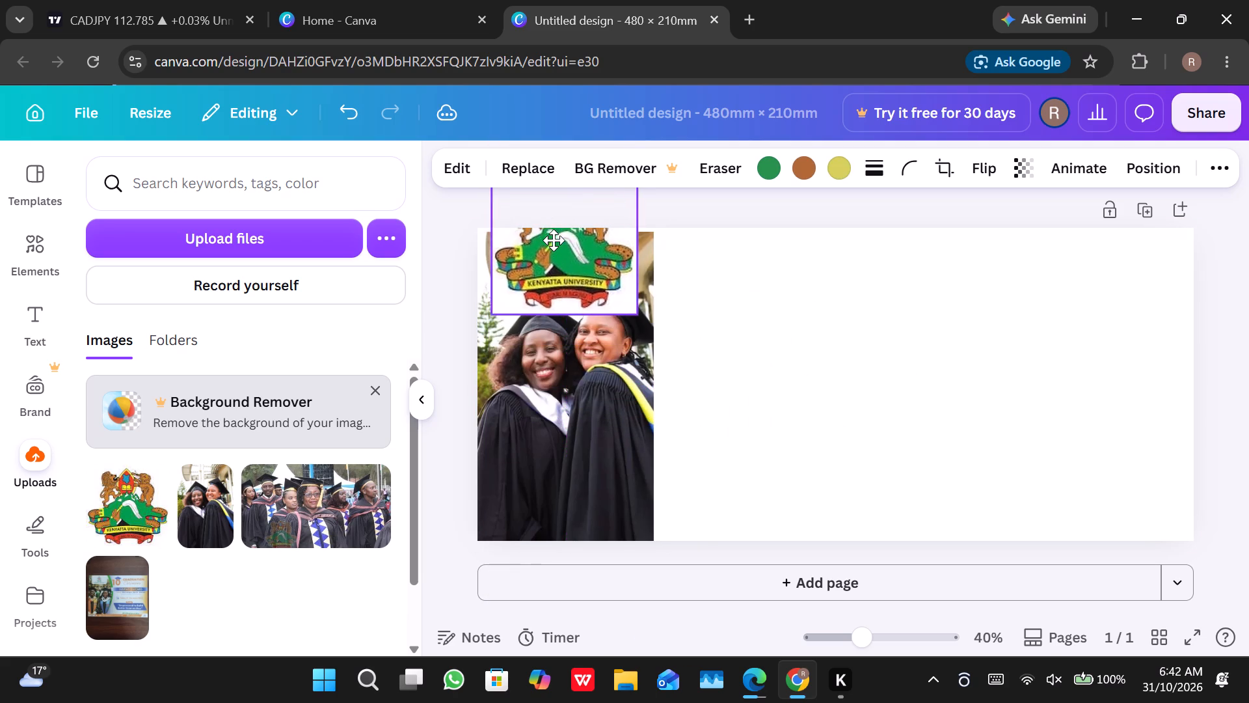
drag(554, 240, 560, 257)
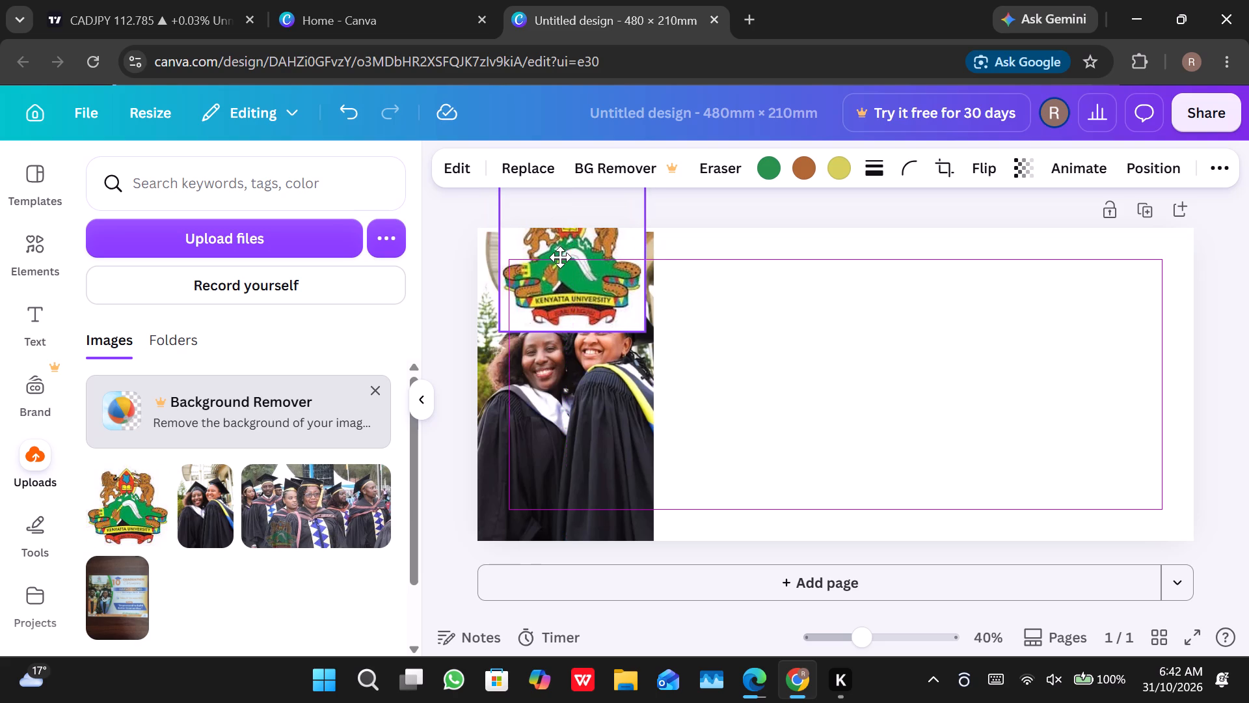
drag(560, 257, 556, 278)
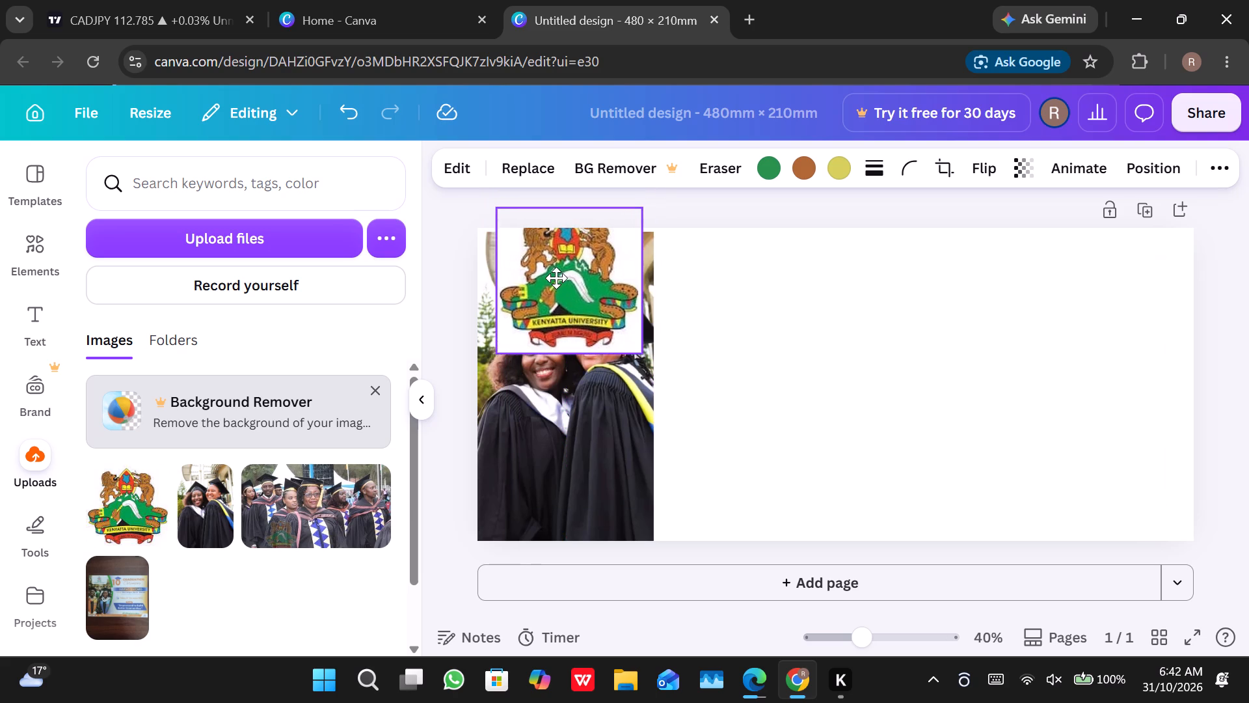
drag(556, 278, 550, 279)
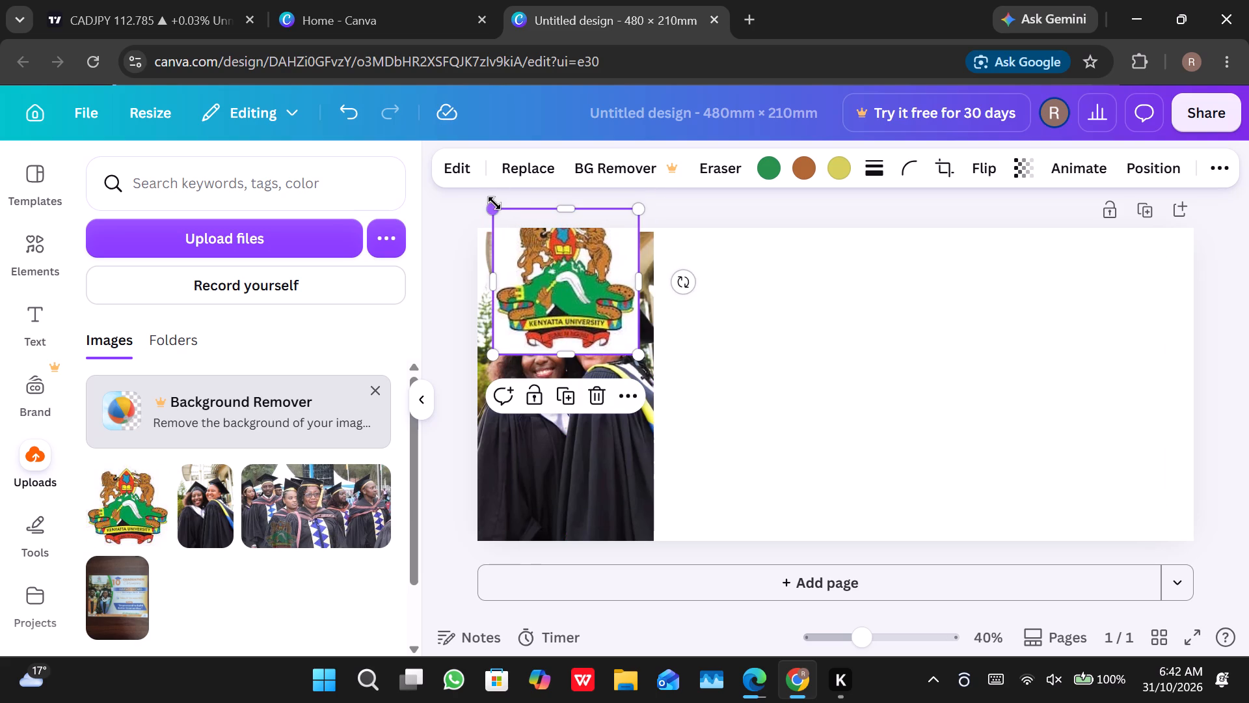
Shrink the crest to a little under half its size and place it at the photo's top, above the graduates' caps.
drag(494, 204, 563, 288)
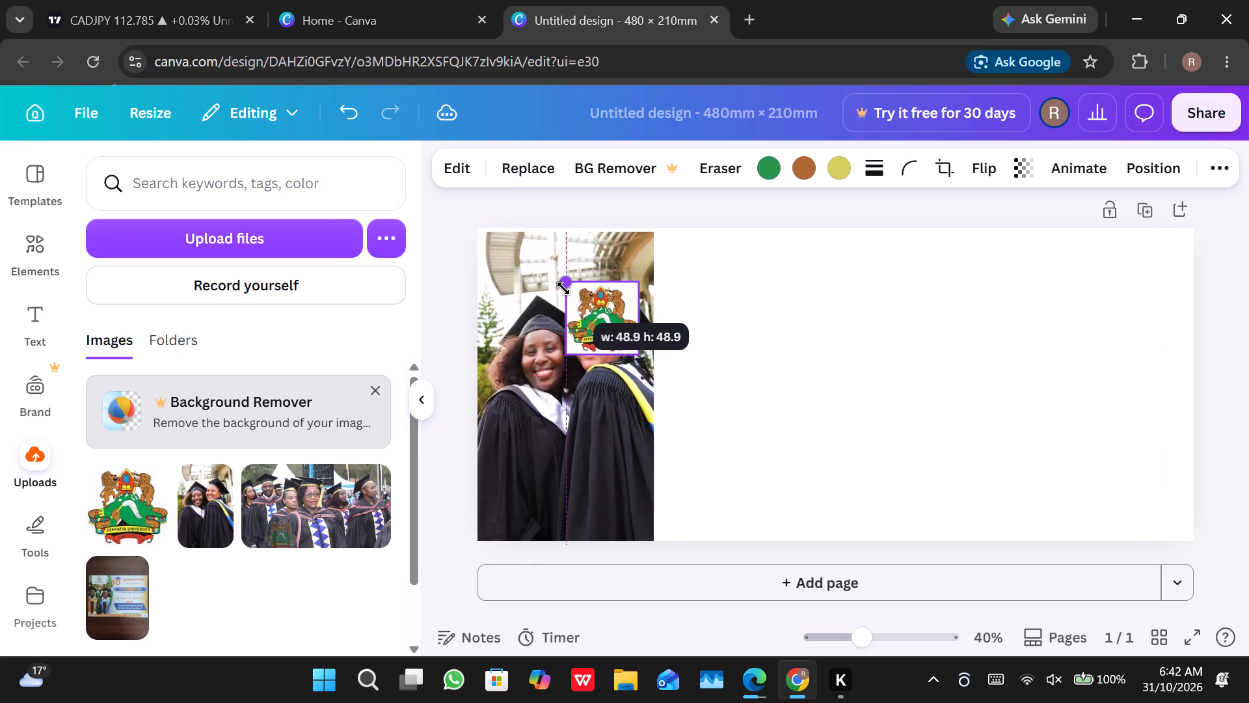
drag(563, 288, 569, 292)
drag(606, 314, 569, 269)
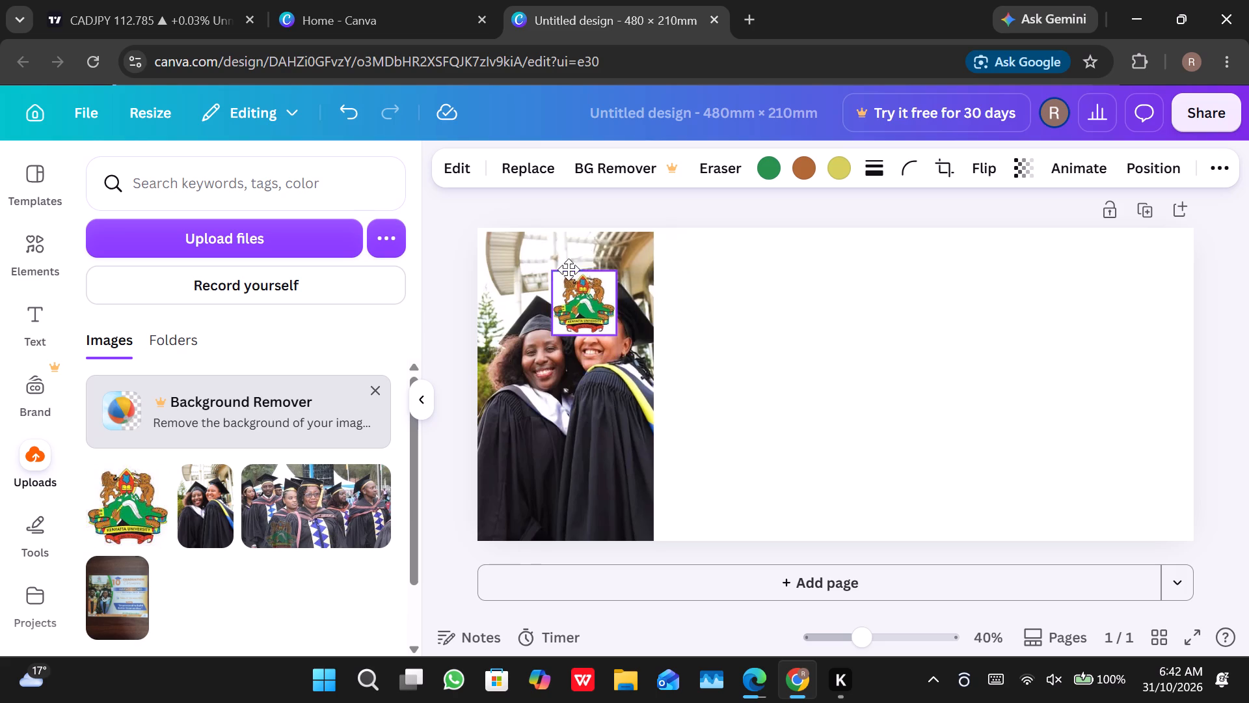
drag(569, 269, 556, 248)
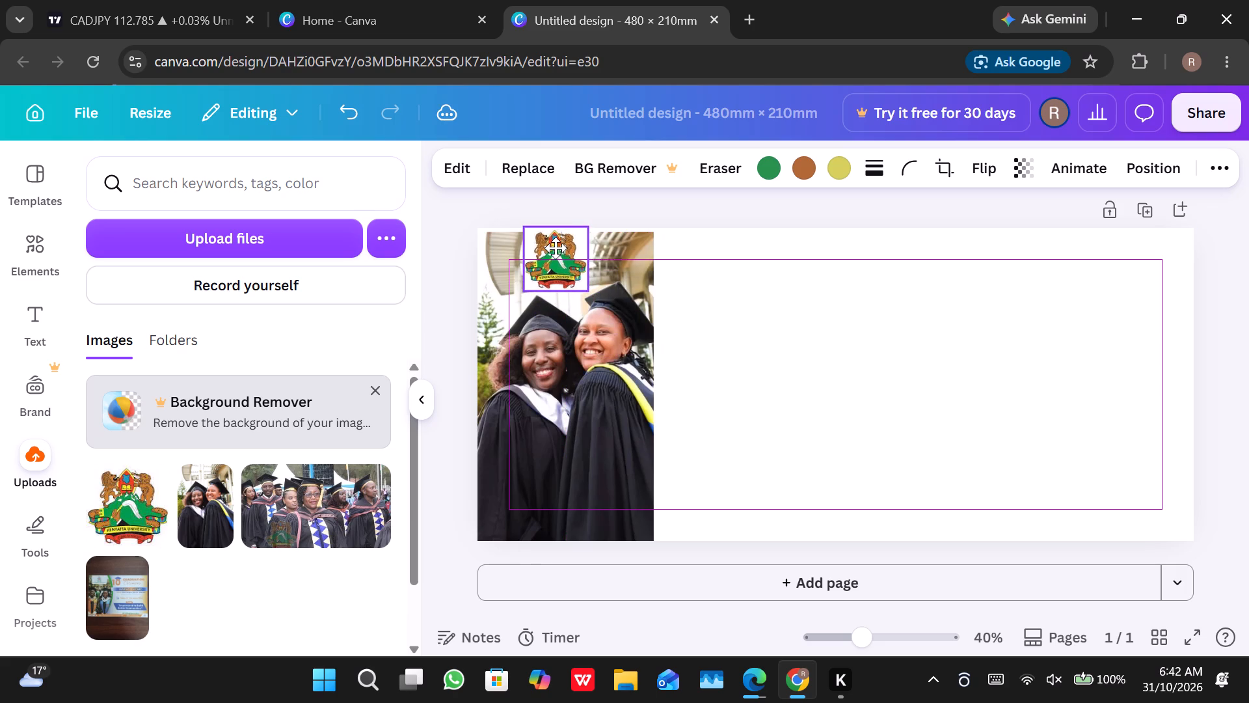
drag(556, 248, 556, 247)
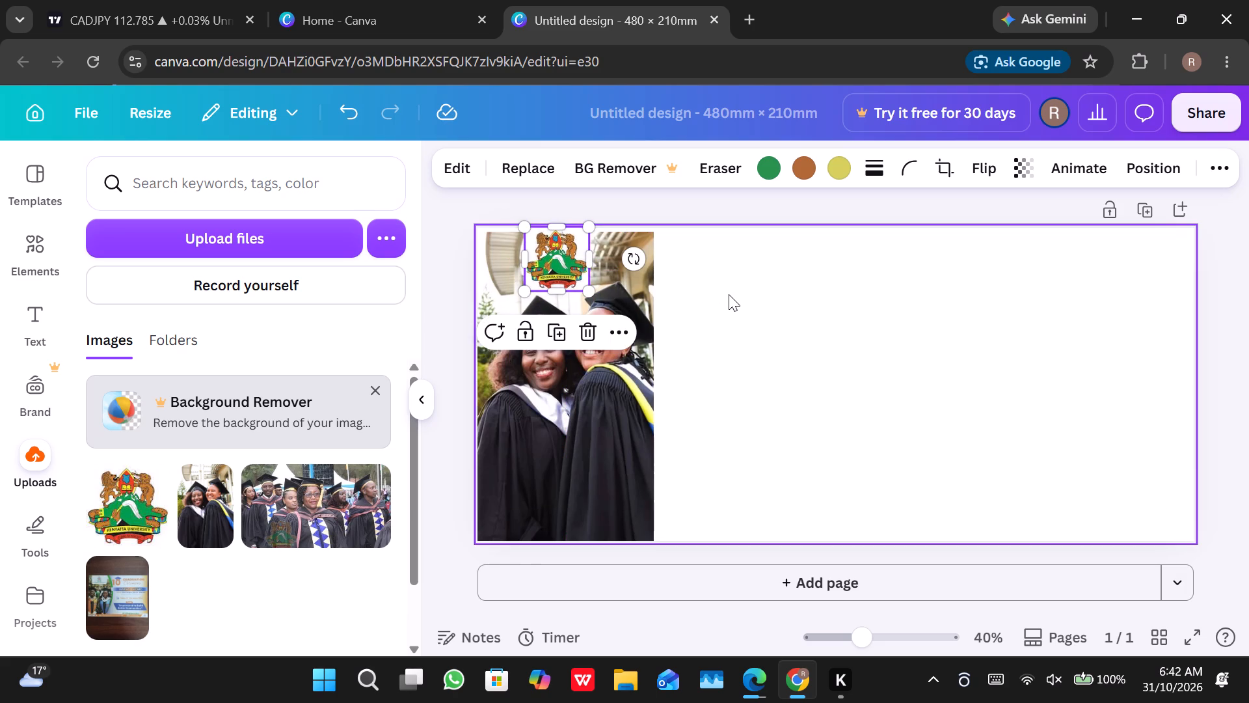
click(731, 294)
click(731, 294)
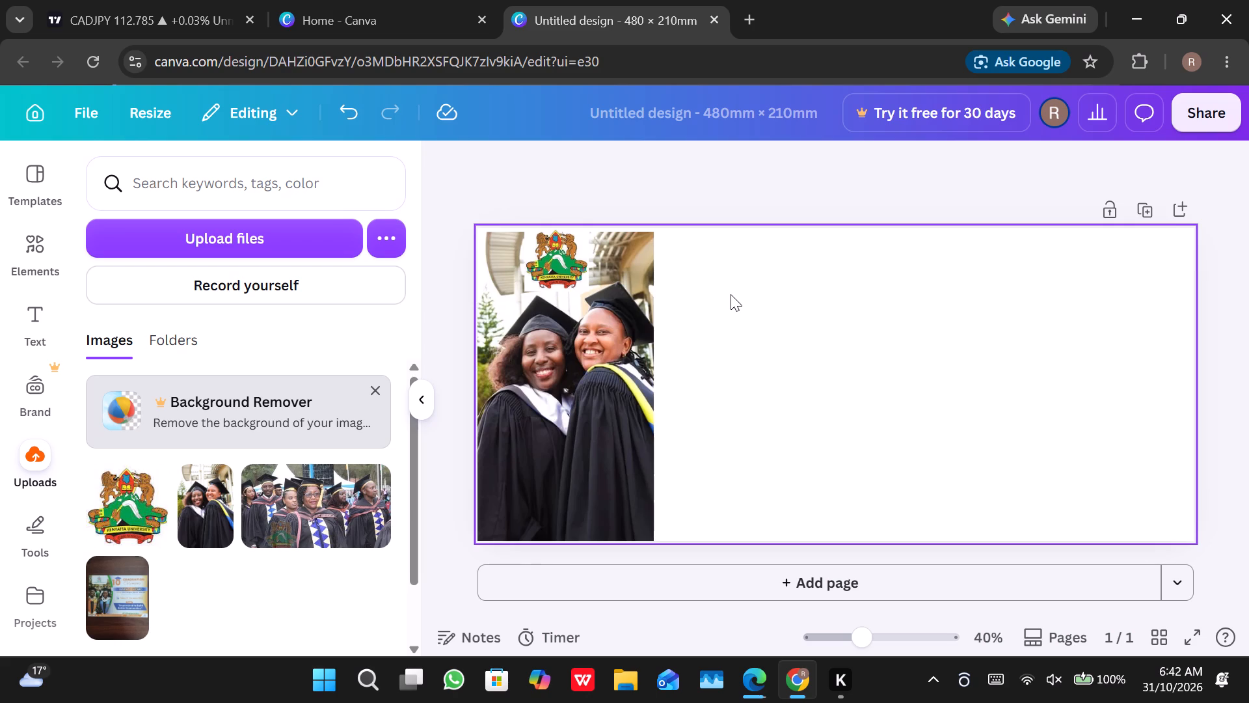
Add a text box reading 20 in the blank area beside the graduates photo.
click(422, 410)
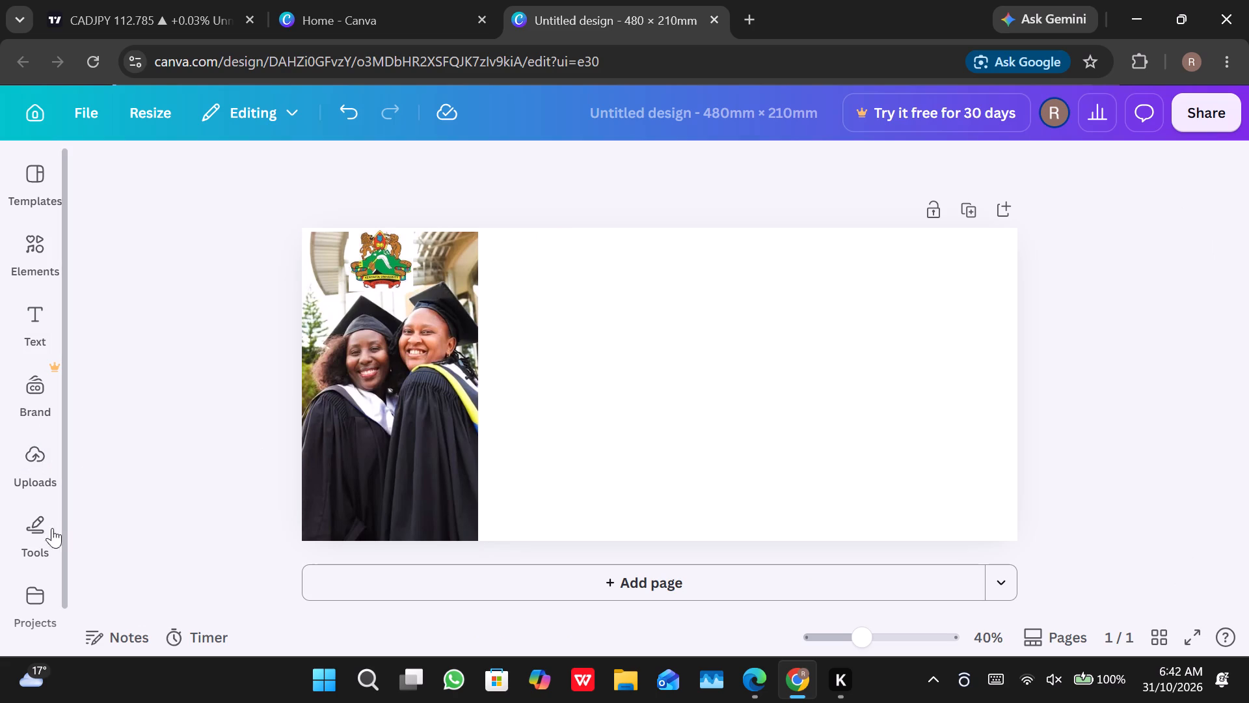
click(34, 536)
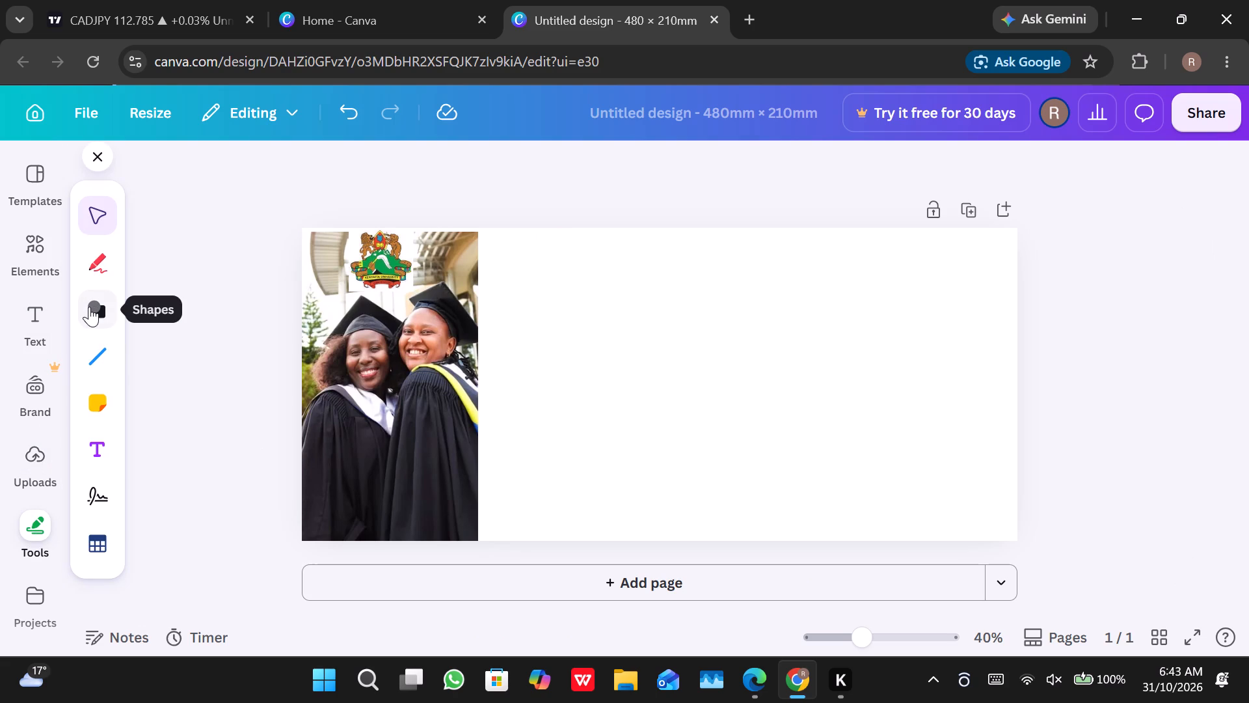
click(89, 307)
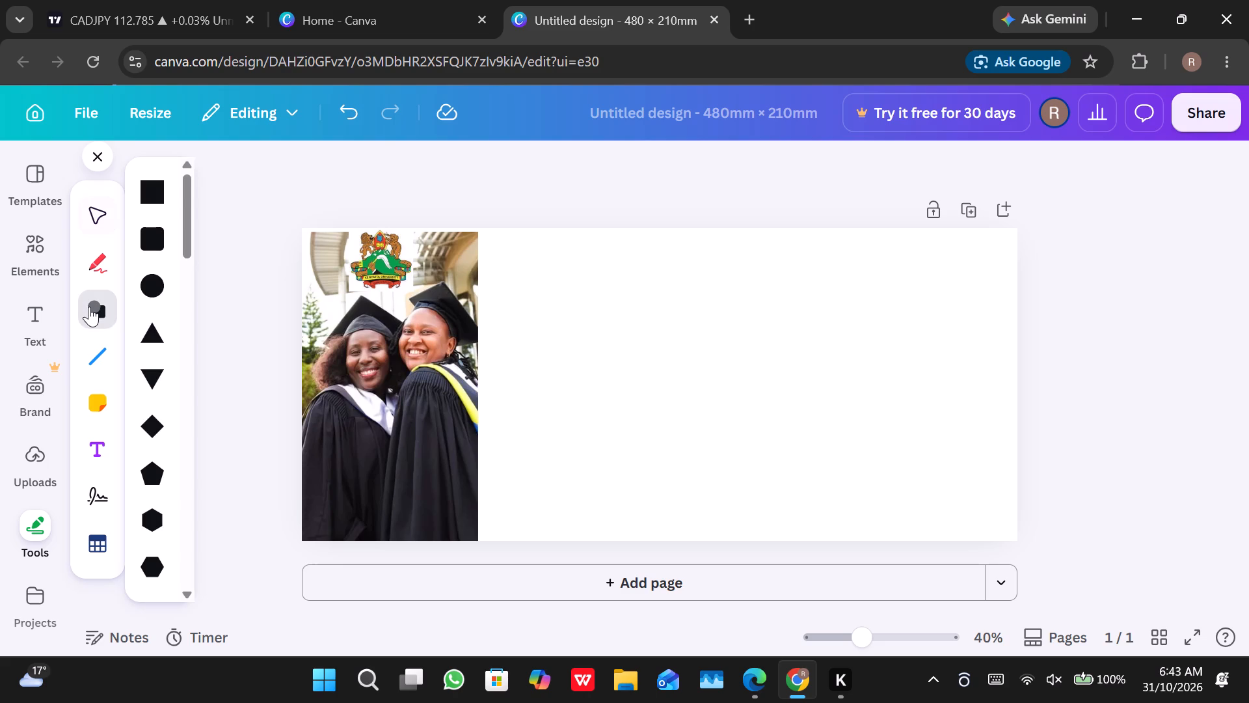
click(101, 454)
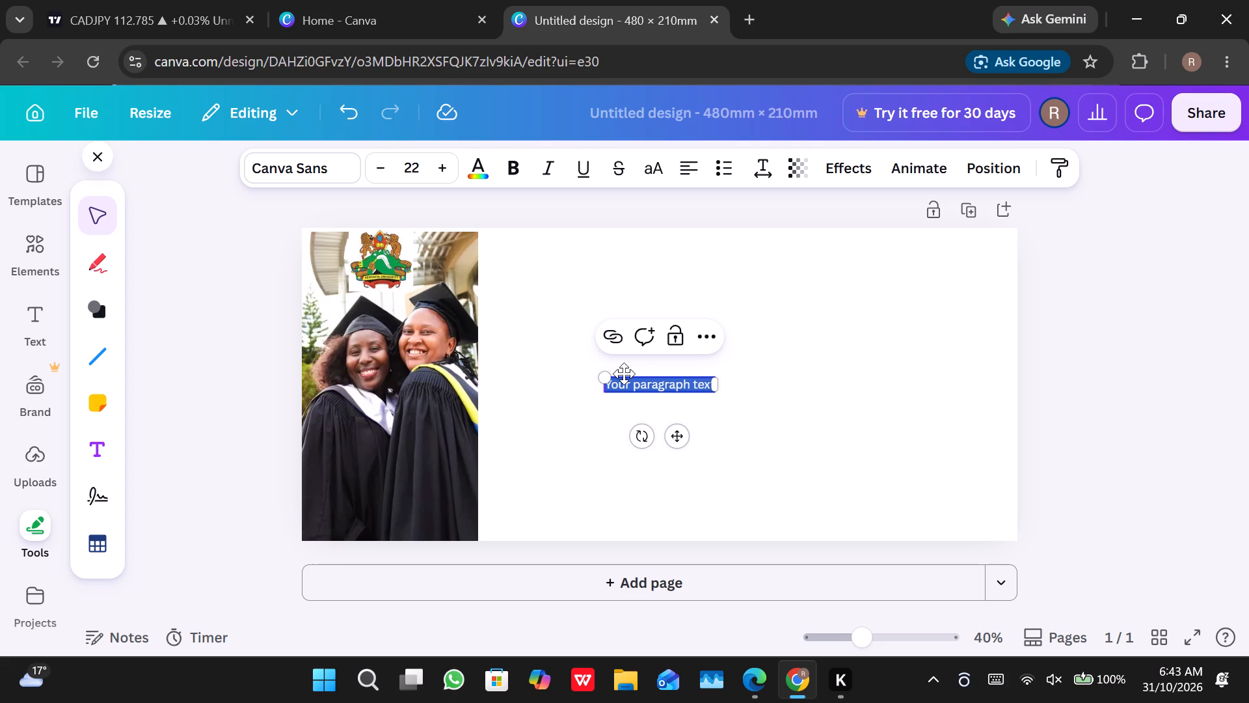
key(2)
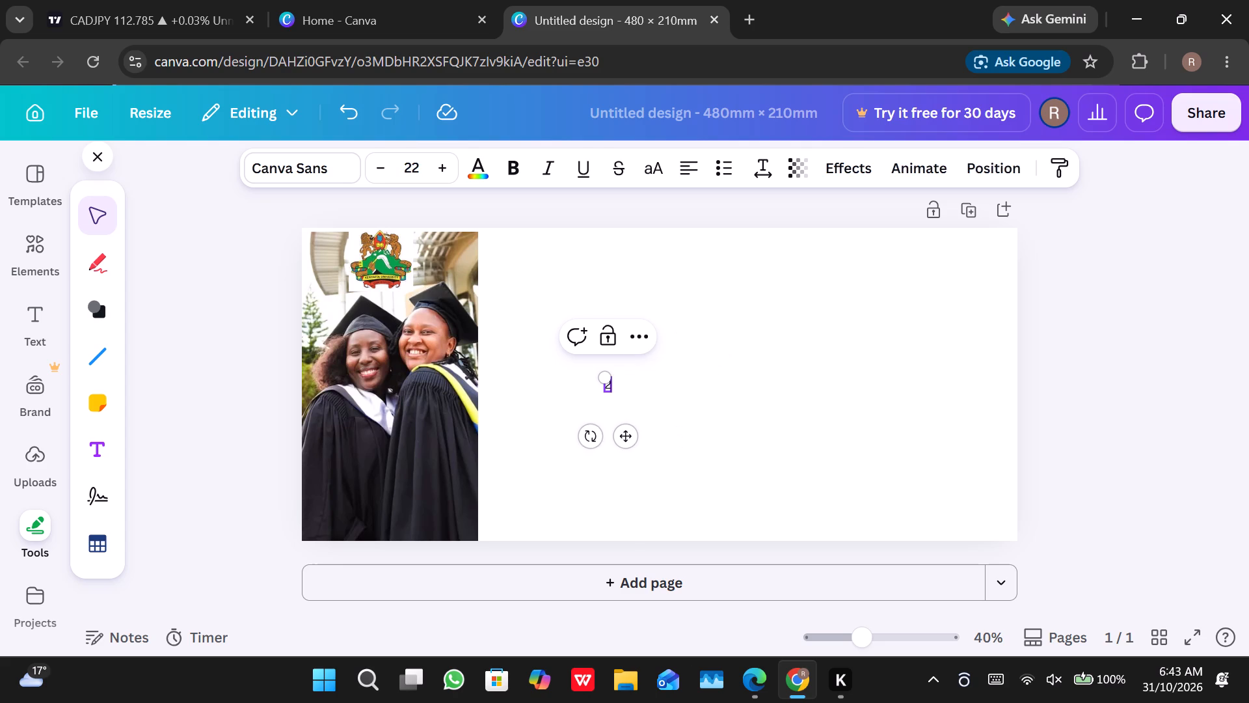
key(0)
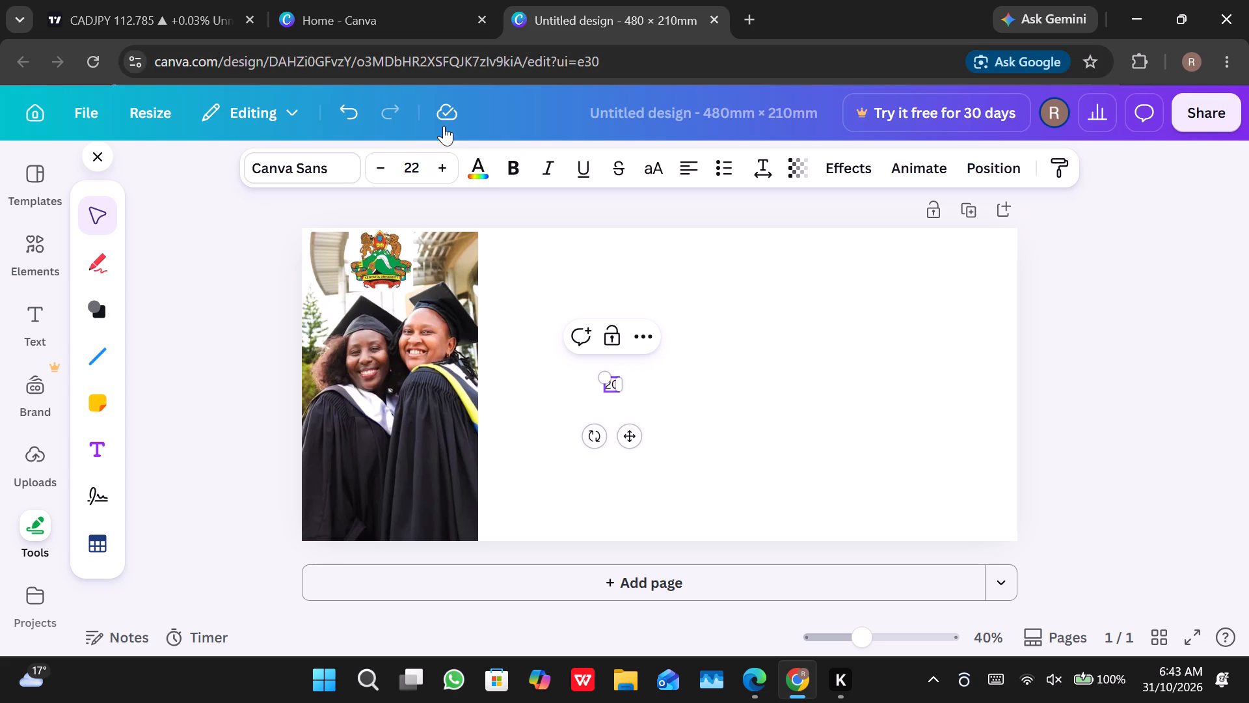
Format the text 20 in Times New Roman at font size 126.
triple_click(444, 162)
triple_click(444, 162)
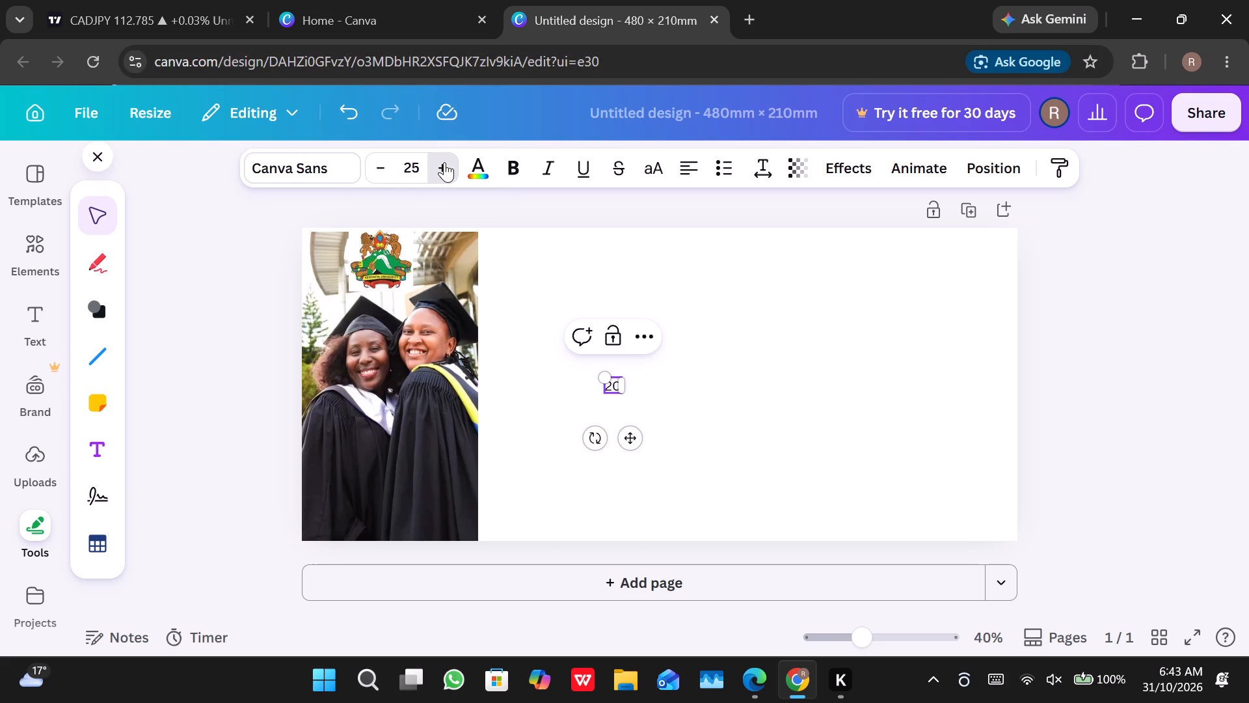
click(444, 162)
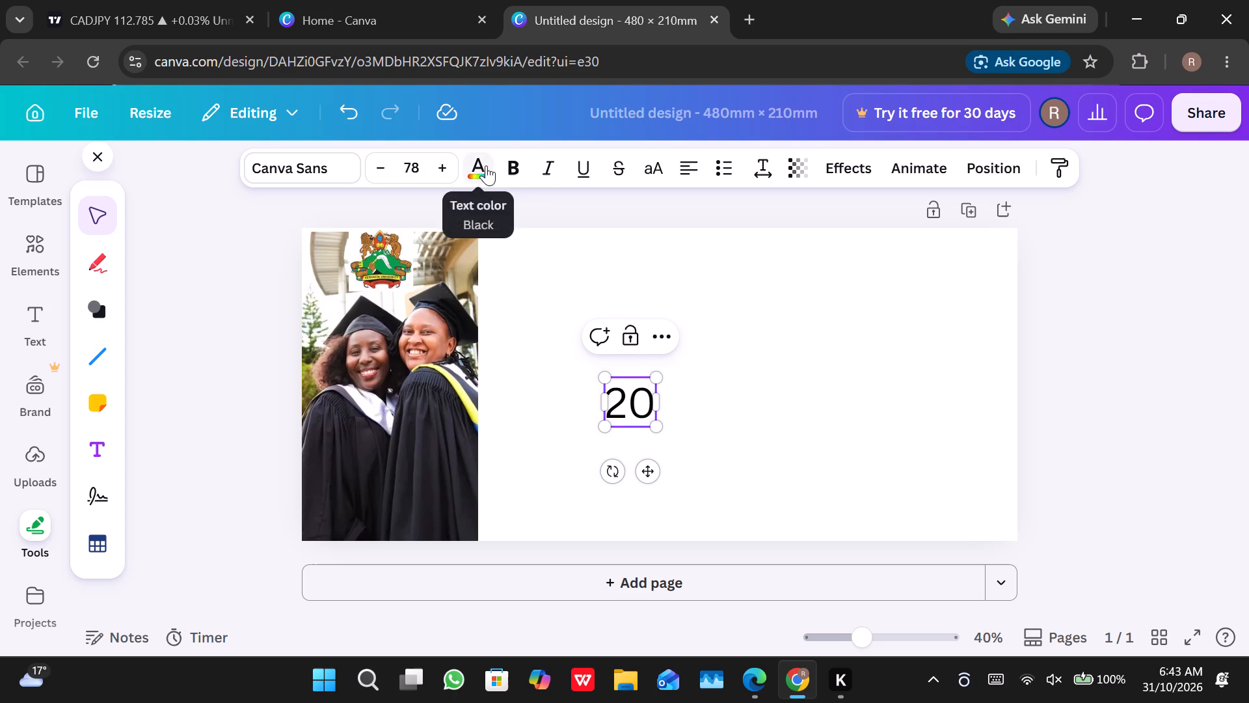
click(323, 165)
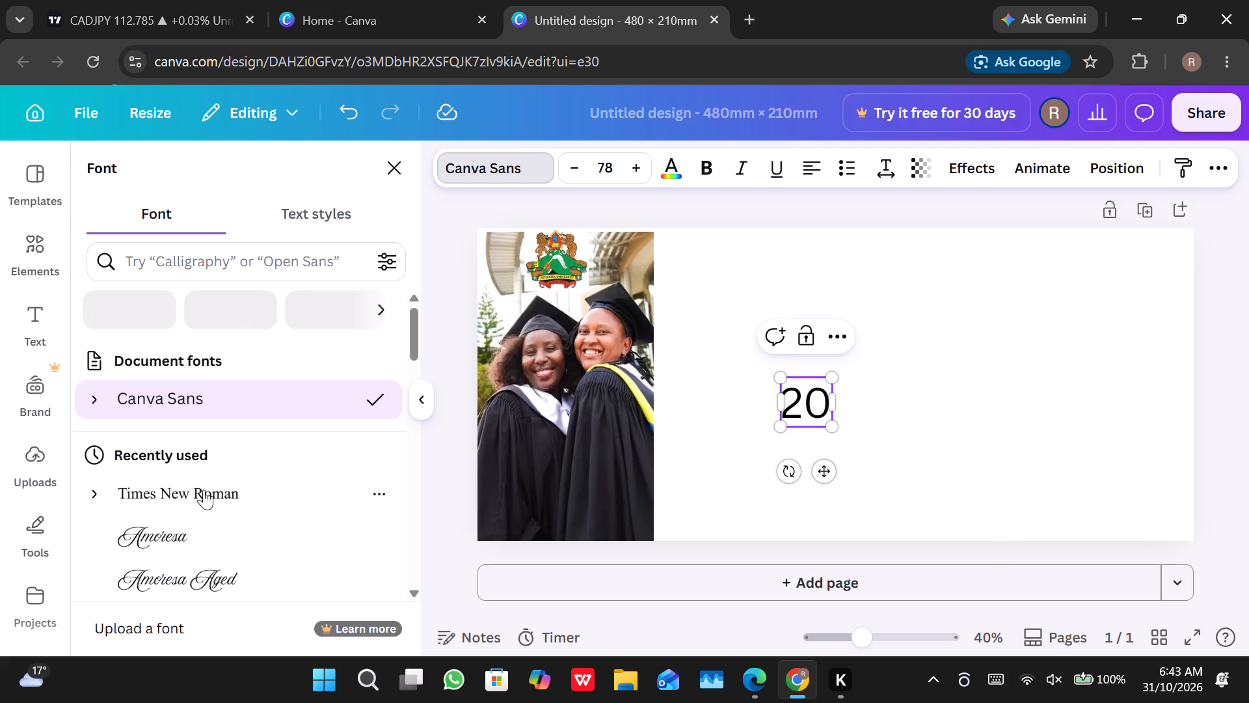
click(206, 500)
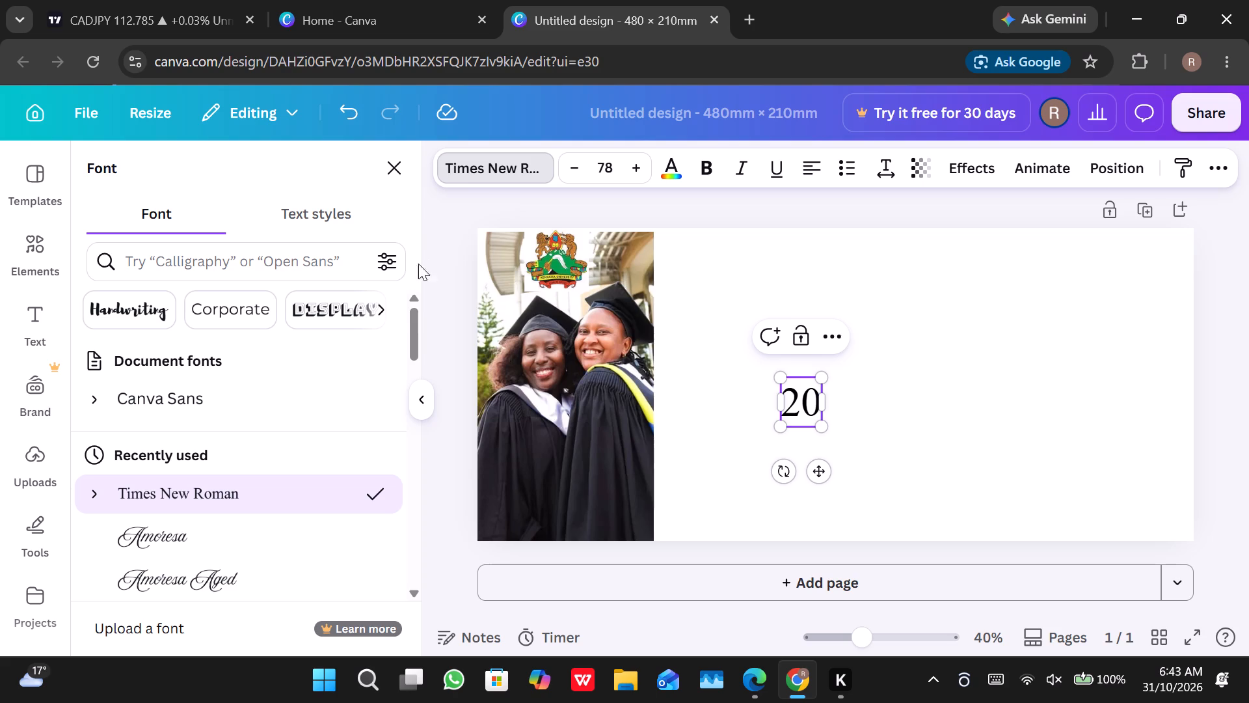
click(702, 170)
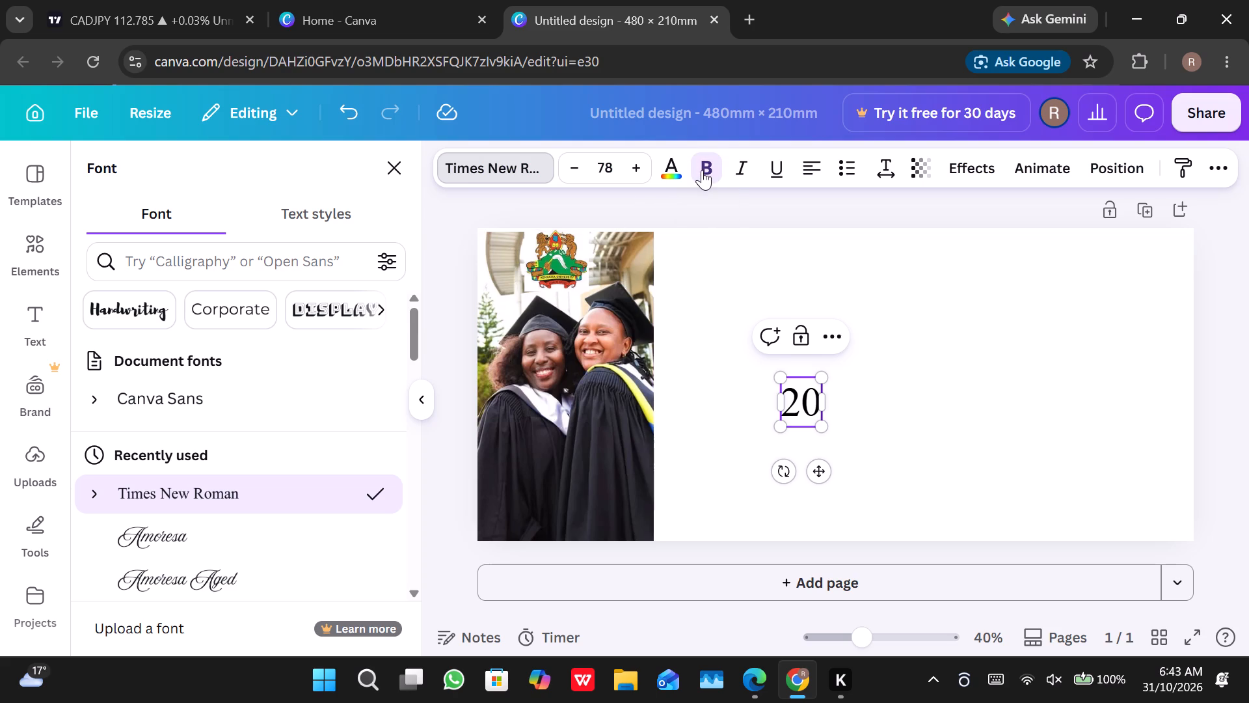
click(702, 170)
click(642, 168)
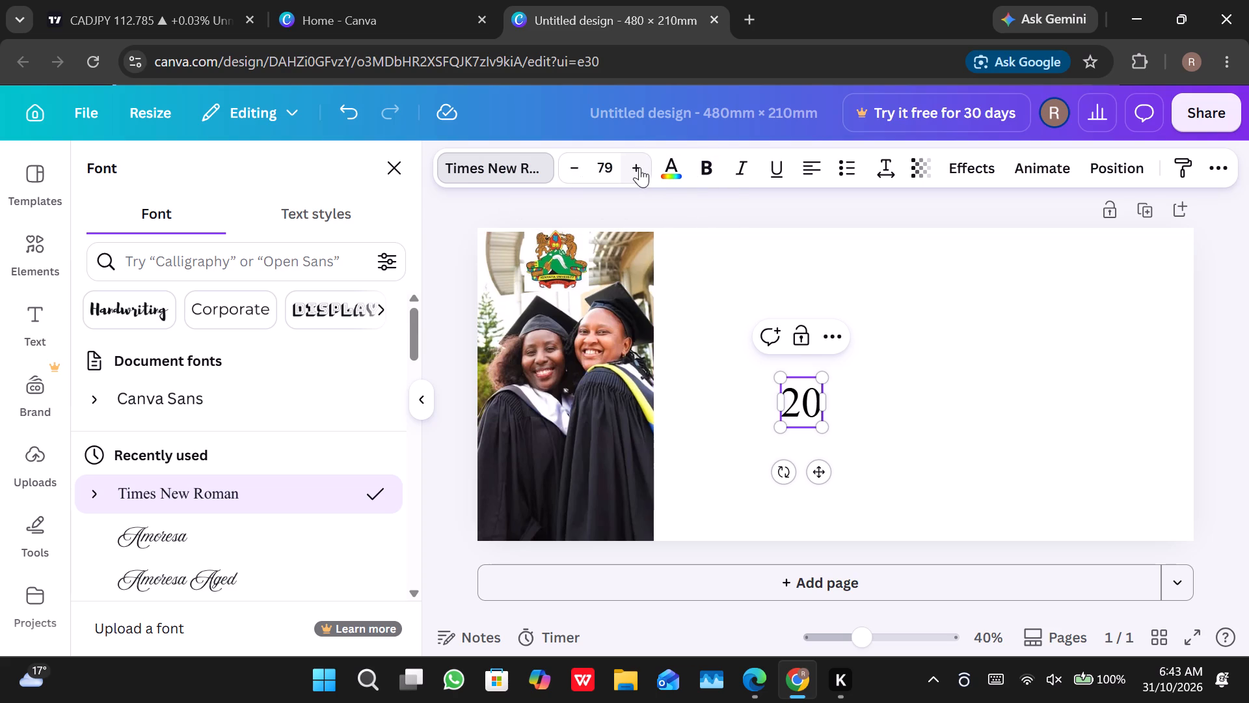
click(638, 167)
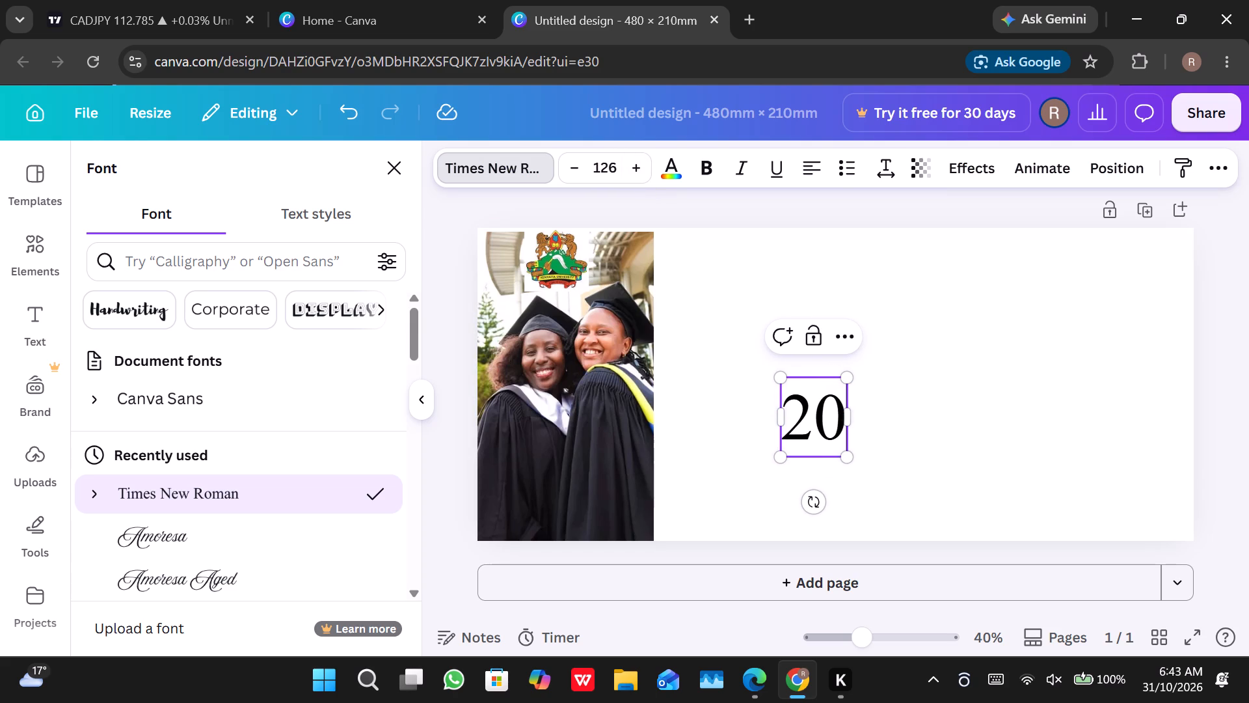
Move the 20 text up beside the graduates photo, just off its edge and level with the crest's lower edge.
drag(817, 415, 813, 414)
drag(813, 414, 813, 372)
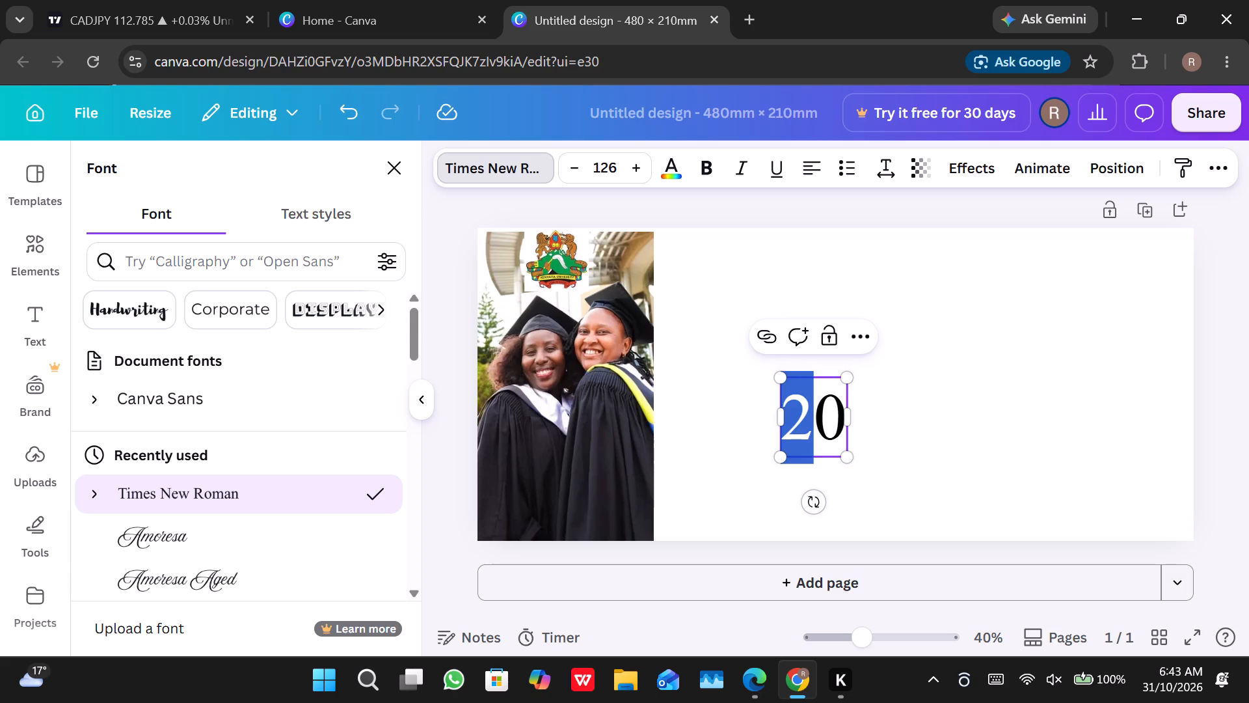
click(922, 376)
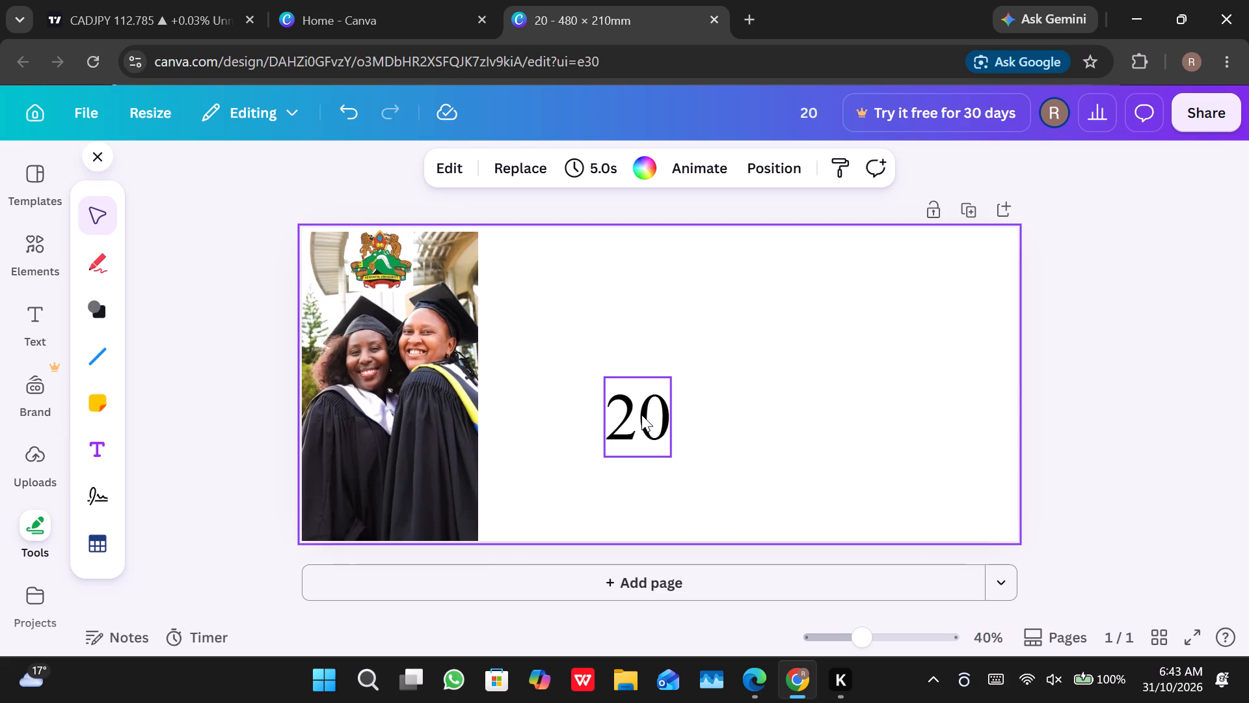
click(641, 415)
drag(635, 395, 615, 355)
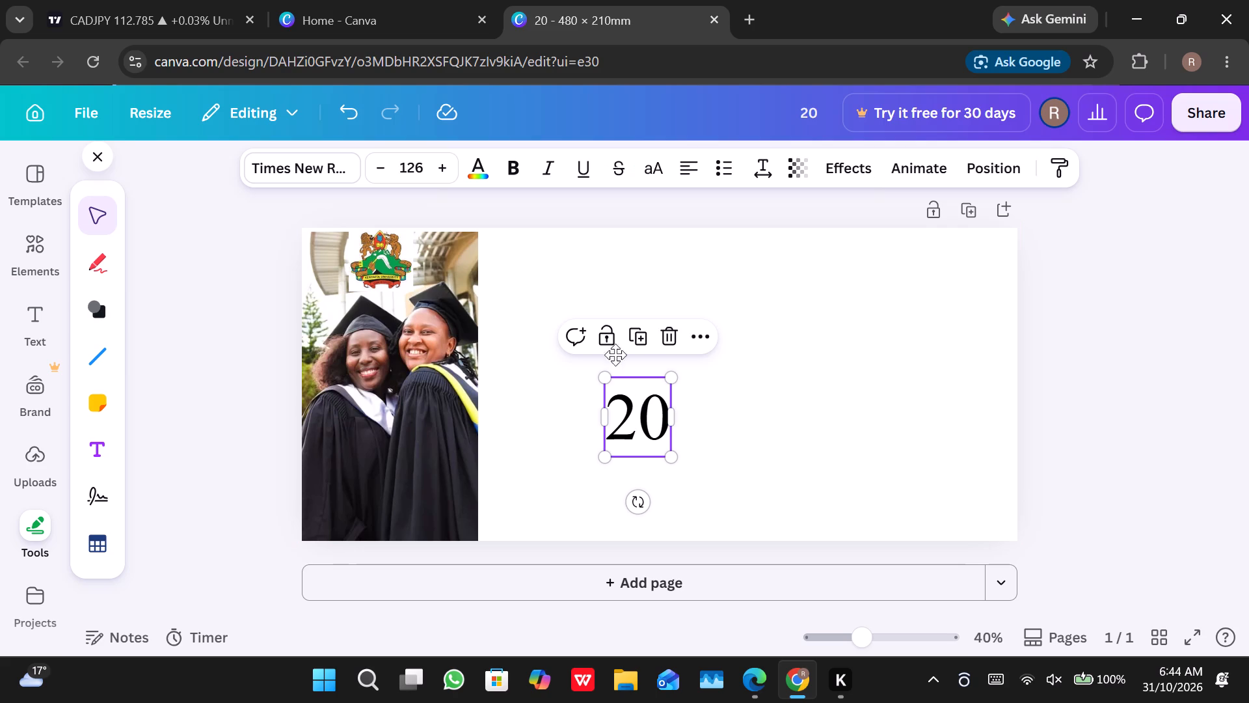
drag(615, 355, 516, 204)
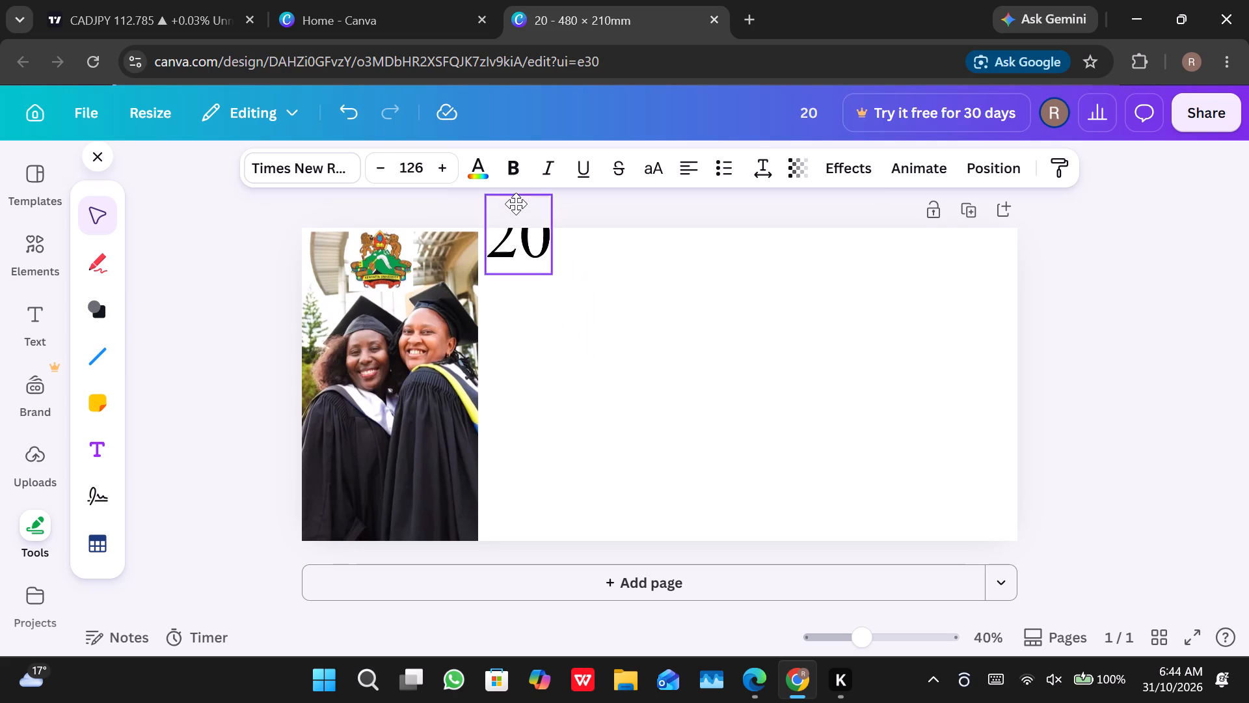
drag(516, 204, 504, 270)
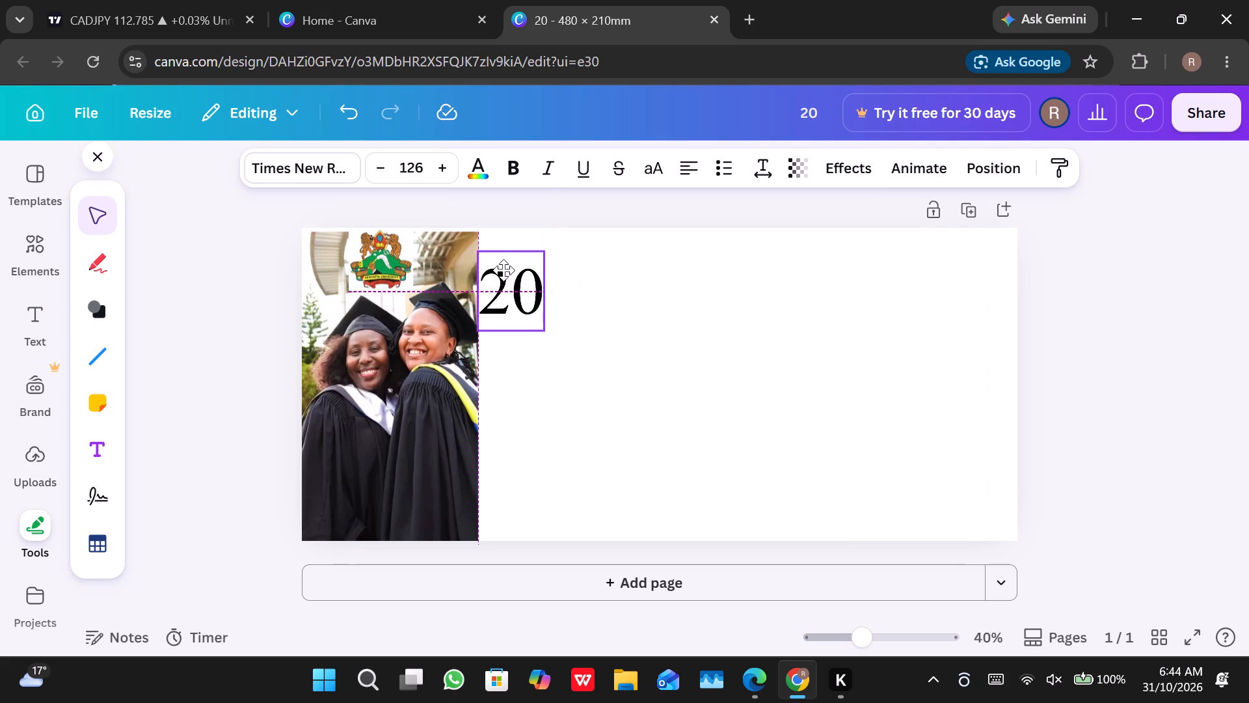
drag(504, 270, 515, 263)
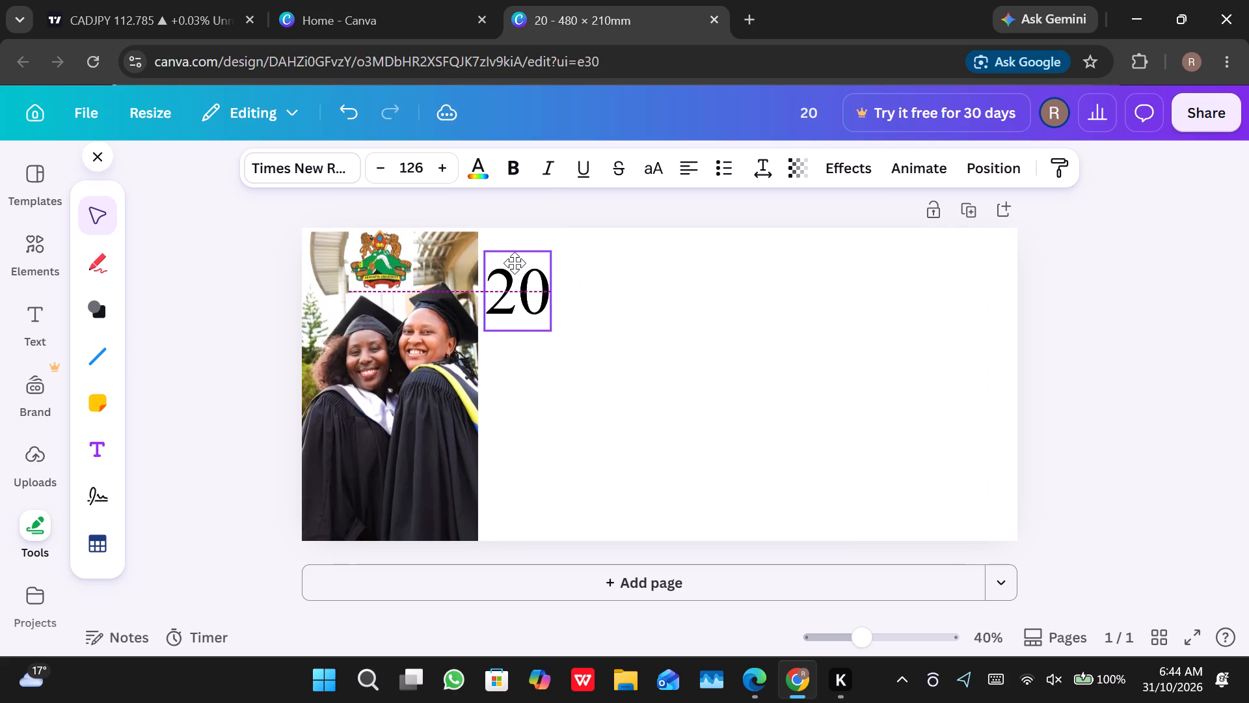
drag(515, 263, 515, 263)
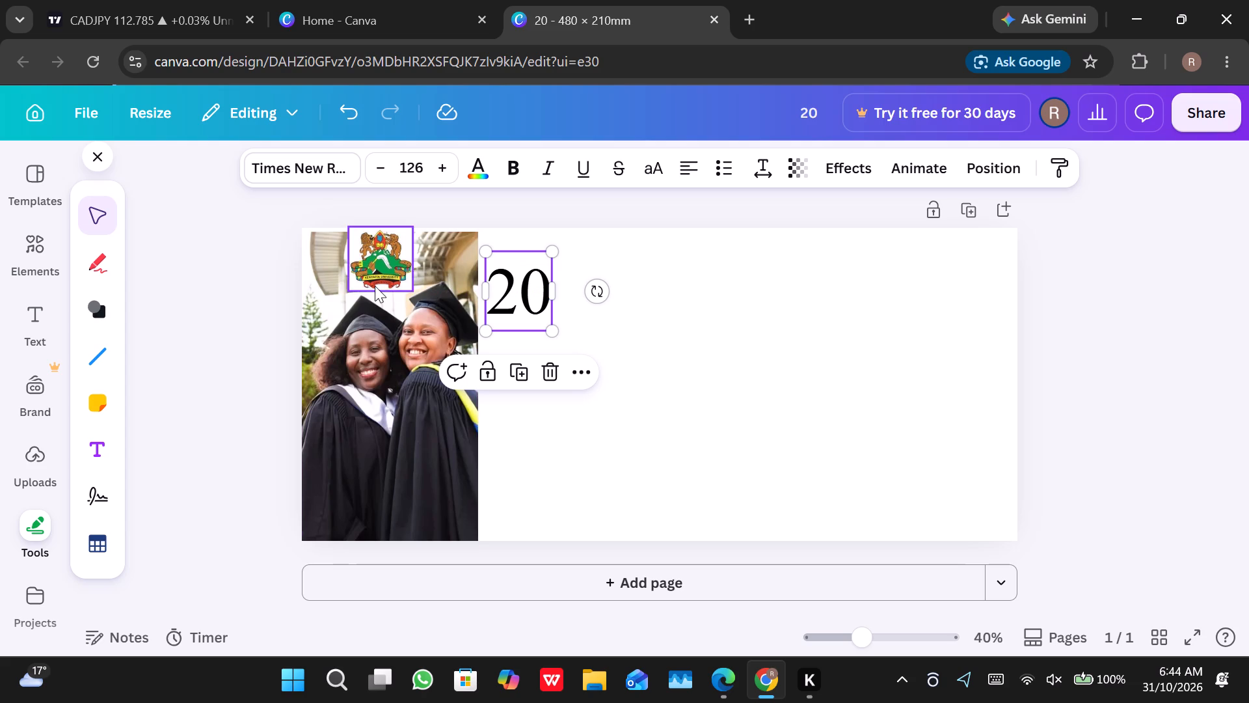
Change the number text from 20 to 60 by replacing its first digit.
click(531, 281)
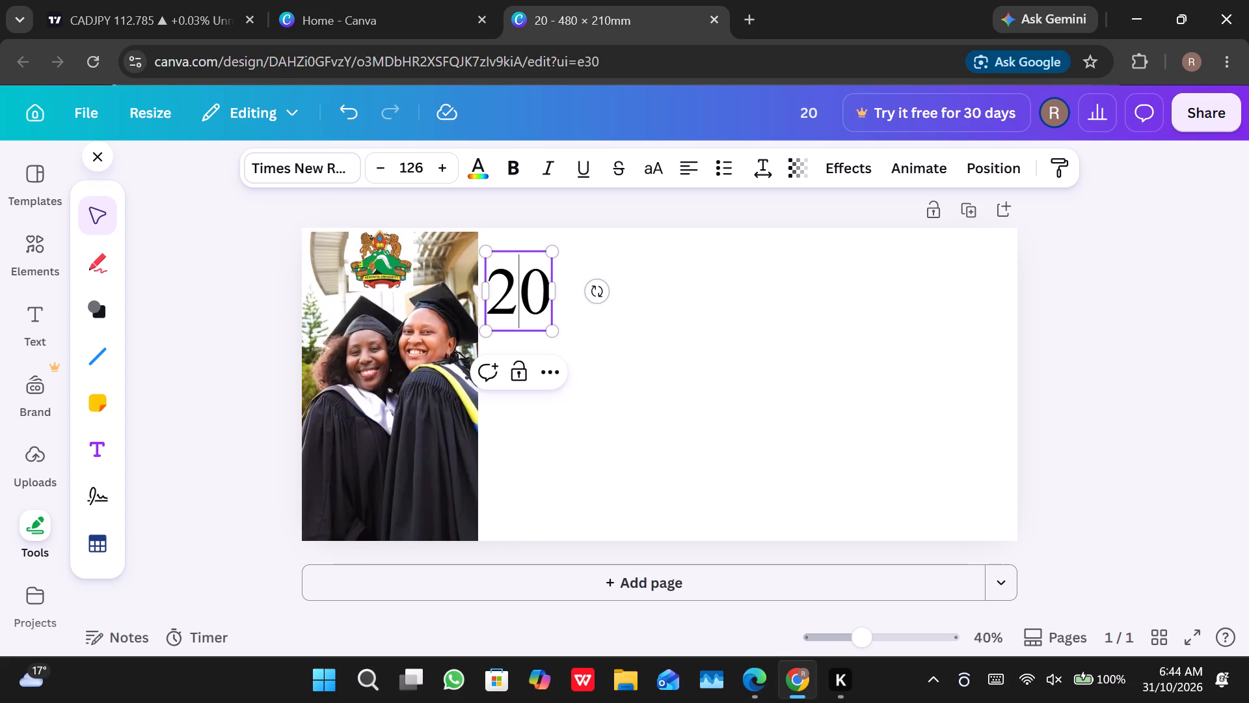
key(BackSpace)
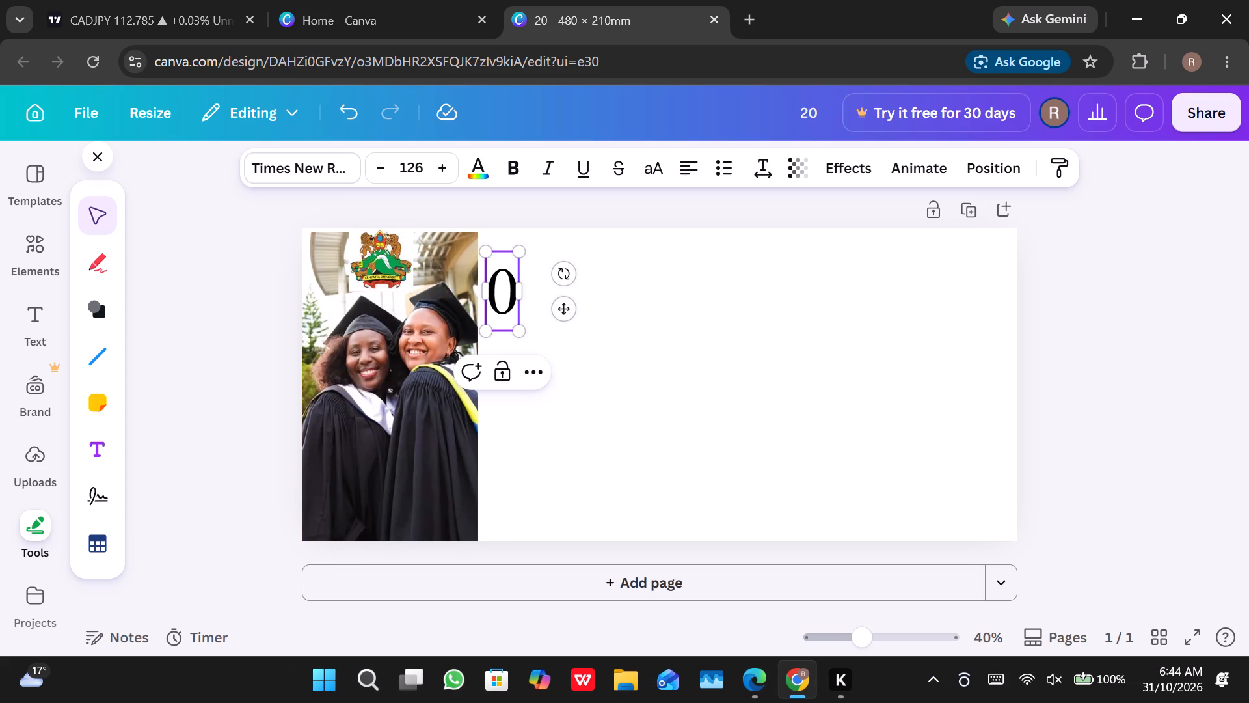
key(6)
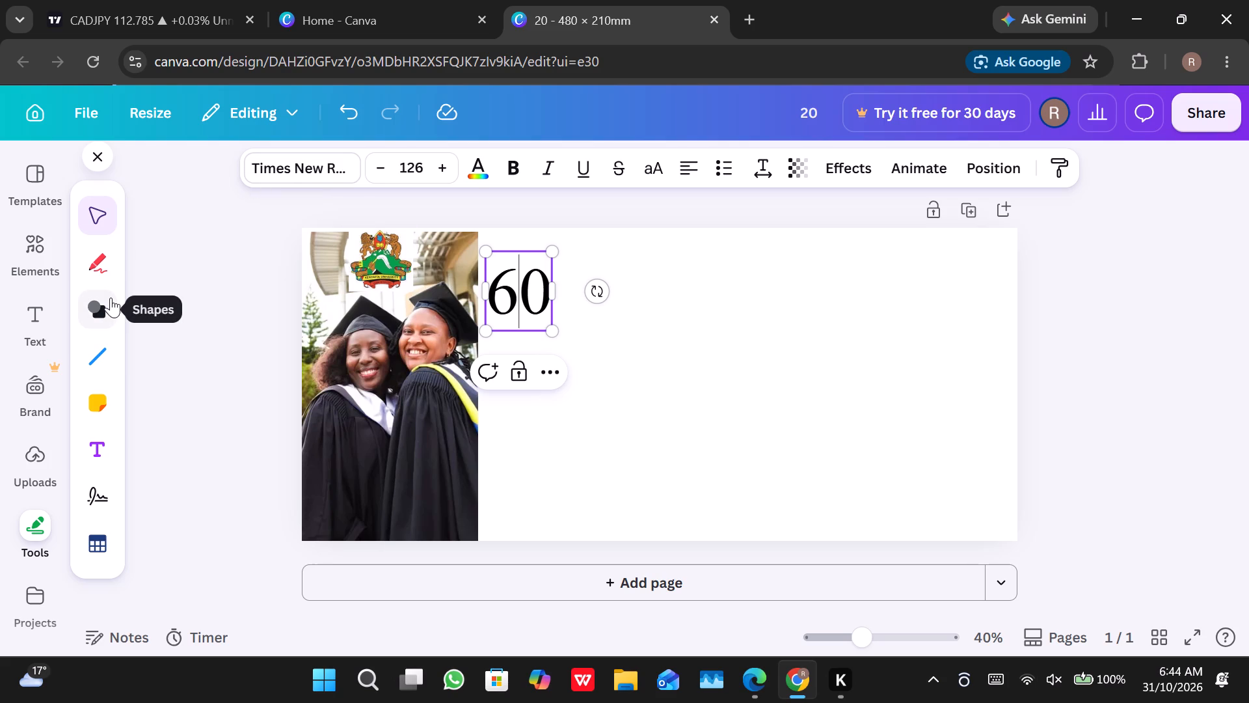
Search the design elements for graduation cap.
click(29, 248)
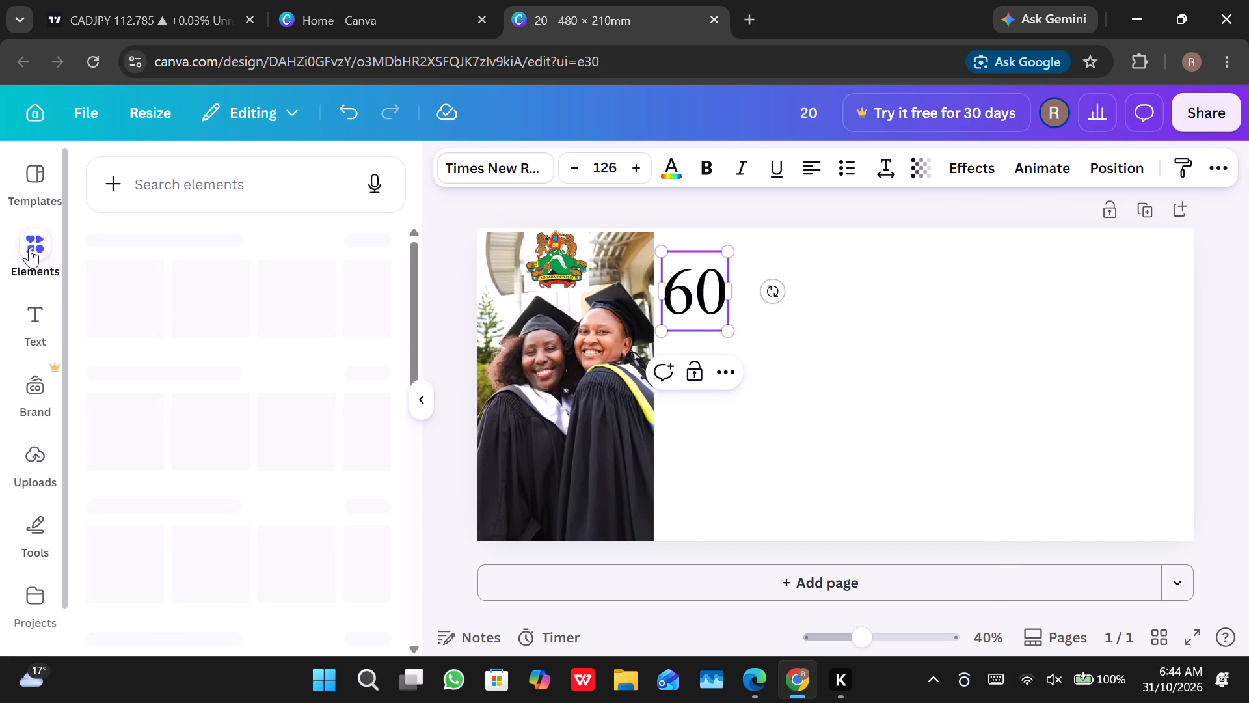
click(163, 197)
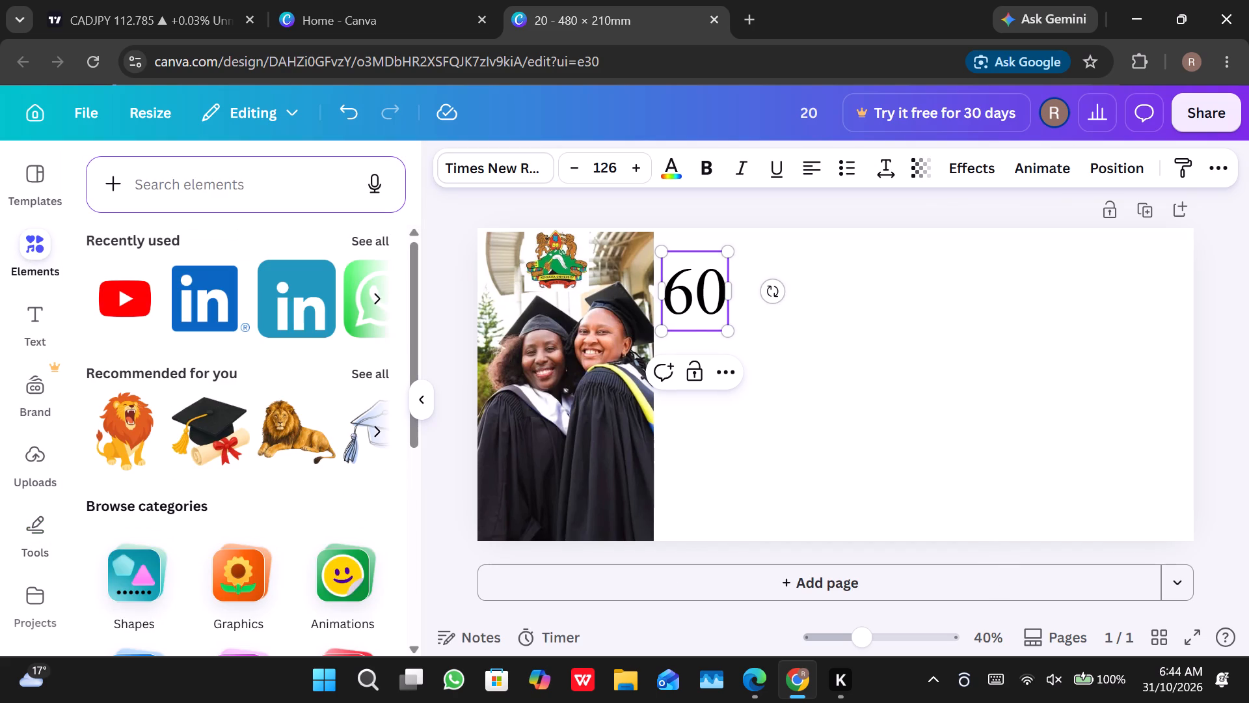
click(163, 197)
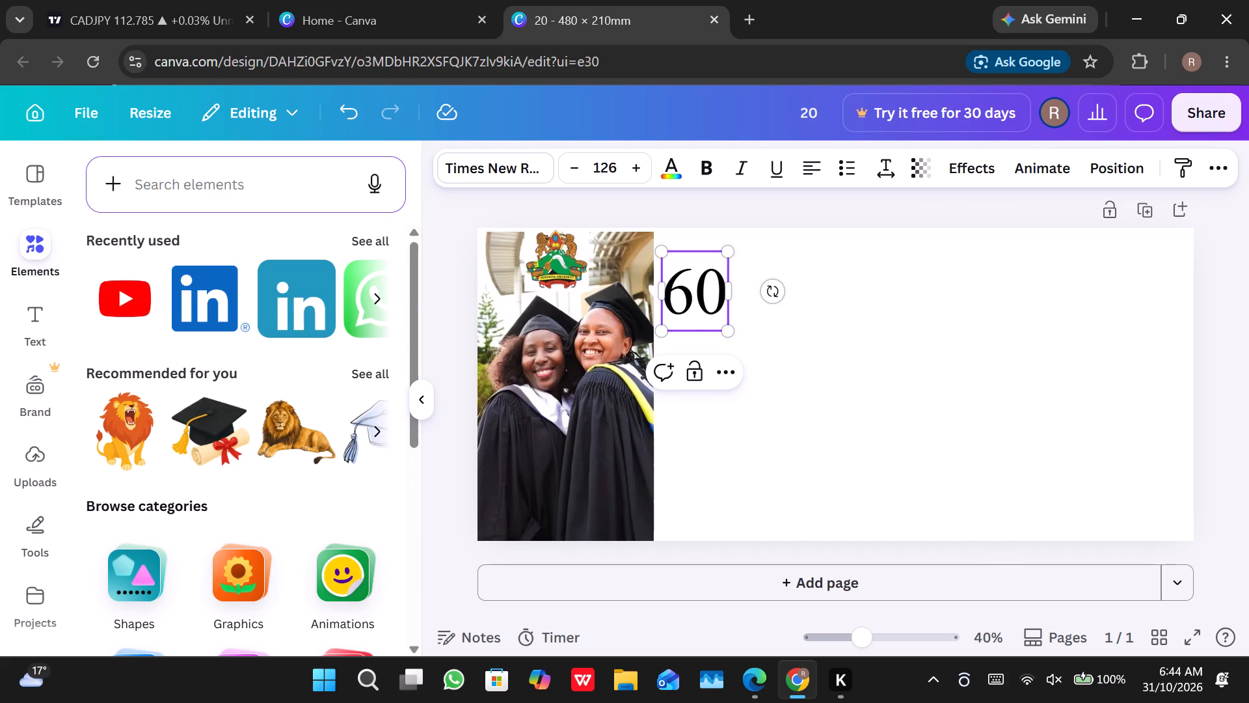
click(172, 184)
text(grad)
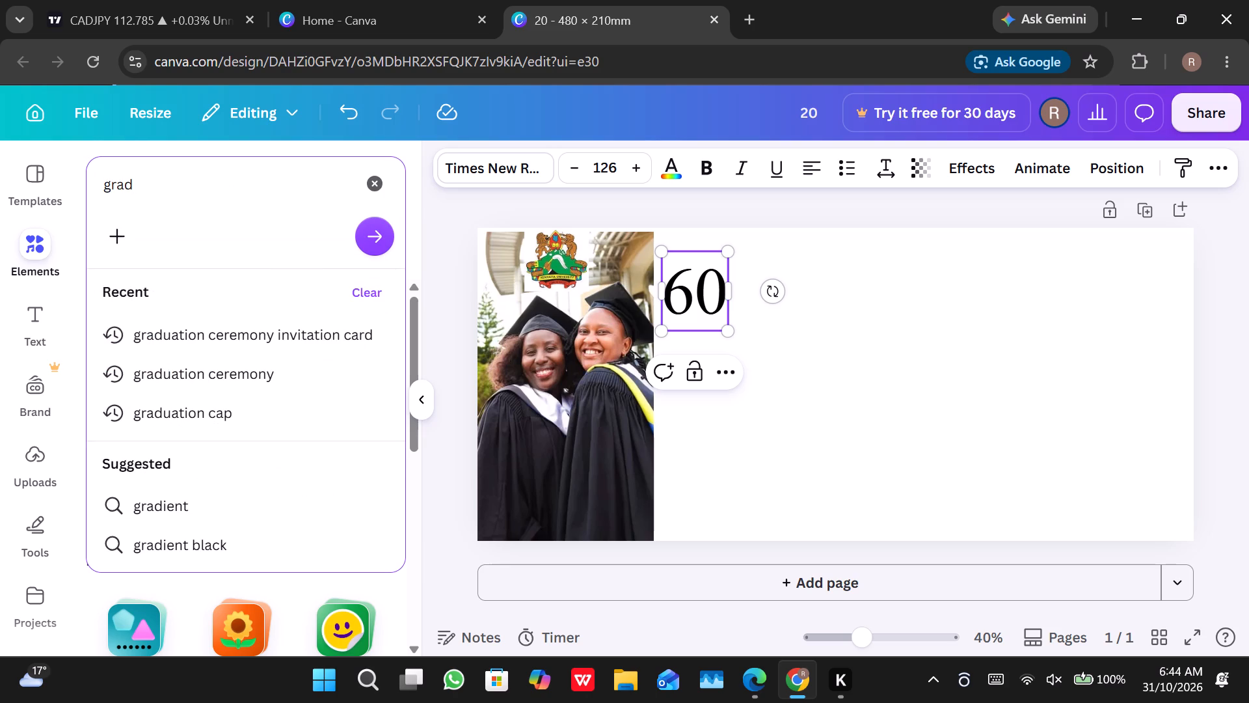
text(uat)
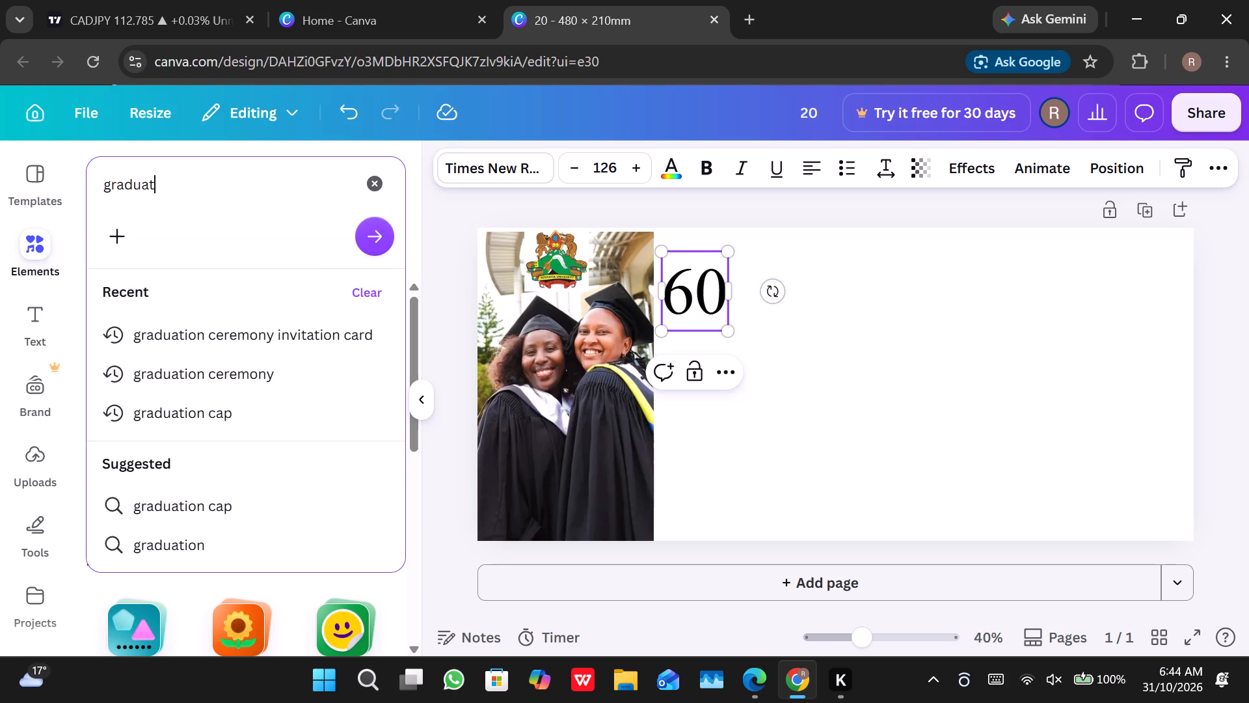
text(ion ca)
key(p)
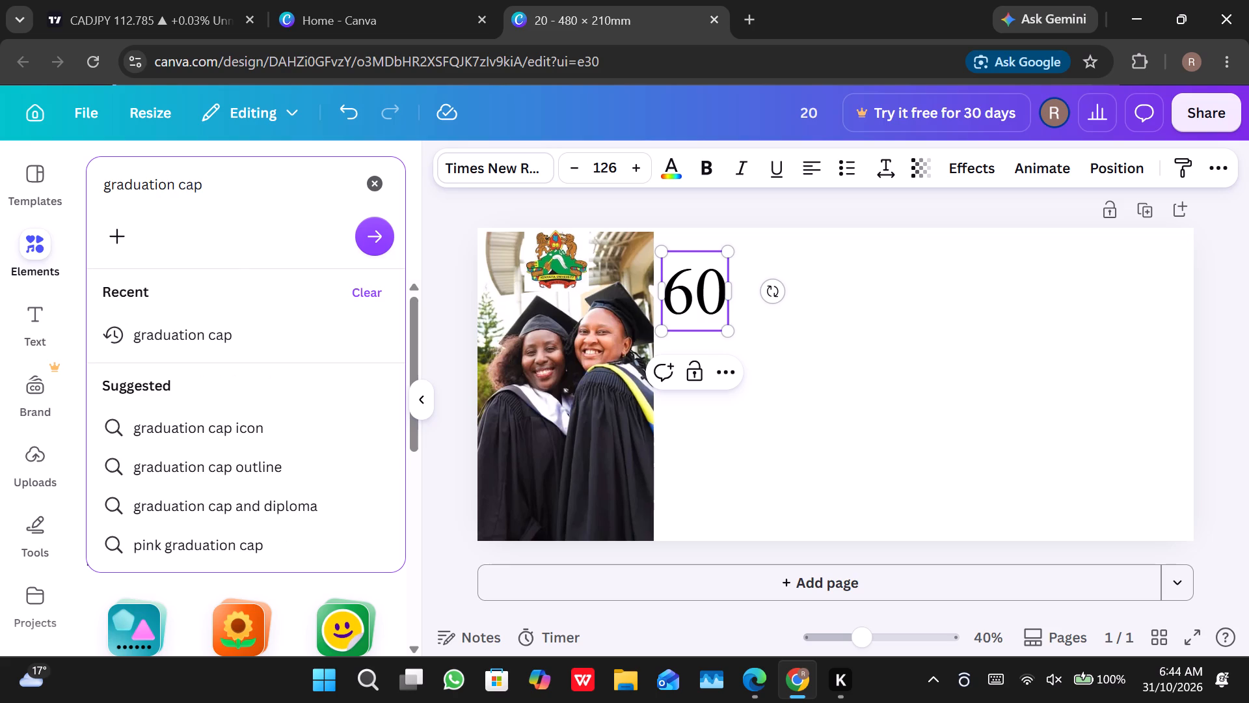
click(191, 332)
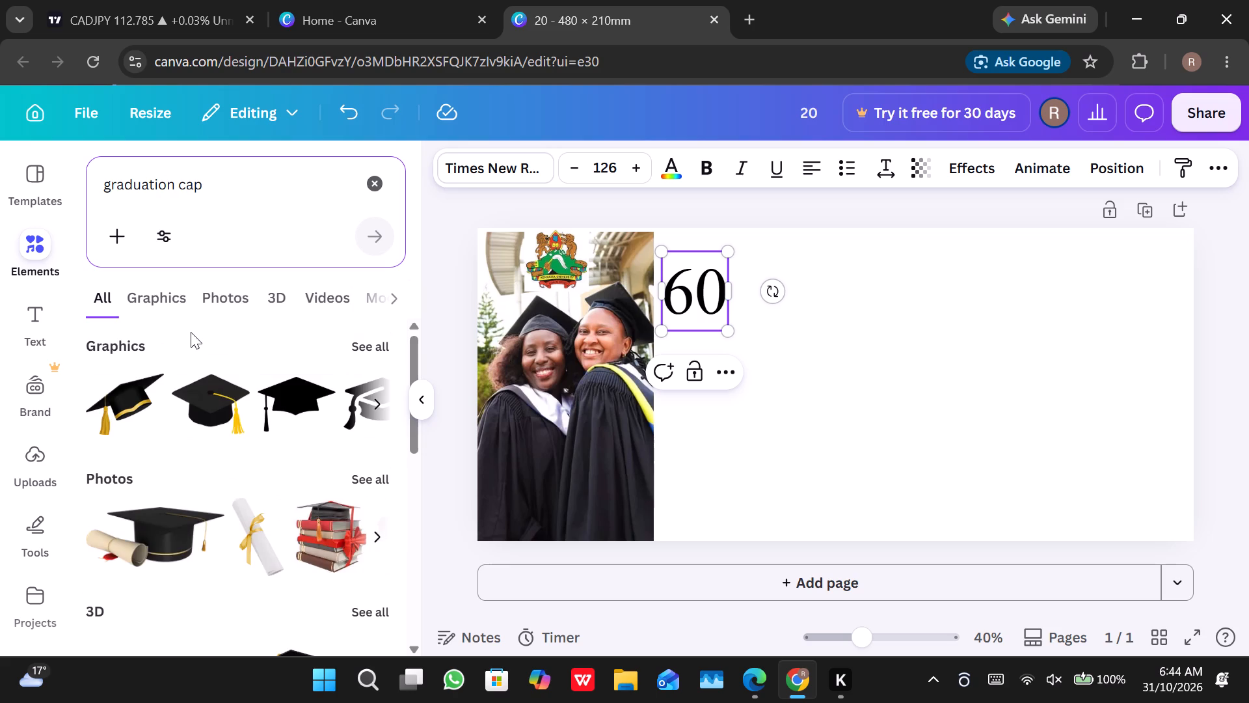
Add the flat solid black graduation cap graphic with the short hanging tassel to the page.
scroll(308, 394, left, 1)
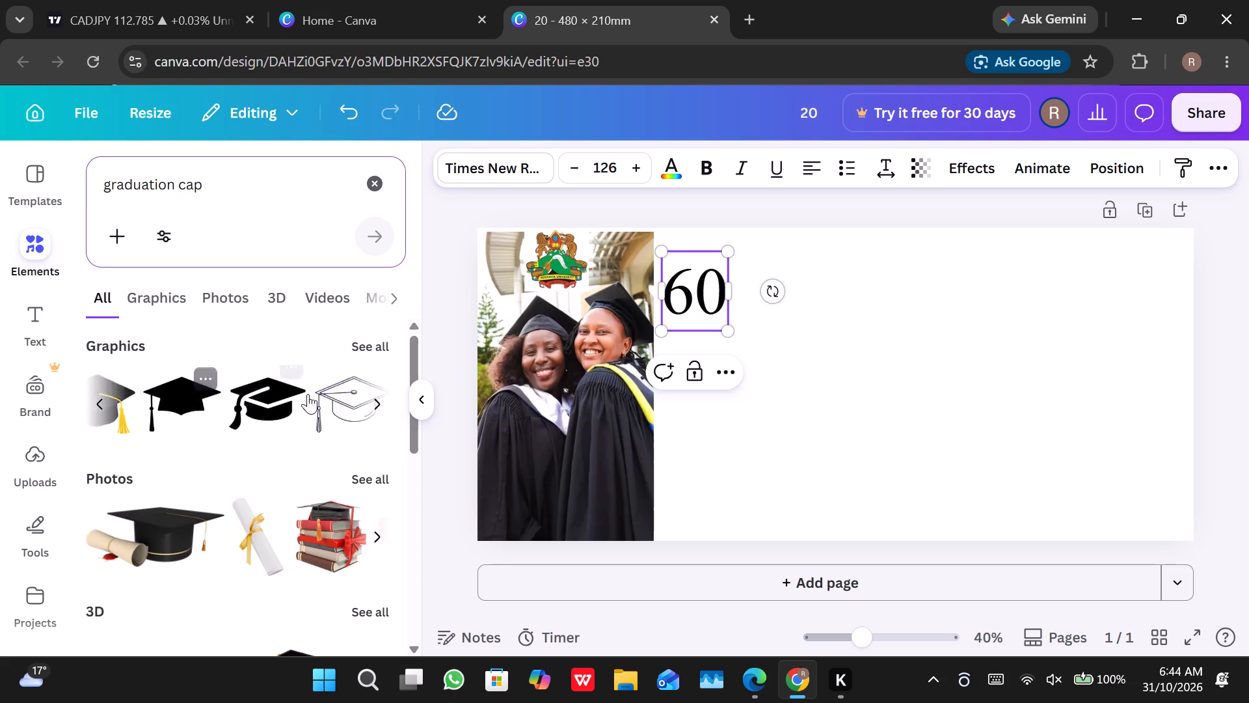
scroll(308, 394, left, 4)
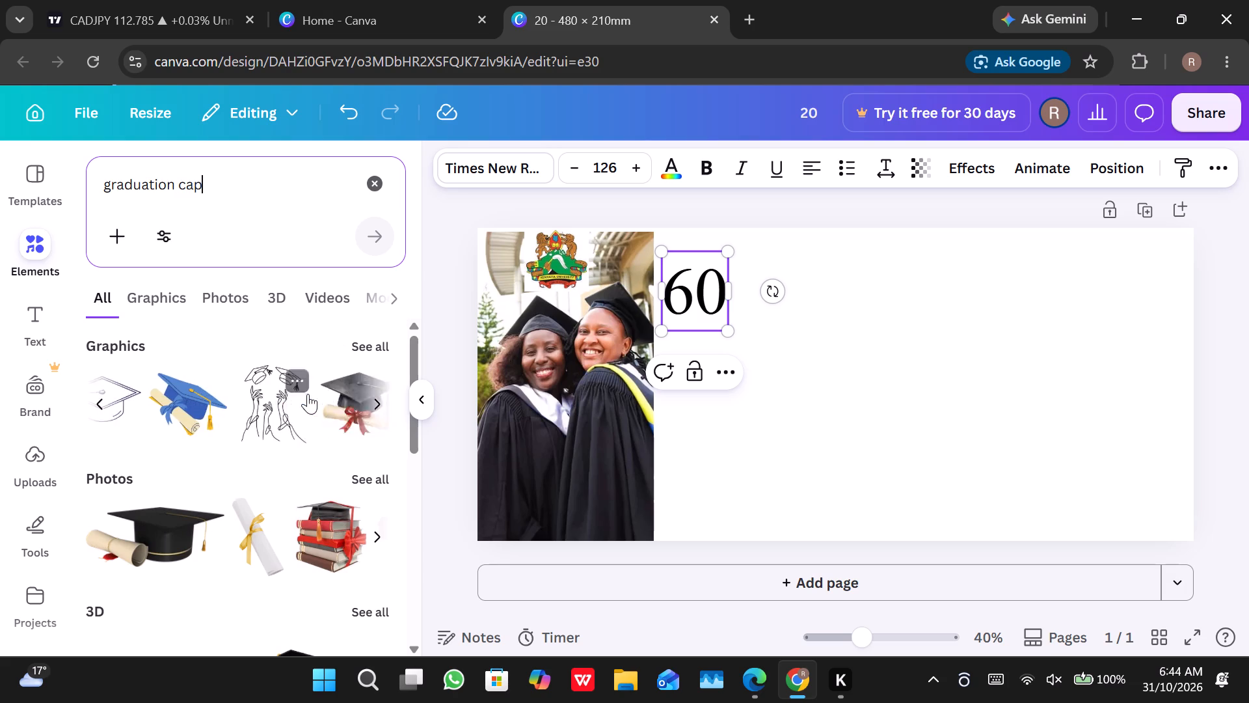
scroll(308, 394, left, 3)
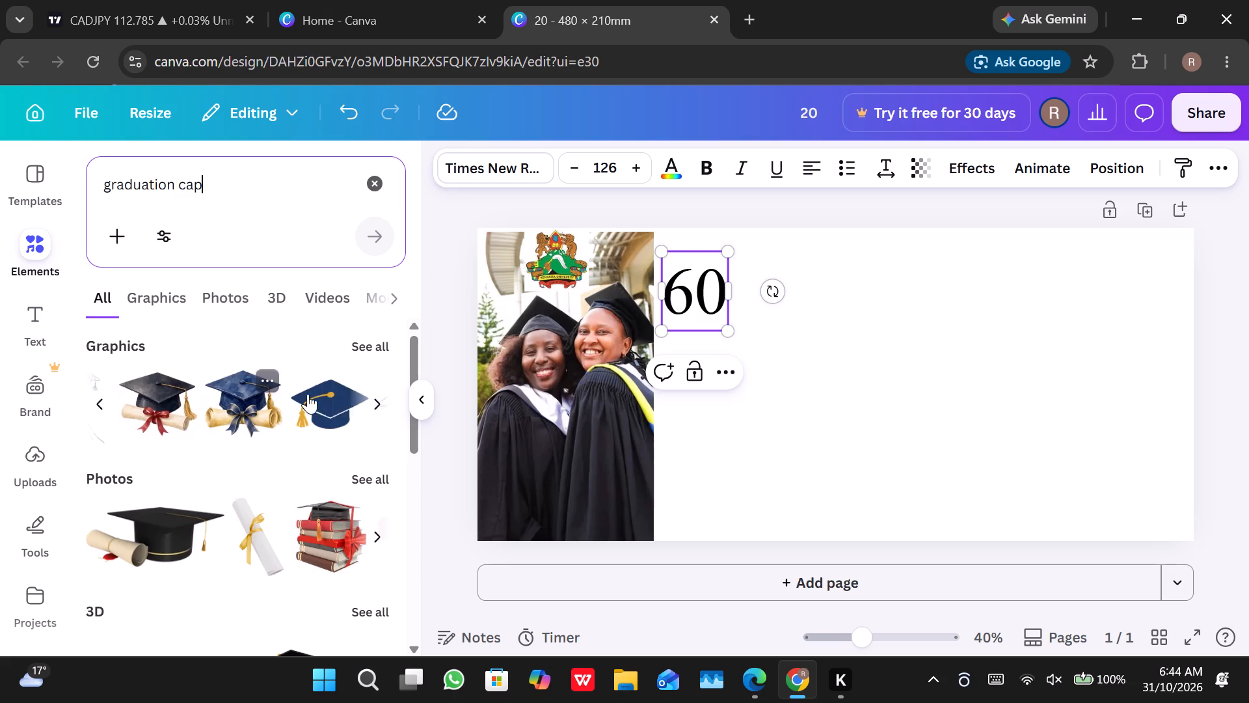
scroll(308, 394, left, 4)
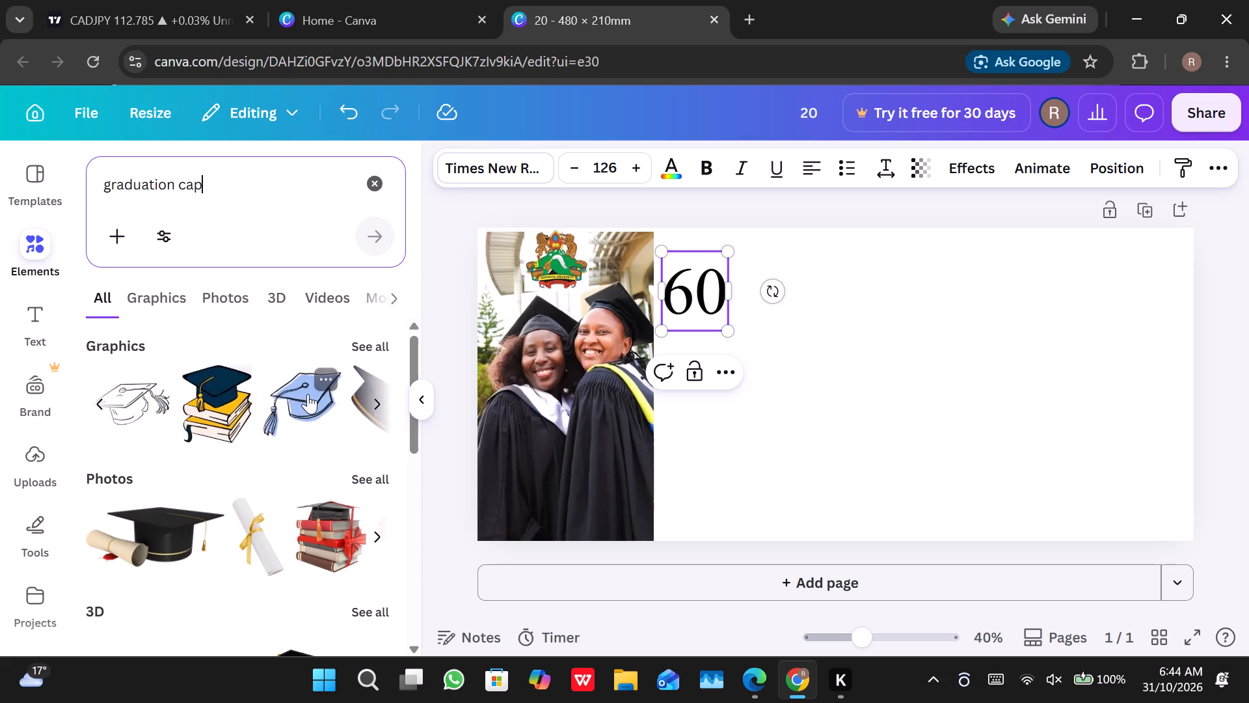
scroll(308, 394, left, 2)
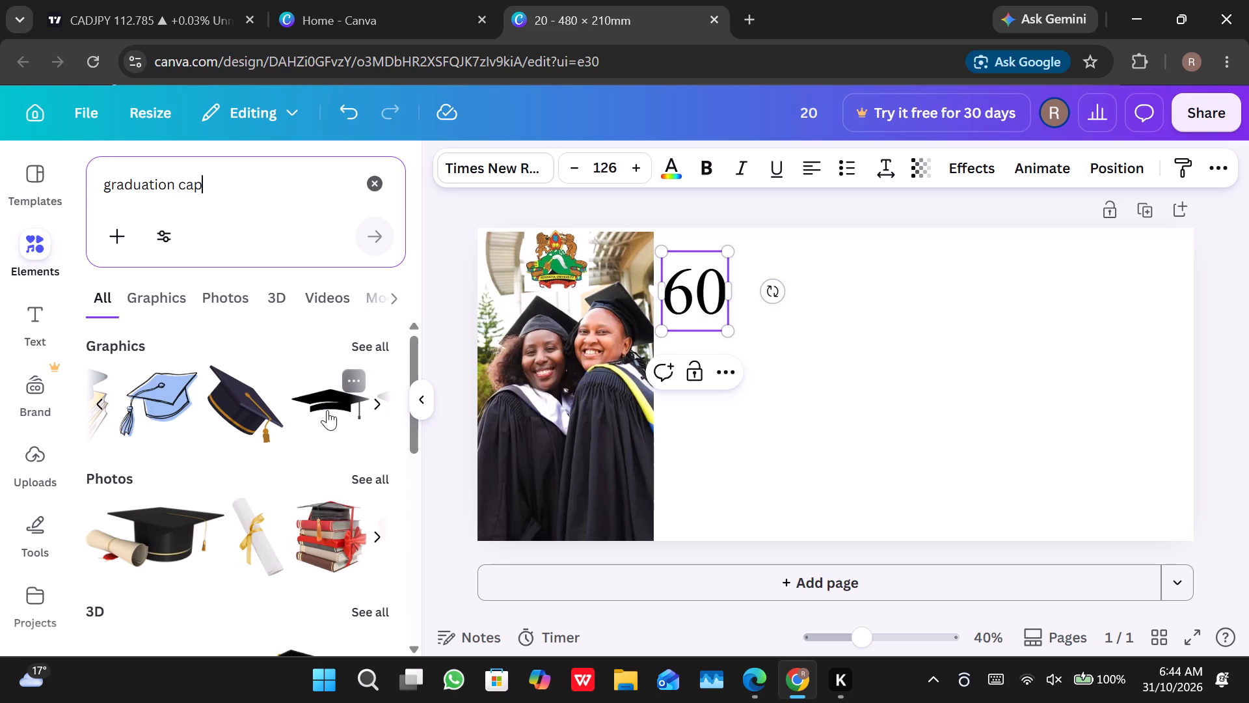
click(327, 410)
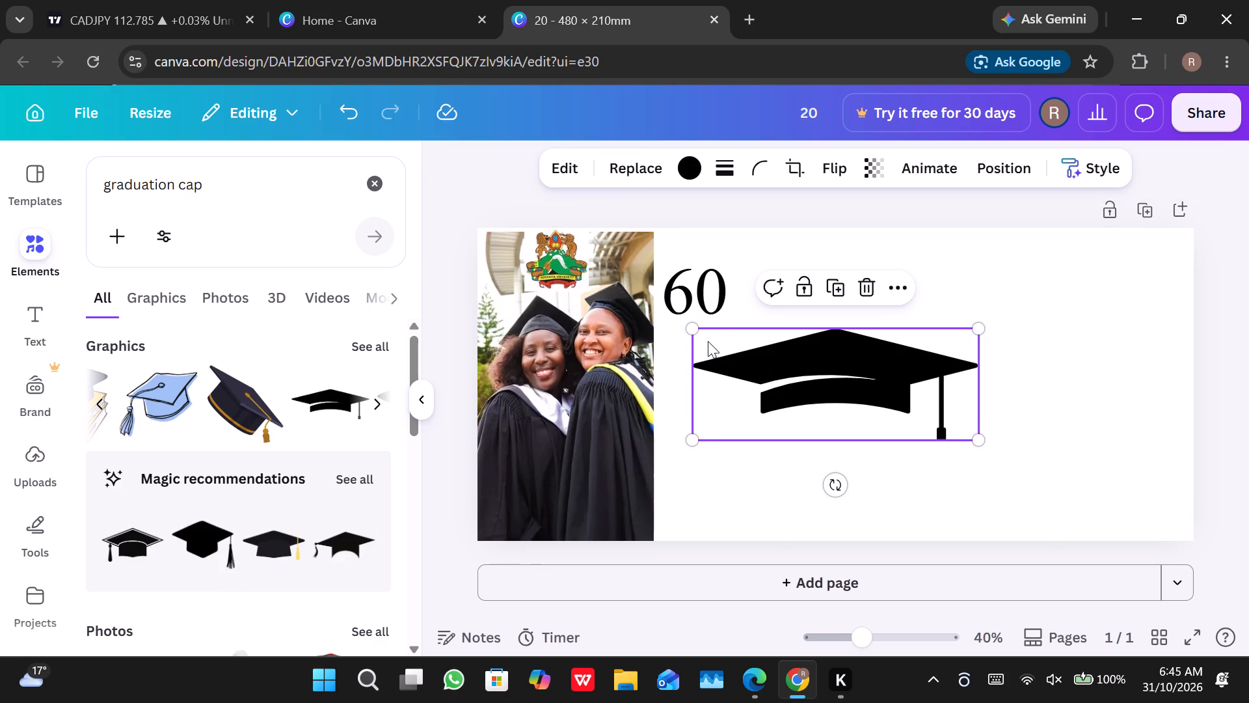
Shrink the graduation cap to about 40 mm wide and place it over the top of the 60's zero.
drag(687, 329, 863, 363)
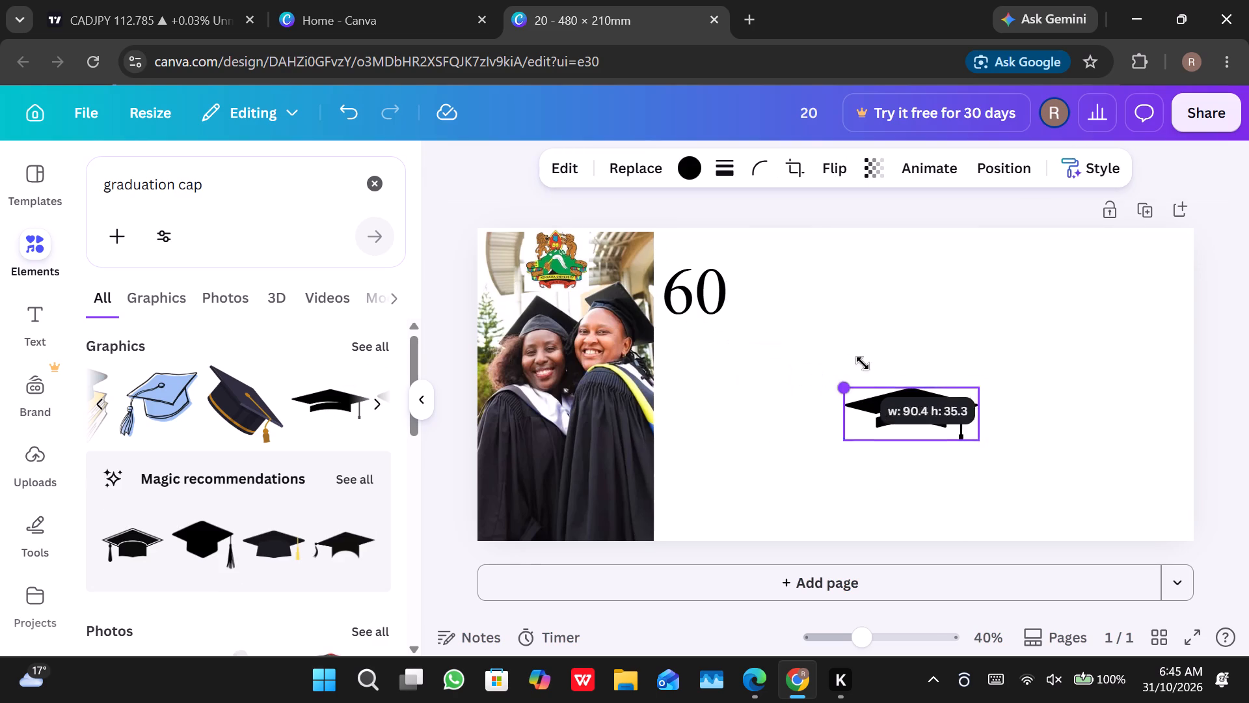
drag(863, 363, 929, 385)
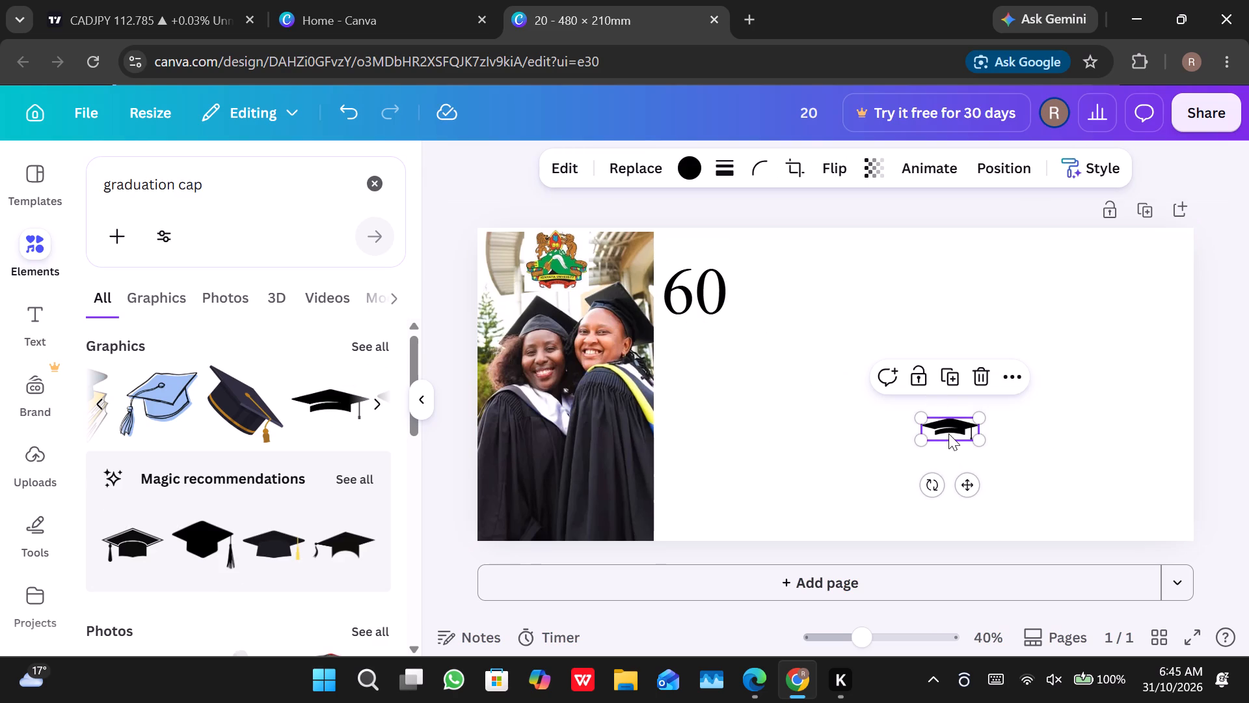
drag(948, 434, 714, 240)
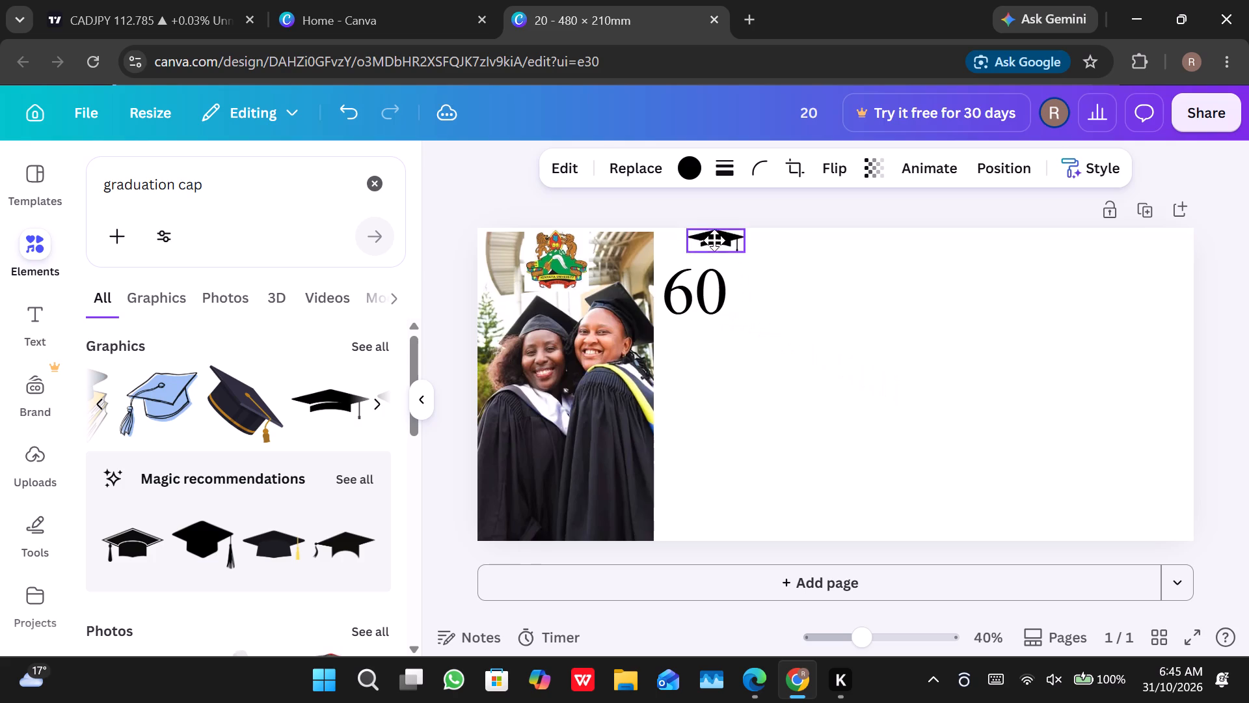
drag(714, 240, 714, 260)
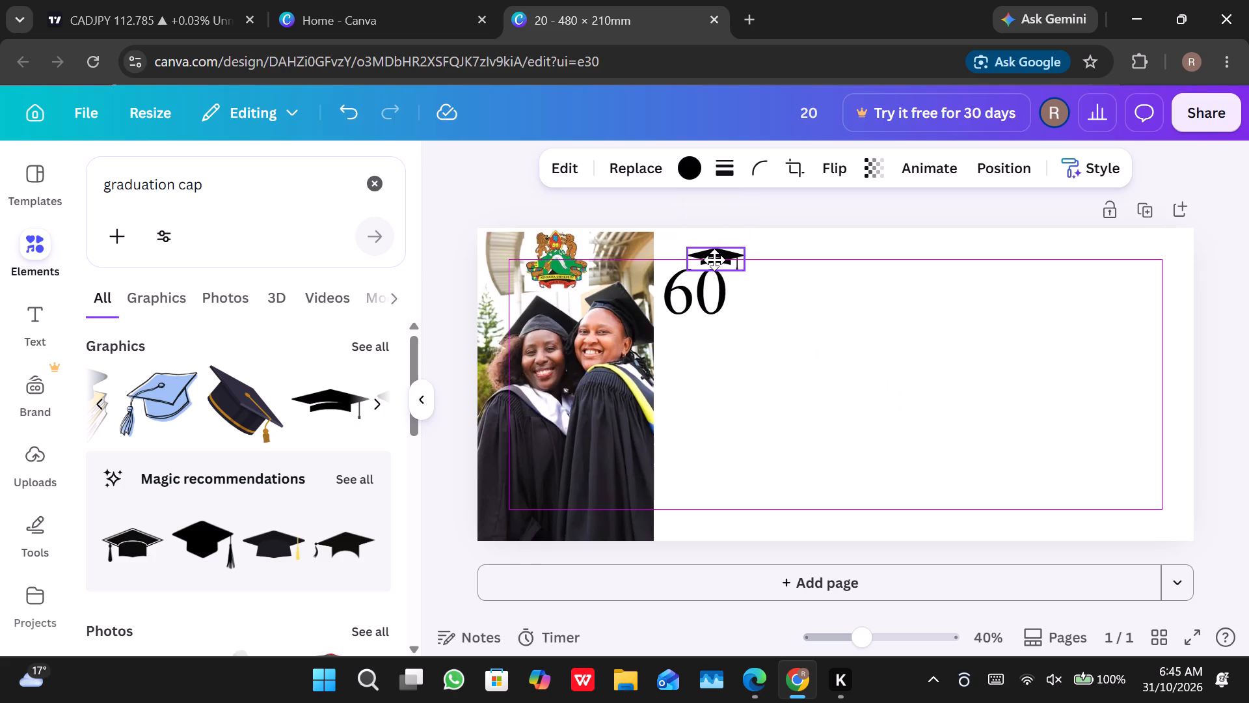
drag(714, 260, 713, 260)
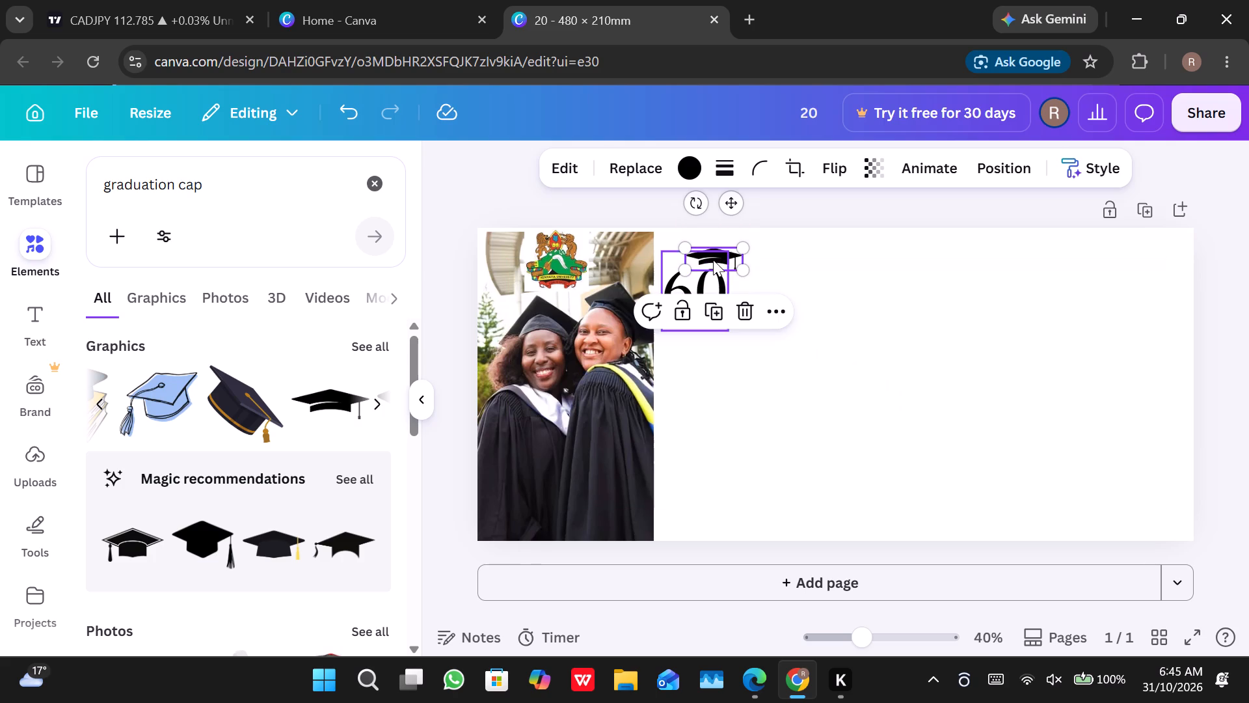
Enlarge the cap to about 43 × 17 mm and settle it on the zero, its top aligned with the 60 text box's top.
drag(746, 268, 747, 272)
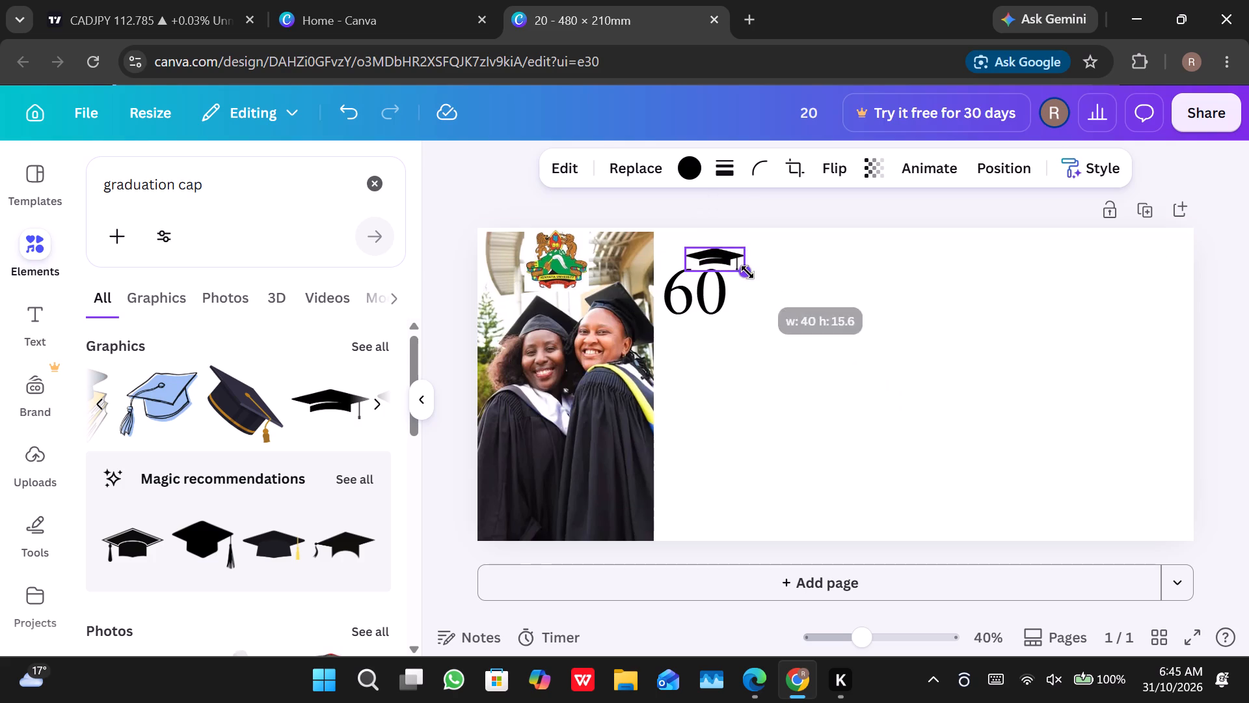
drag(747, 272, 749, 279)
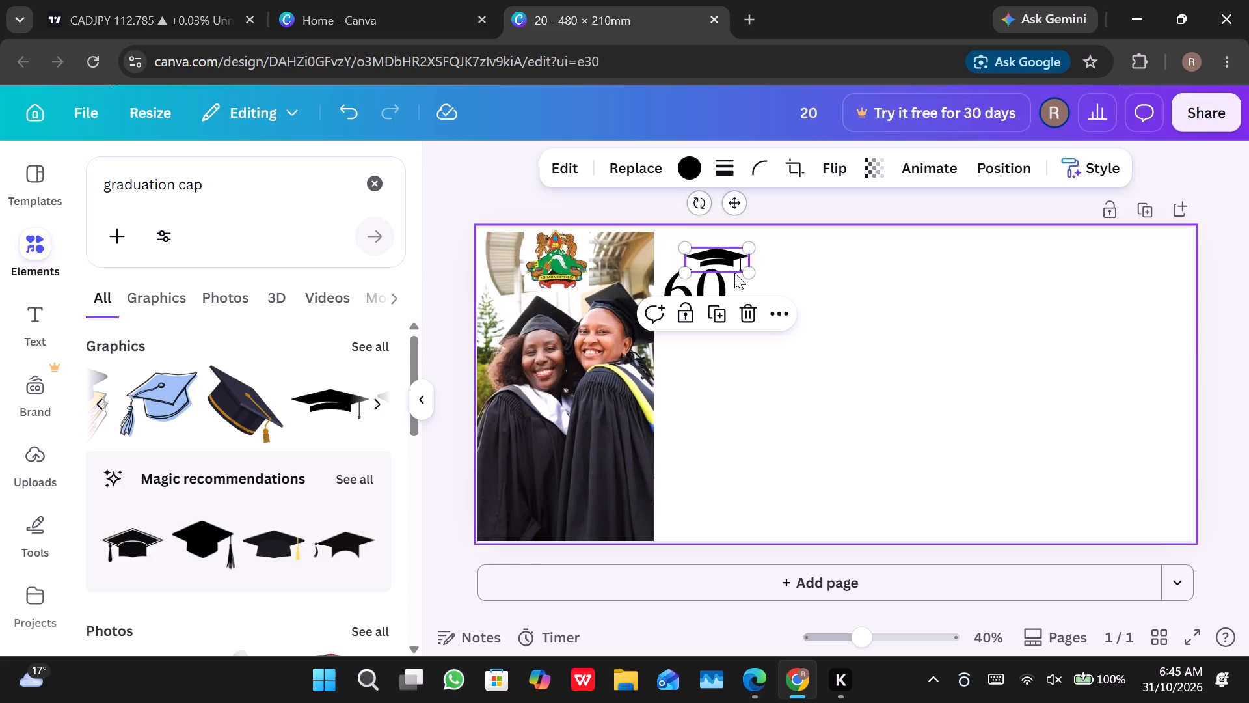
drag(733, 269, 726, 271)
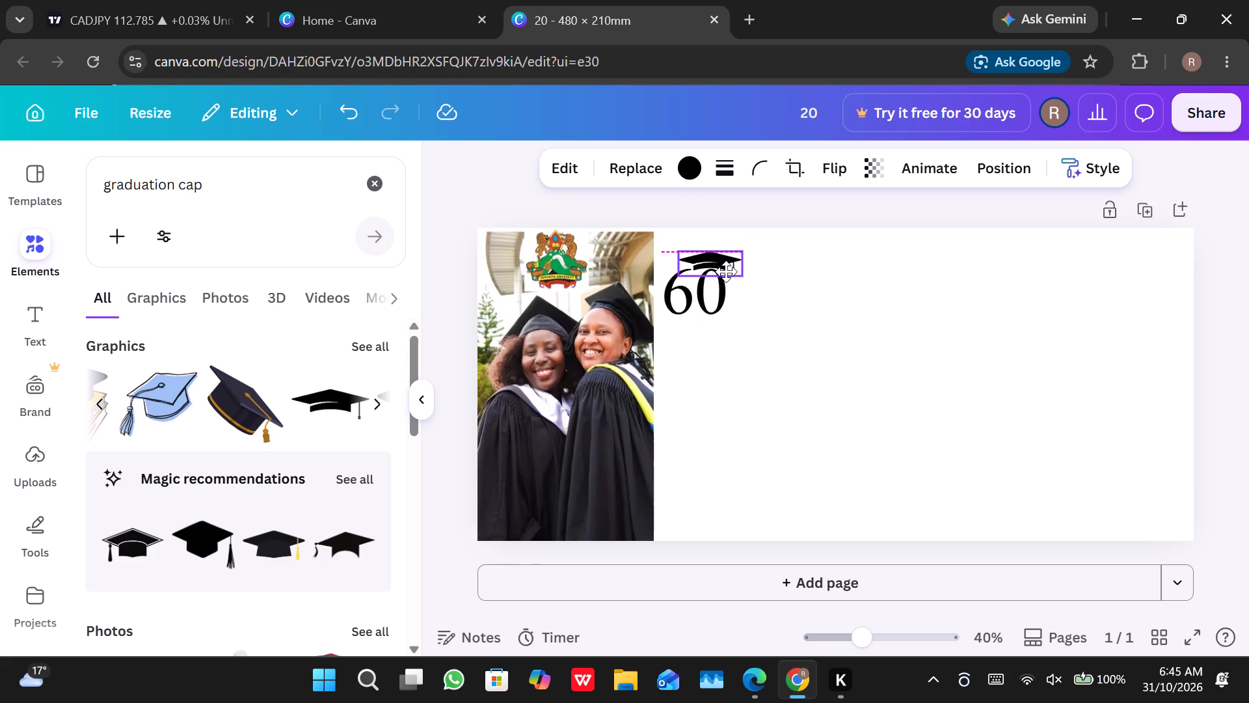
drag(726, 271, 727, 271)
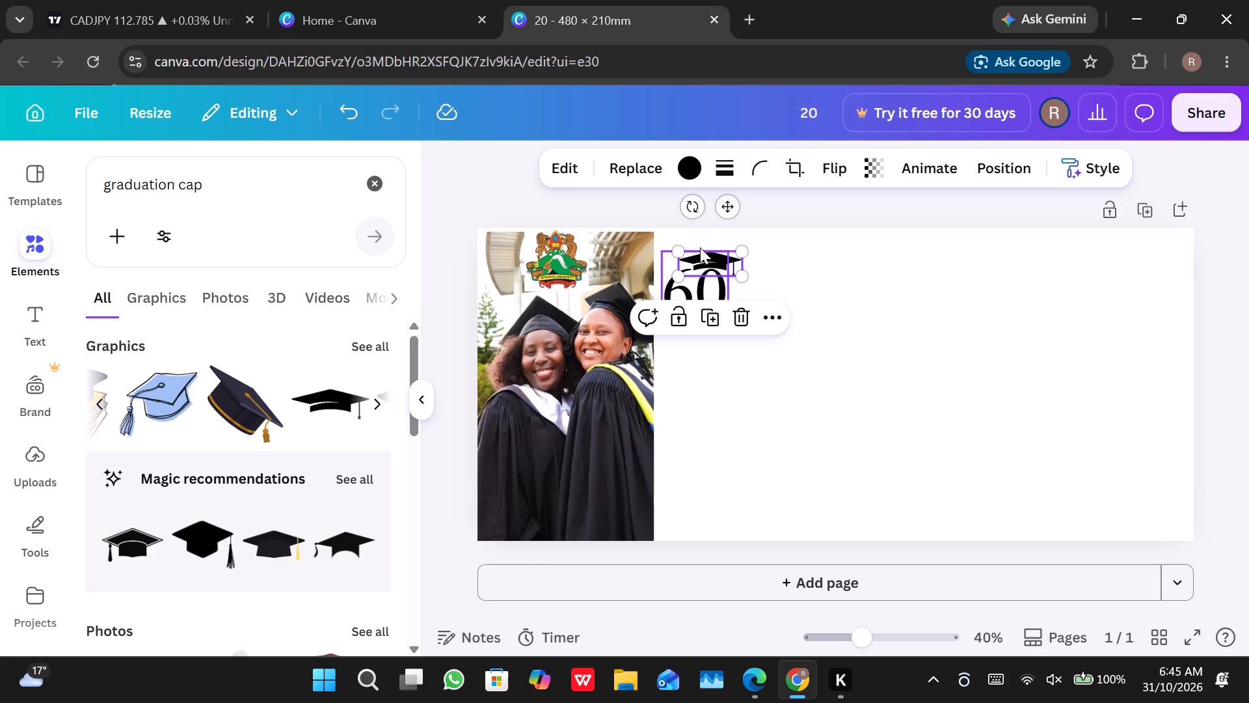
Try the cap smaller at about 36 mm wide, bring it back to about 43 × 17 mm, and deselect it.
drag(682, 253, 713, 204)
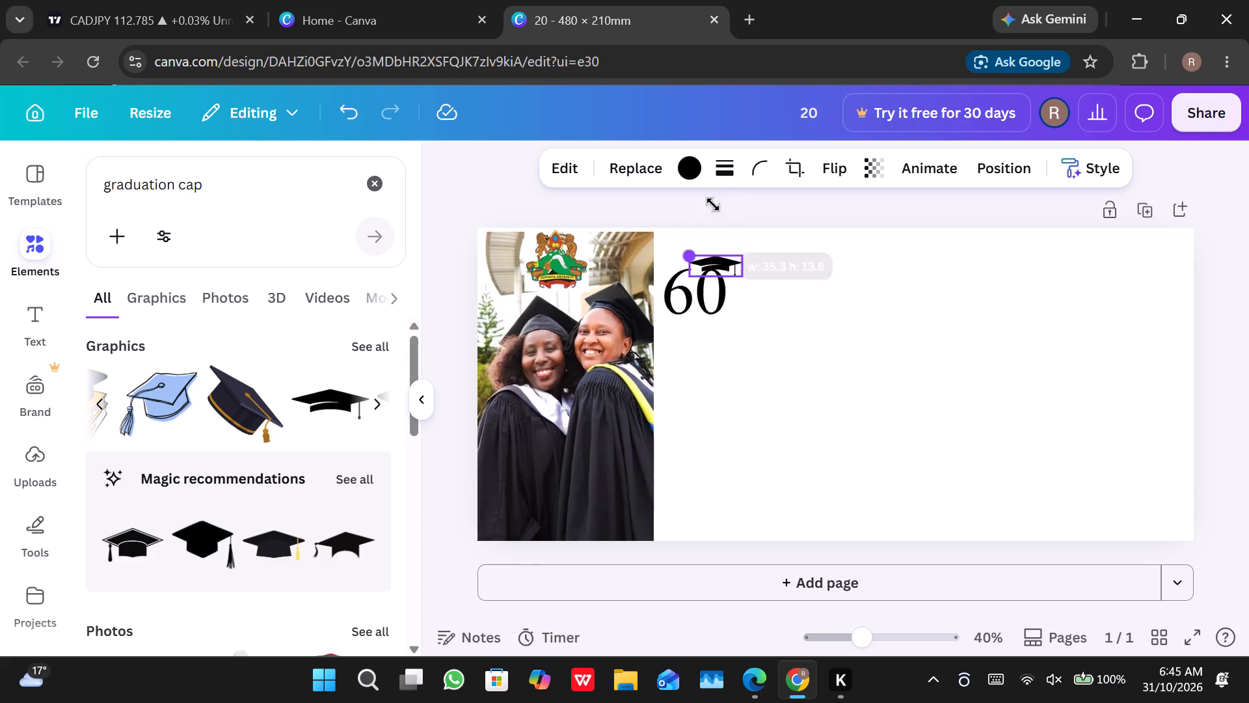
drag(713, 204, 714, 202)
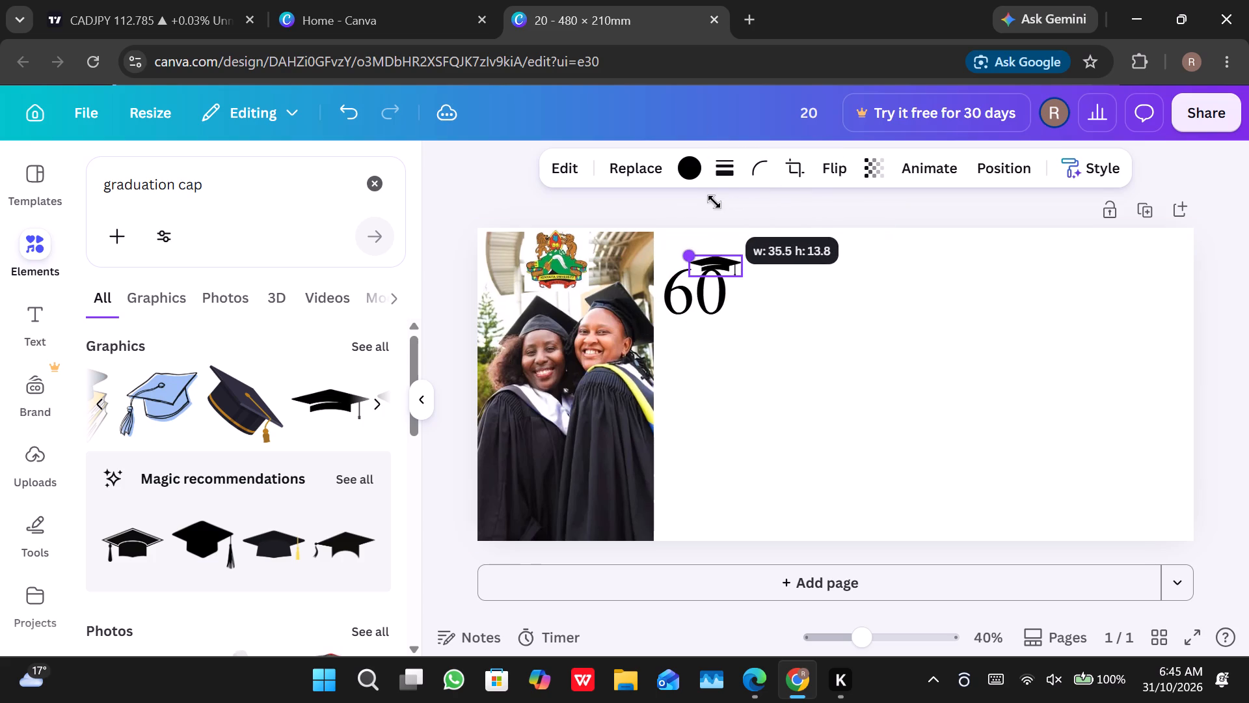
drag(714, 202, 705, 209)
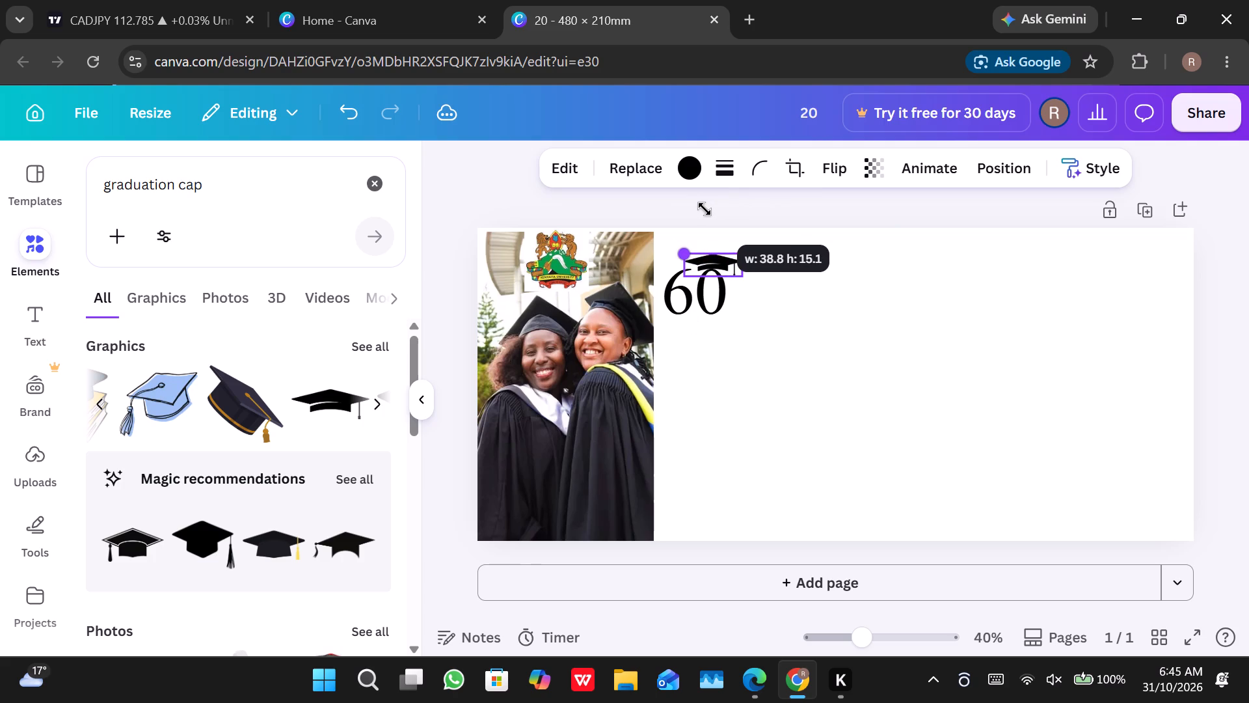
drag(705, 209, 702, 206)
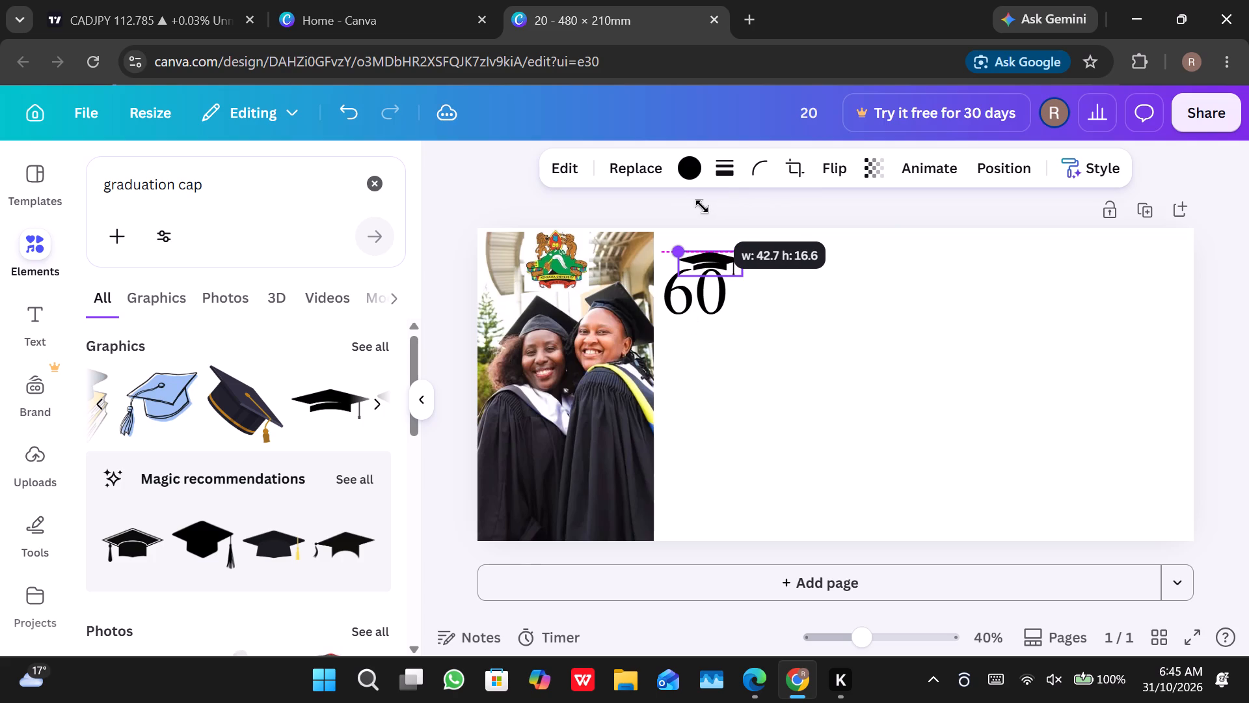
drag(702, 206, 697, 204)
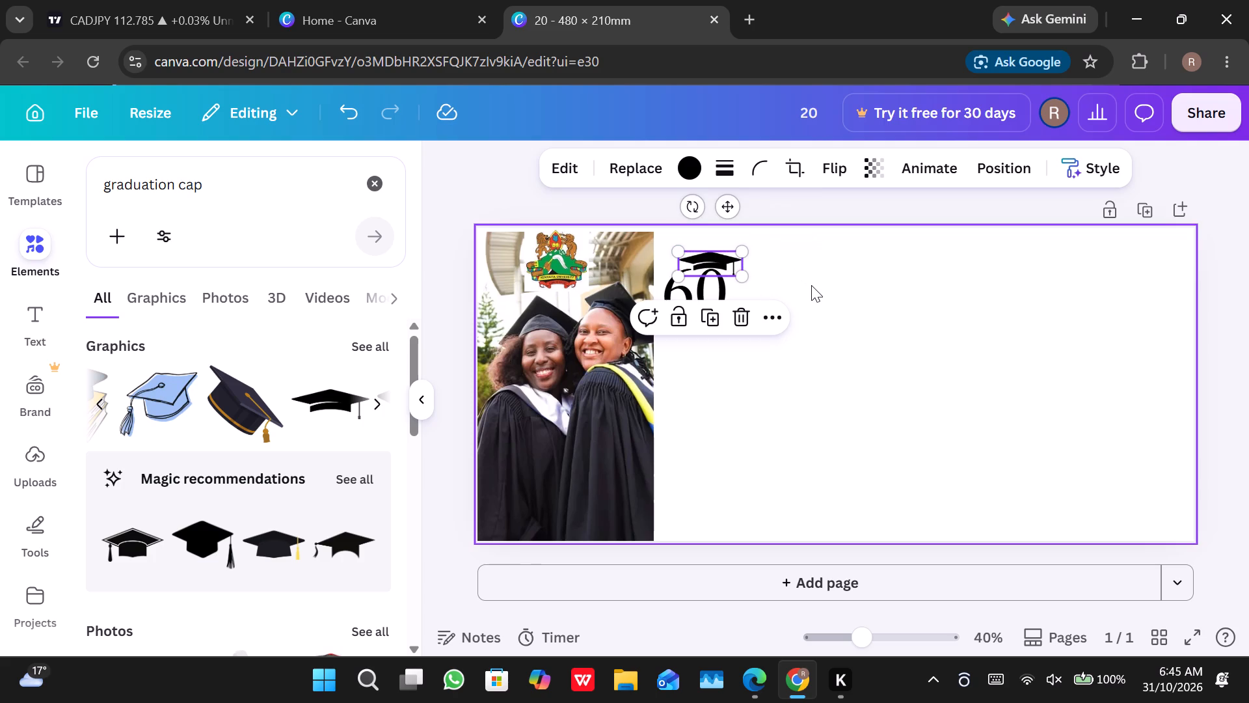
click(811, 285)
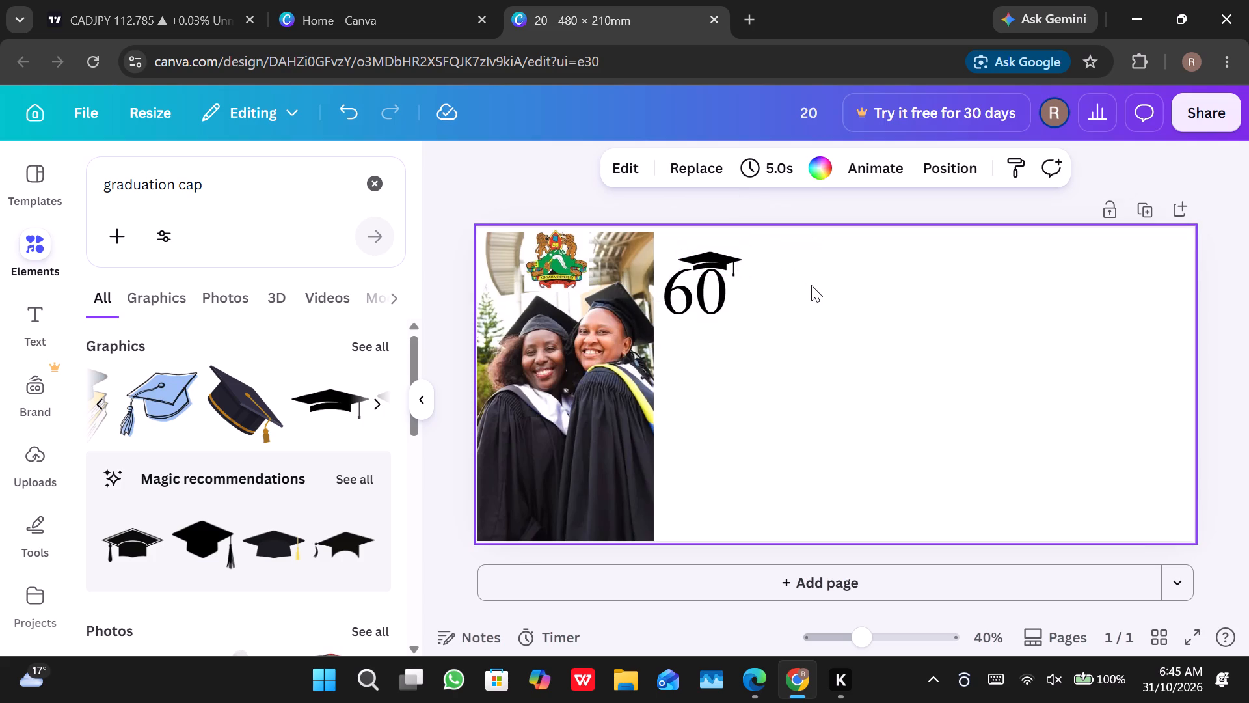
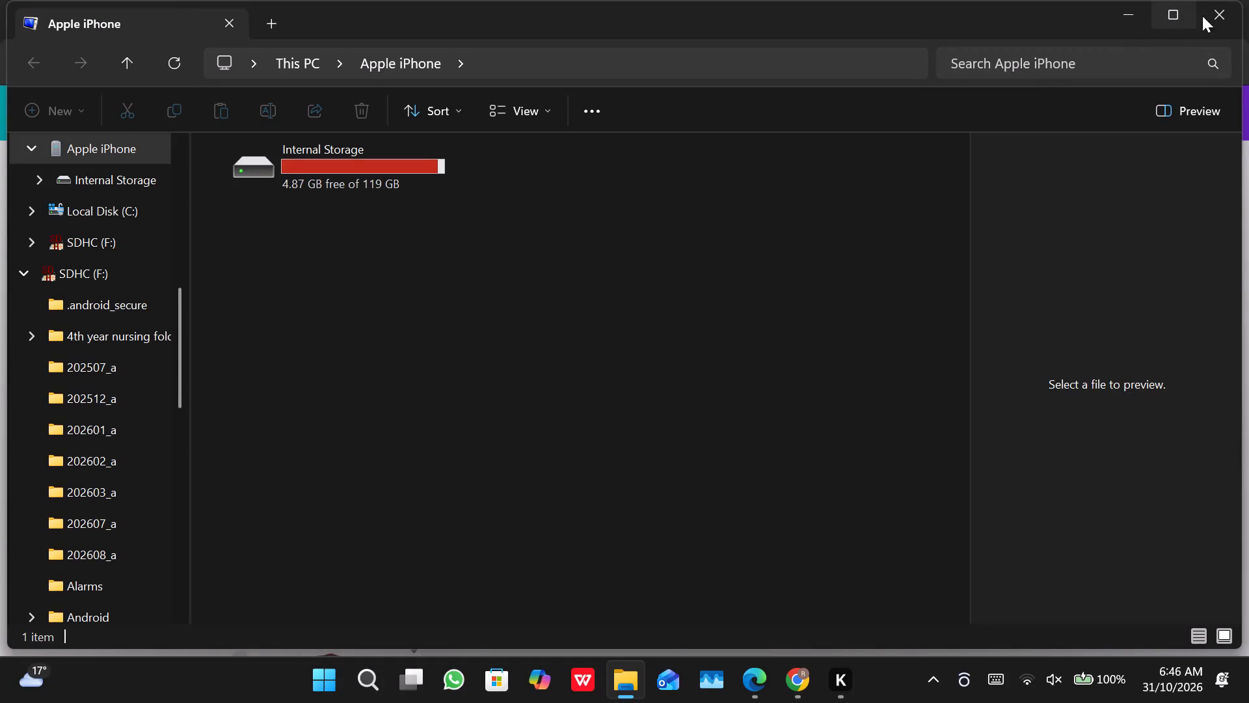
Close the Apple iPhone file window to get back to the design.
click(1216, 18)
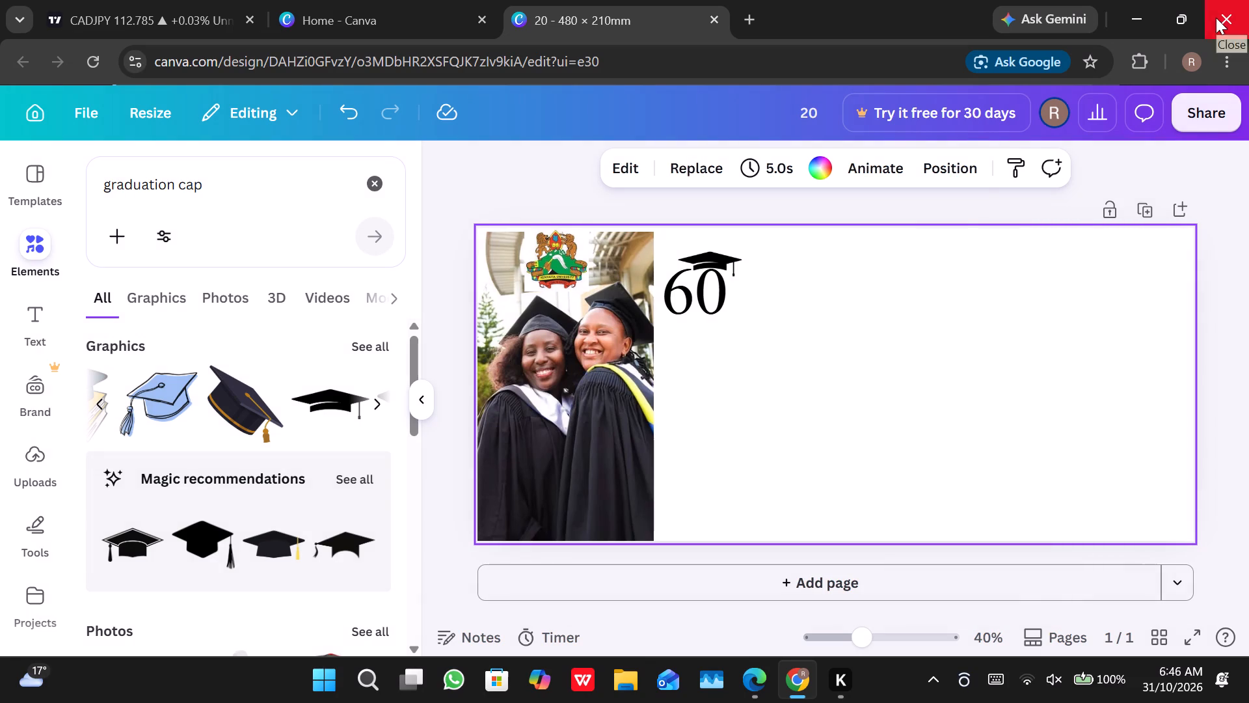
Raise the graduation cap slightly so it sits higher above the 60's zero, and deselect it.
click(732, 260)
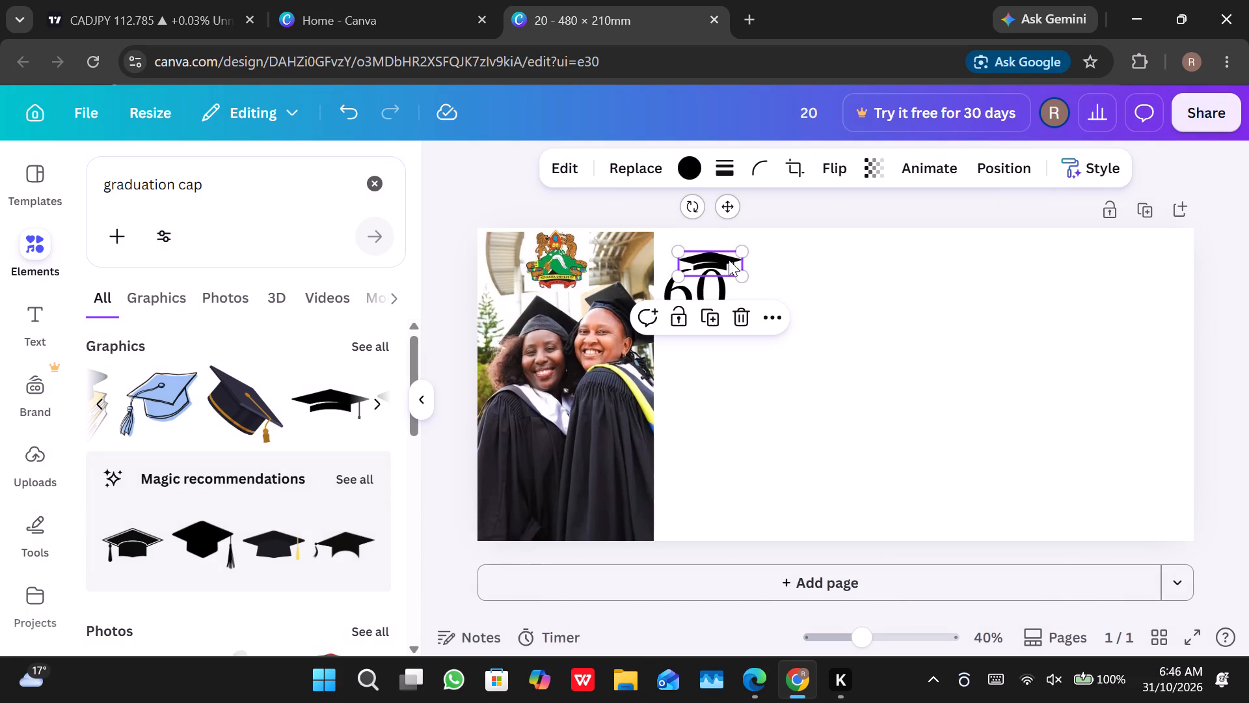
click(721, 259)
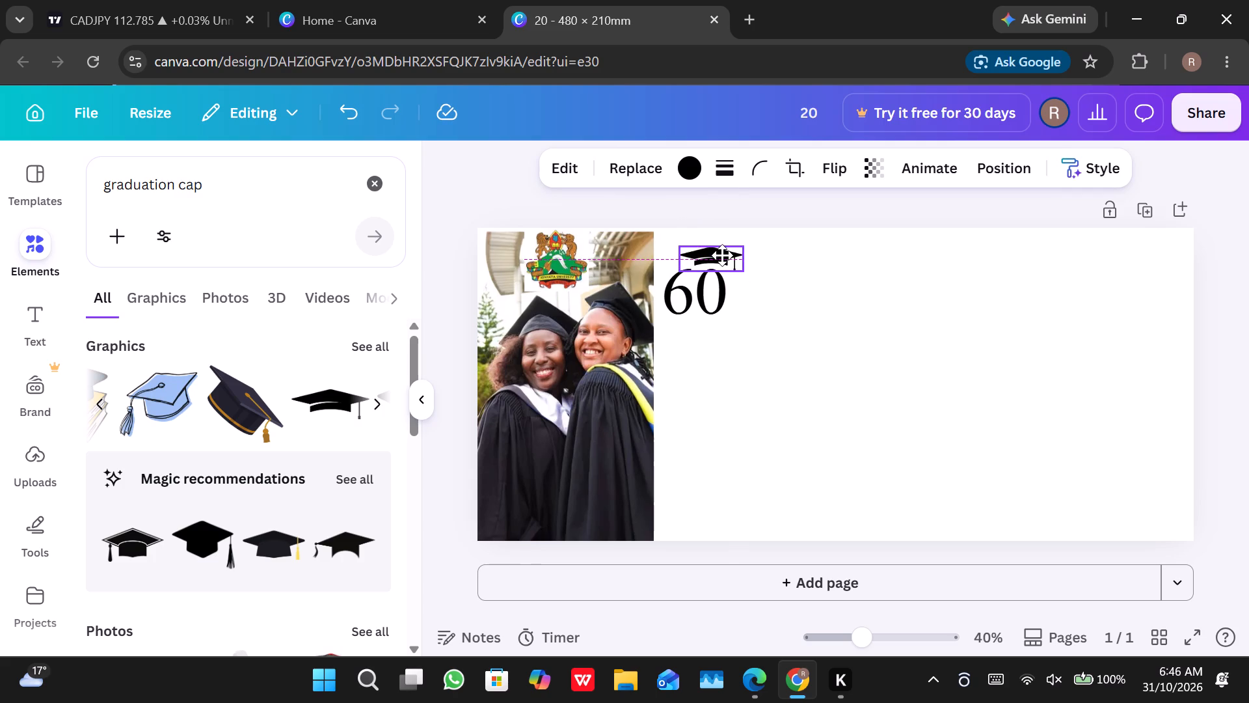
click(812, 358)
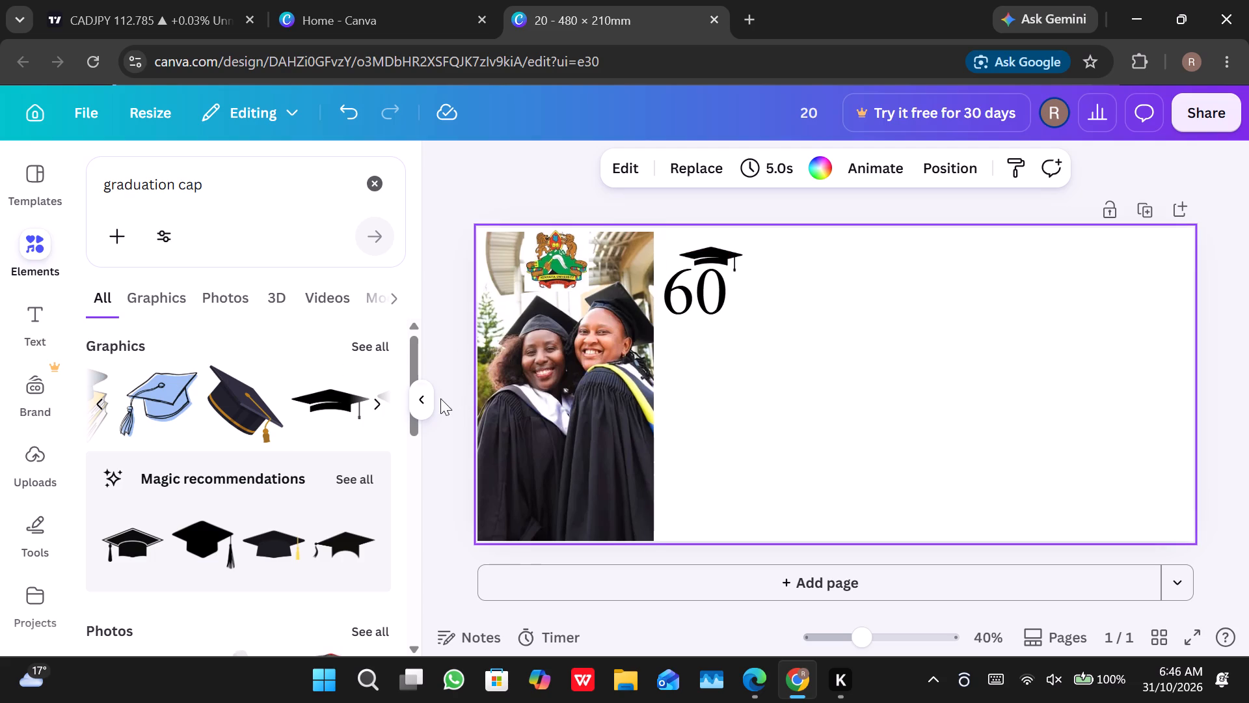
Add a new text box reading "th" to the blank area of the page.
click(412, 397)
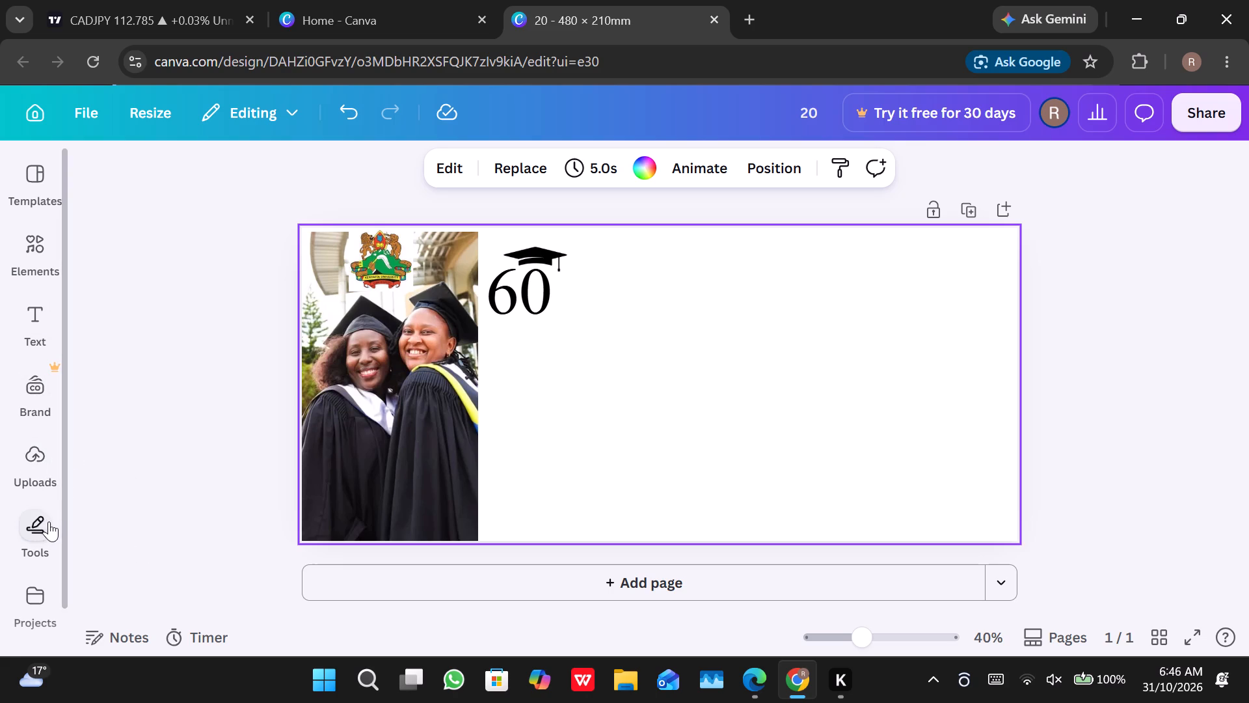
click(46, 468)
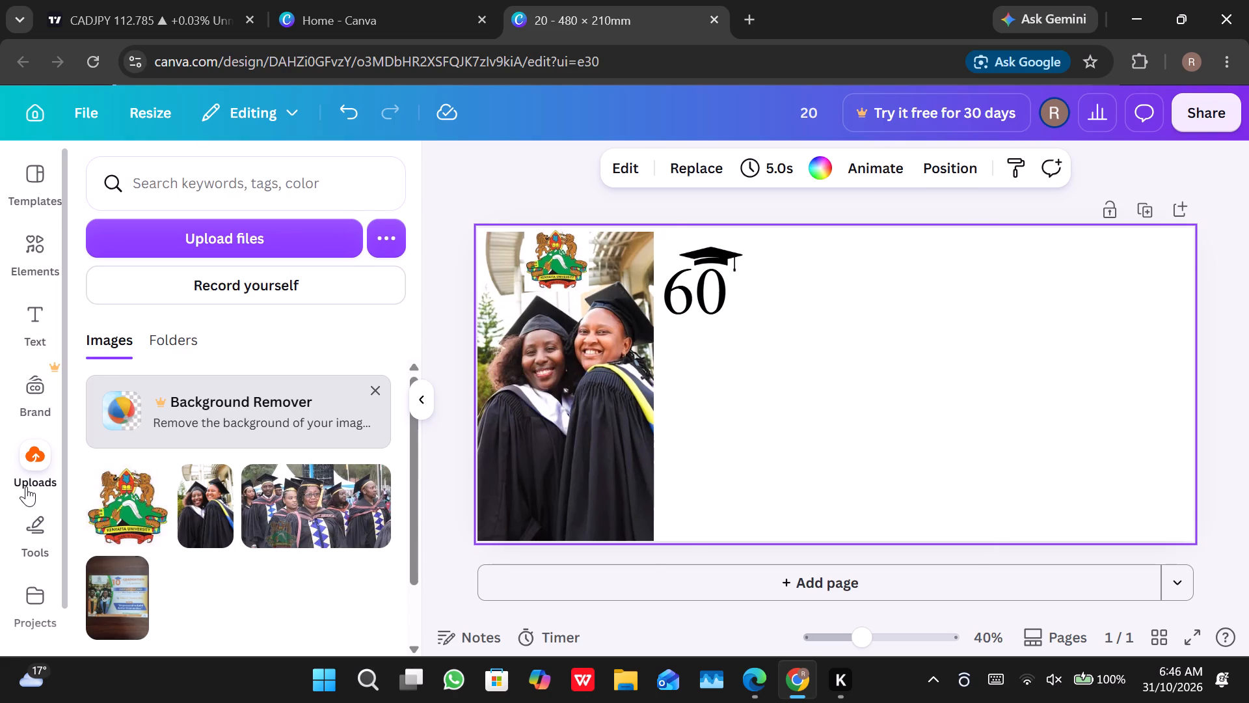
click(28, 483)
click(34, 534)
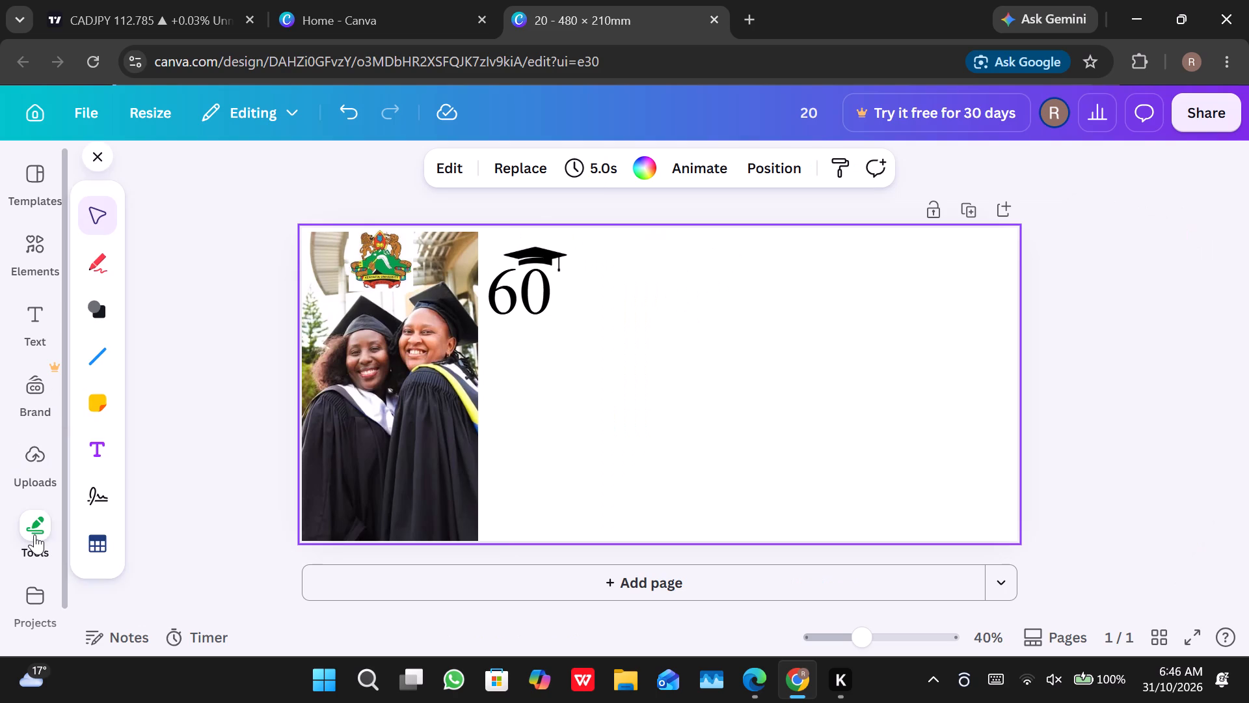
click(94, 441)
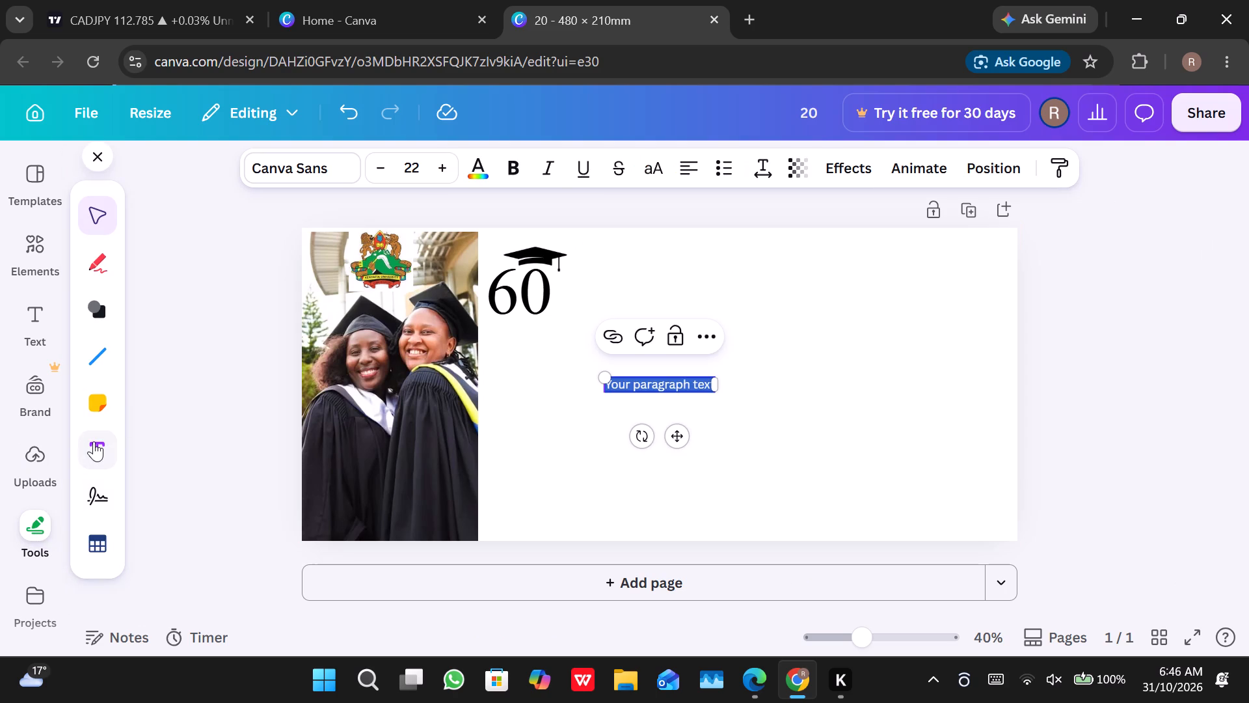
text(th)
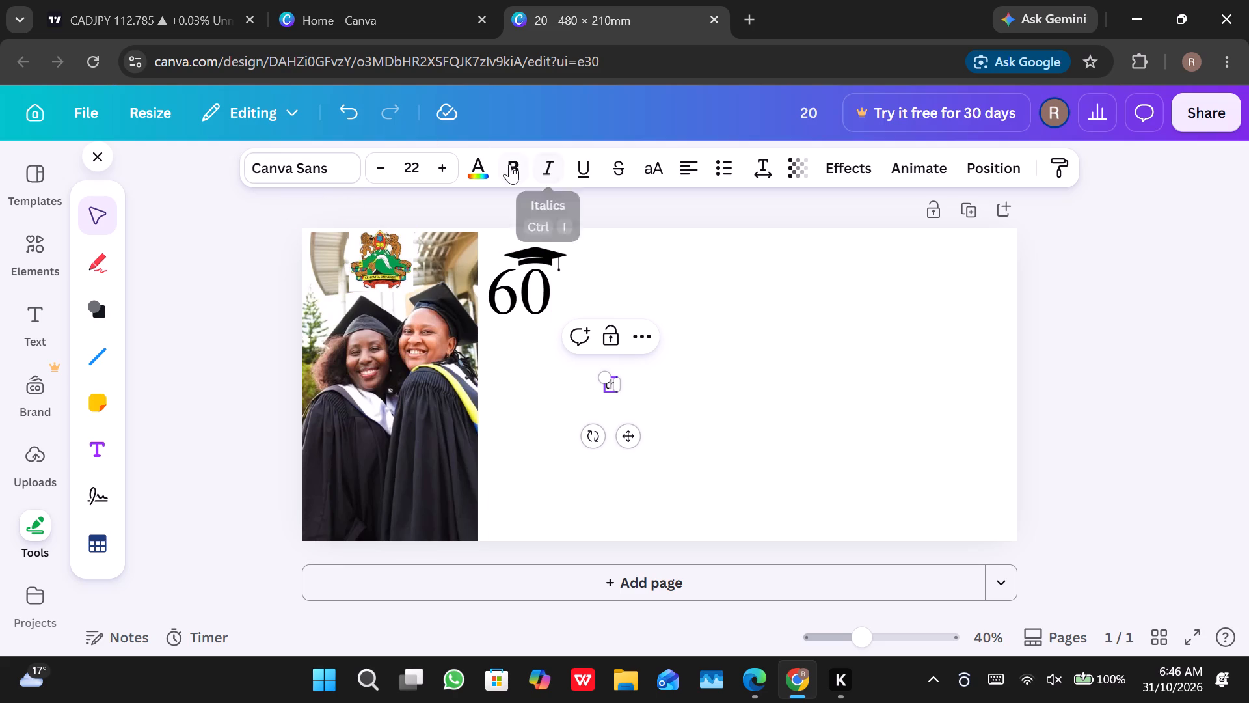
Format the "th" text at size 53, trying Times New Roman before settling on the Amoresa font.
triple_click(439, 167)
triple_click(439, 167)
triple_click(439, 167)
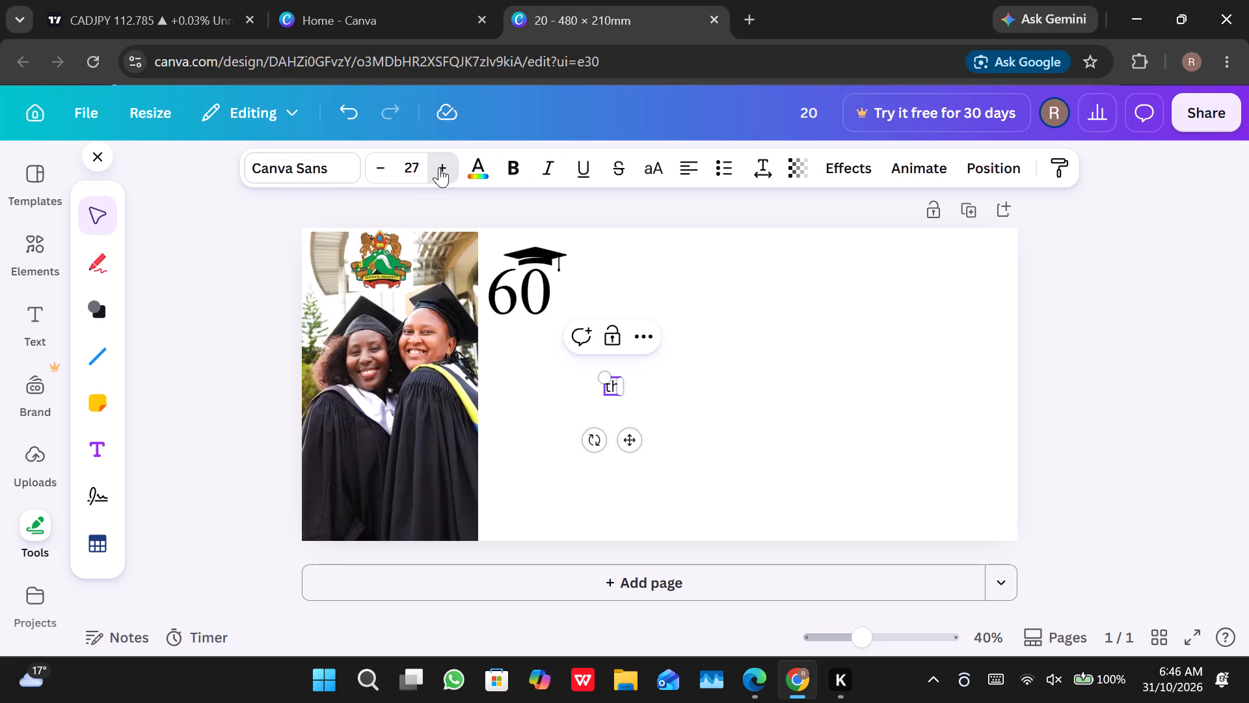
double_click(439, 167)
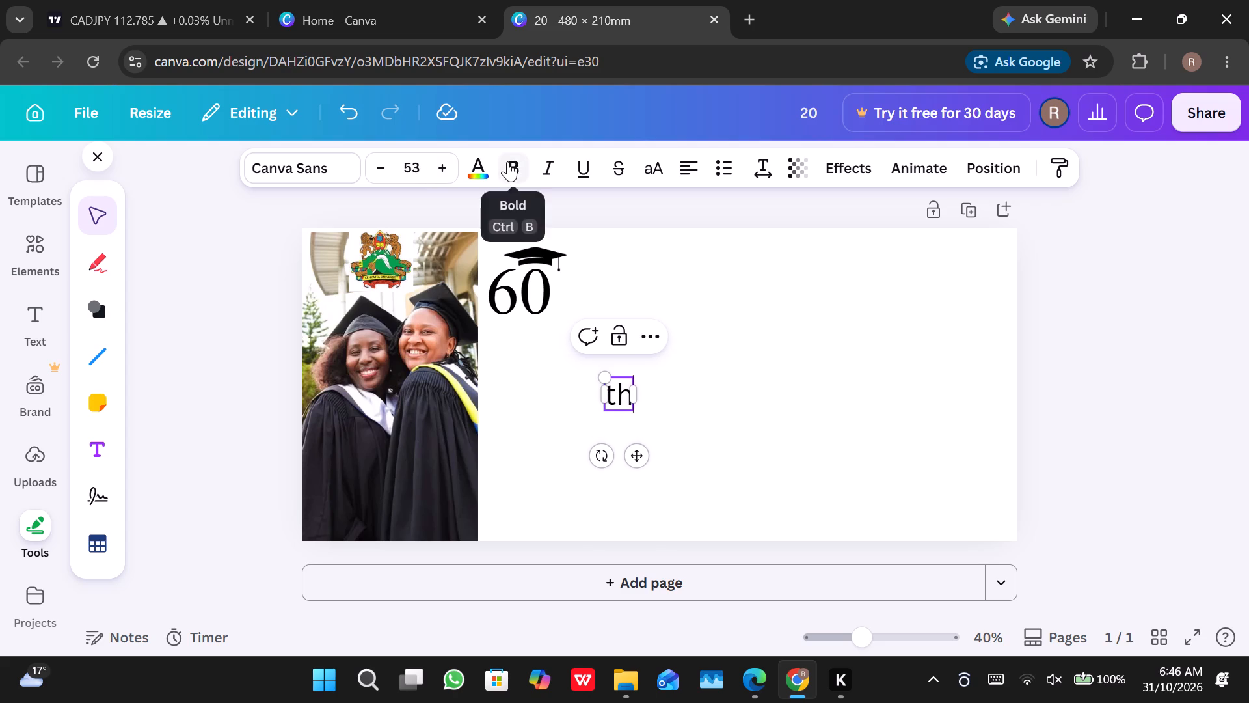
click(309, 165)
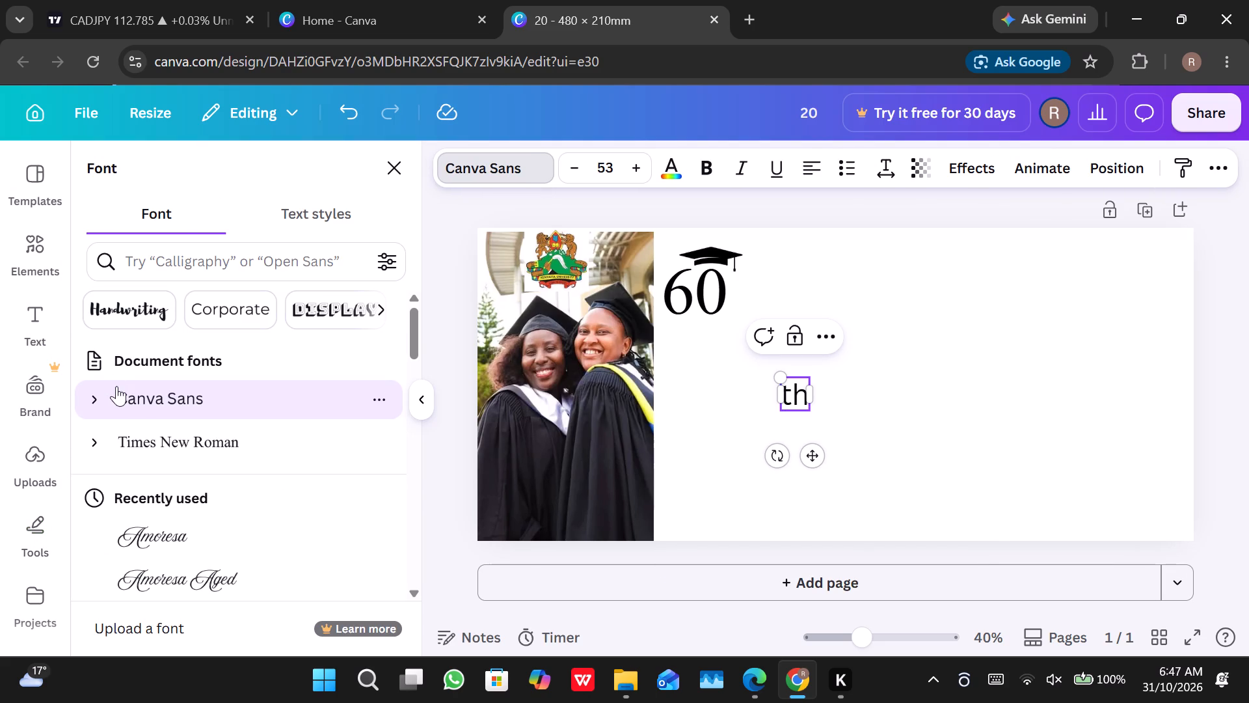
click(176, 433)
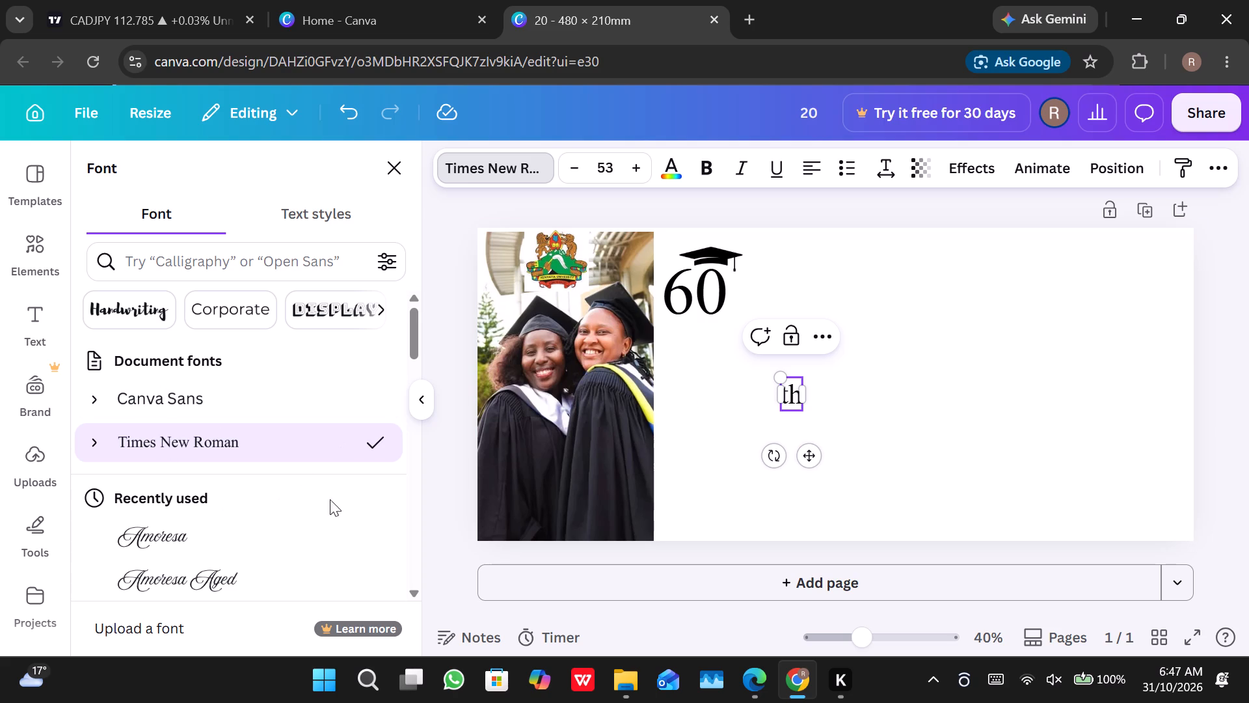
click(269, 538)
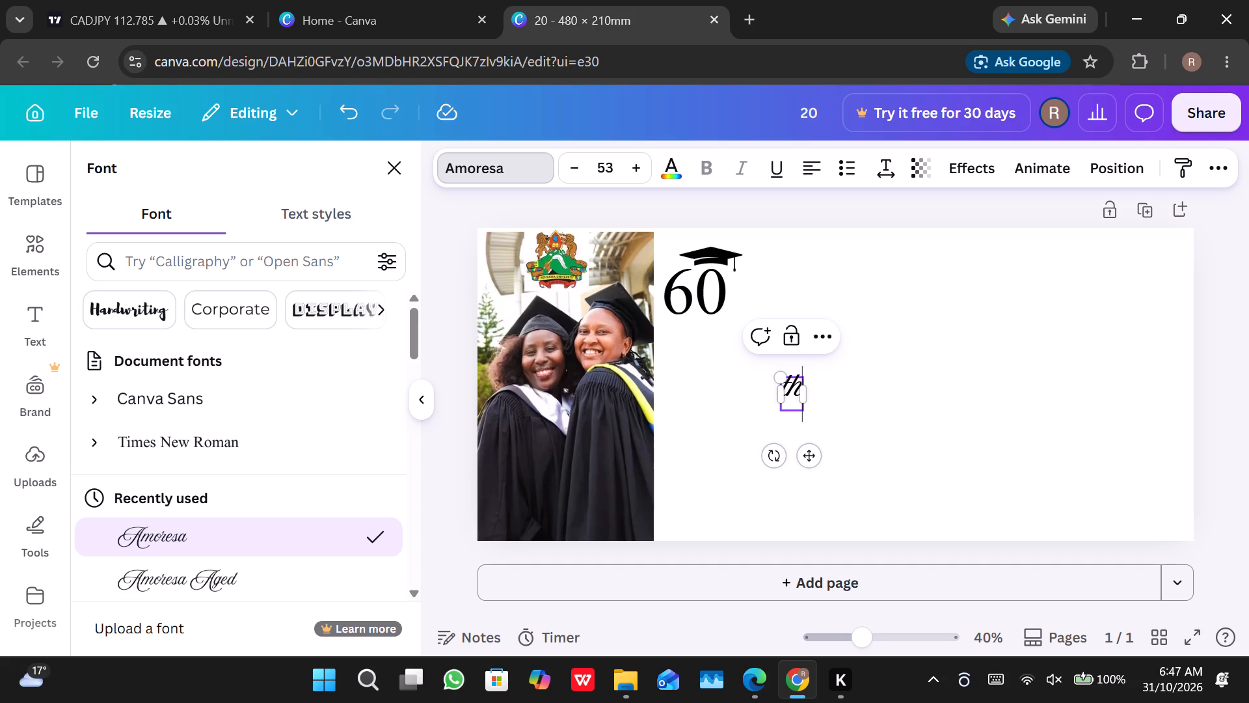
click(751, 452)
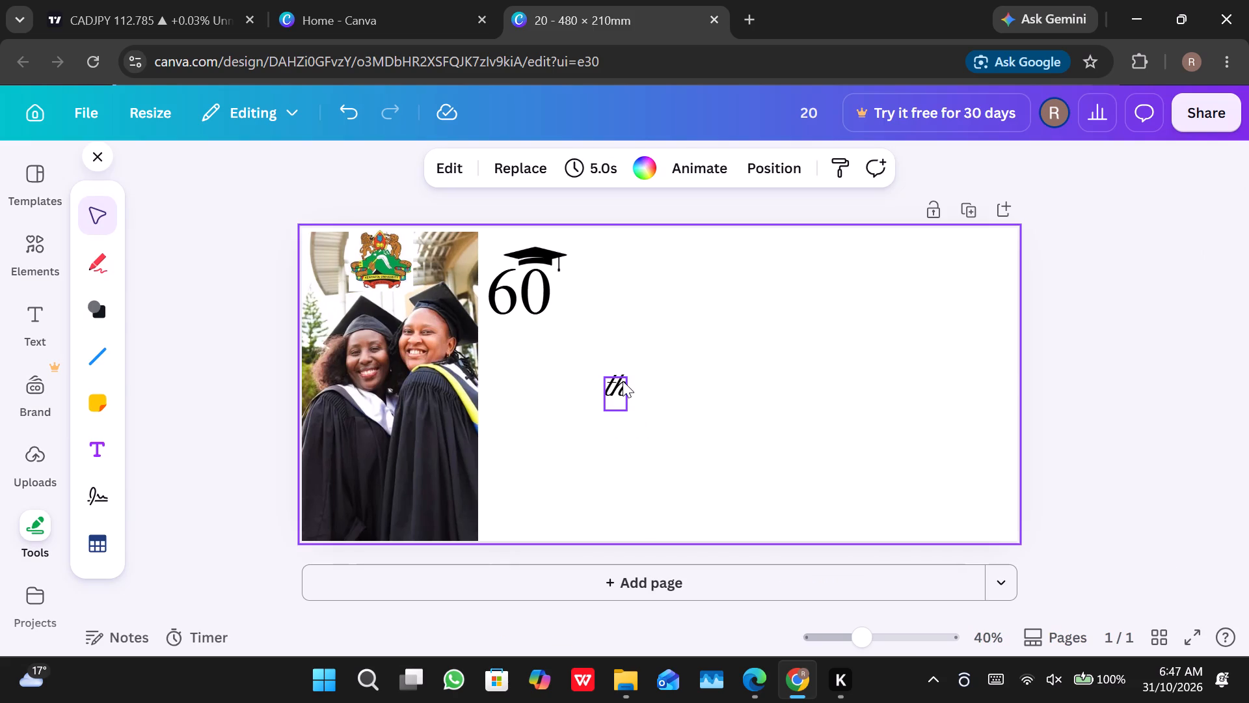
Place the "th" as a superscript close to the upper right of the 60, just below the cap's tassel.
drag(623, 381, 587, 223)
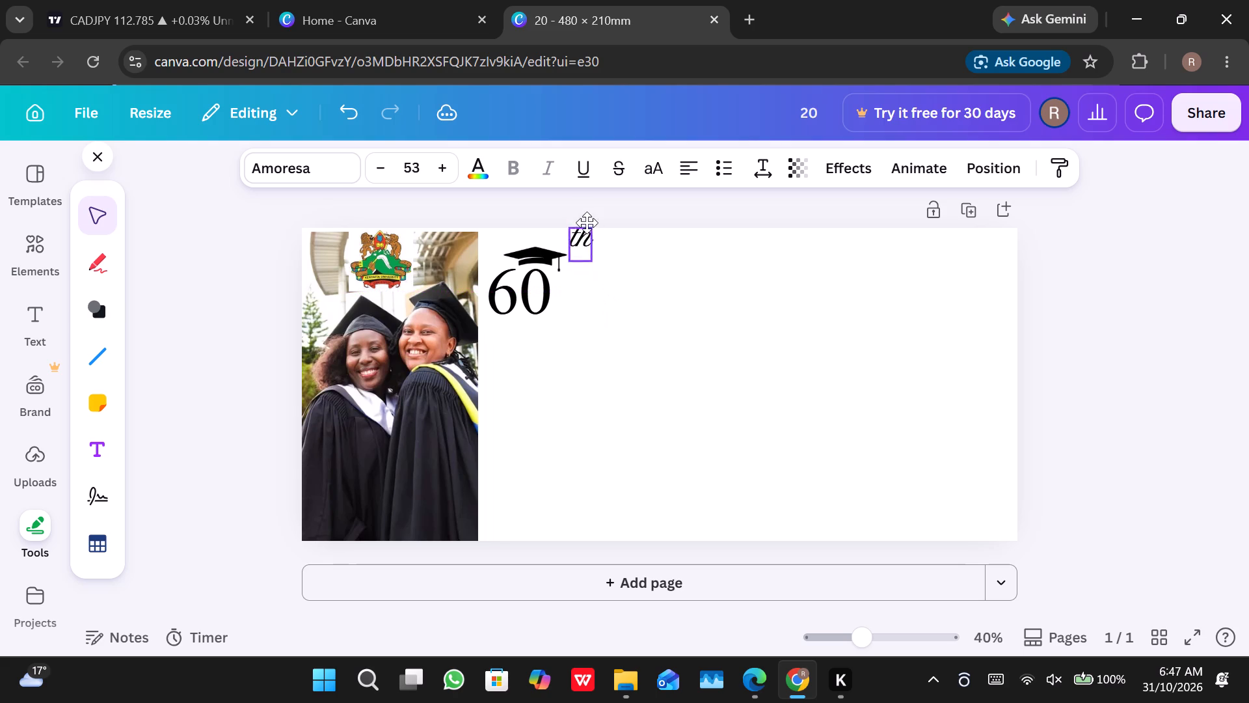
drag(587, 223, 578, 270)
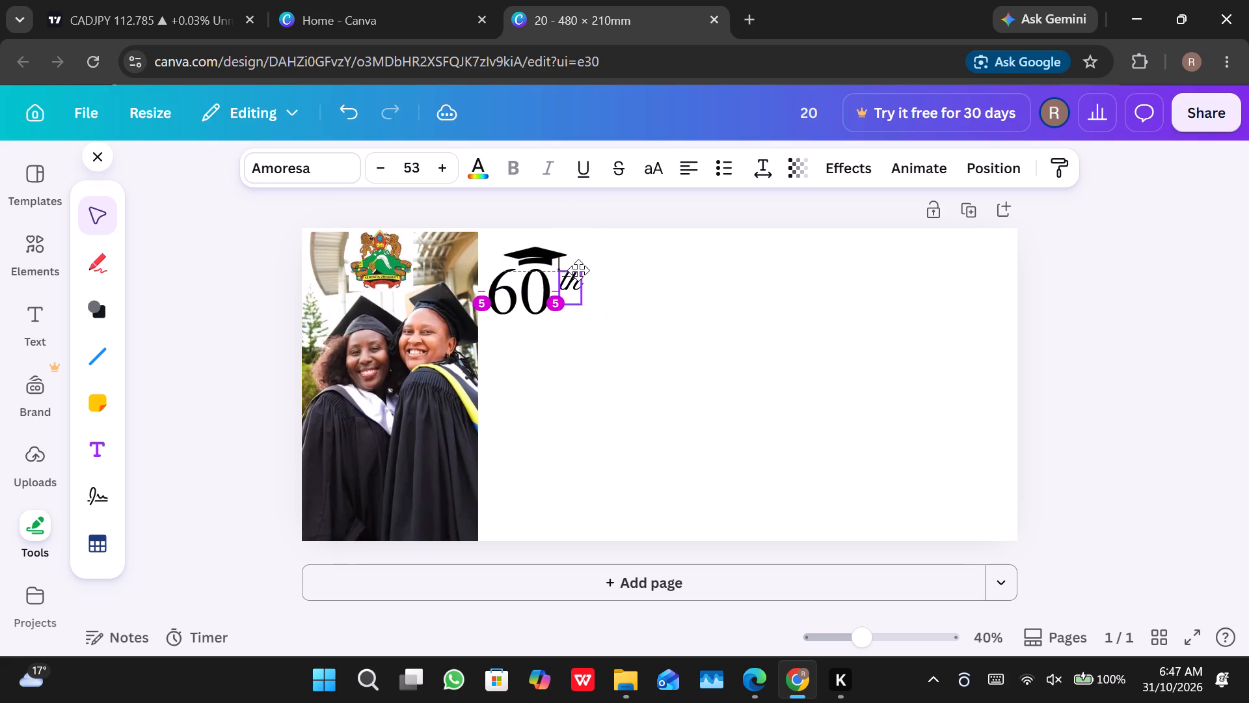
drag(578, 270, 579, 270)
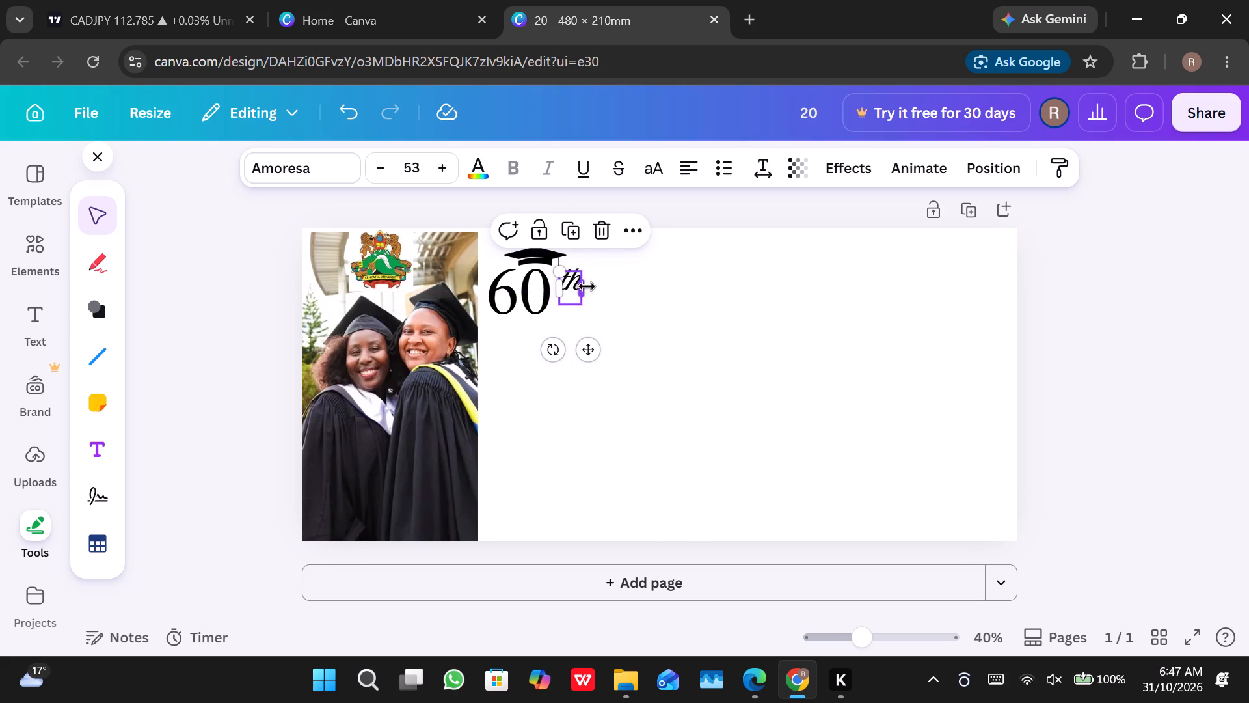
click(569, 281)
click(677, 297)
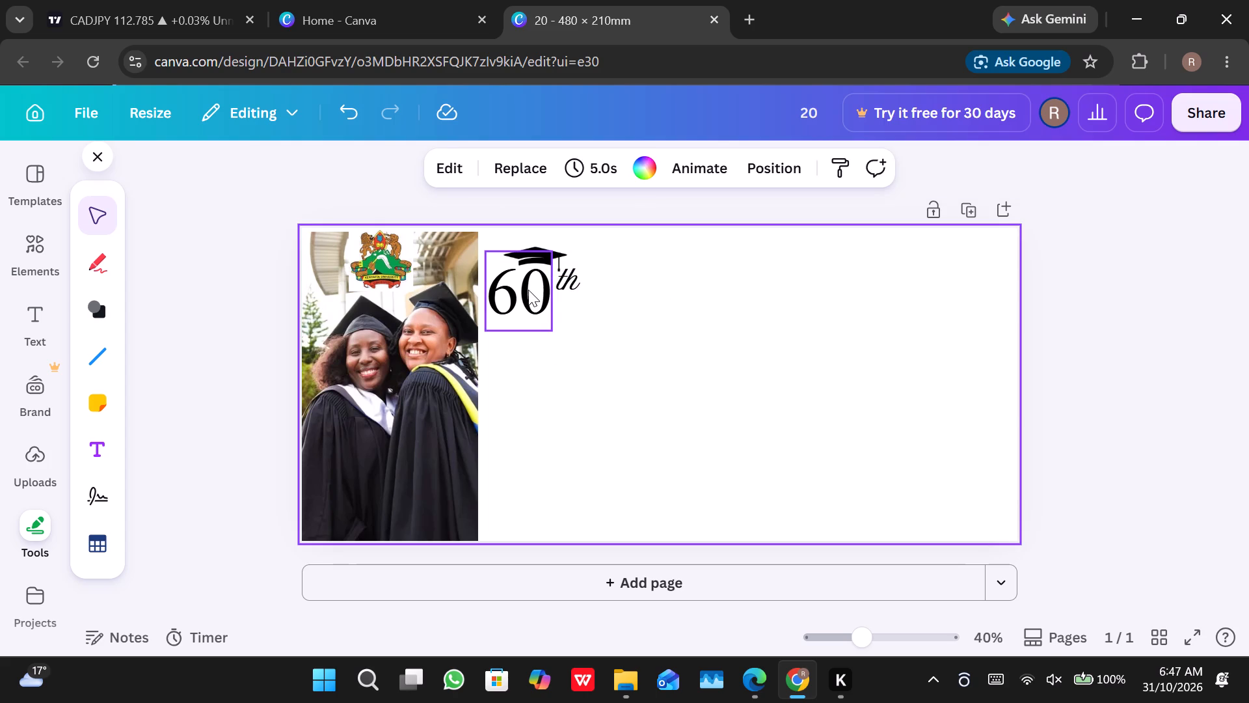
Shift the 60 slightly down and to the right, its text box's top on the page margin guide.
drag(526, 288, 525, 294)
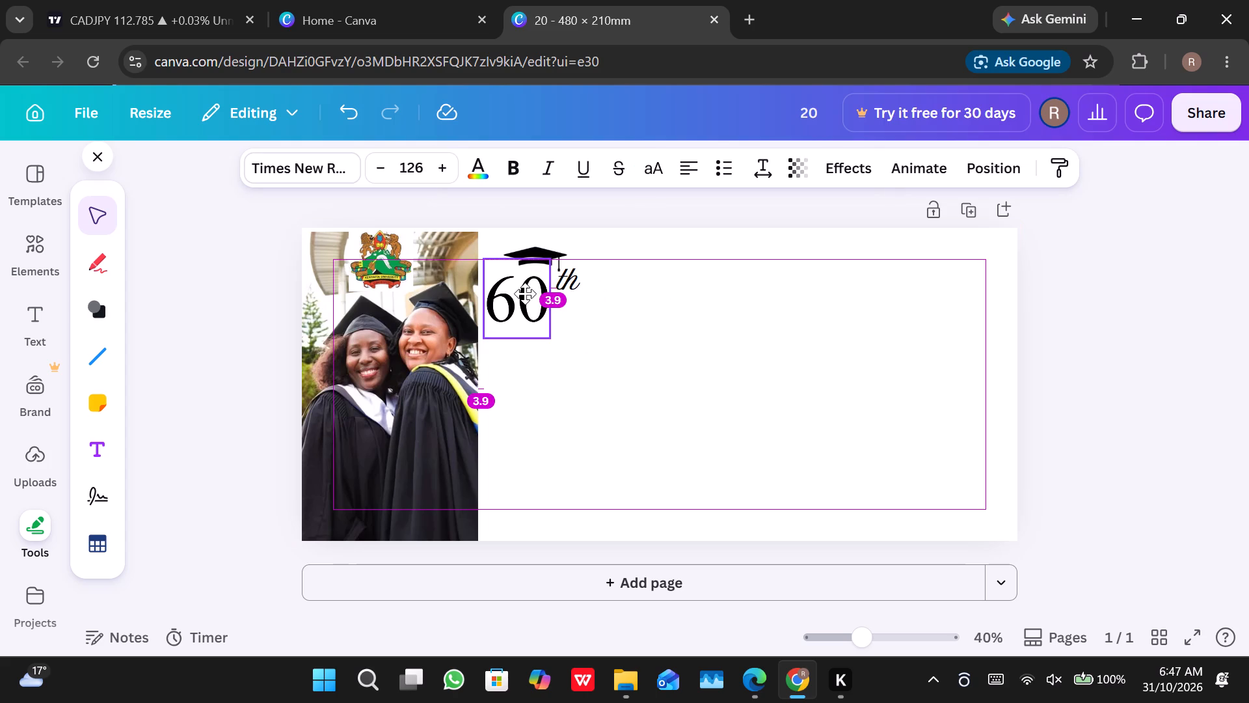
drag(525, 294, 528, 298)
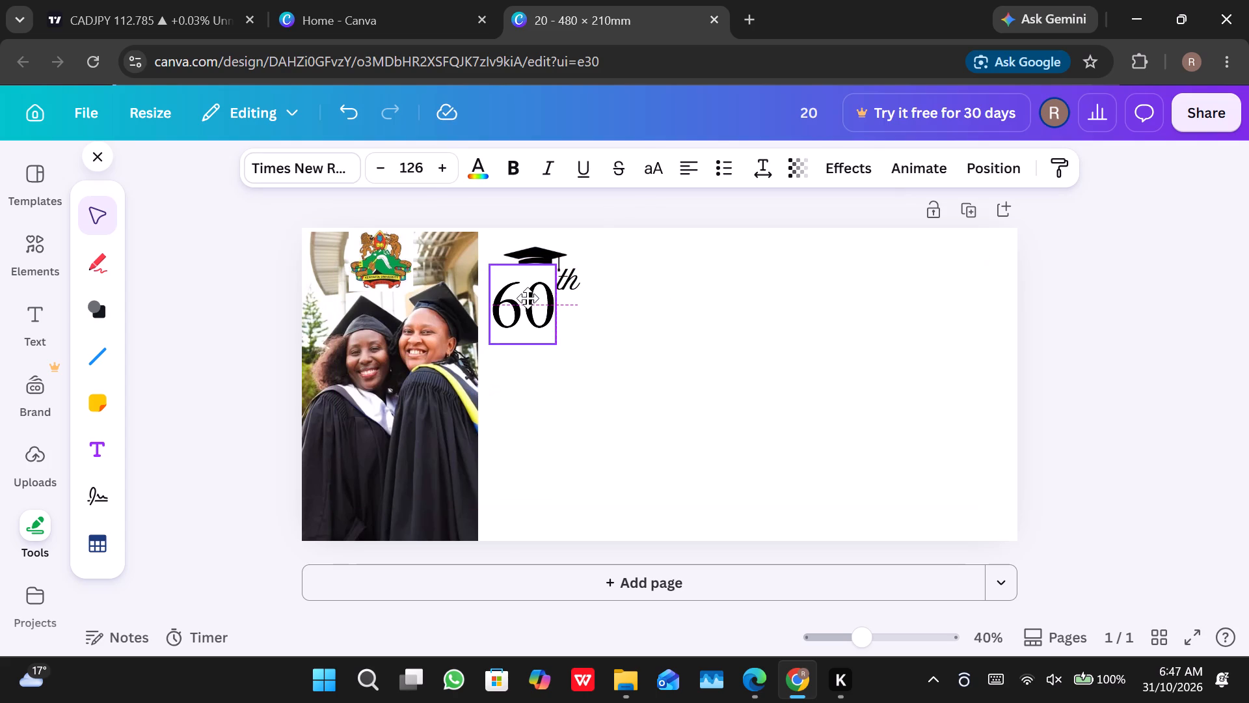
drag(528, 298, 528, 296)
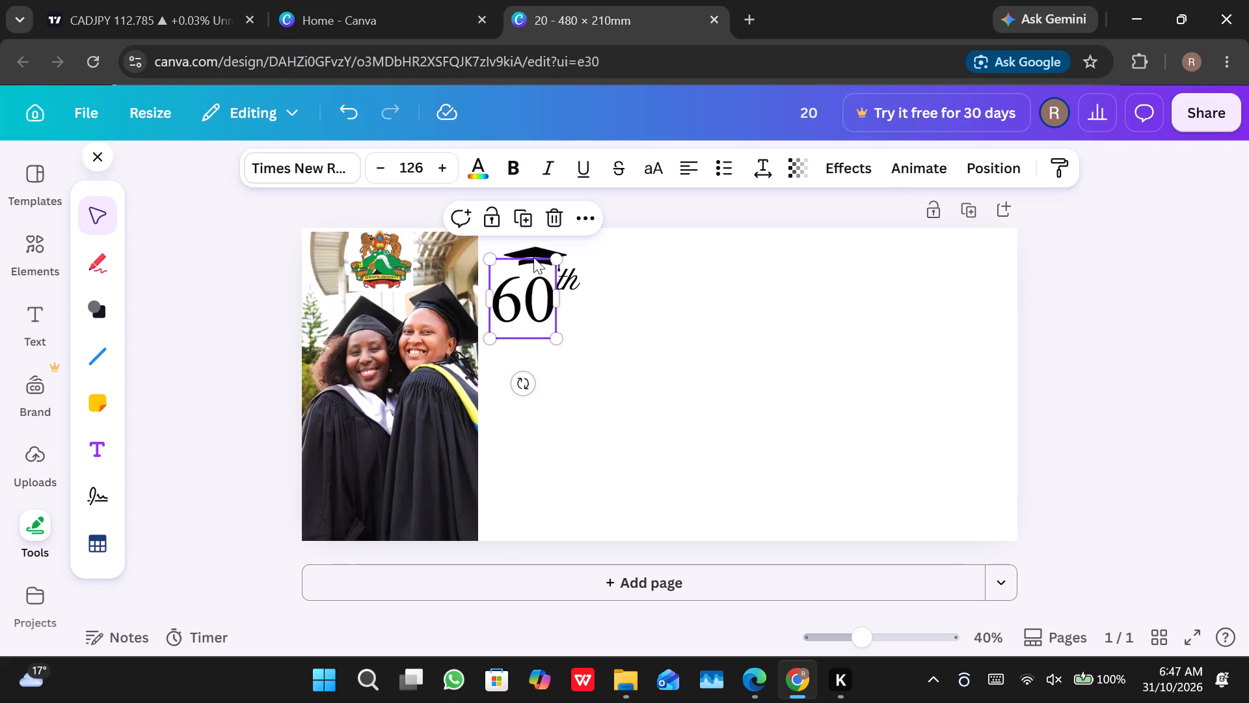
Lower the graduation cap onto the 60's zero, its top aligned with the 60 text box's top, and deselect it.
click(535, 247)
drag(535, 247, 532, 255)
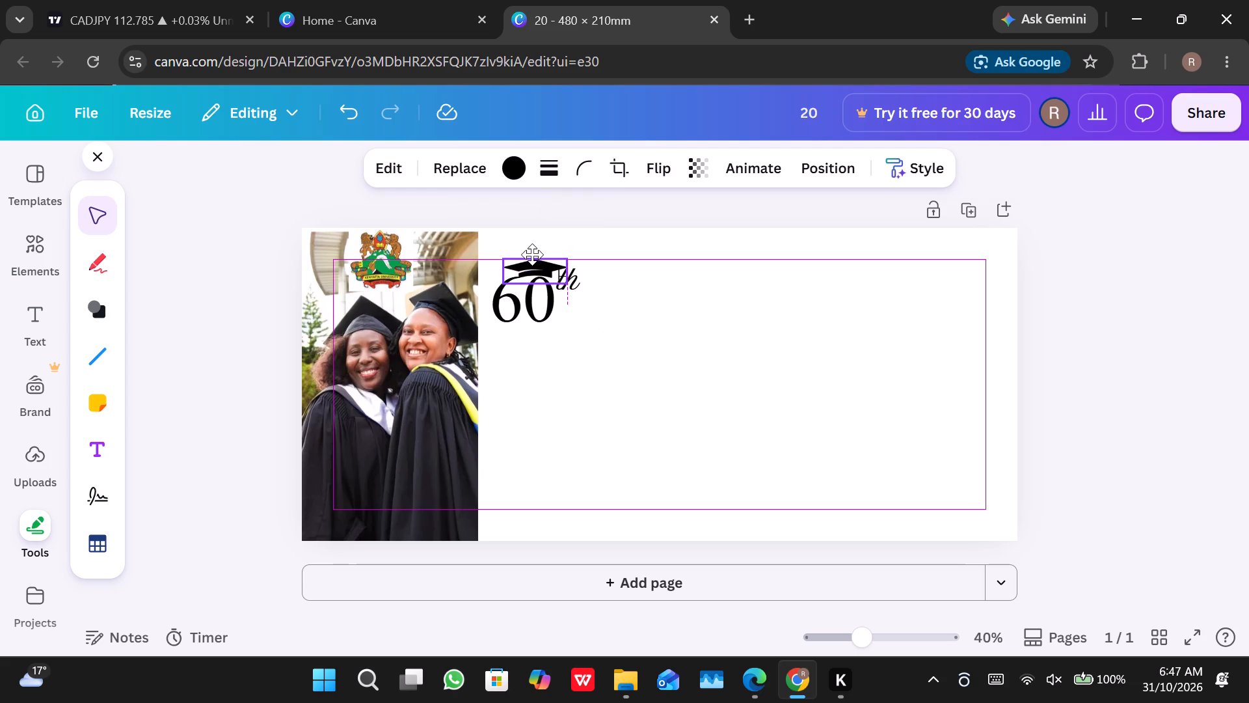
drag(532, 255, 538, 253)
drag(538, 253, 538, 255)
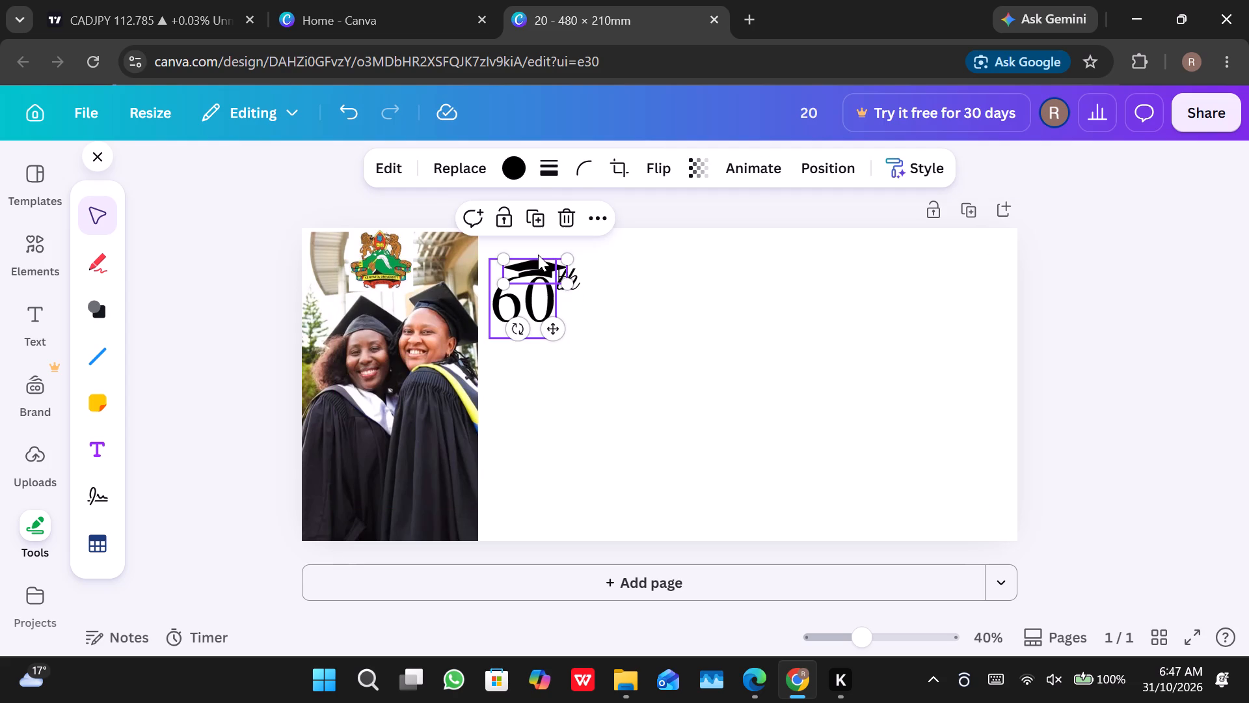
click(648, 278)
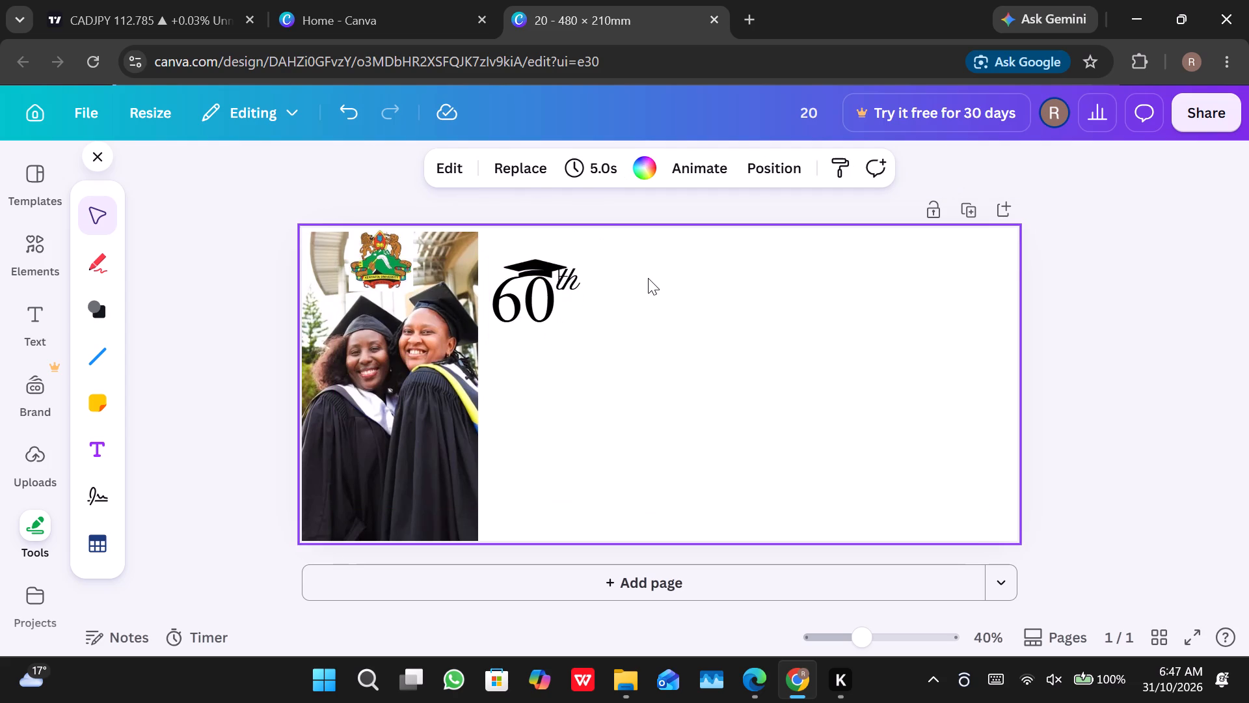
Lower the "th" slightly, try it farther right, and settle it directly against the right edge of the 60.
drag(565, 277, 568, 279)
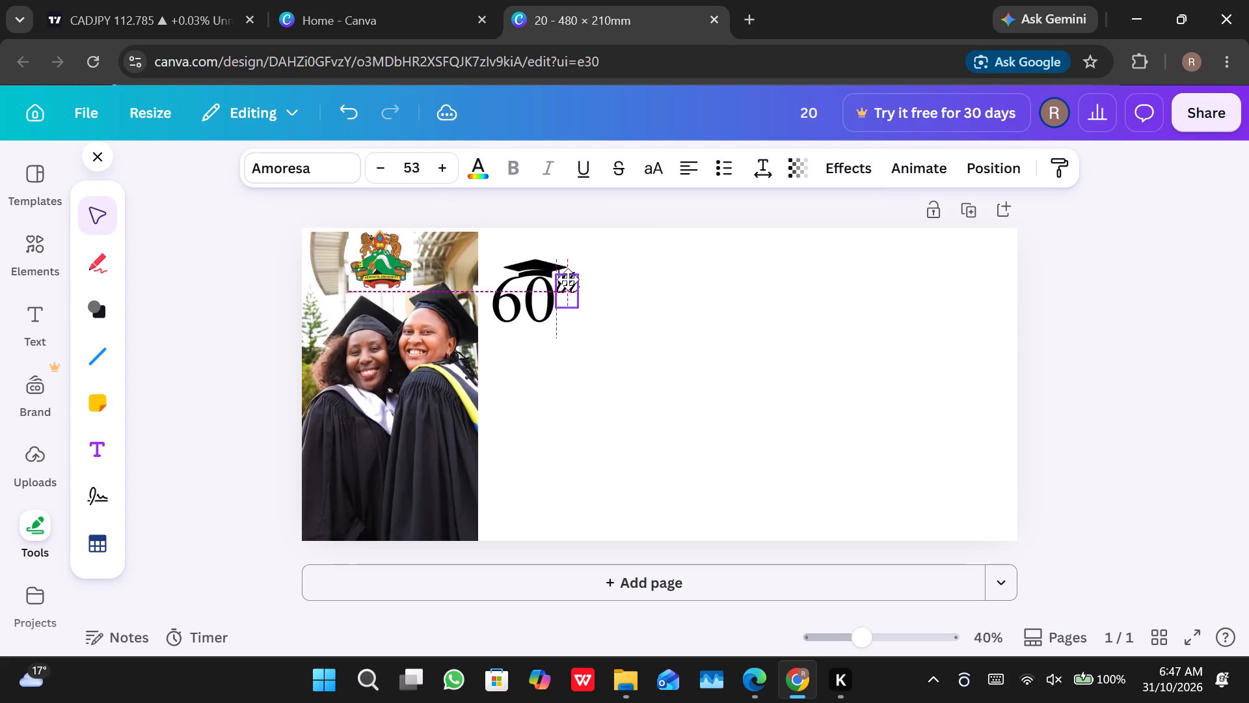
drag(568, 279, 571, 279)
click(651, 297)
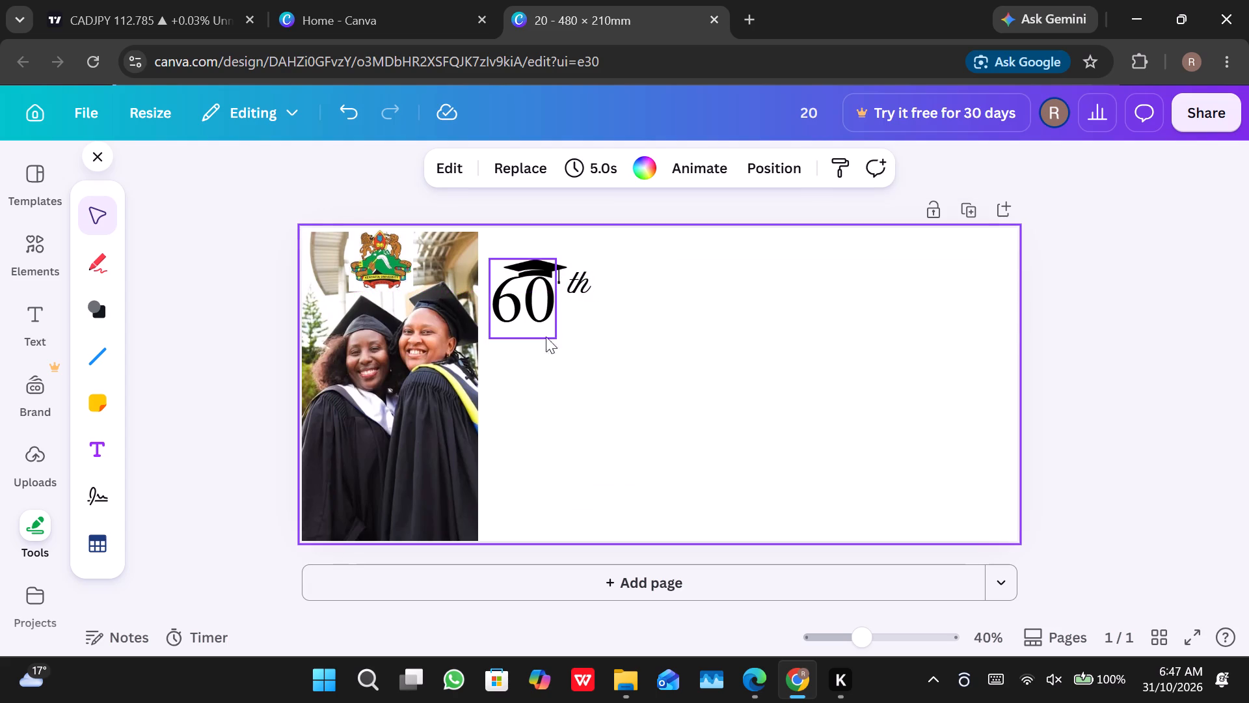
click(568, 291)
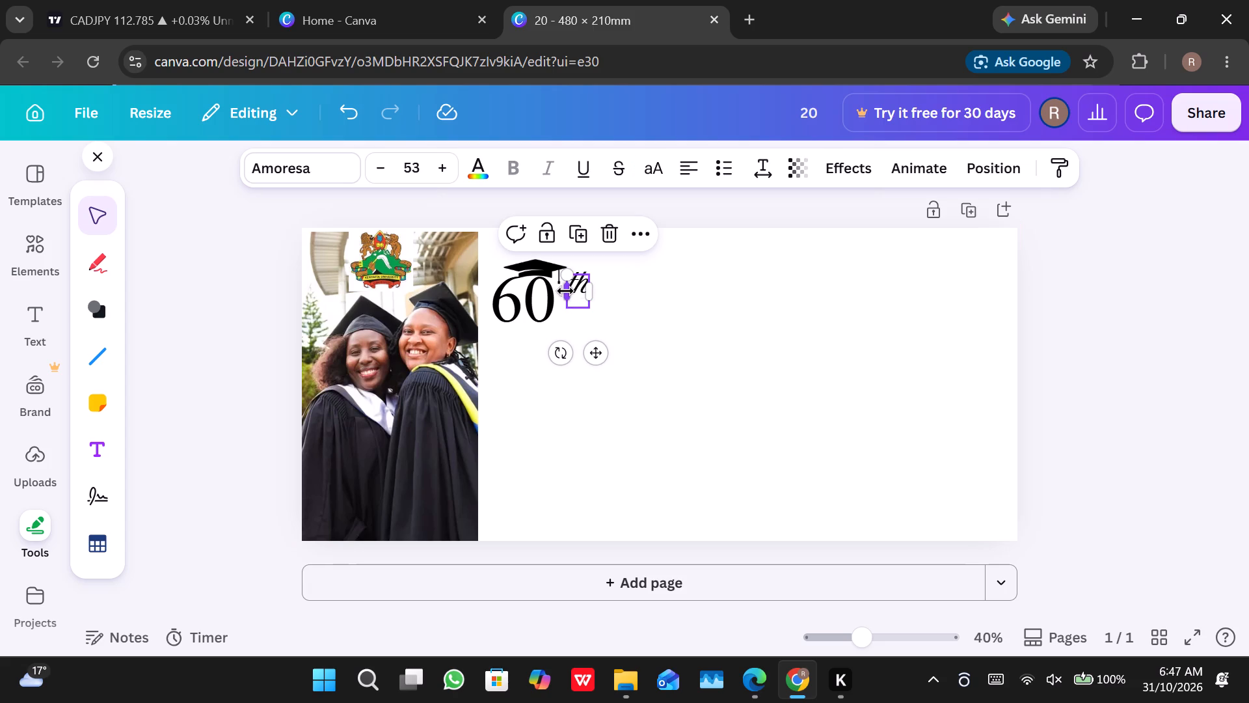
drag(574, 290, 569, 289)
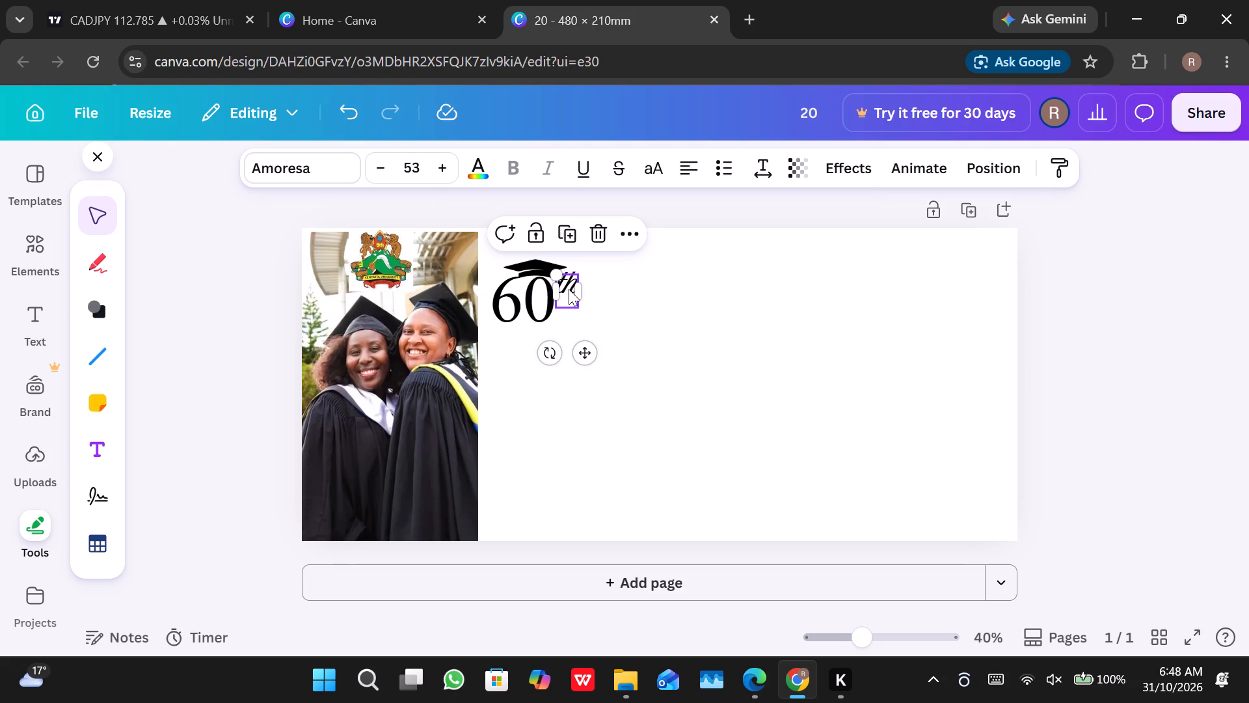
click(641, 292)
click(641, 292)
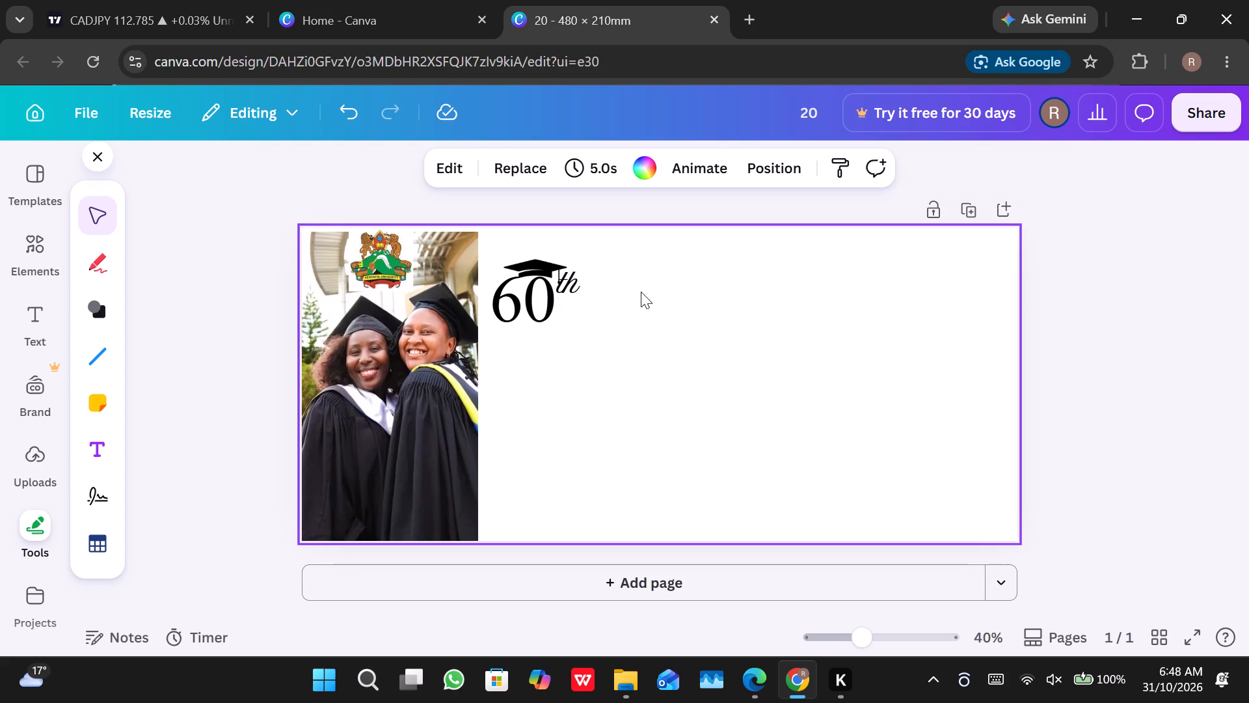
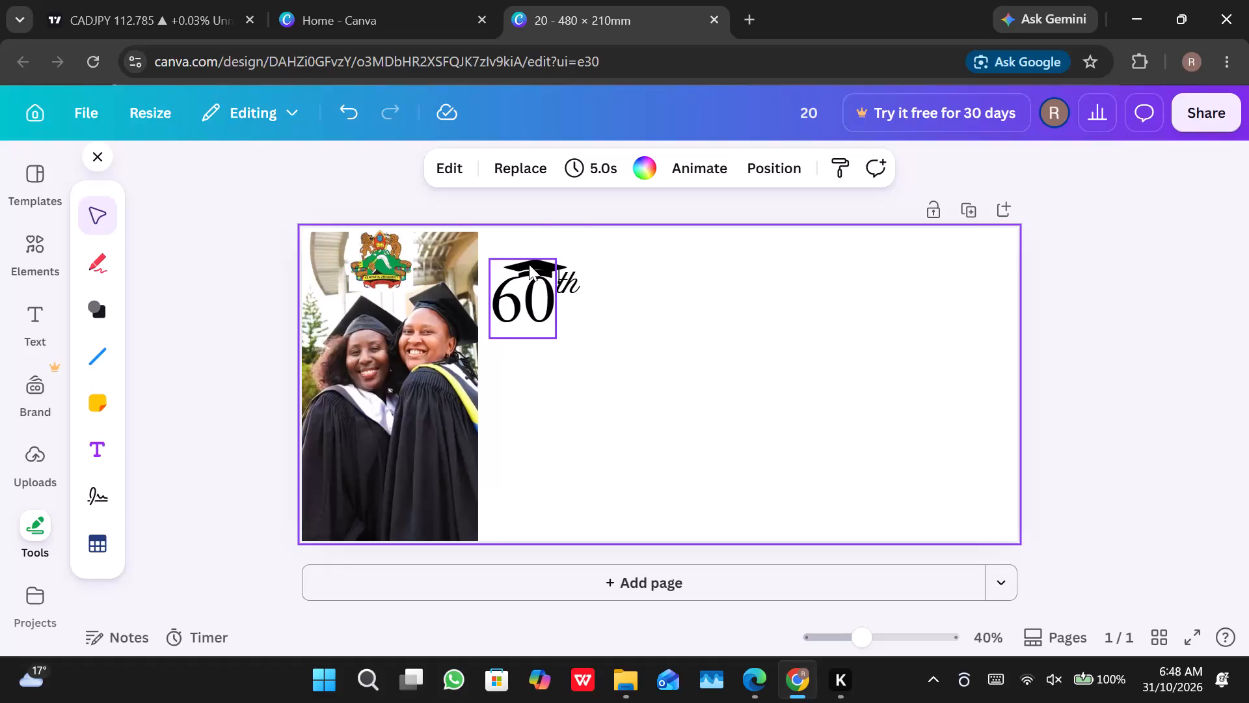
Search the text colours for gold and recolour the 60 with the golden orange #eeba2b of the Four-layered Cake palette.
click(529, 264)
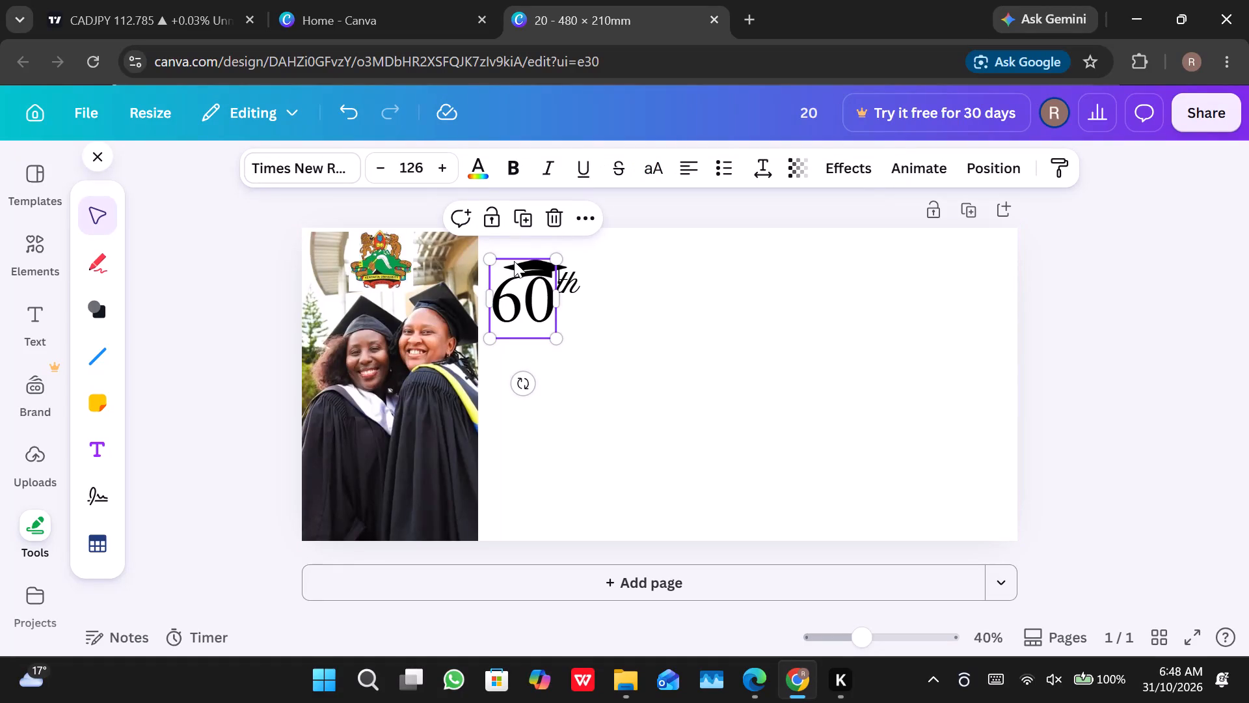
click(538, 265)
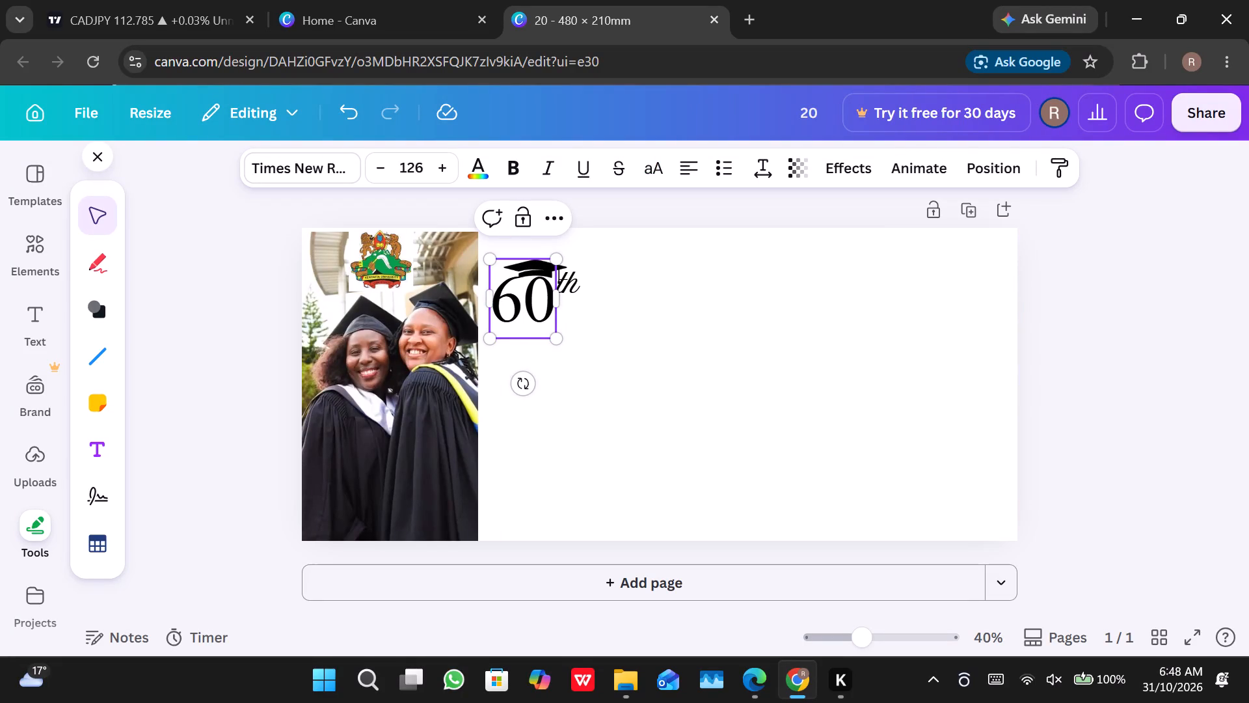
right_click(584, 383)
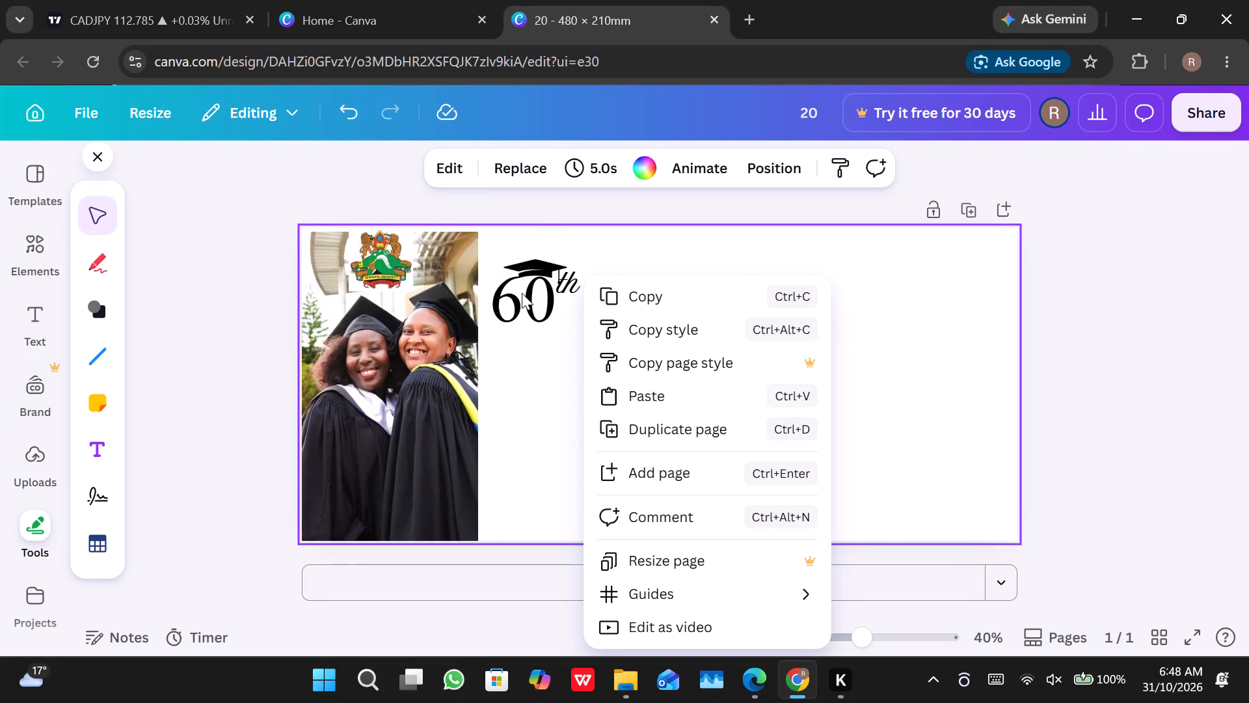
click(522, 293)
click(532, 278)
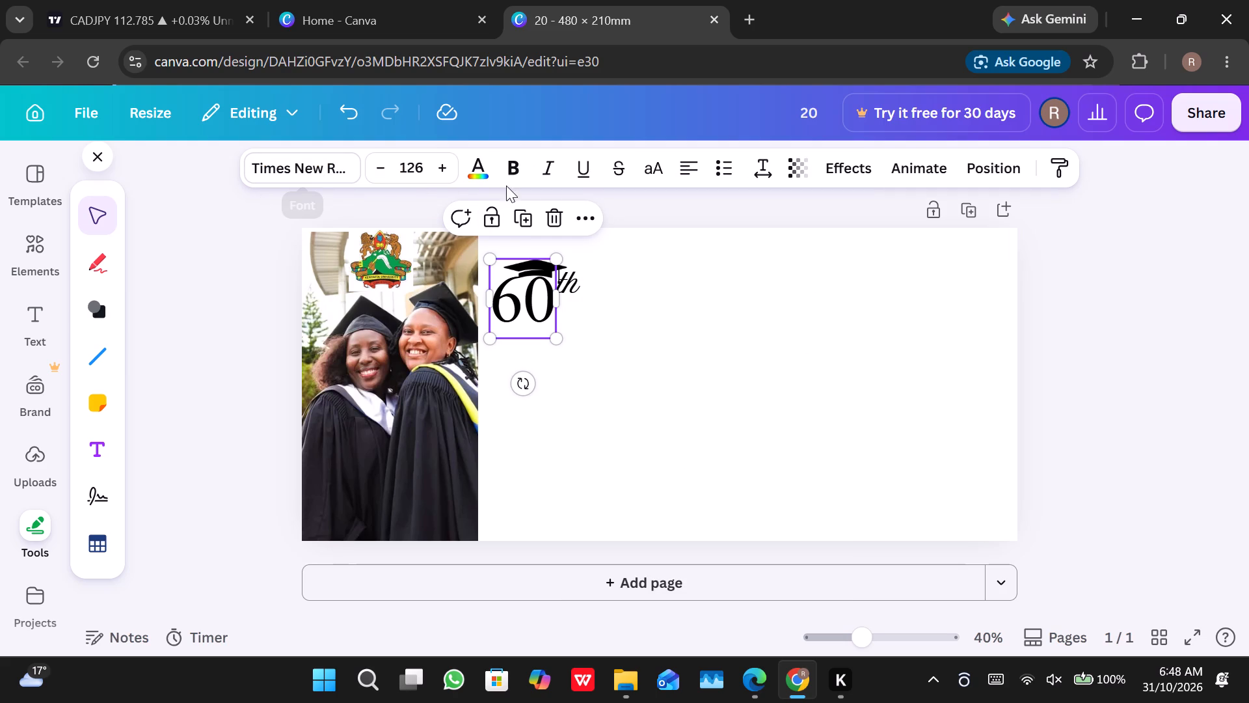
click(470, 165)
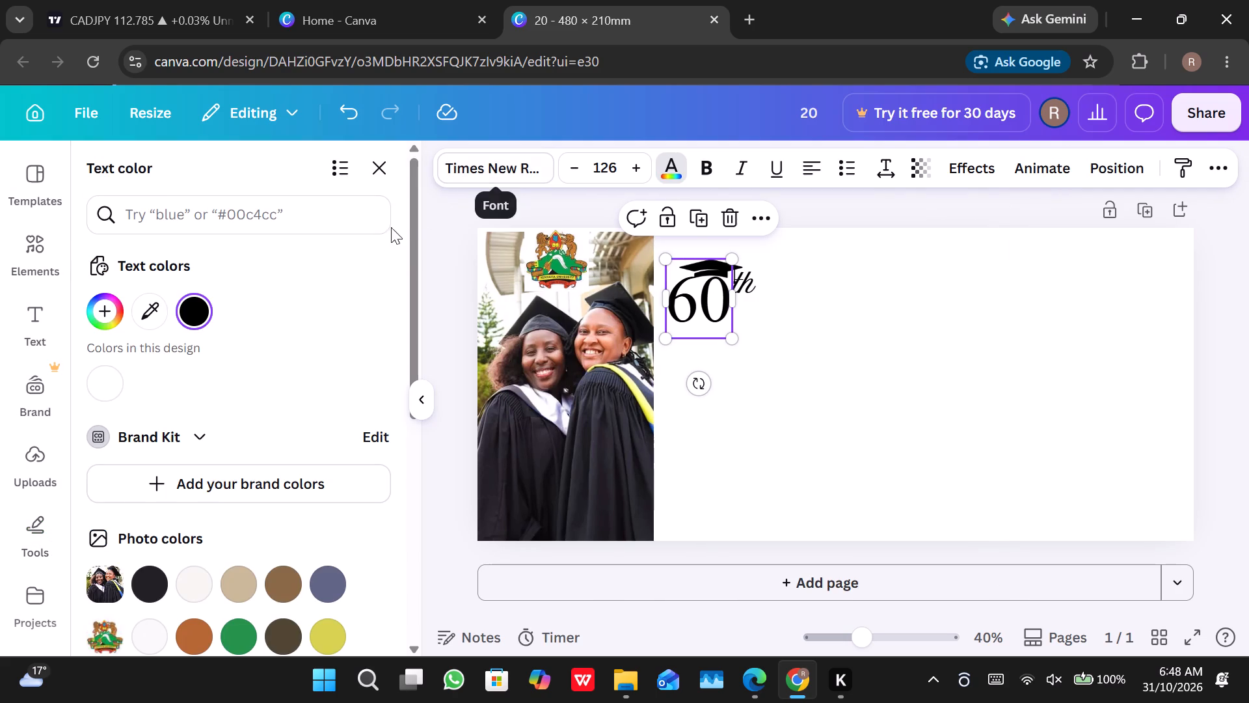
scroll(280, 630, down, 1)
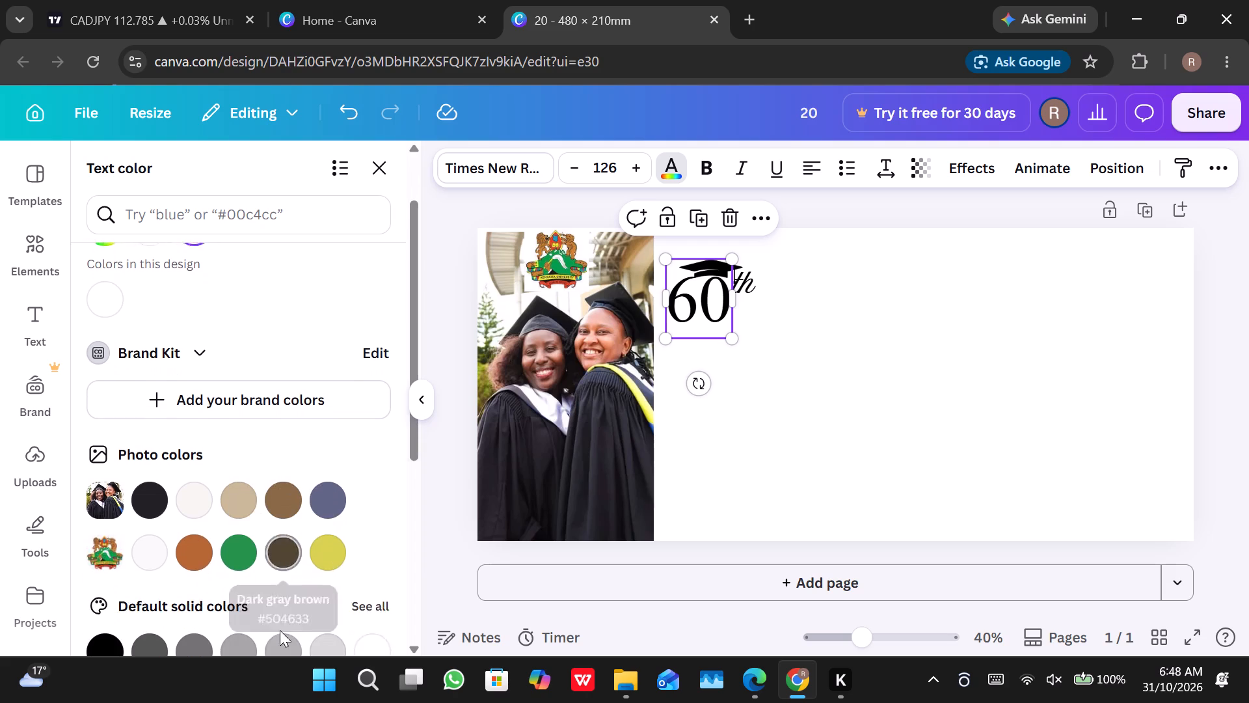
scroll(280, 630, down, 1)
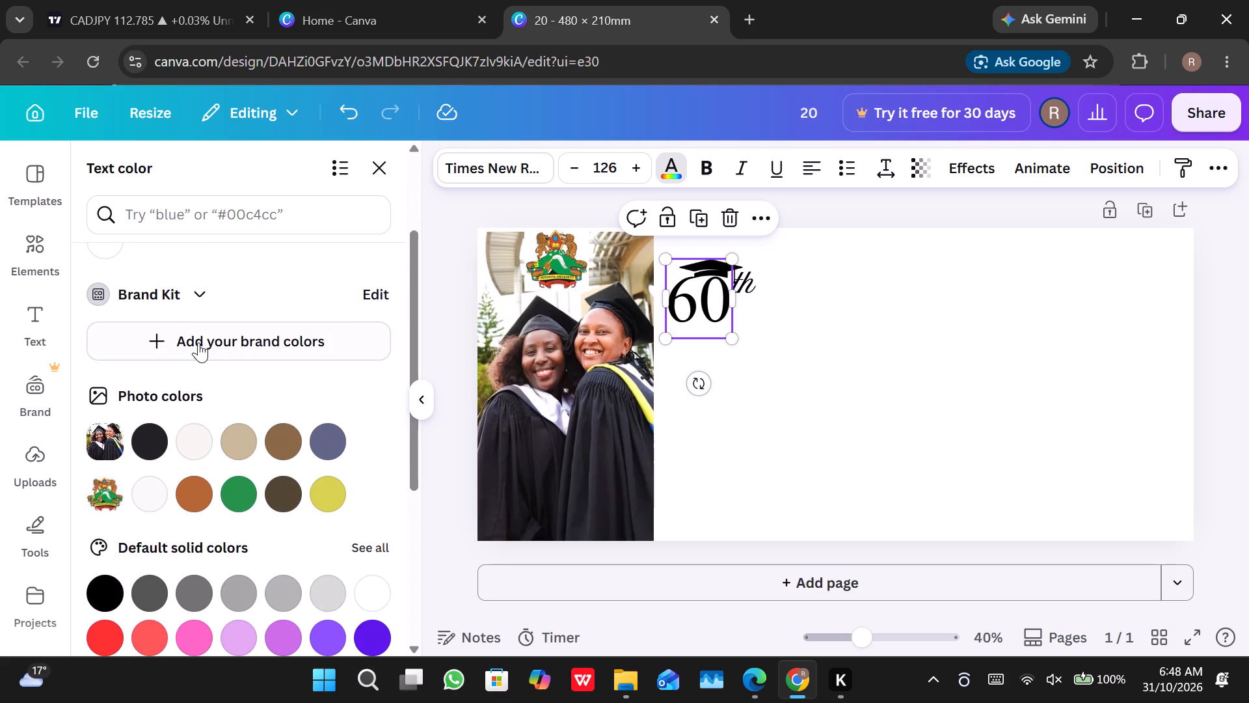
click(230, 214)
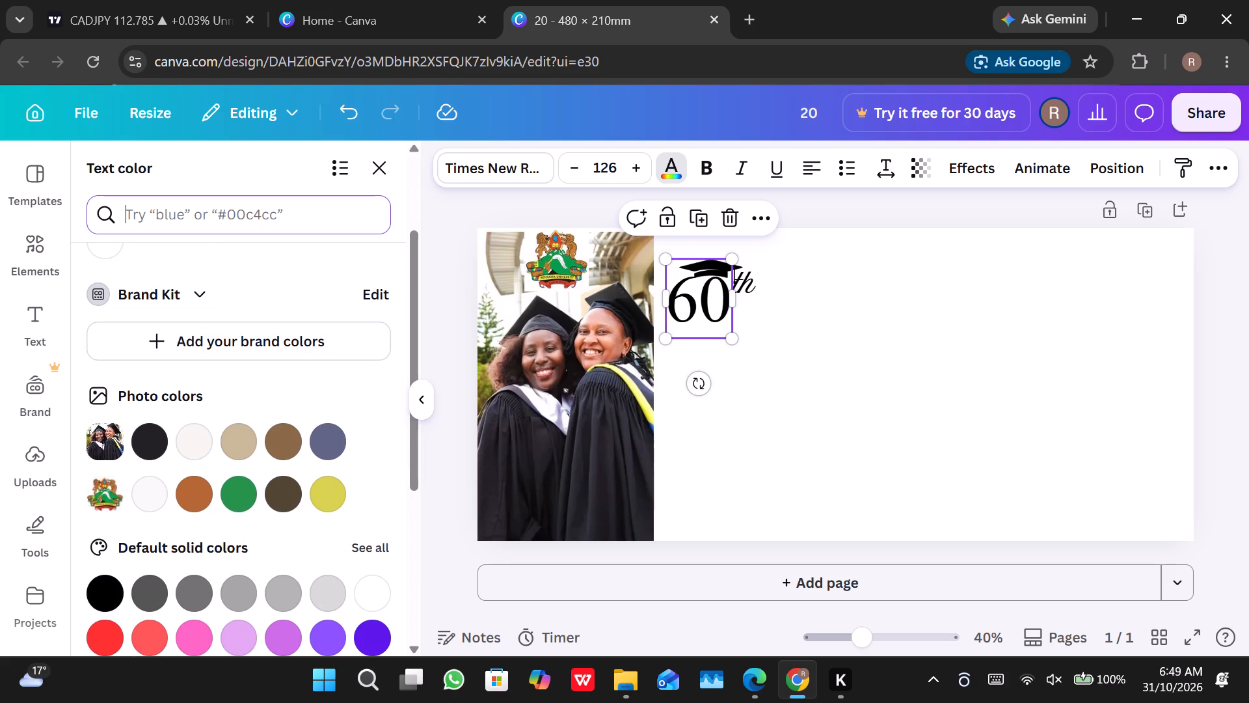
text(gold)
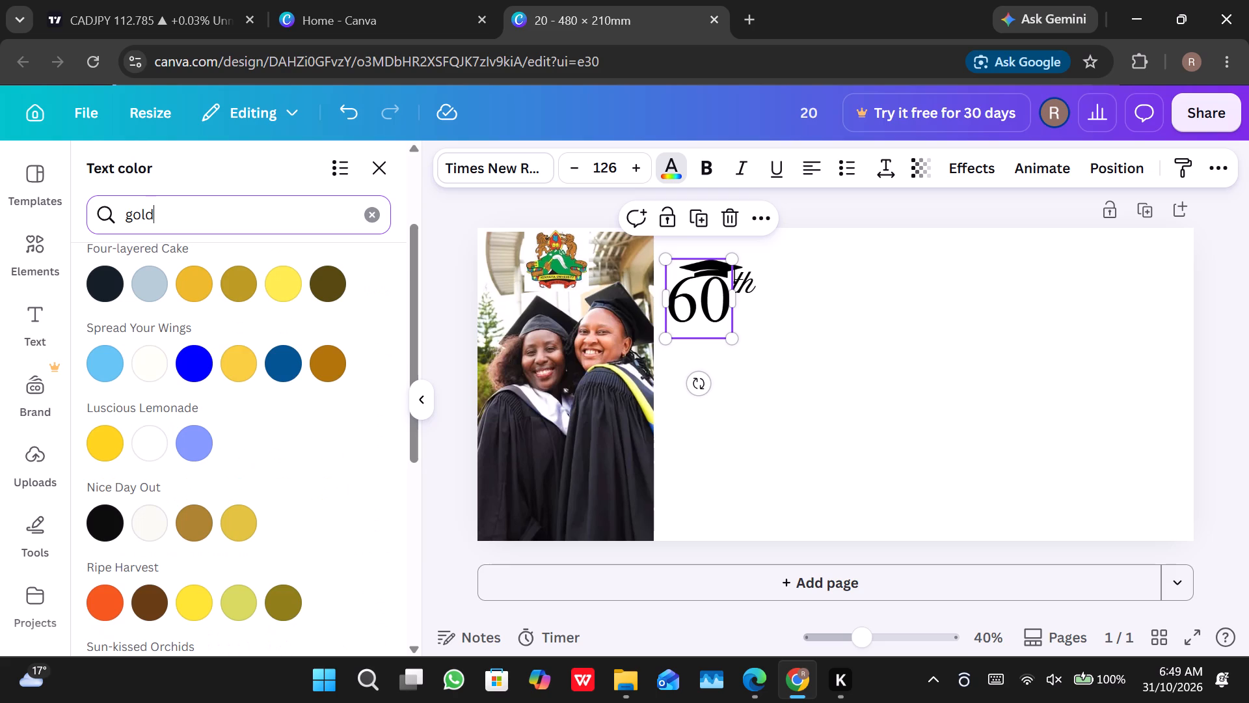
click(204, 269)
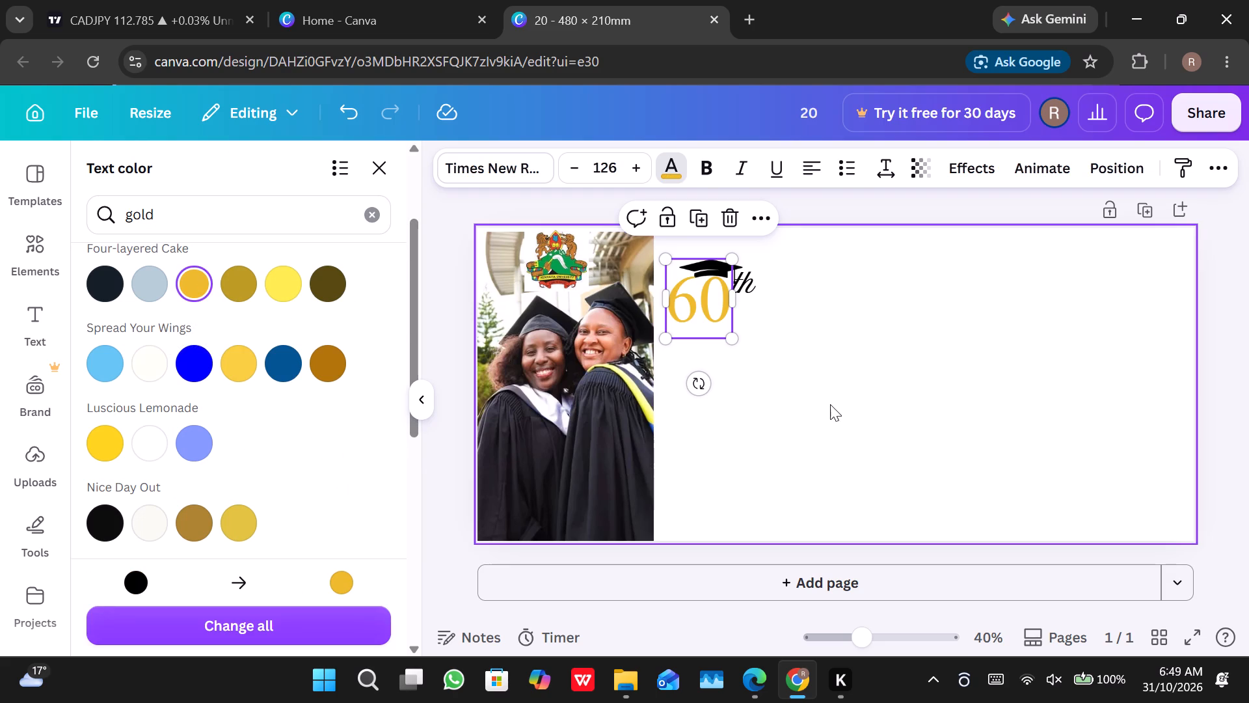
Recolour the "th" with the same golden orange #eeba2b and deselect it.
click(751, 289)
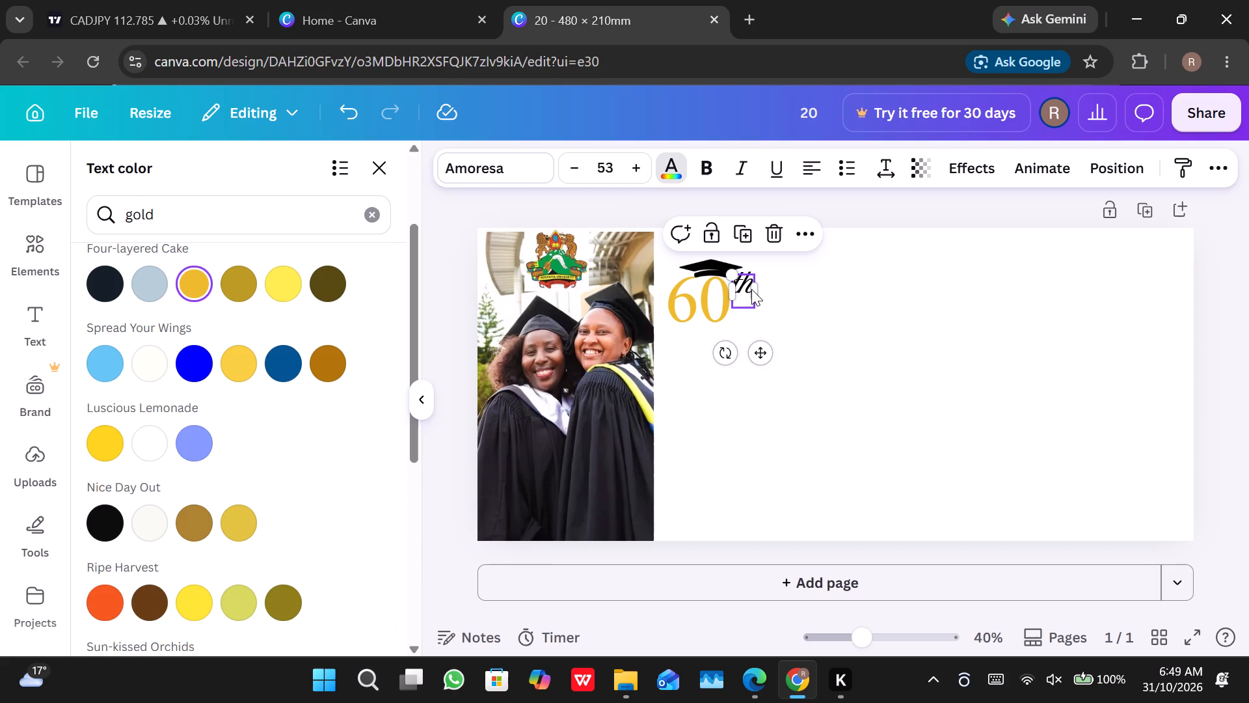
click(208, 284)
click(969, 395)
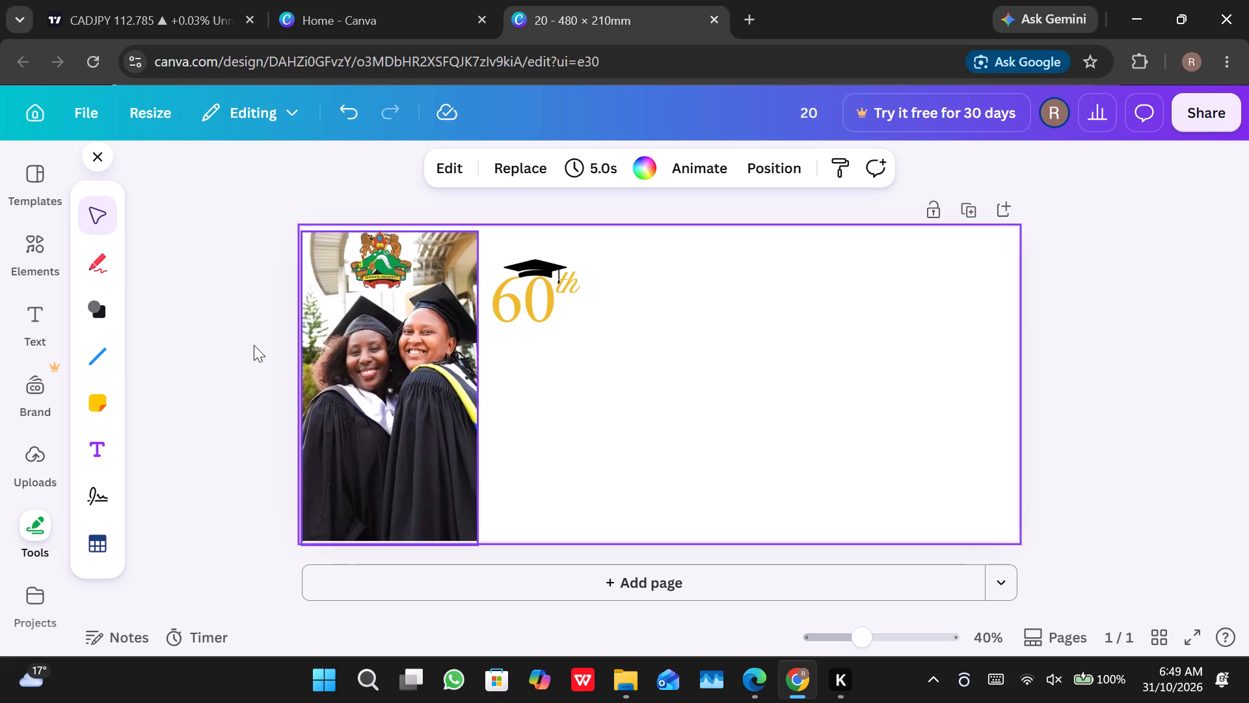
Add a new paragraph text box to the page.
click(98, 450)
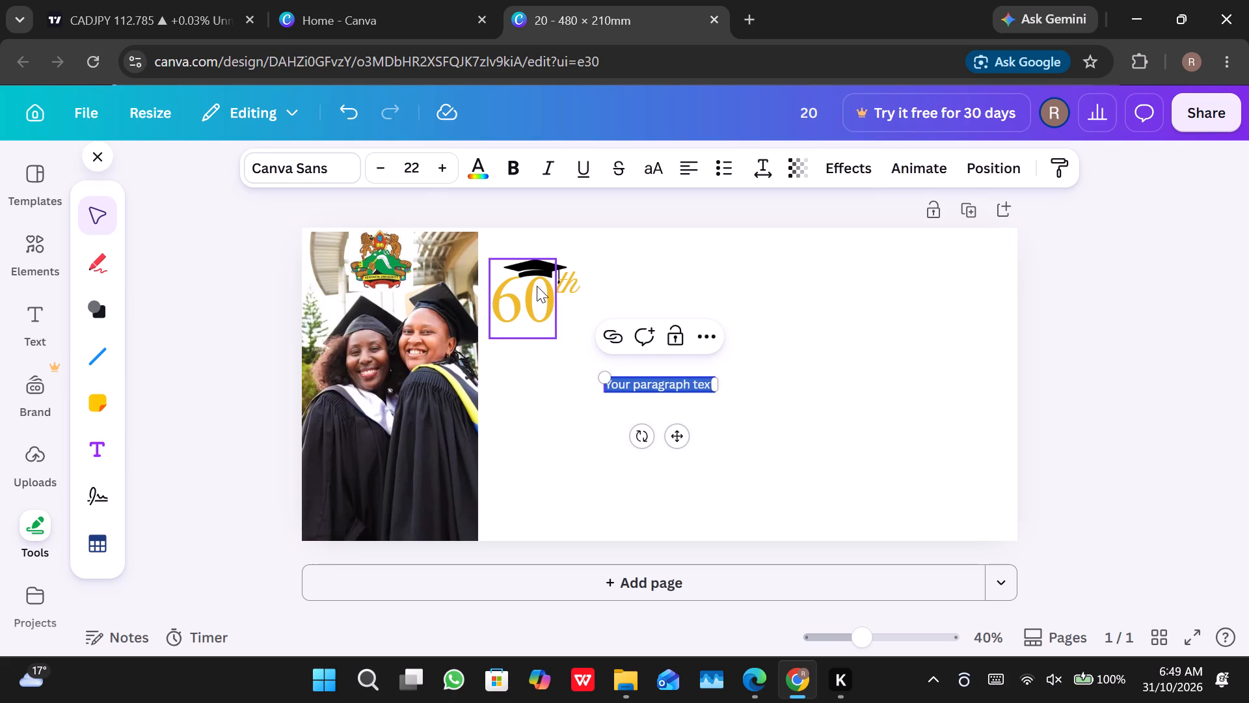
Move the 60 up to the page's top edge, evenly spaced between the graduate photo and the "th".
drag(531, 283, 524, 252)
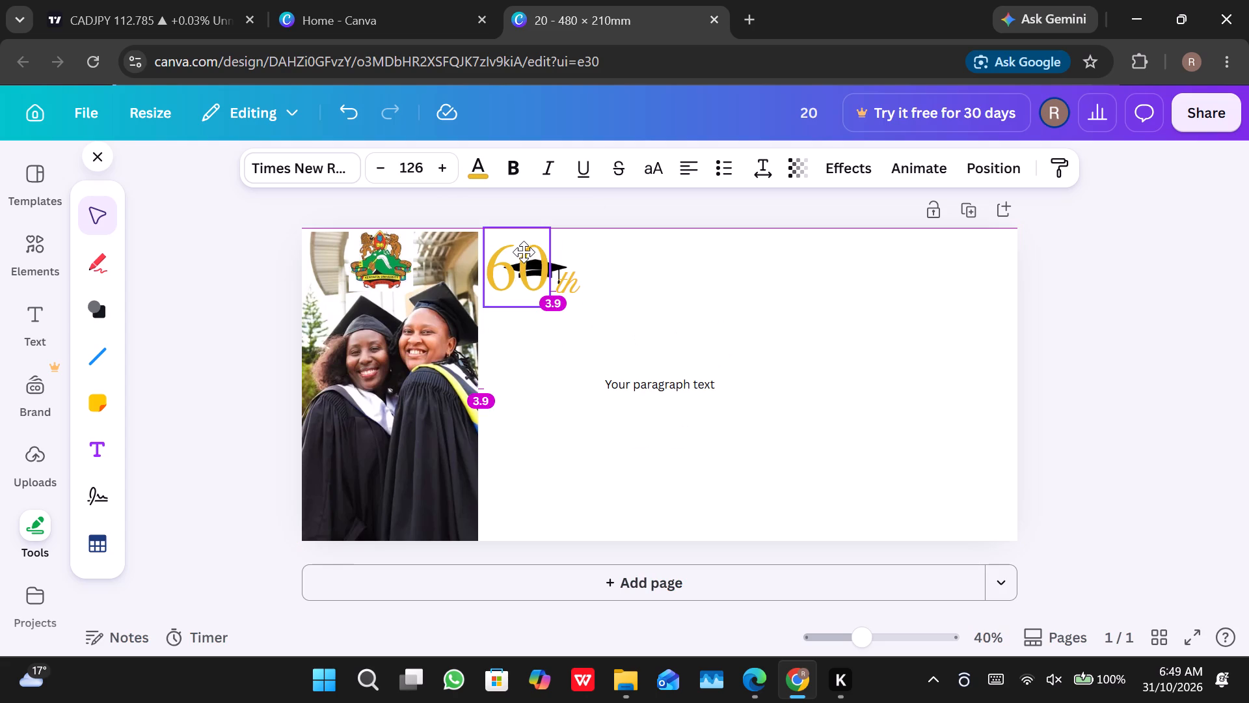
drag(524, 252, 524, 253)
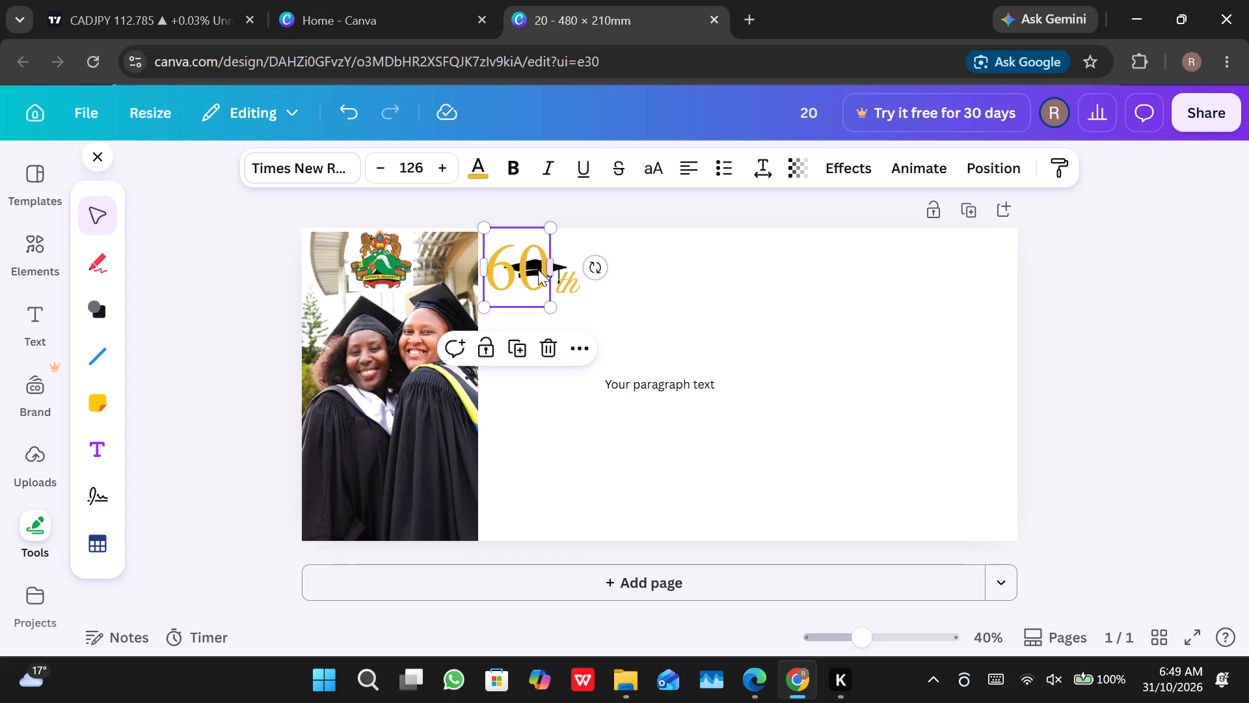
Move the graduation cap up to the page's top edge so it sits over the 60's zero, and deselect it.
click(538, 269)
click(683, 288)
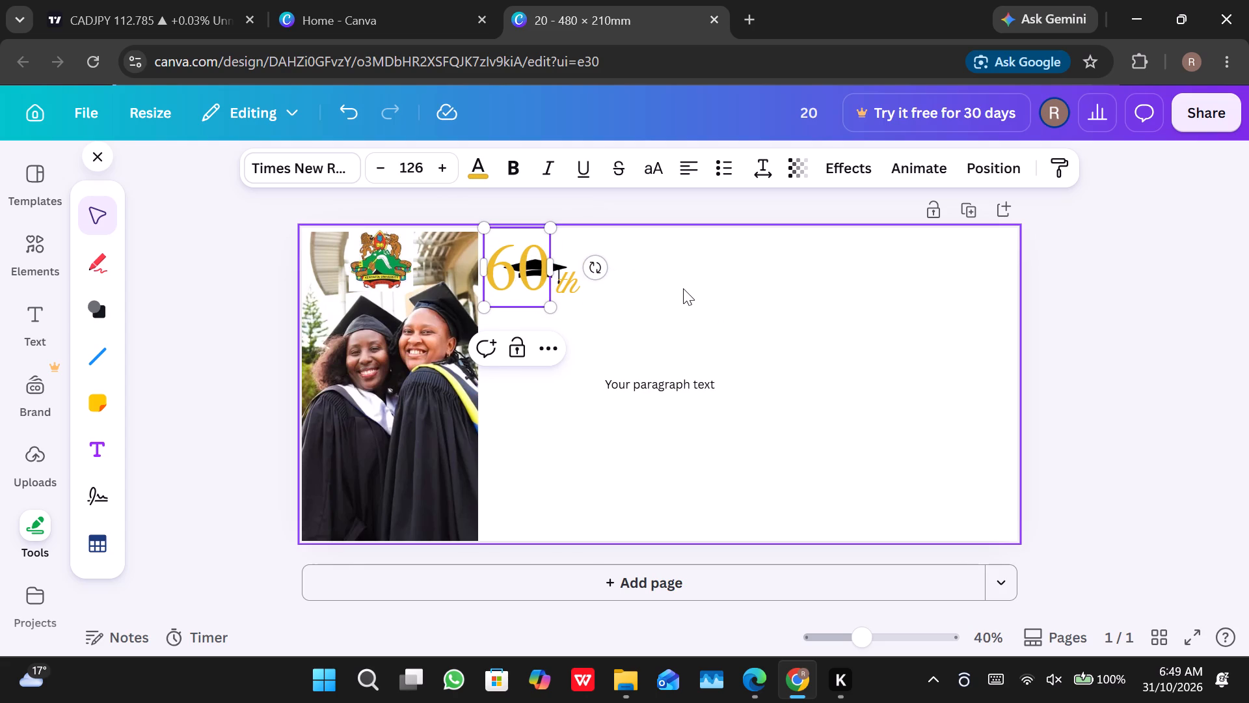
click(552, 261)
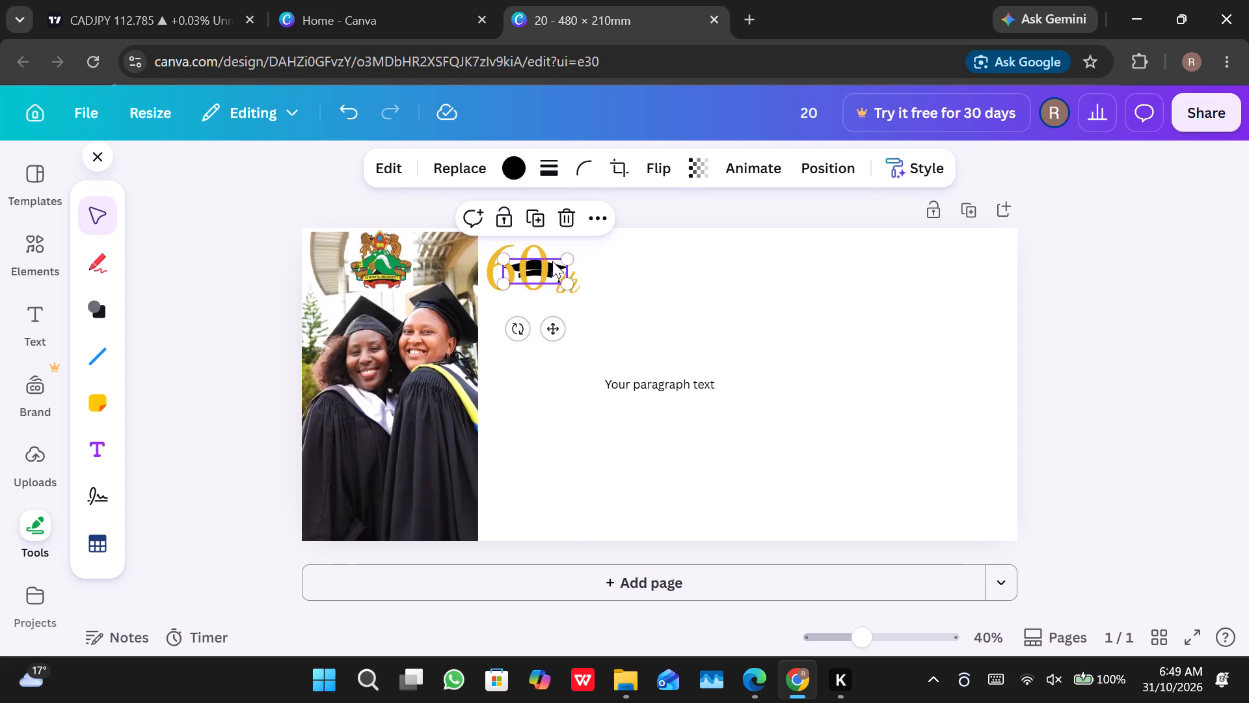
drag(552, 261, 562, 229)
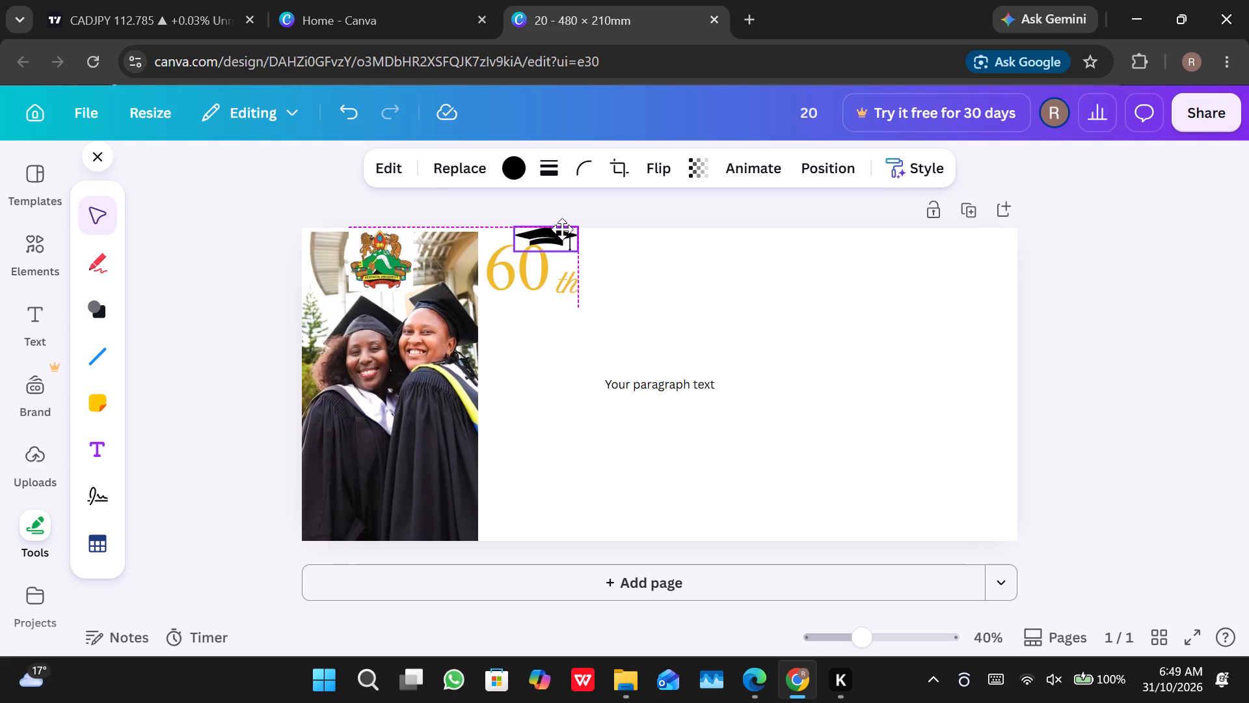
drag(562, 229, 554, 229)
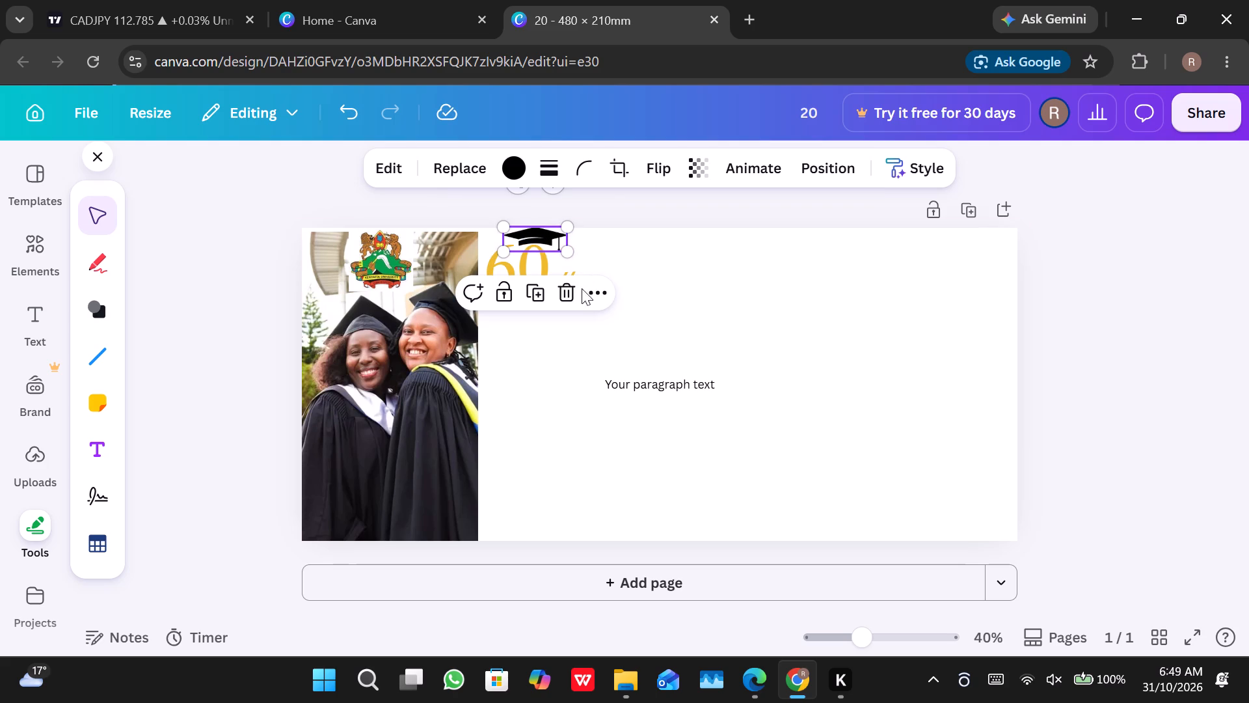
click(676, 306)
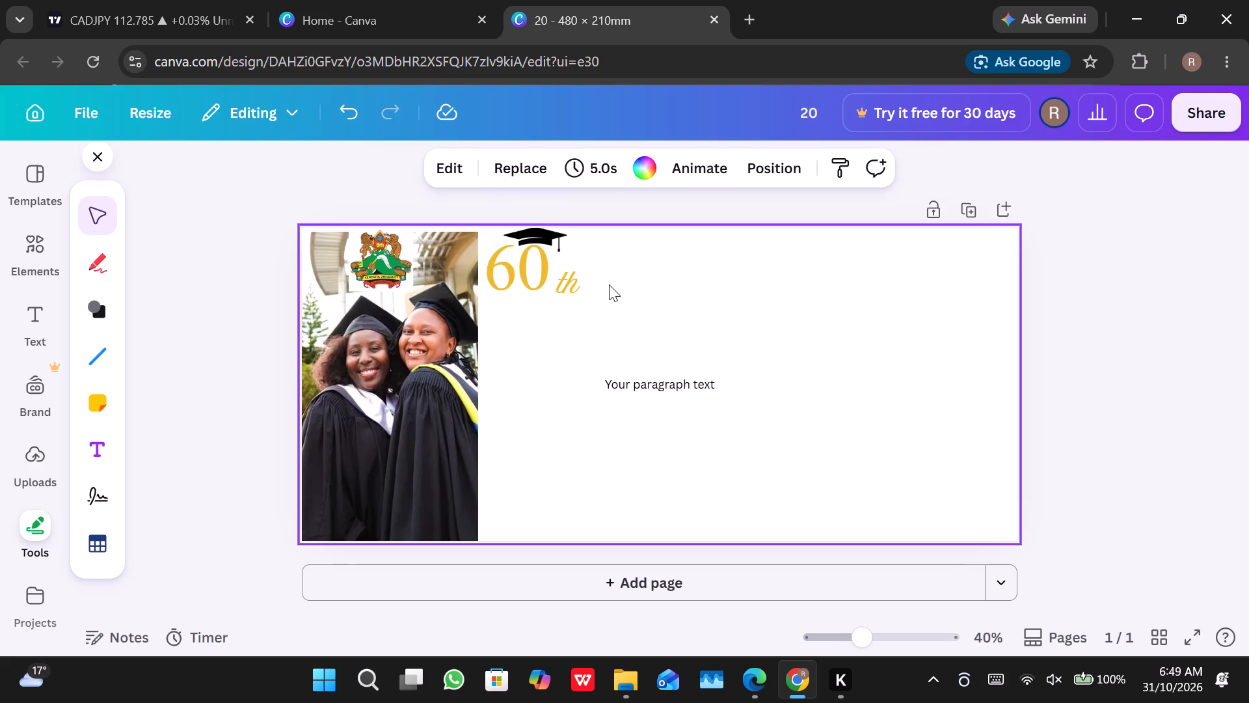
Raise the "th" to a superscript position beside the 60, under the cap's tassel and level with the crest's centre.
drag(571, 277, 574, 256)
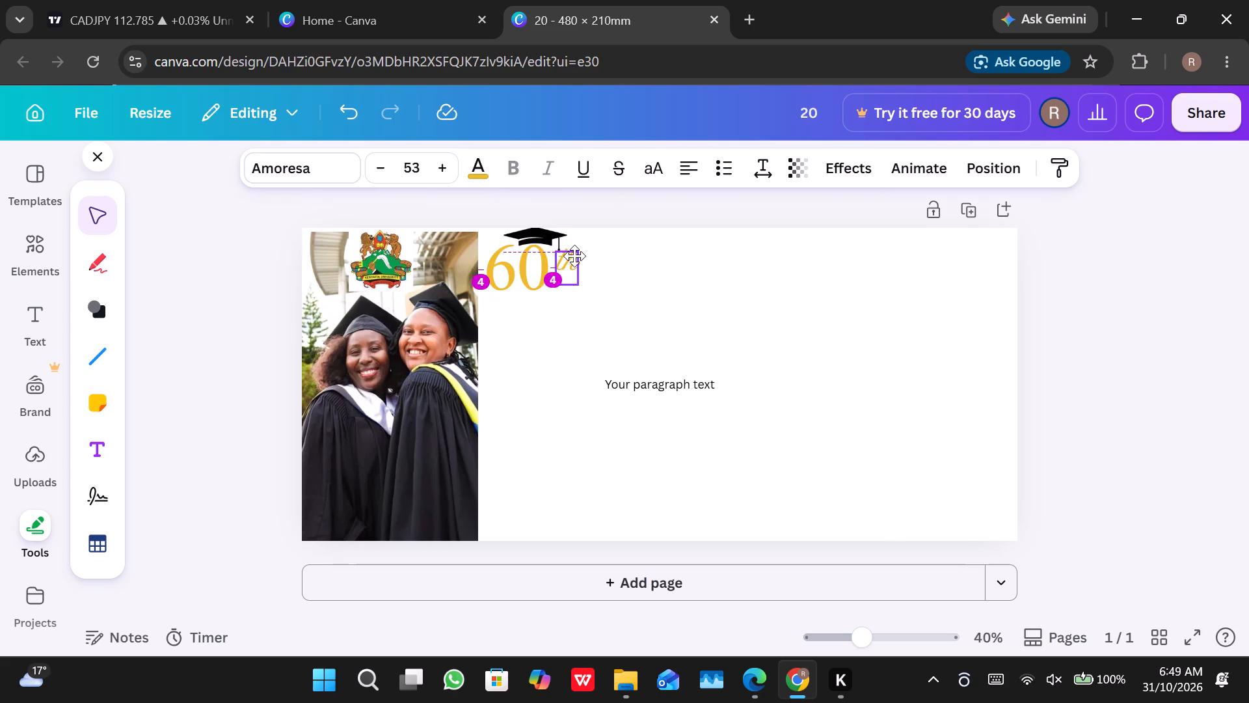
drag(574, 256, 574, 249)
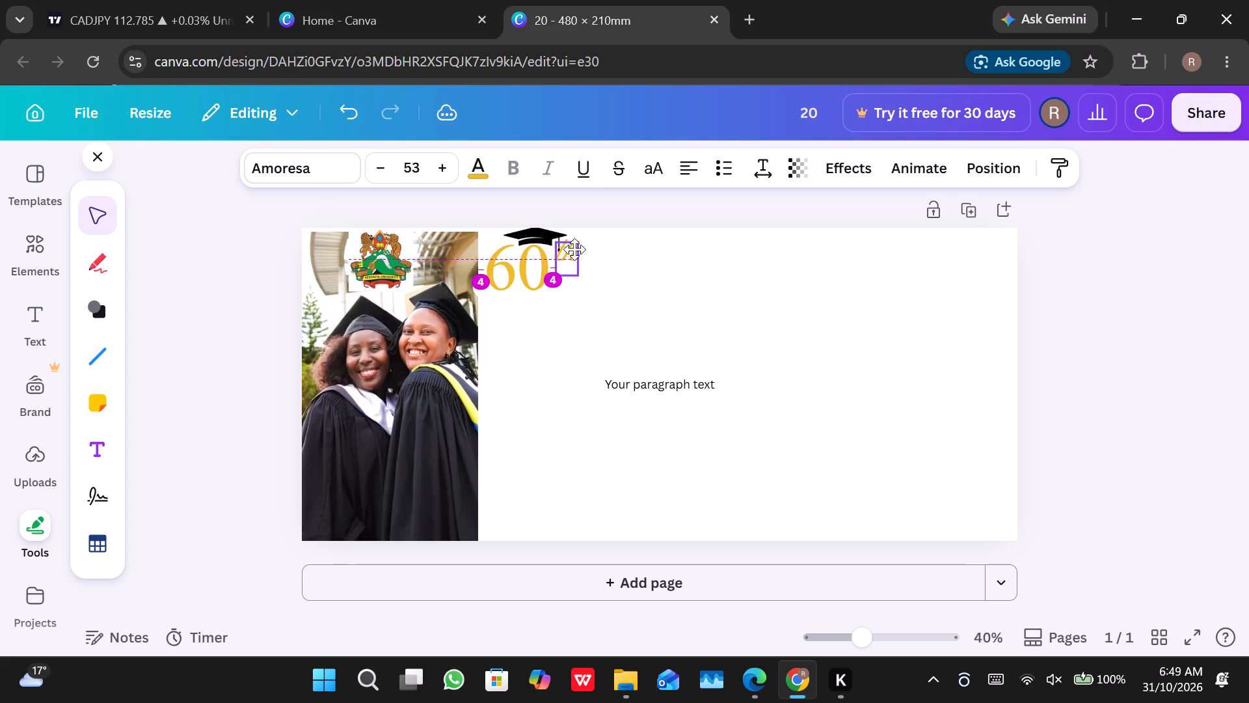
drag(574, 249, 574, 251)
click(610, 244)
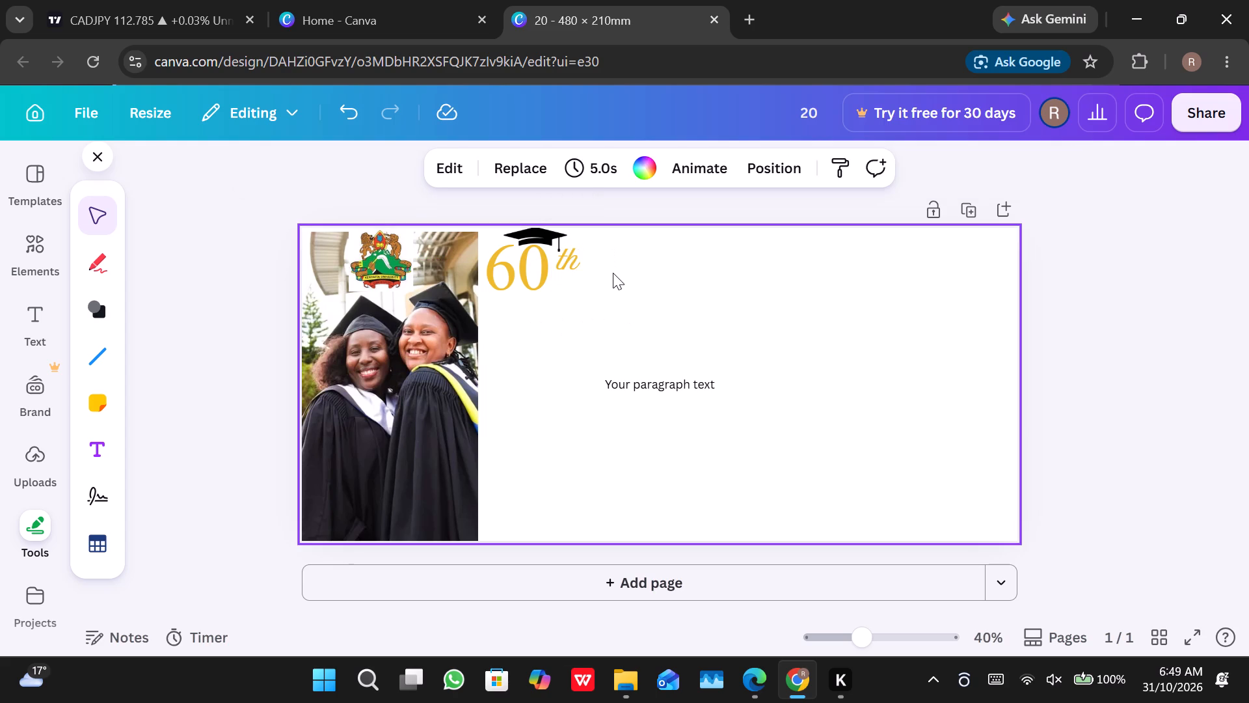
Replace the placeholder text in the new text box with "GRADUATION" in capitals.
click(669, 383)
key(g)
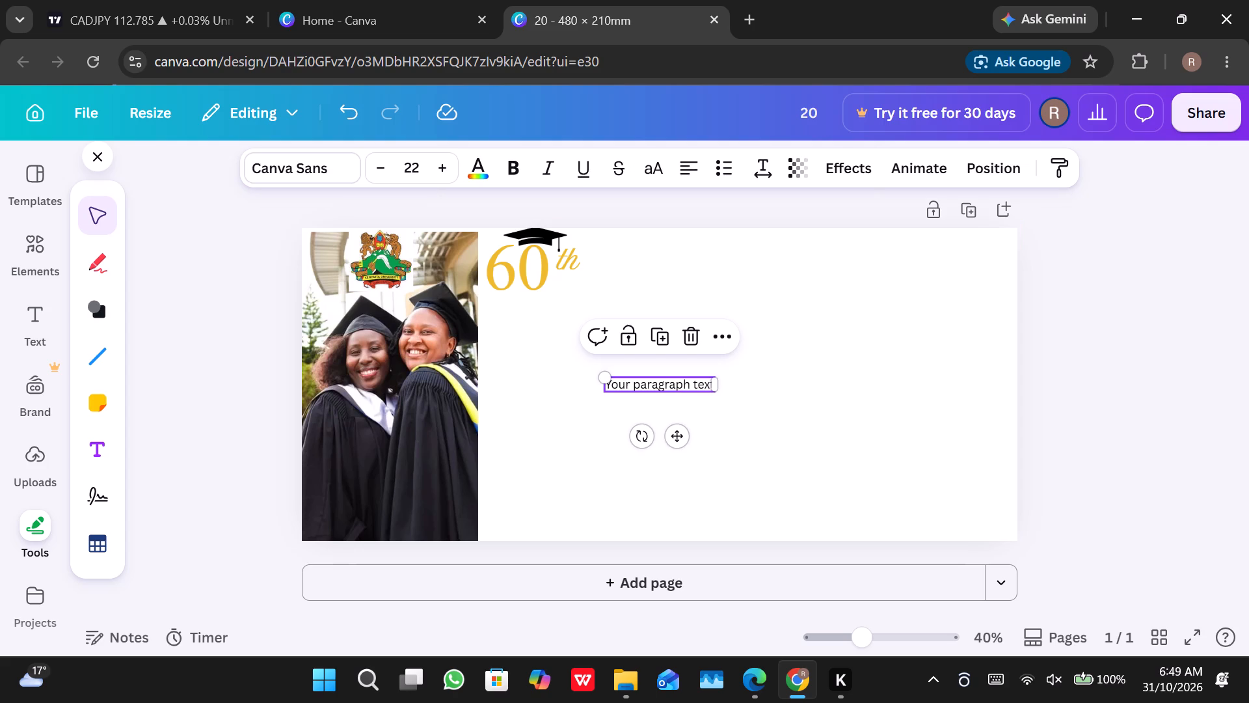
key(g)
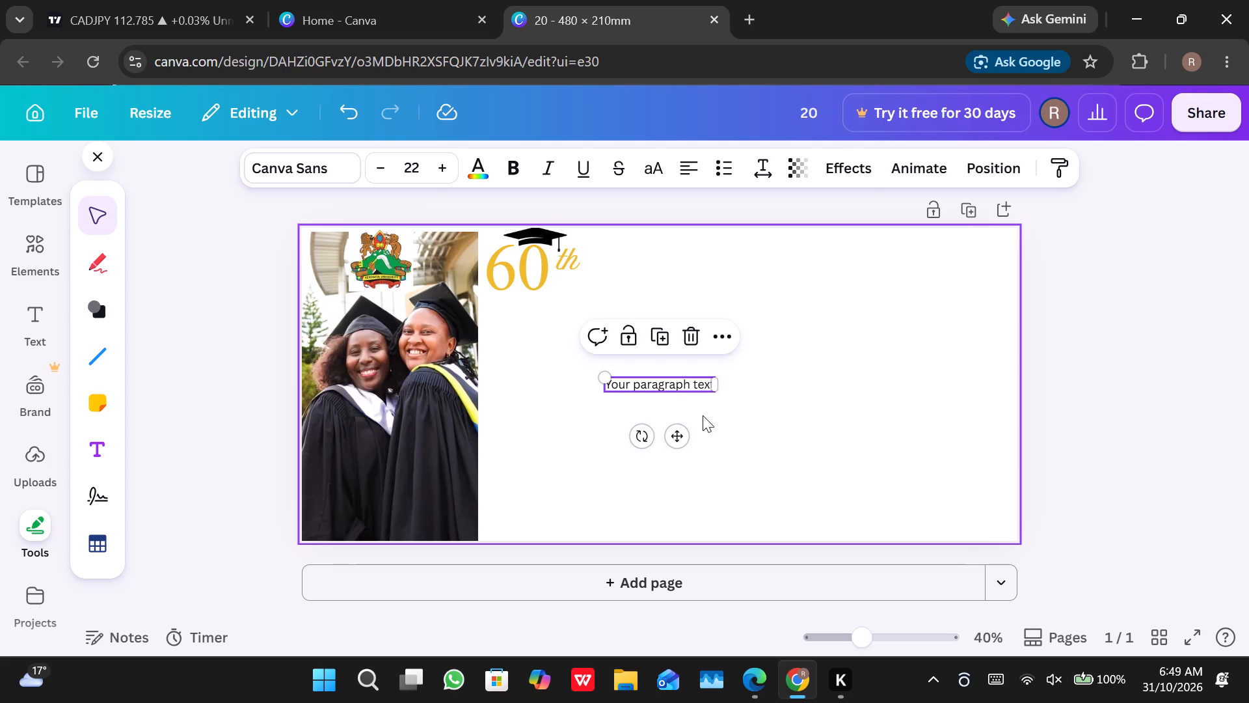
drag(703, 381, 683, 379)
triple_click(683, 379)
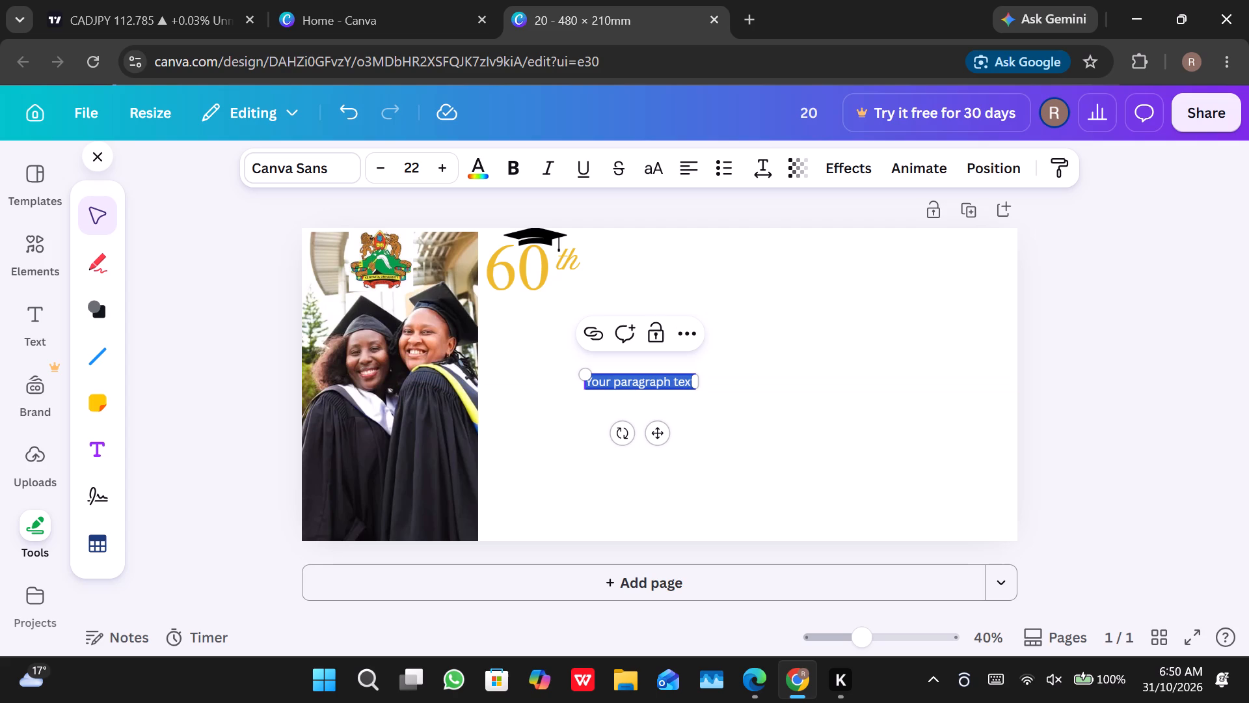
key(BackSpace)
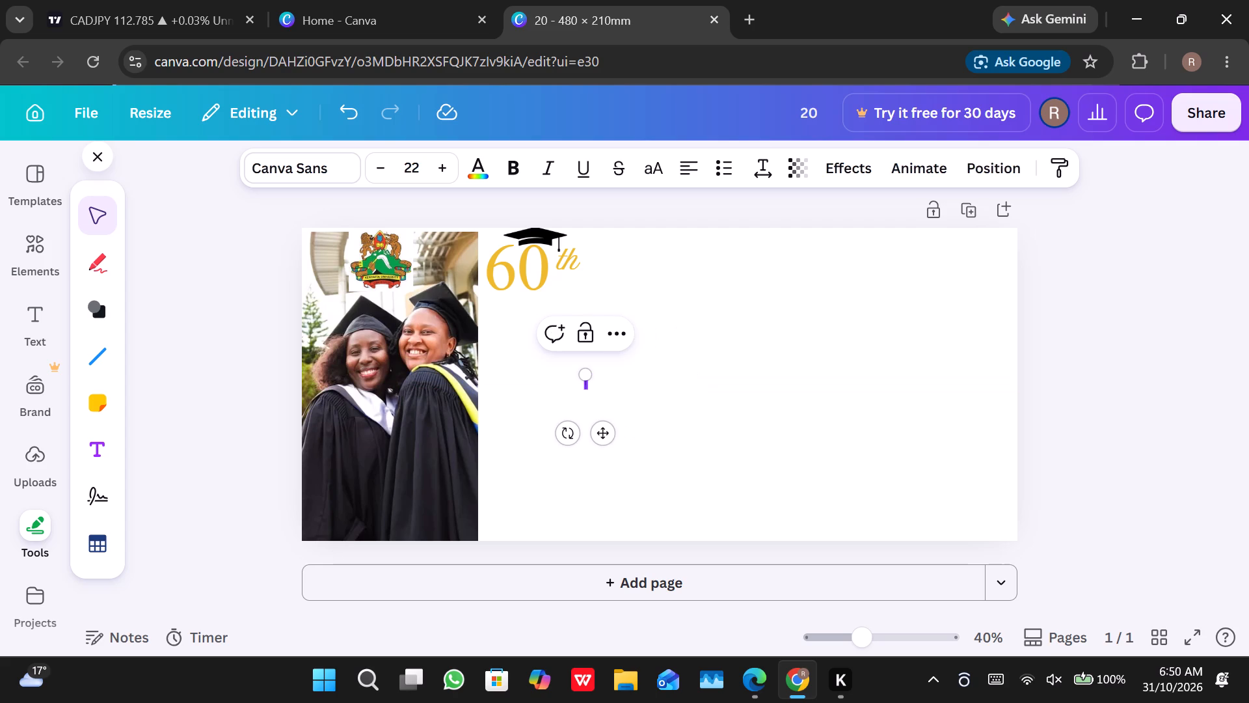
text(ga)
key(BackSpace)
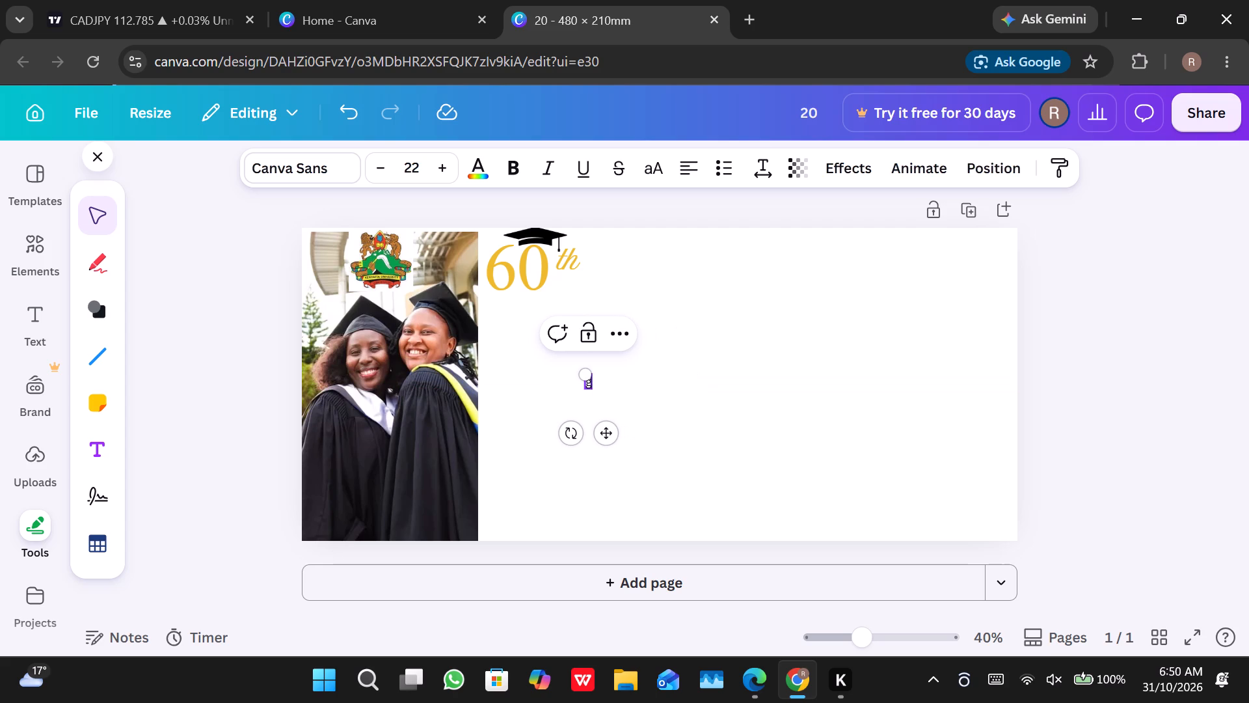
key(g)
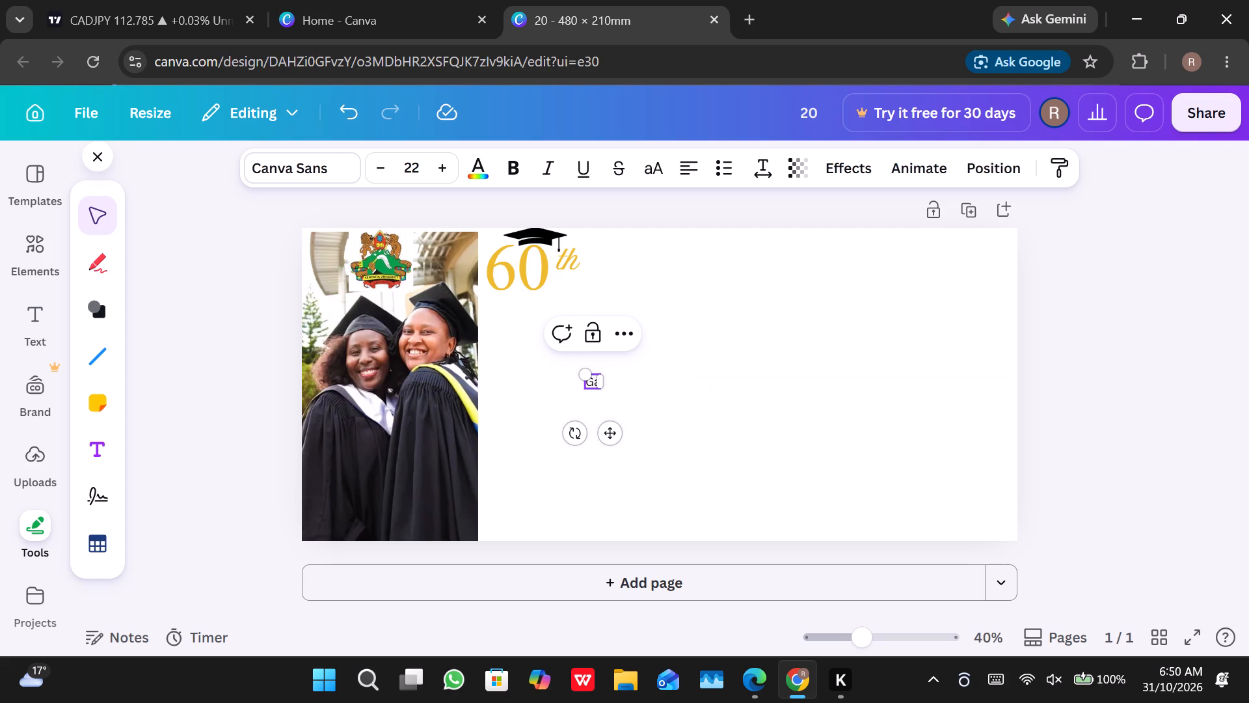
key(BackSpace)
key(a)
key(BackSpace)
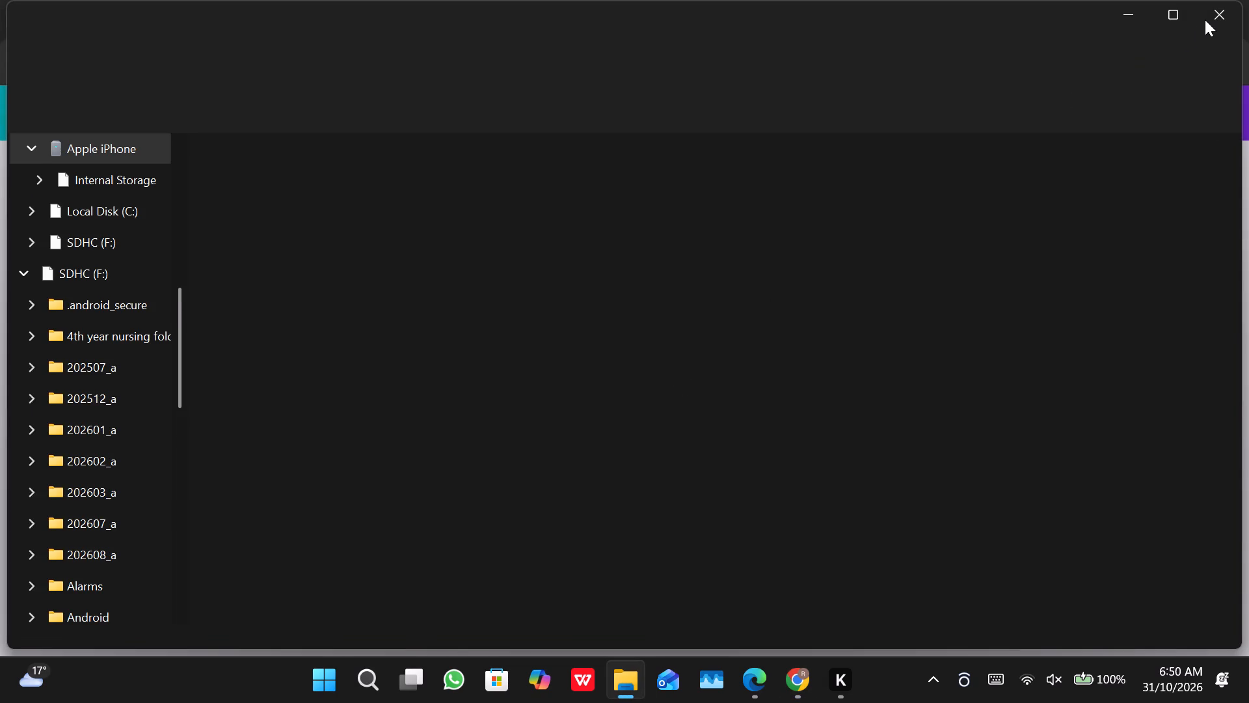
click(1208, 15)
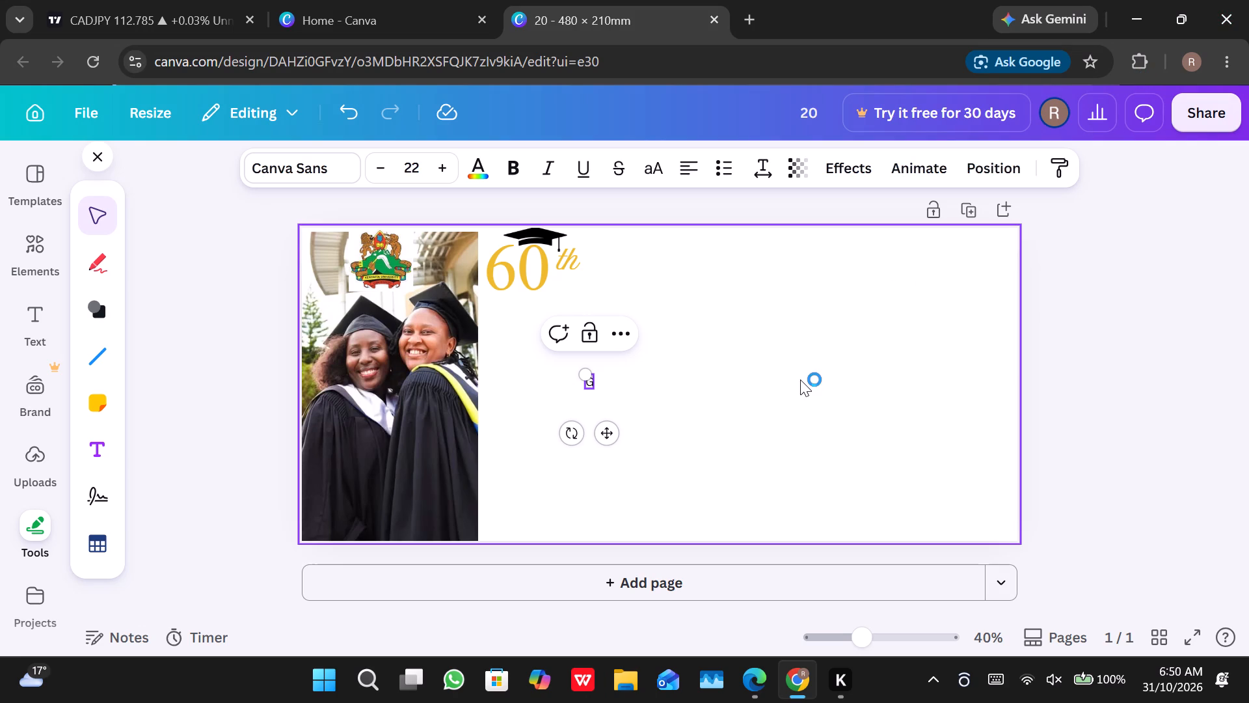
text(RAD)
key(u)
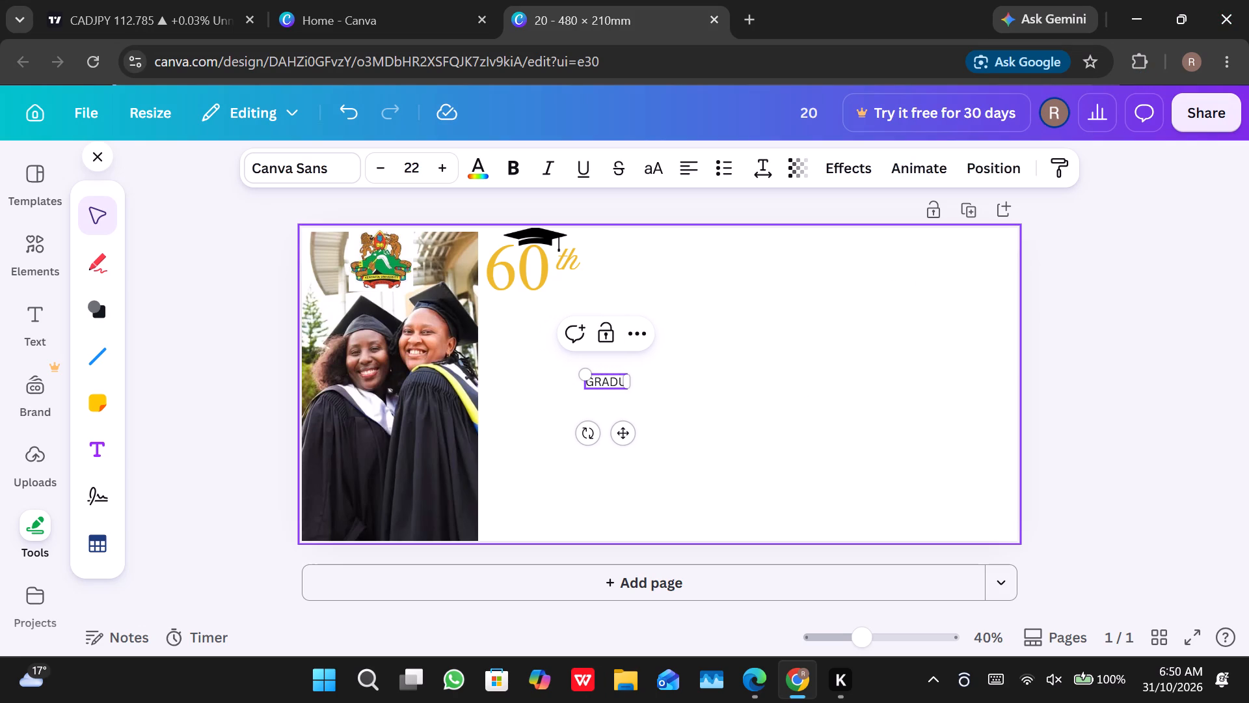
text(AT)
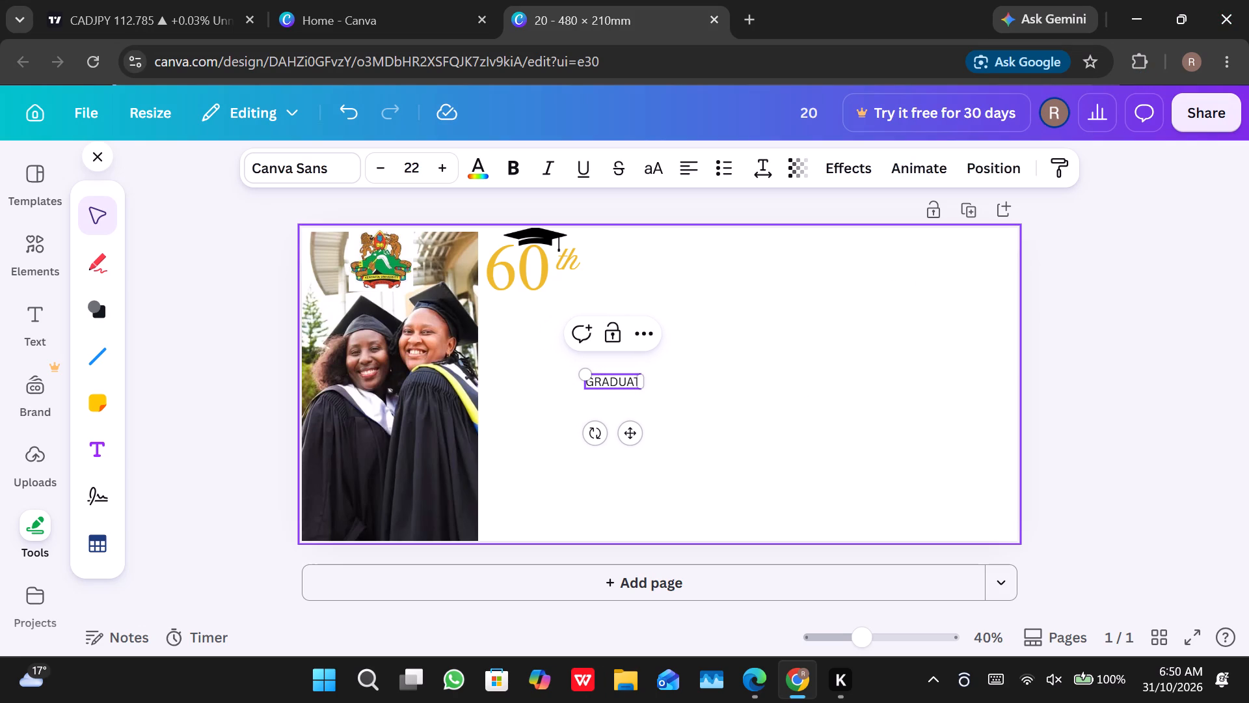
text(IO)
key(n)
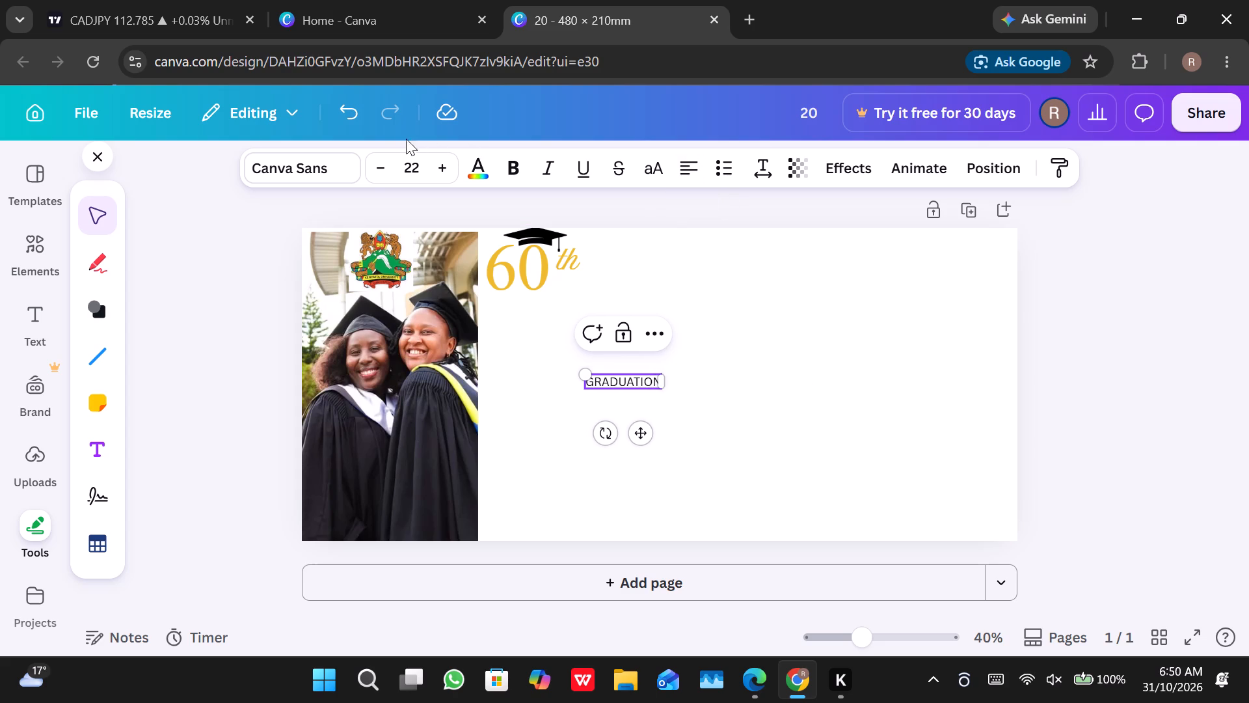
Format the GRADUATION text in Times New Roman at font size 85.
triple_click(437, 170)
triple_click(437, 170)
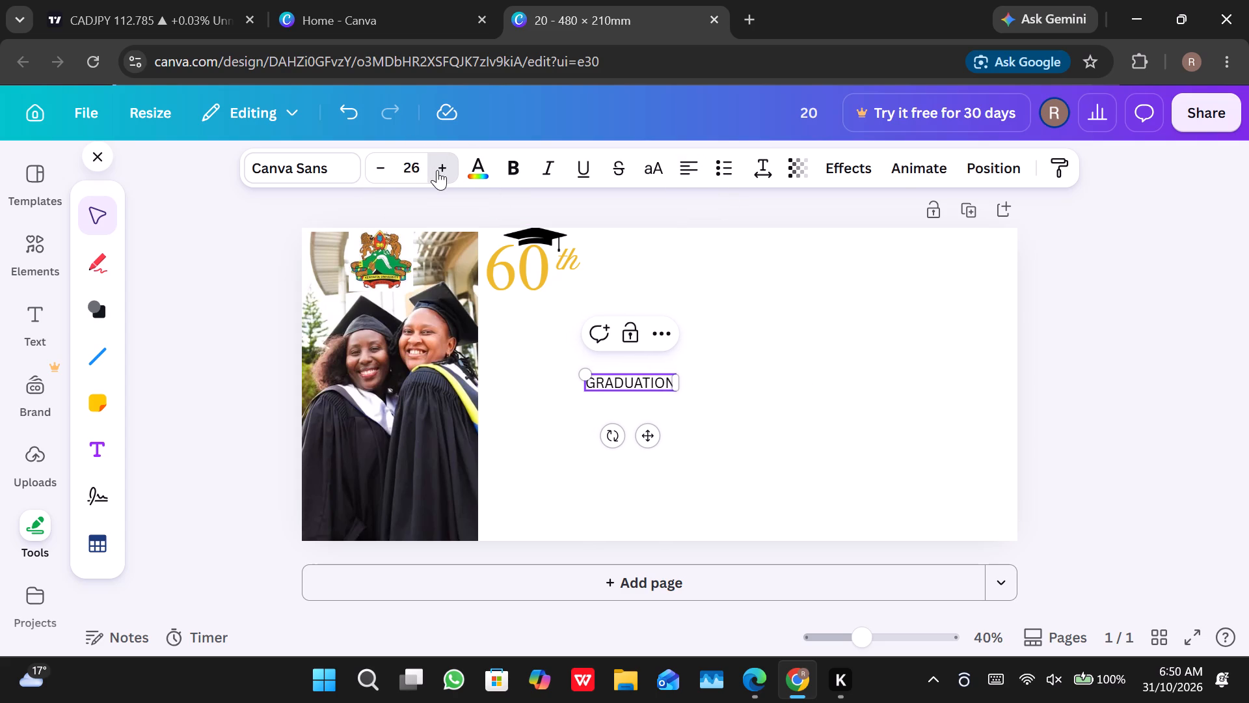
click(437, 170)
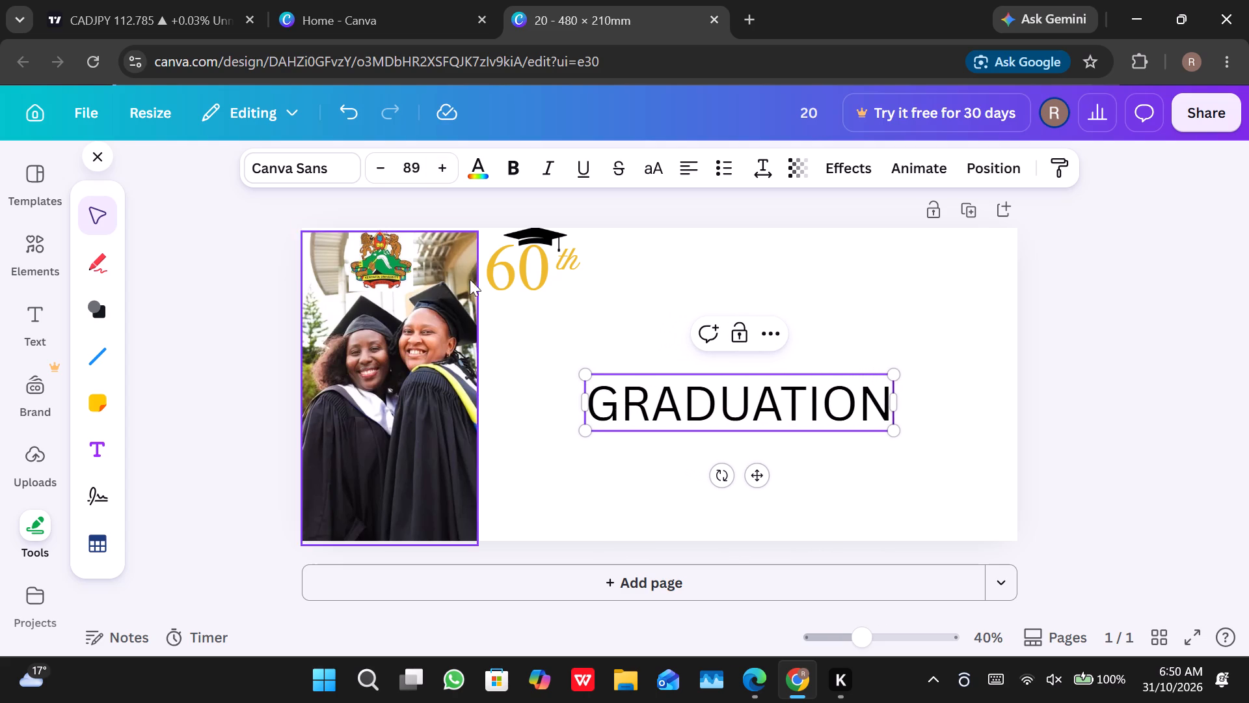
double_click(382, 160)
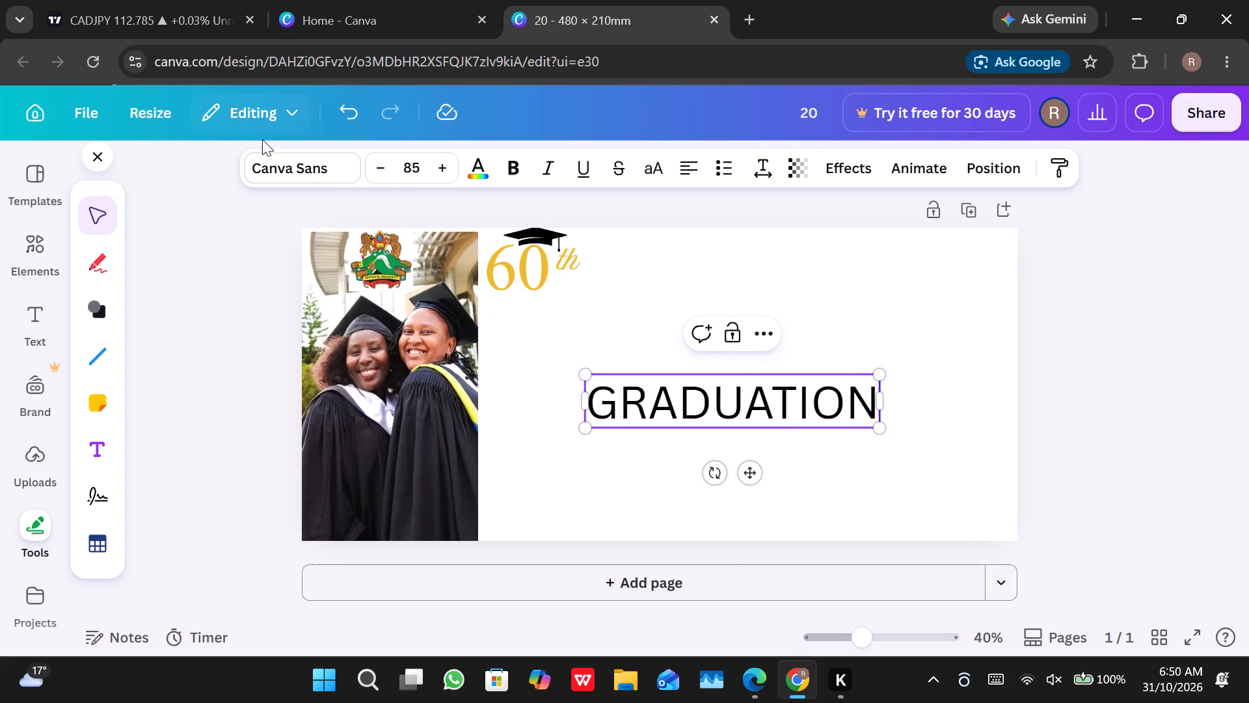
click(282, 166)
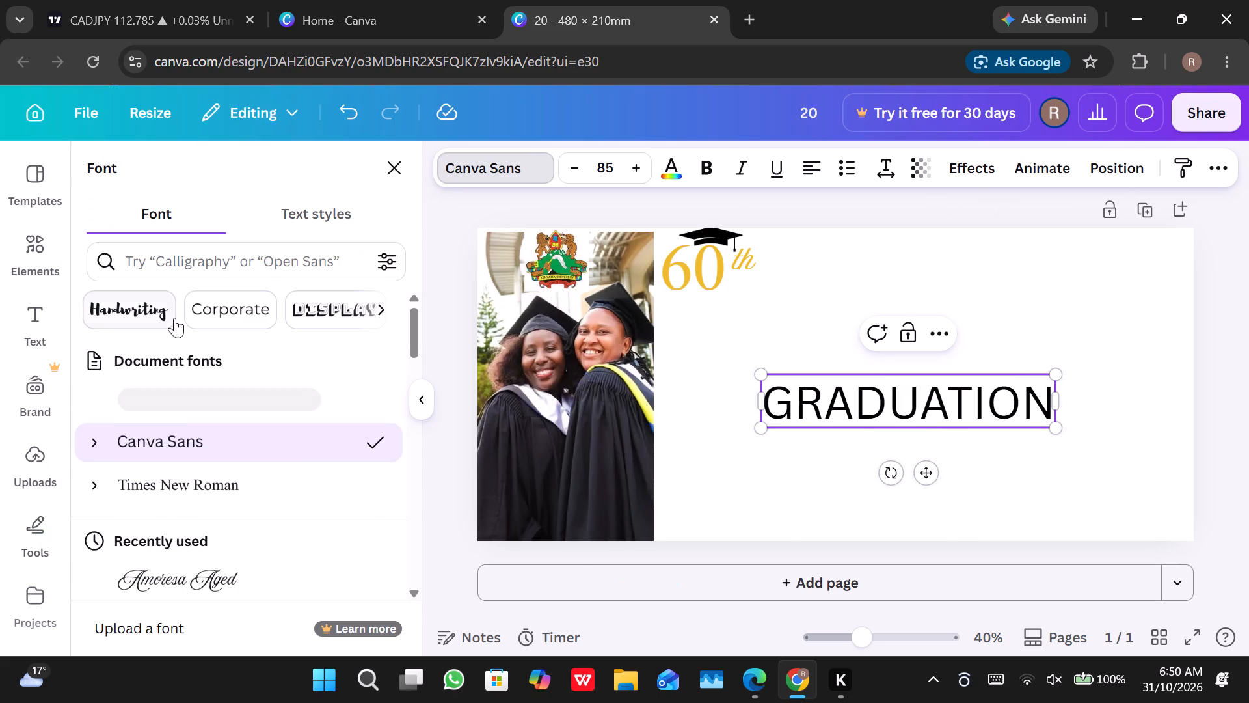
click(205, 486)
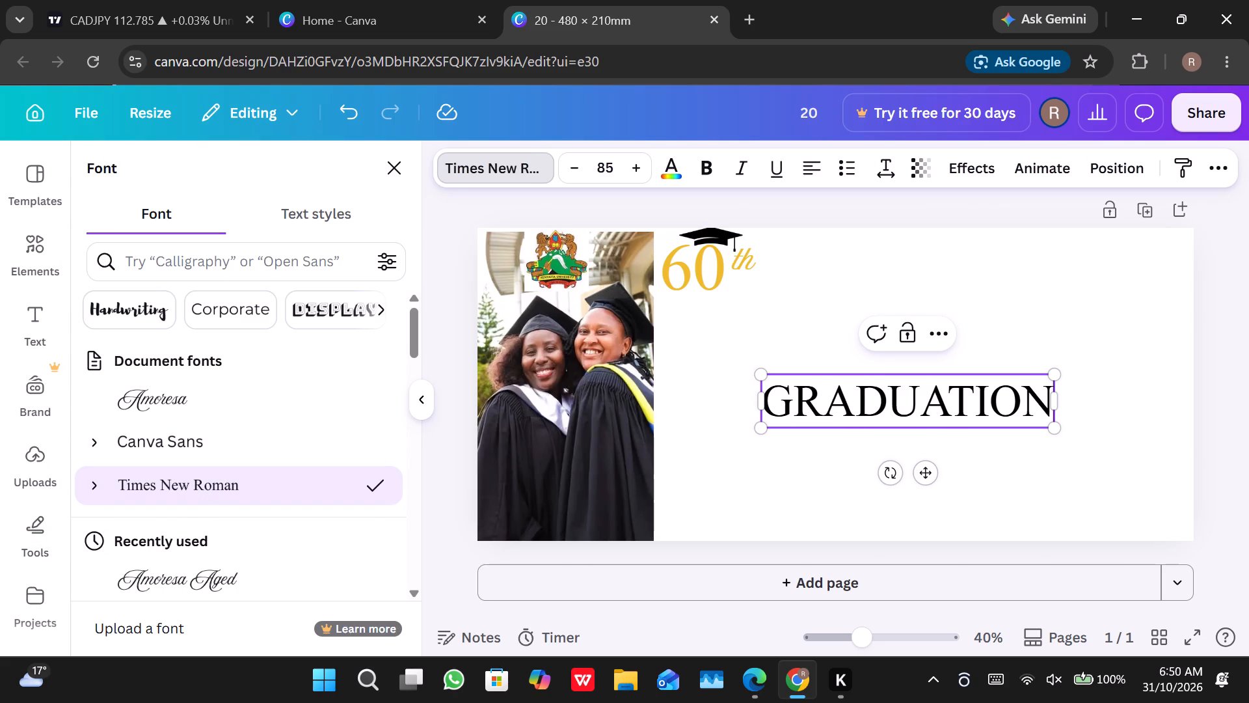
Move the GRADUATION text up to the page's top edge, beside the "th" and vertically centred with it.
drag(843, 401, 839, 348)
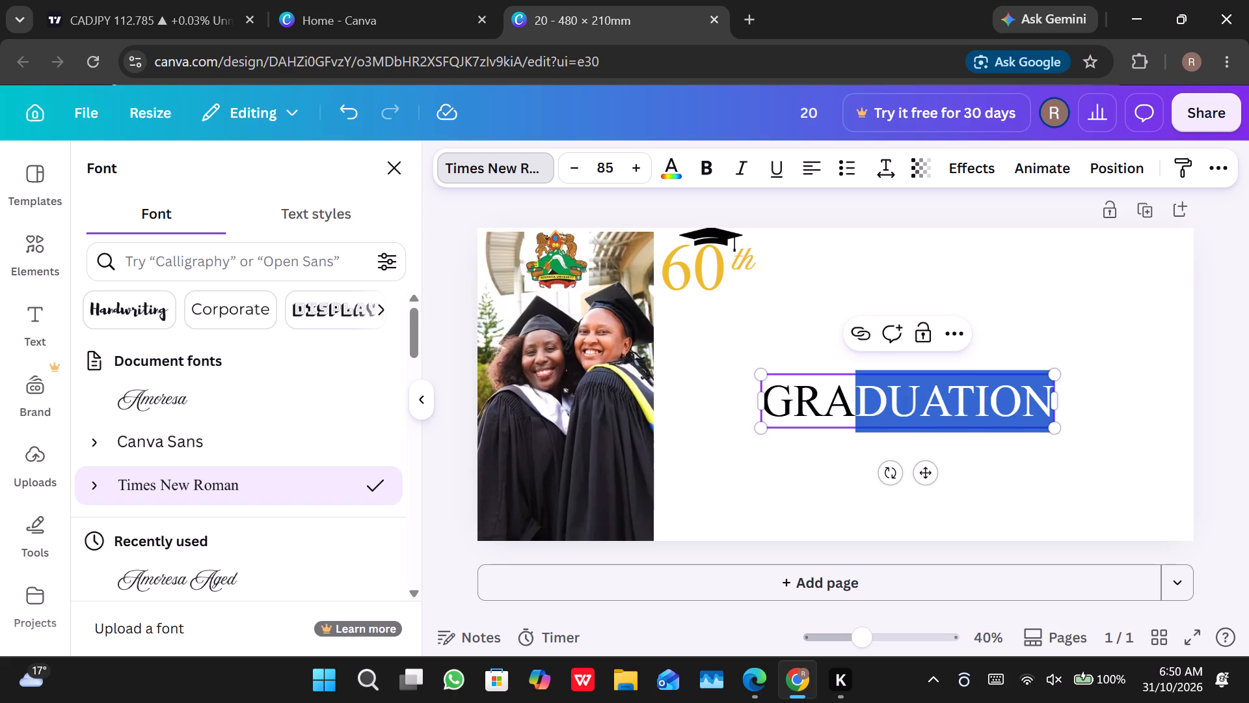
click(802, 394)
drag(871, 432, 872, 384)
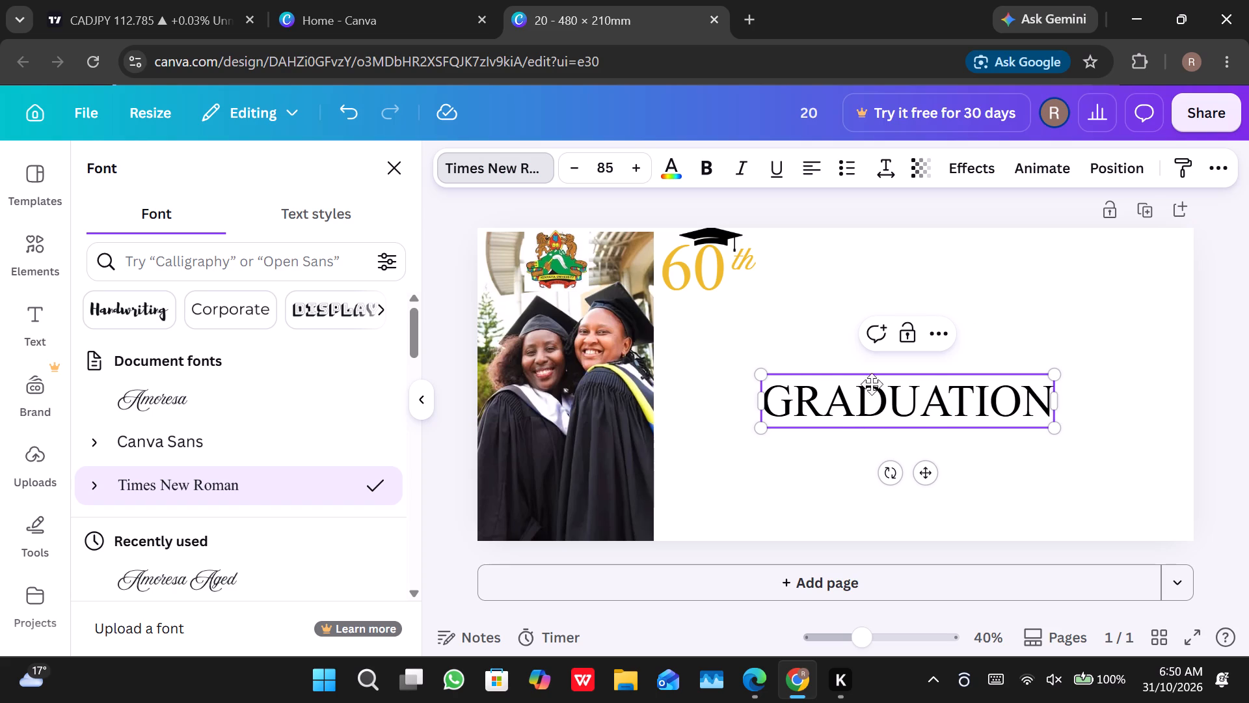
drag(872, 384, 906, 281)
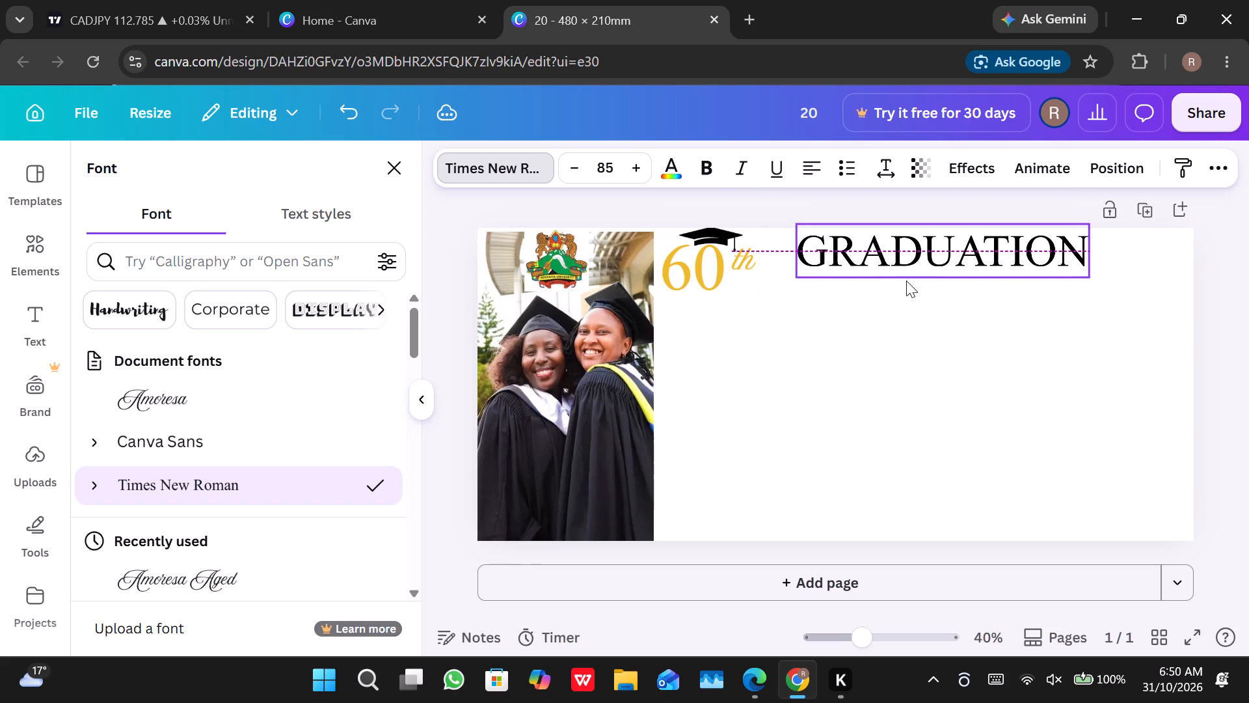
drag(906, 281, 912, 281)
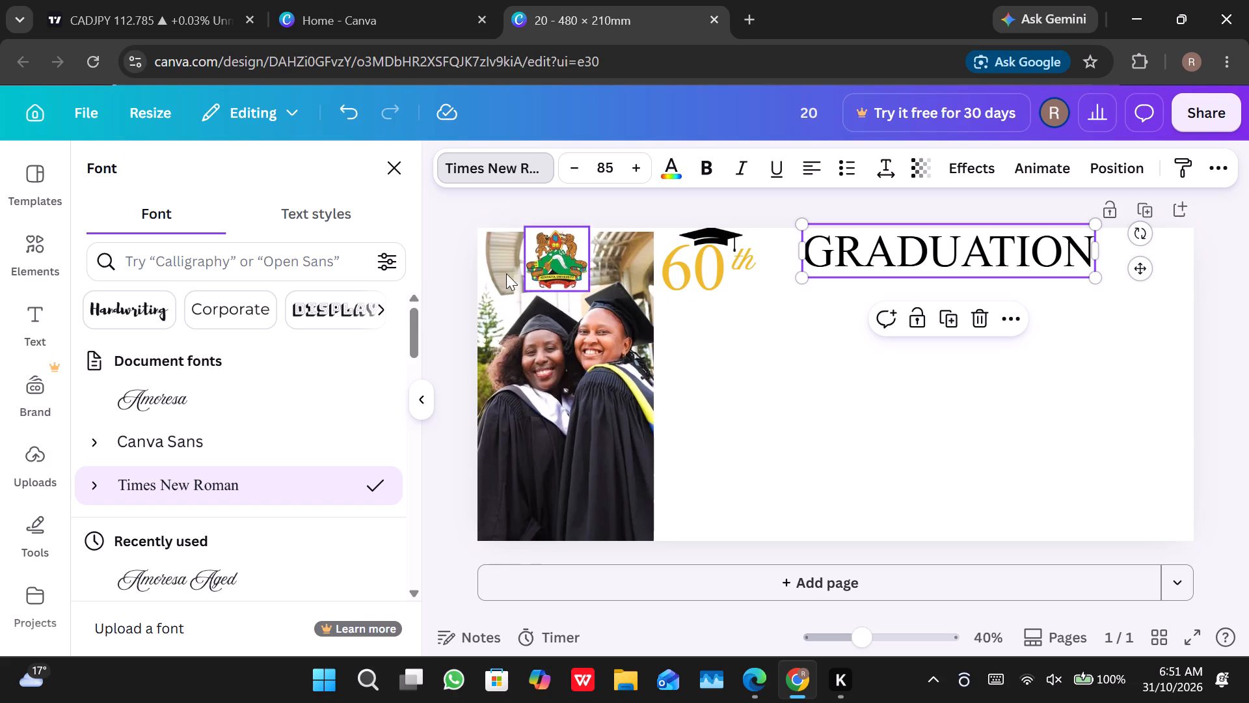
Colour the GRADUATION text gold #eeba2b from the Four-layered Cake palette, matching the 60th.
click(655, 175)
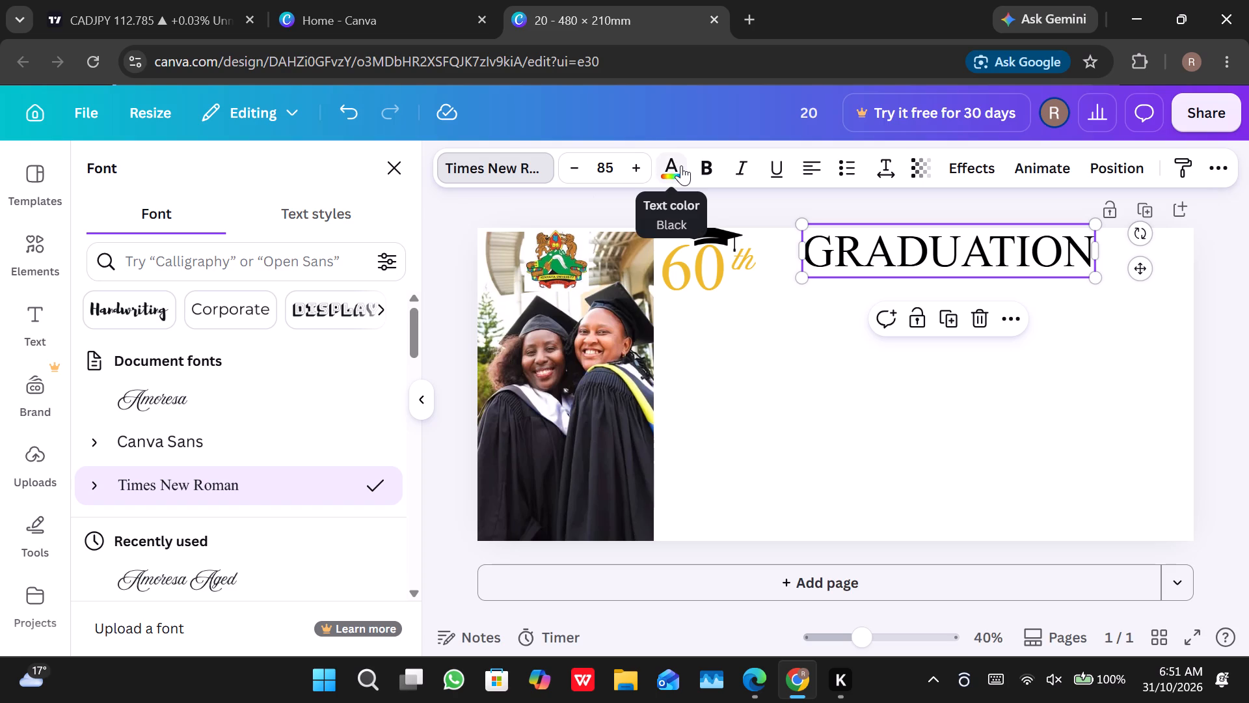
click(681, 165)
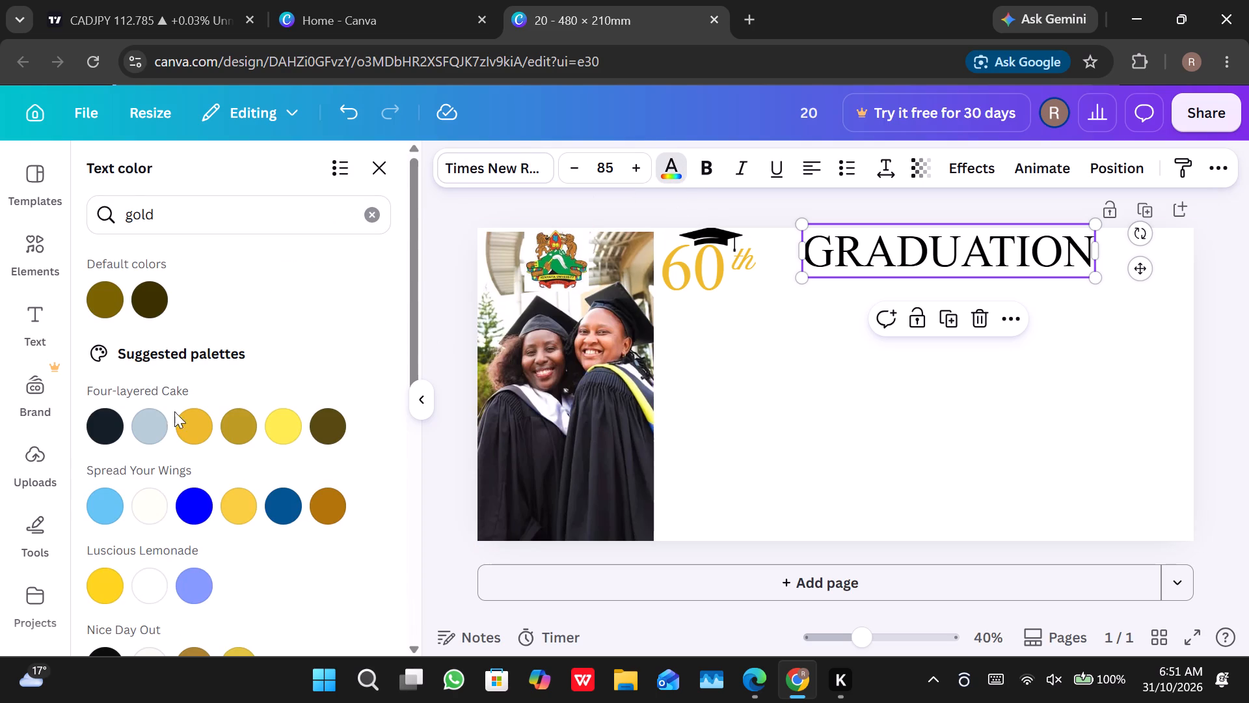
click(188, 429)
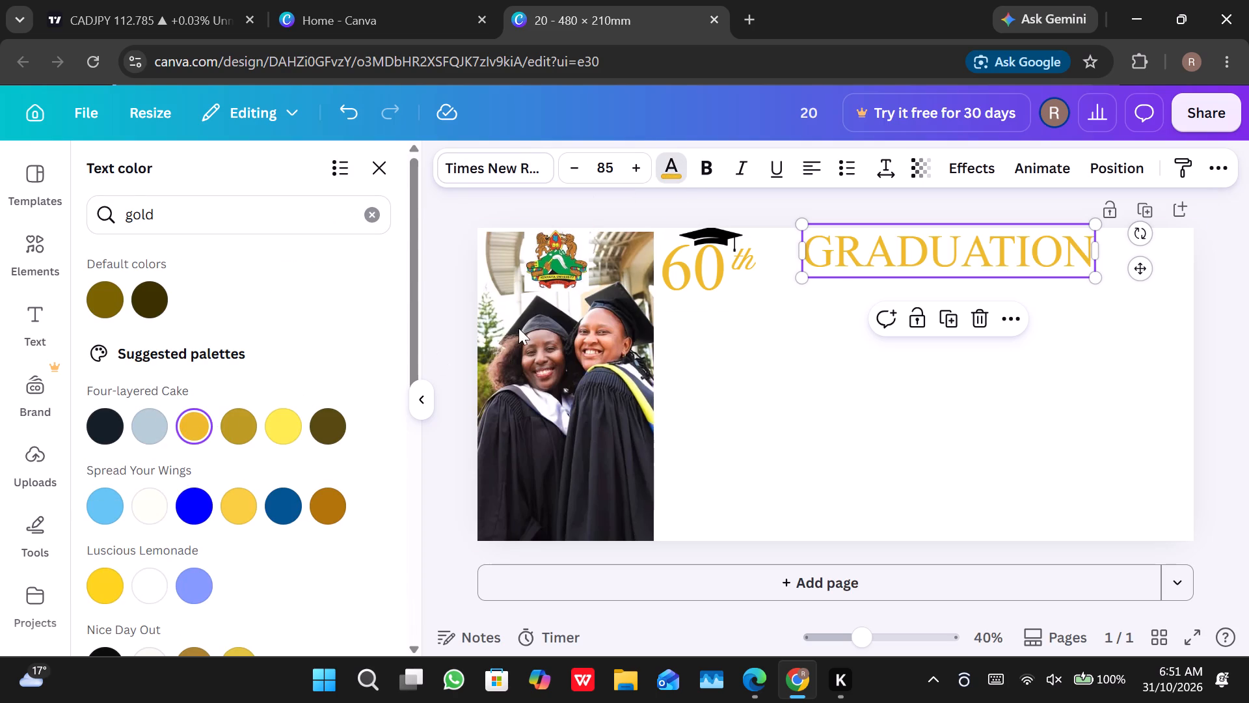
Shift the GRADUATION text closer to the "th" along the page's top edge, and deselect it.
drag(911, 263, 880, 260)
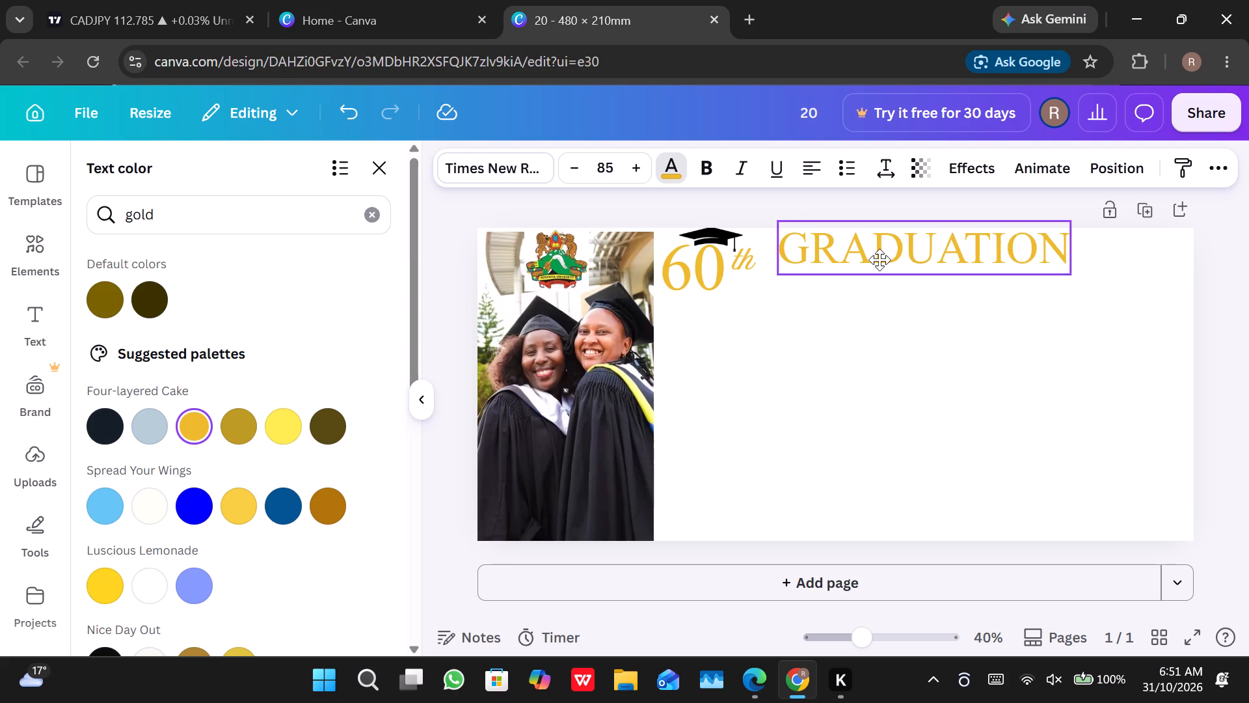
drag(880, 260, 884, 260)
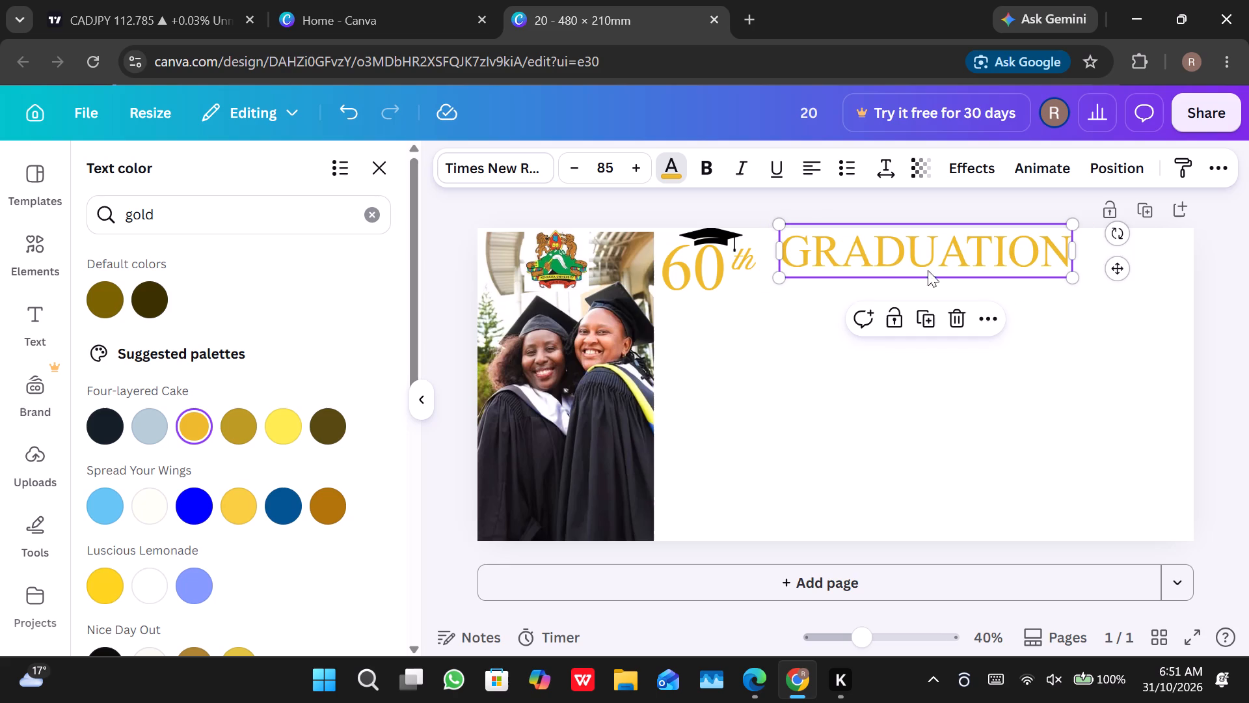
click(1097, 315)
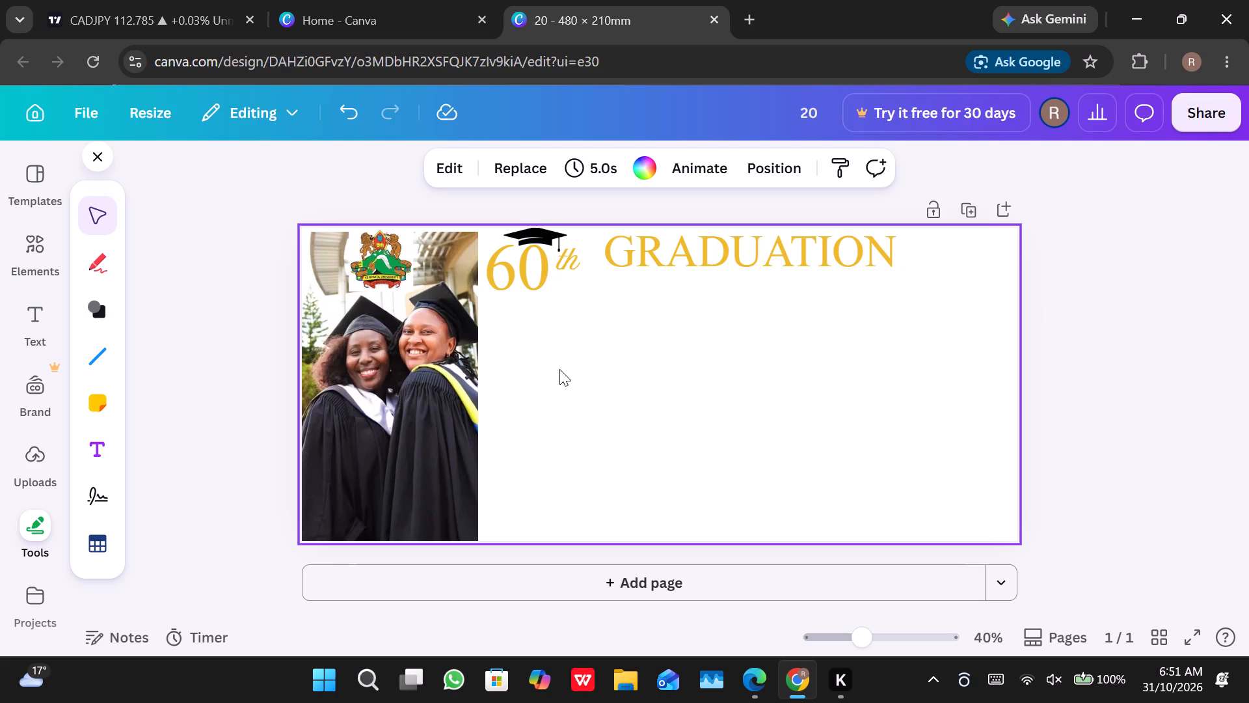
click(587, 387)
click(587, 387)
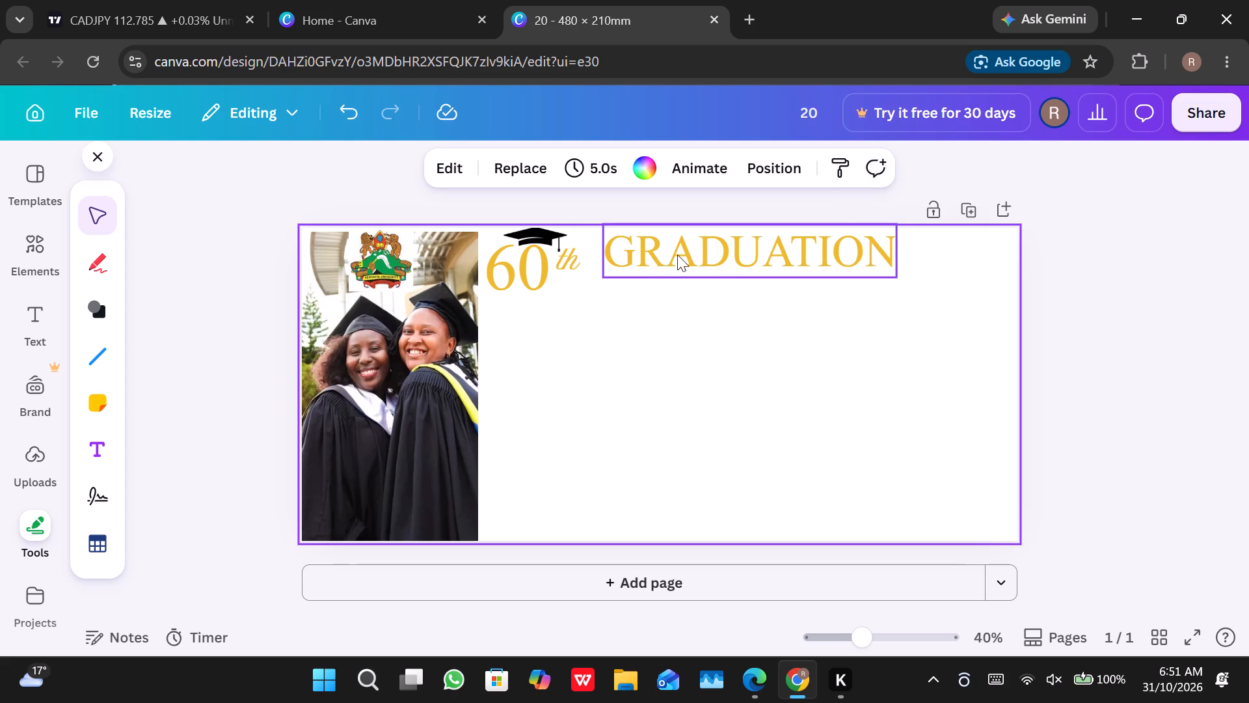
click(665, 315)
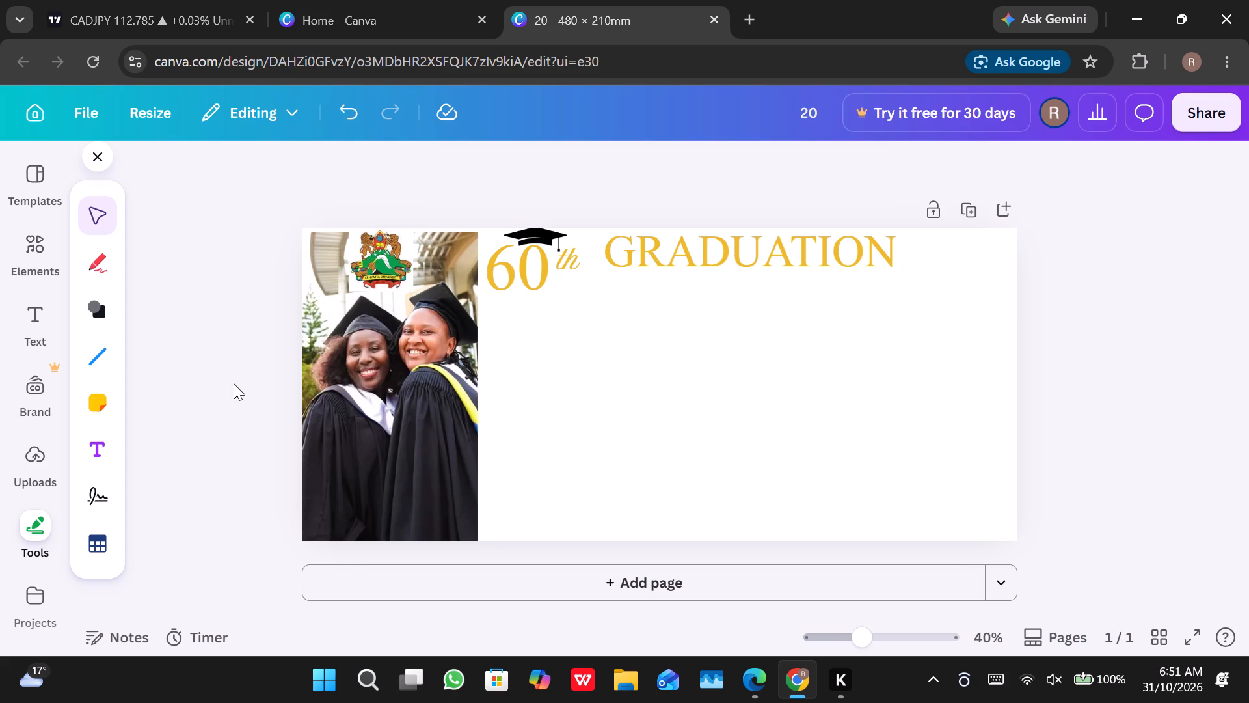
Add a text box reading "Cerremony" in the blank area below GRADUATION, closing any File Explorer windows that interrupt.
click(106, 437)
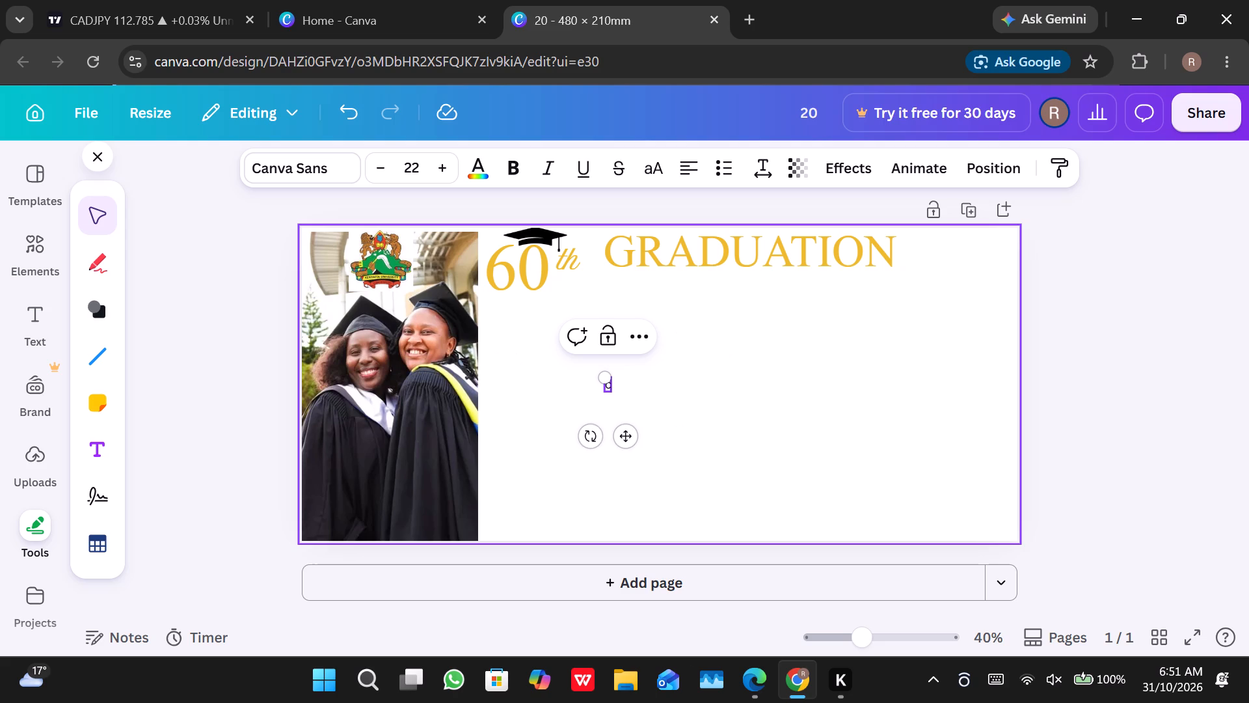
key(e)
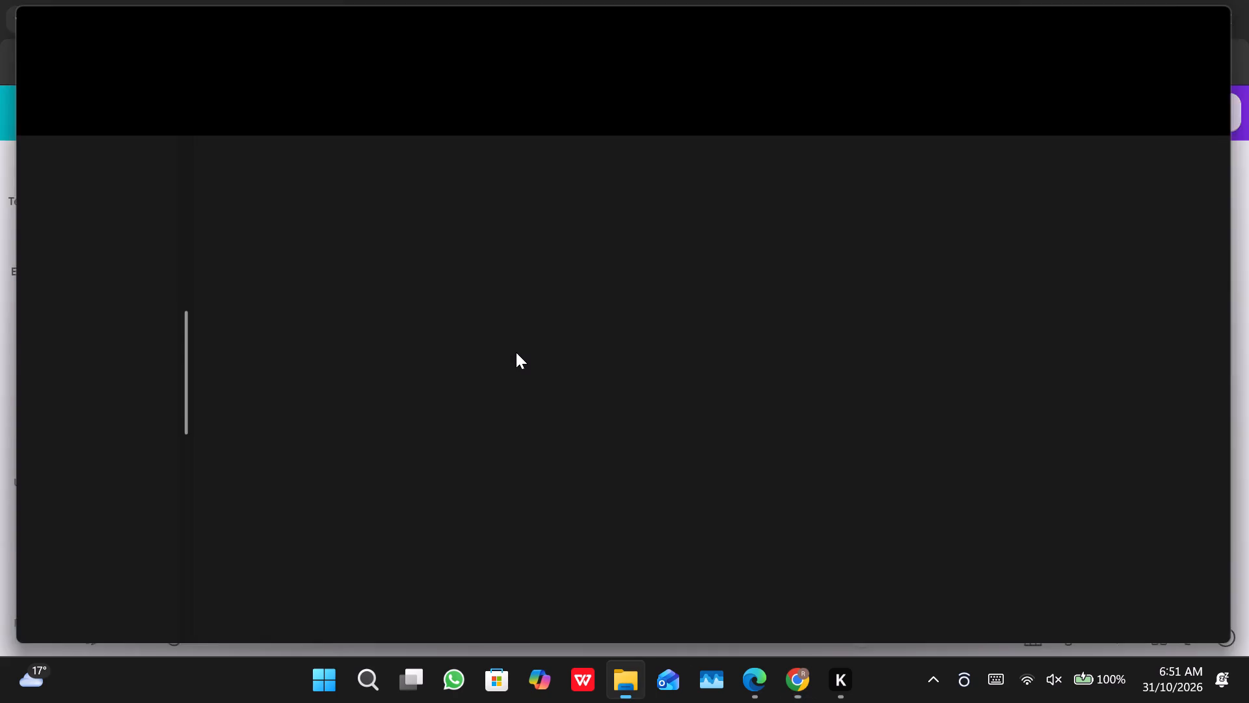
click(1219, 2)
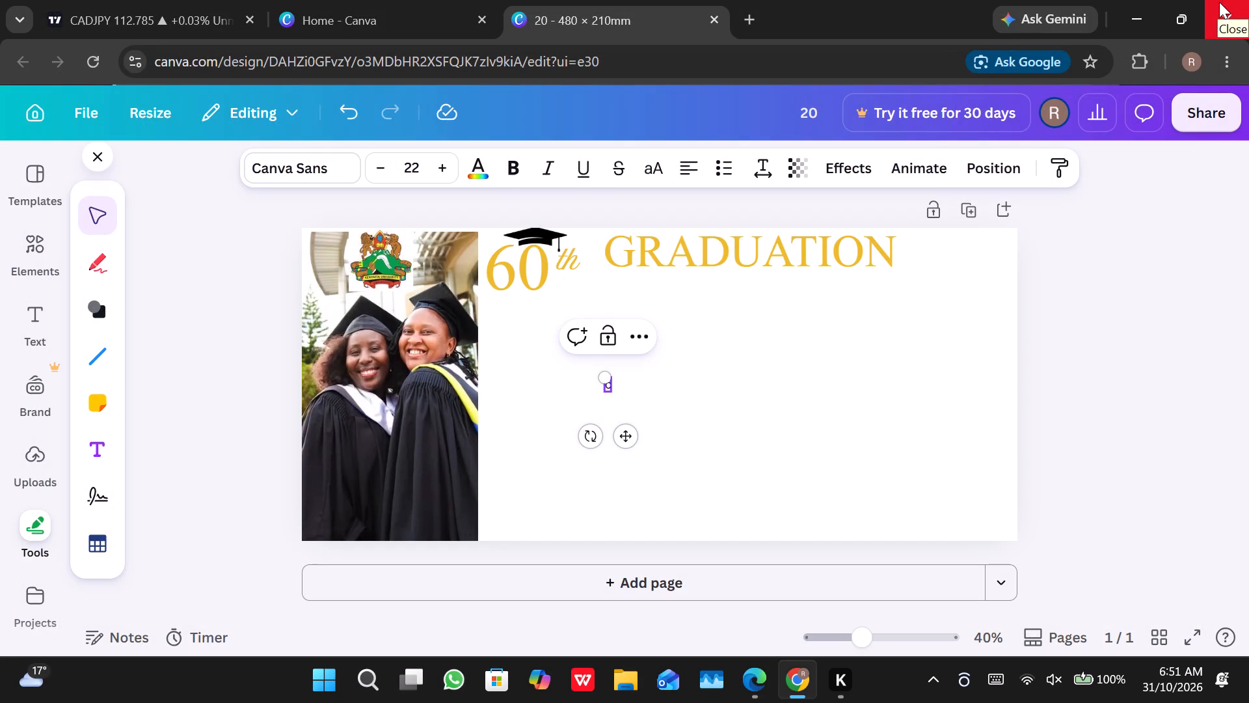
text(ERE)
key(BackSpace)
key(BackSpace)
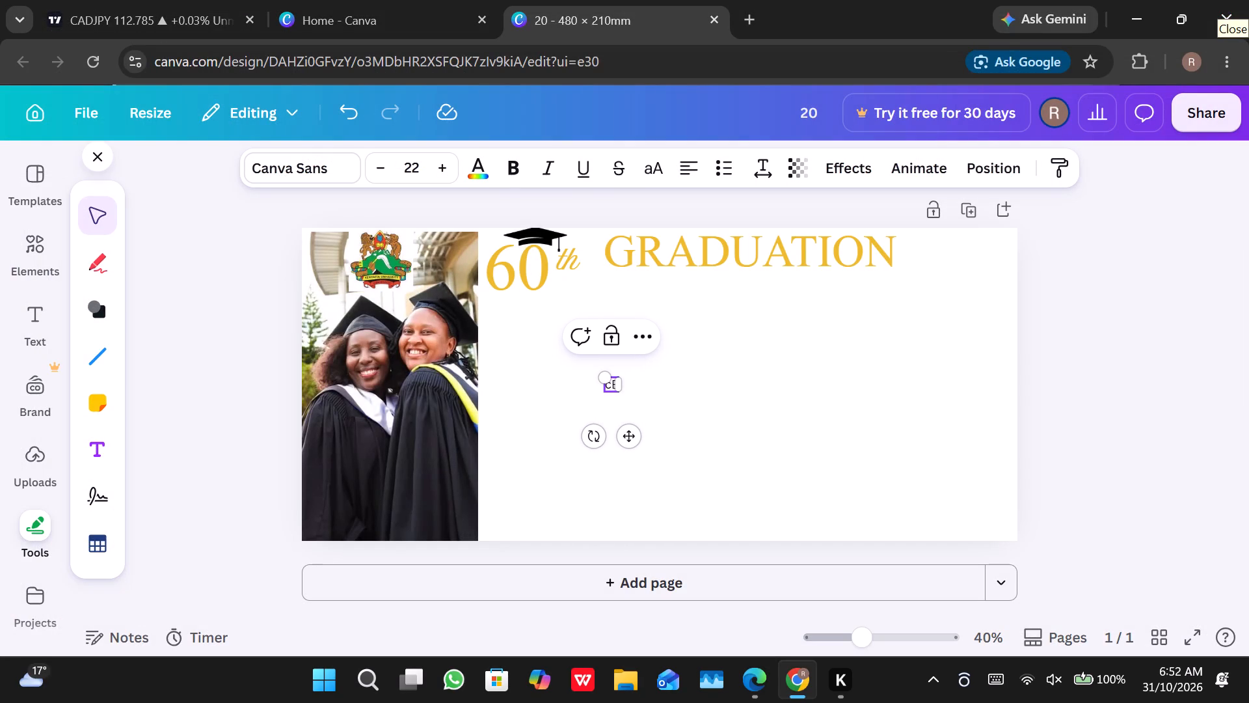
key(BackSpace)
key(BackSpace)
key(c)
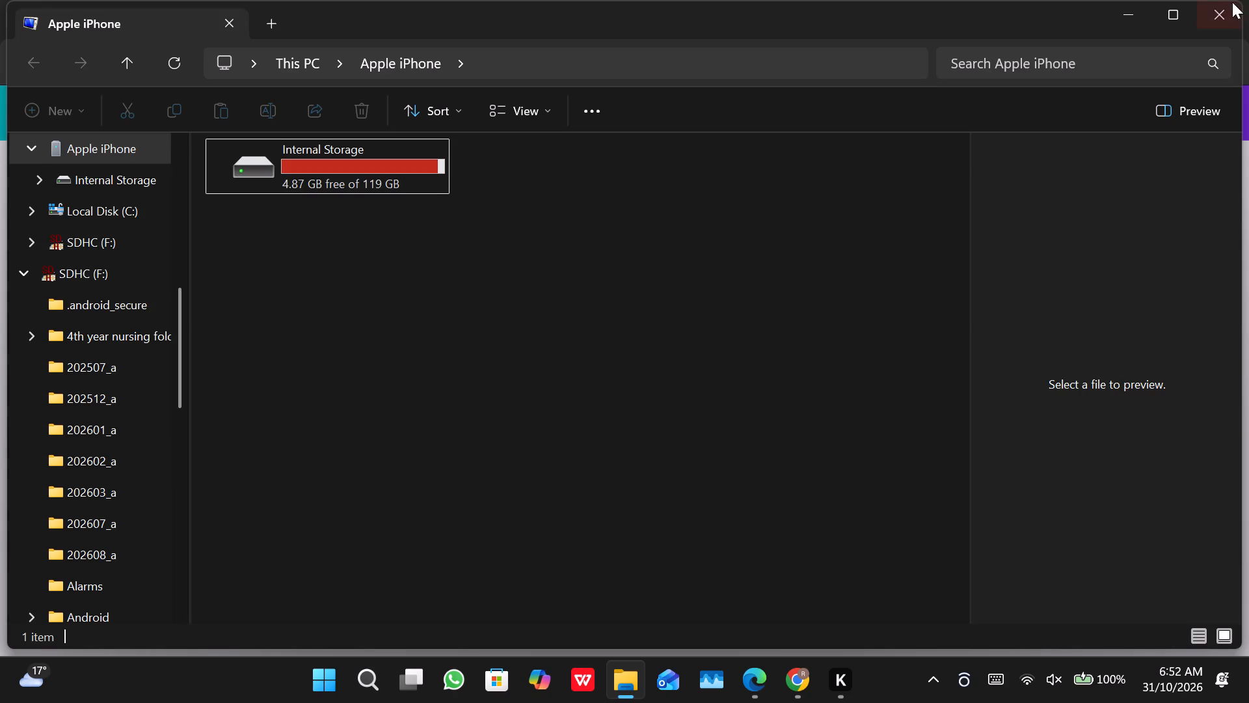
click(1225, 4)
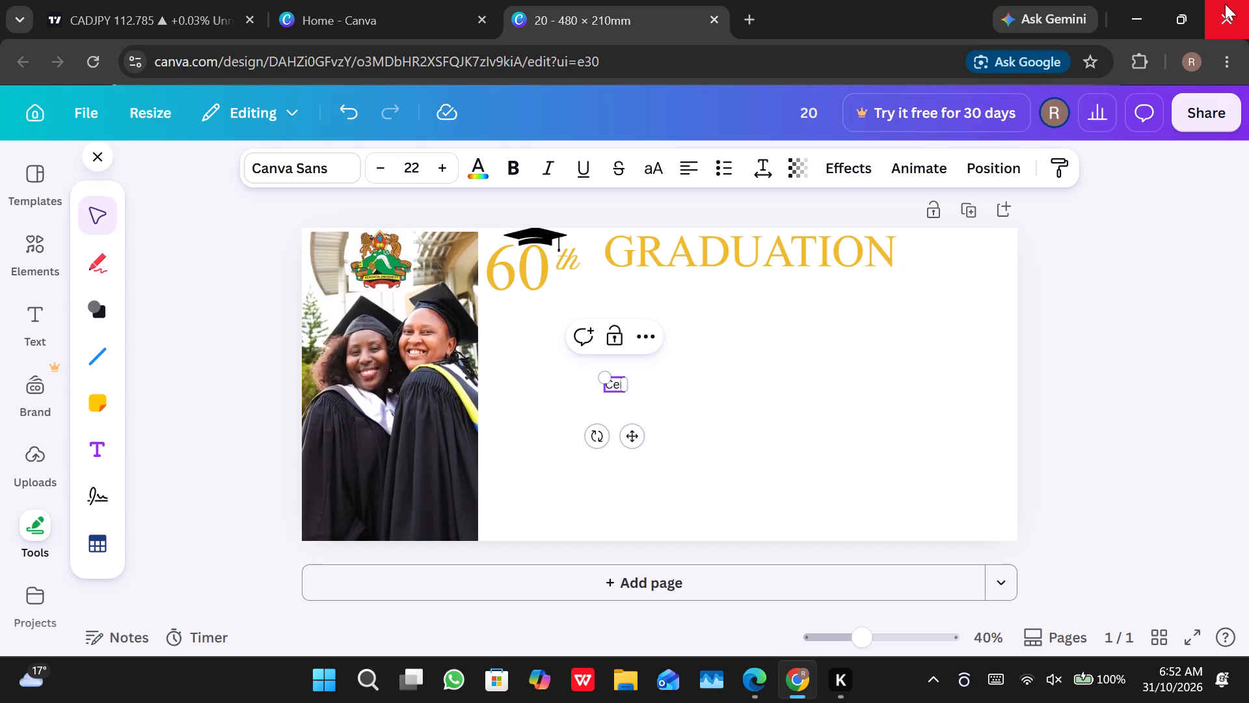
key(r)
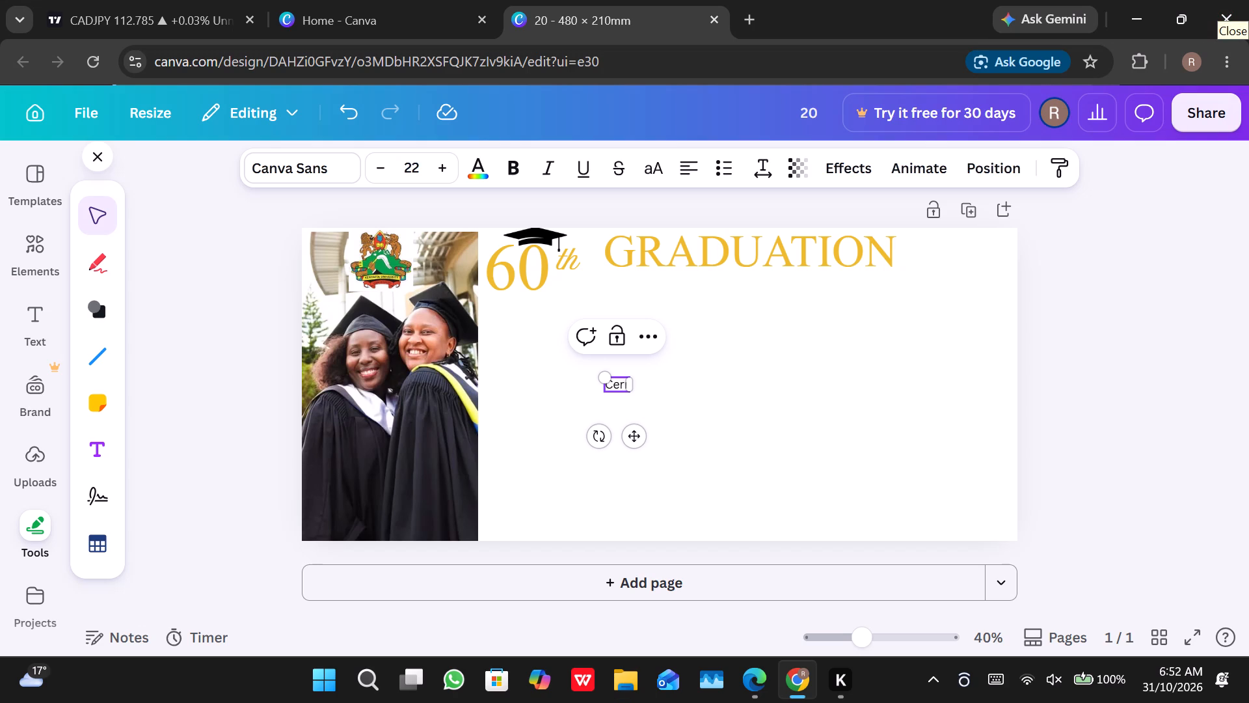
text(emony)
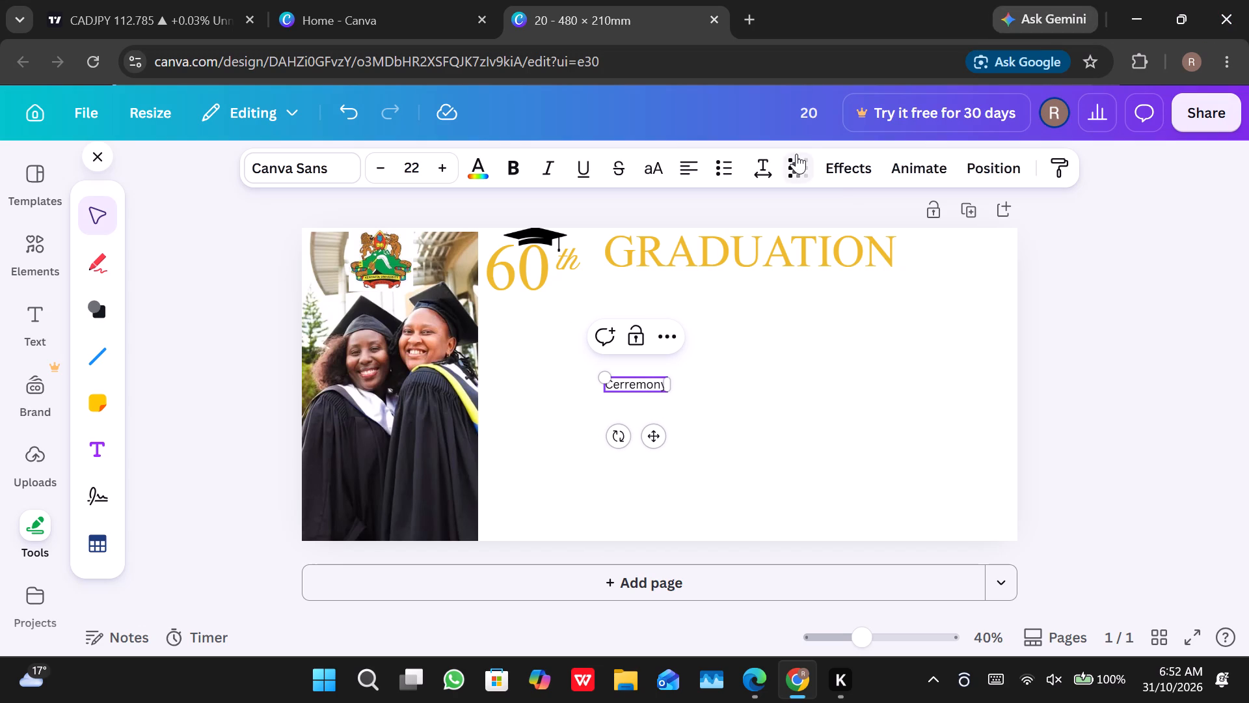
Increase the font size of the "Cerremony" text to 41.
triple_click(447, 171)
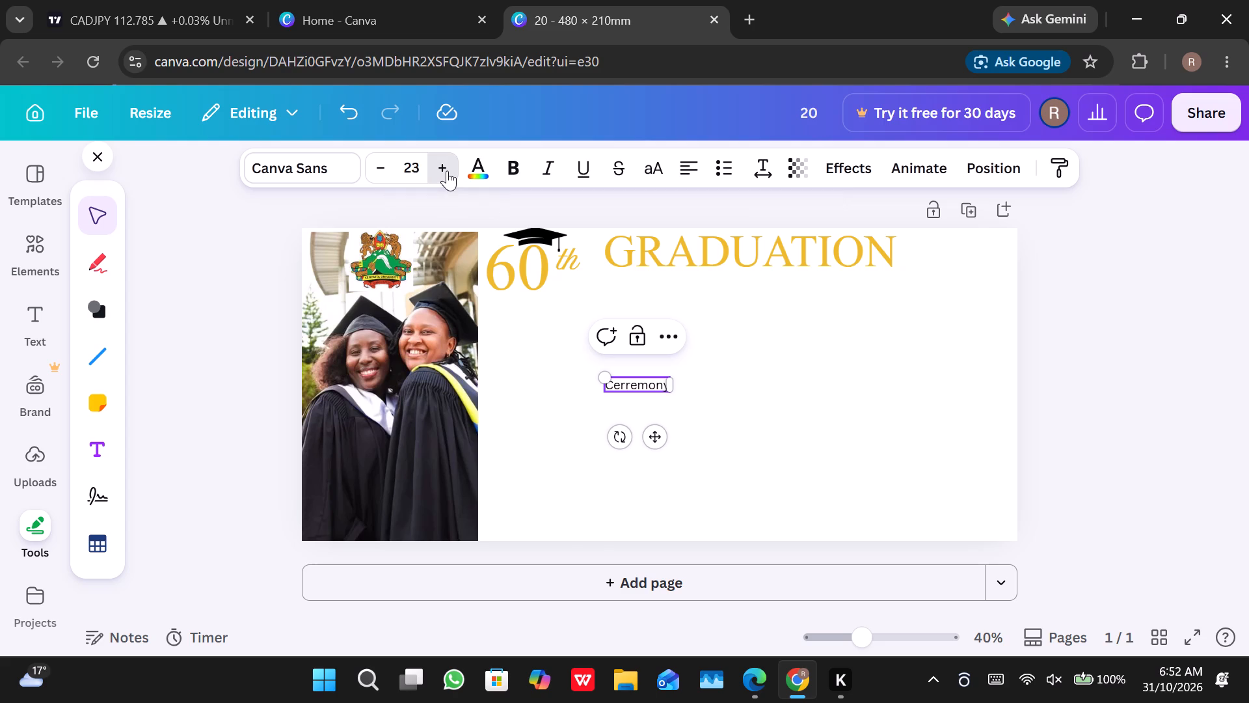
triple_click(447, 171)
triple_click(447, 171)
click(447, 171)
triple_click(446, 171)
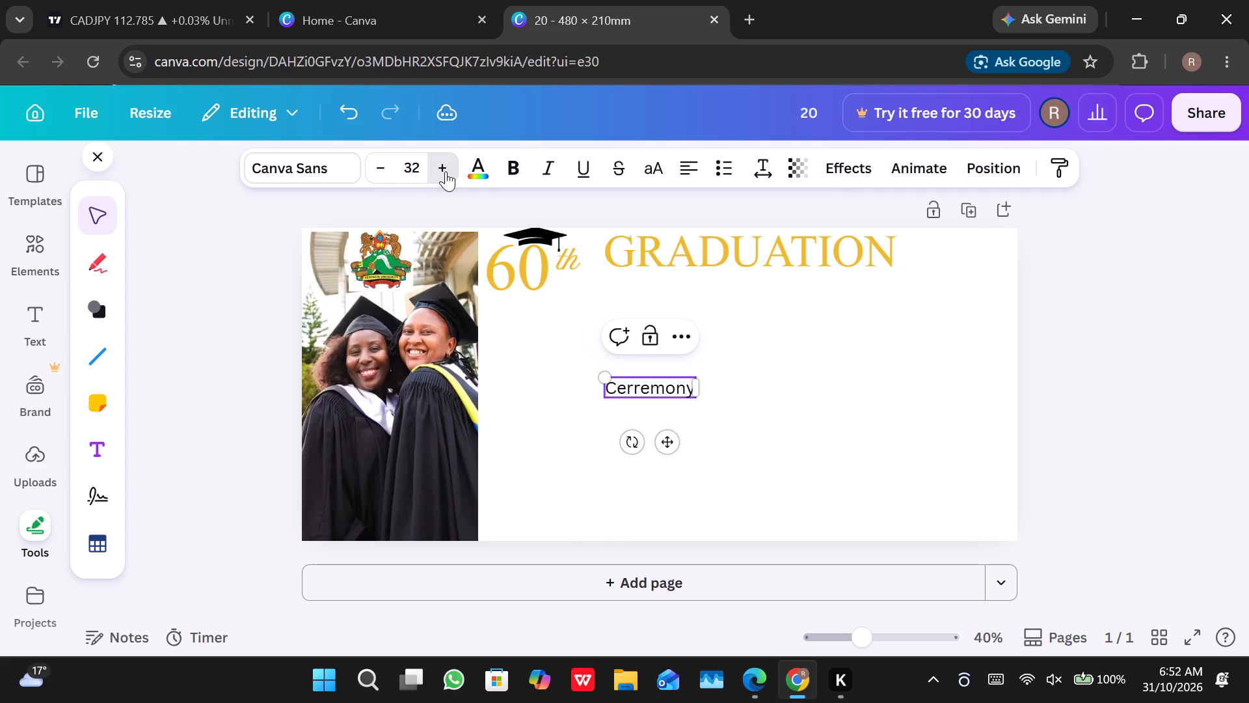
triple_click(446, 171)
triple_click(446, 171)
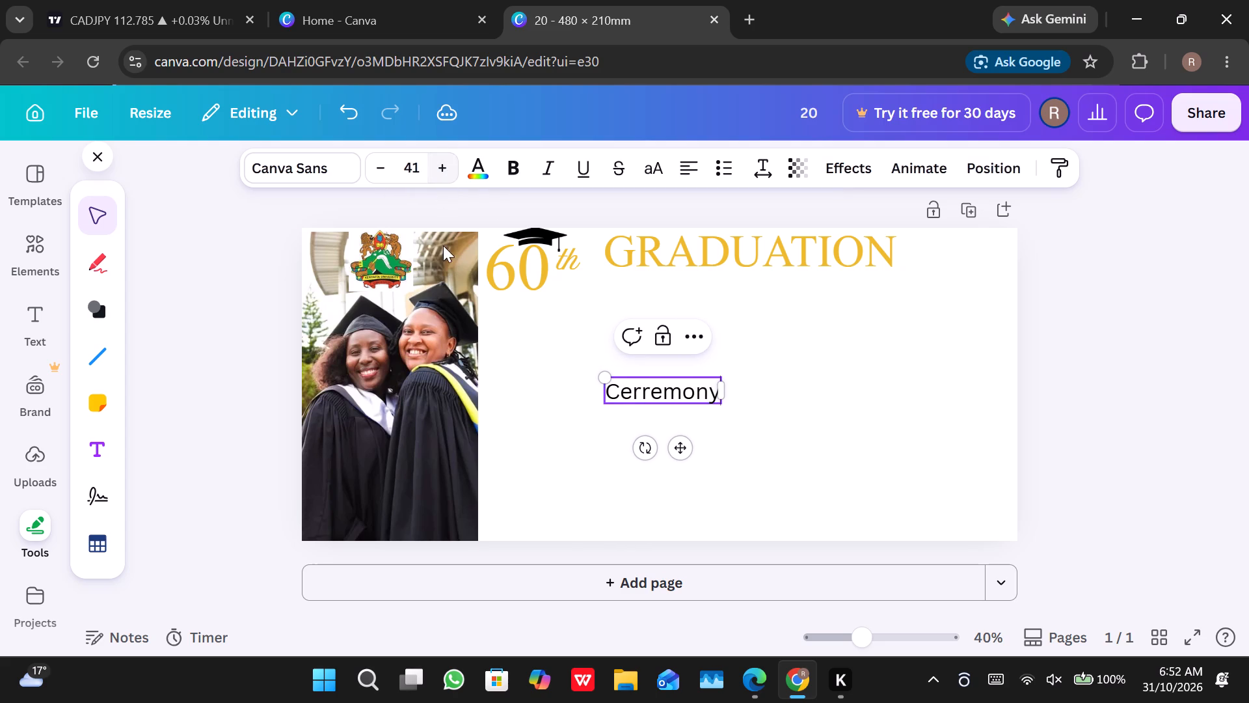
Delete the extra "r" in the new text box so the word reads "Ceremony".
click(647, 389)
key(BackSpace)
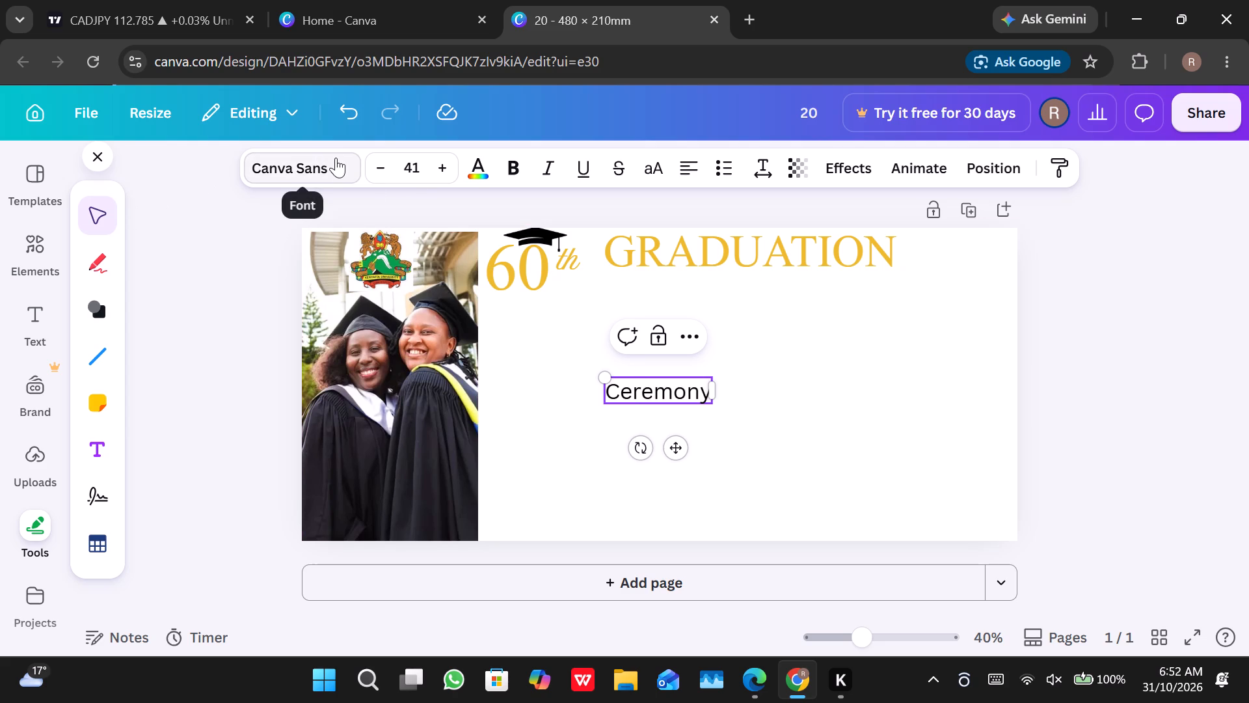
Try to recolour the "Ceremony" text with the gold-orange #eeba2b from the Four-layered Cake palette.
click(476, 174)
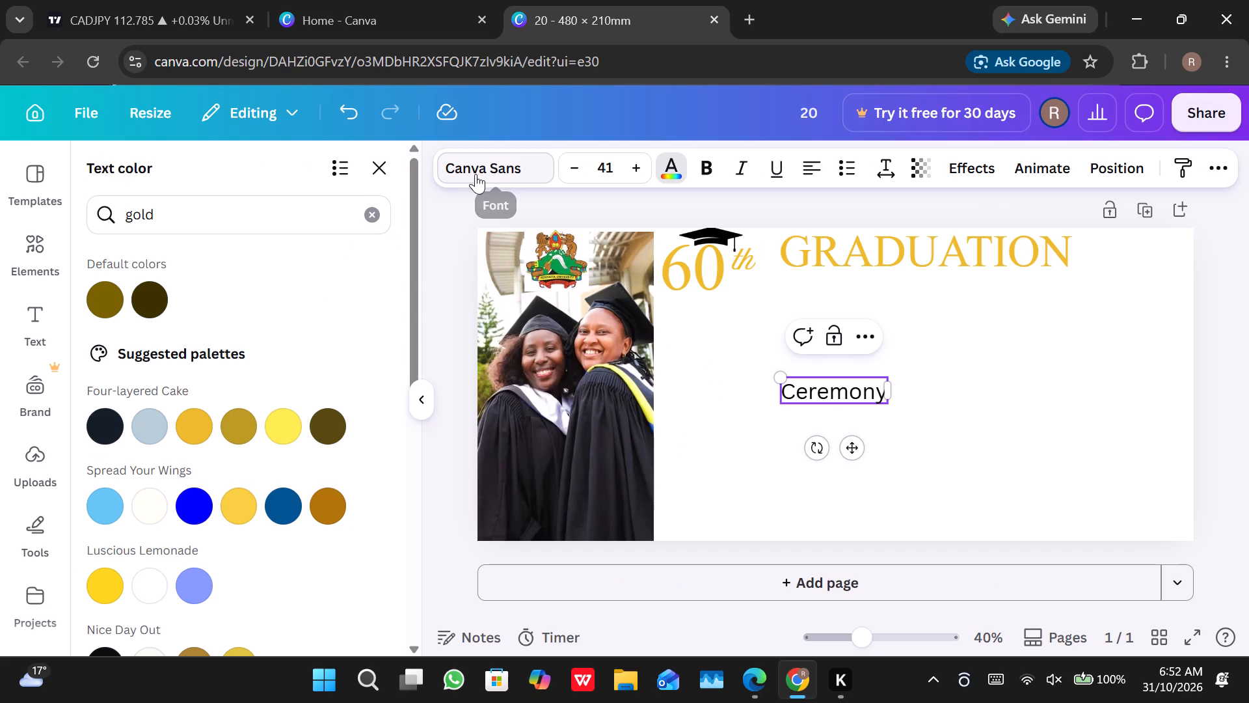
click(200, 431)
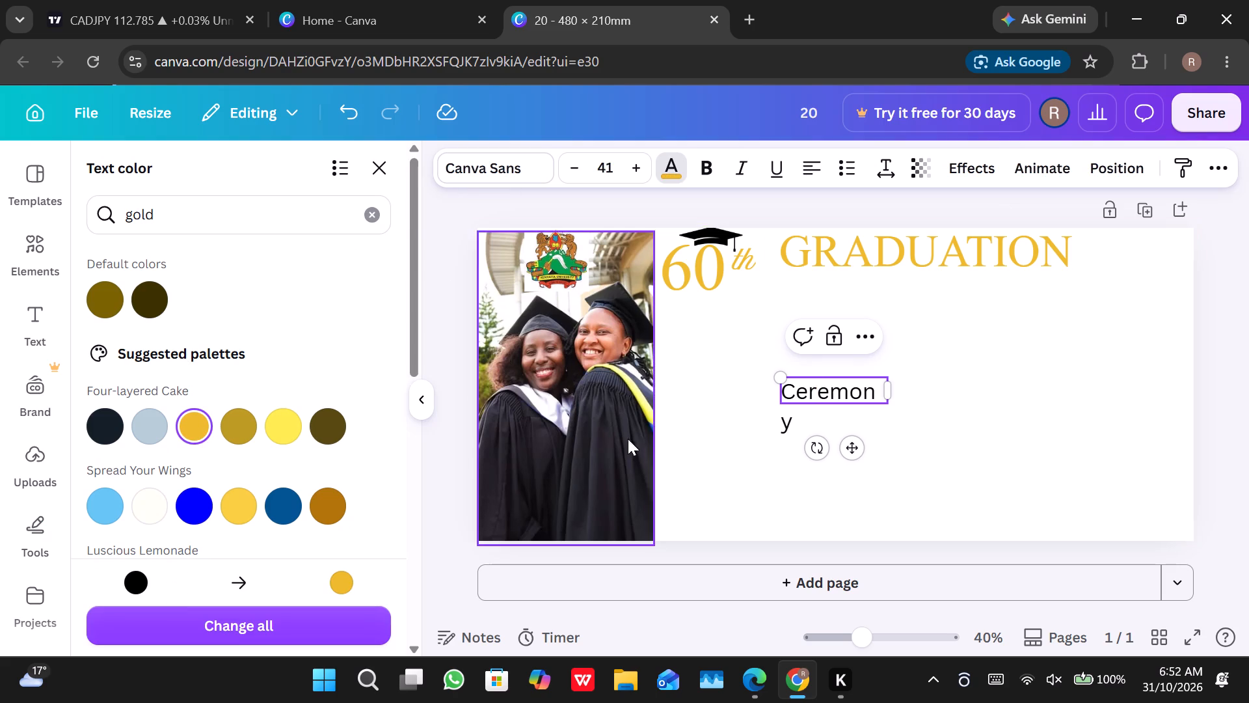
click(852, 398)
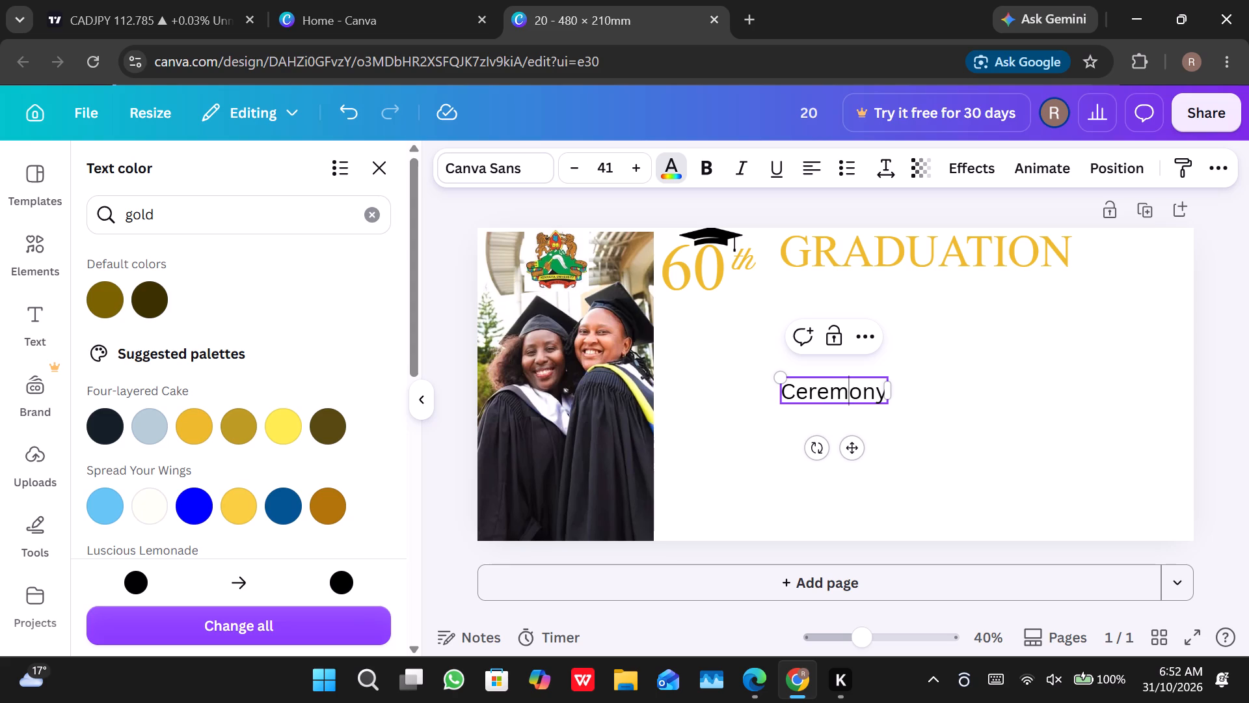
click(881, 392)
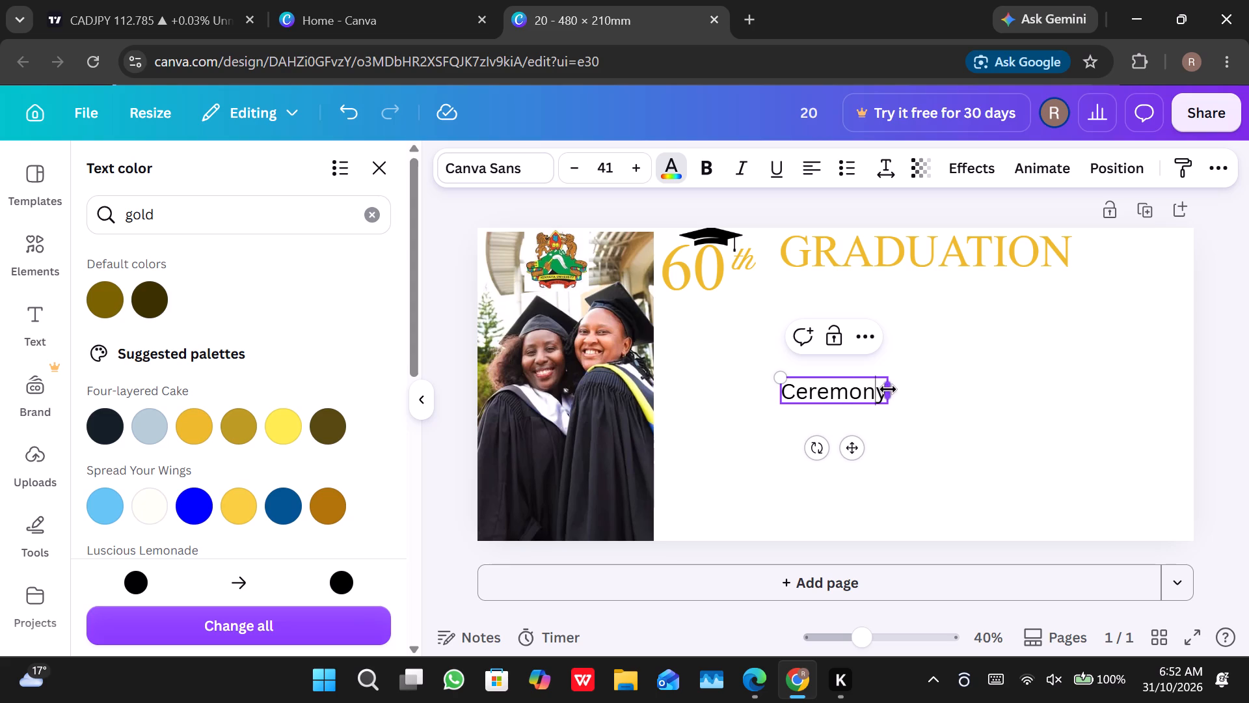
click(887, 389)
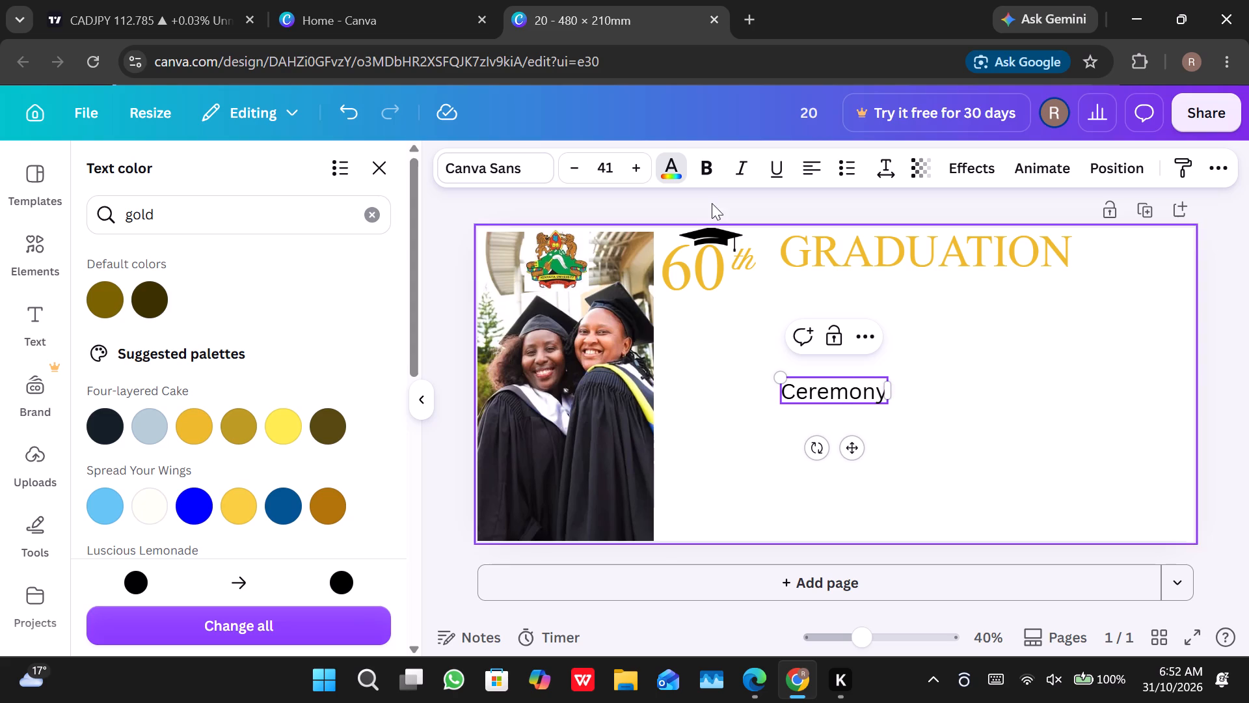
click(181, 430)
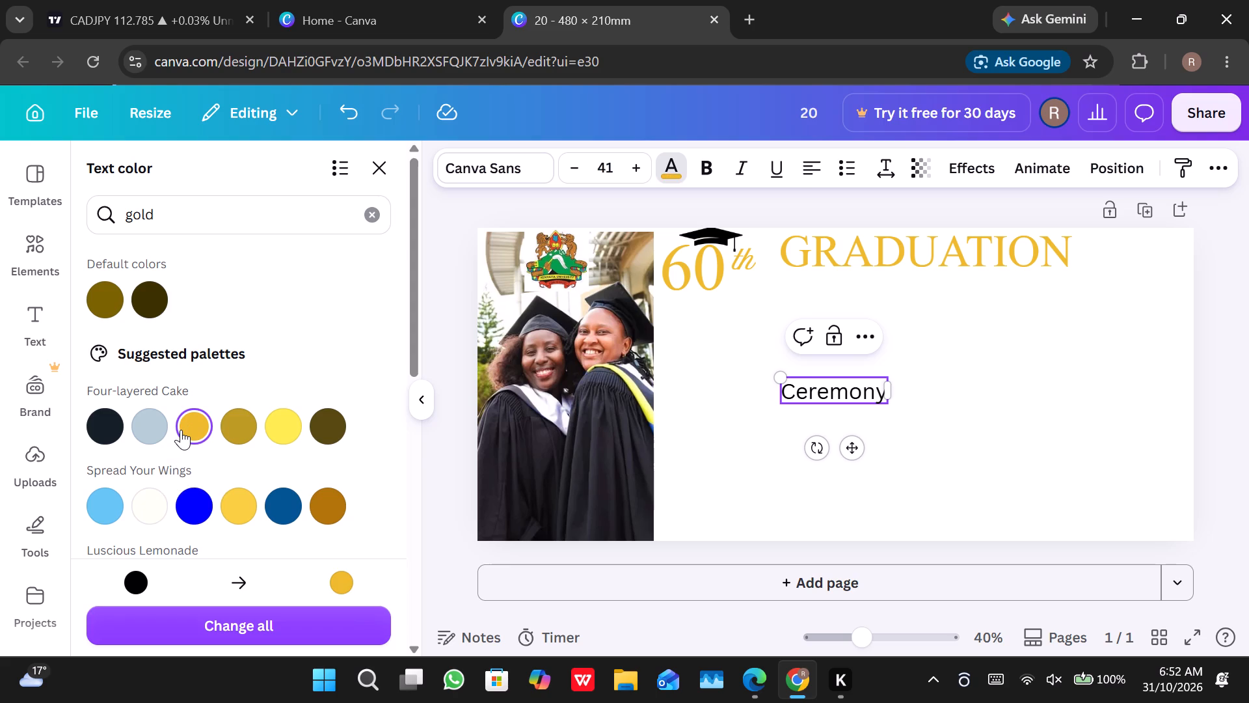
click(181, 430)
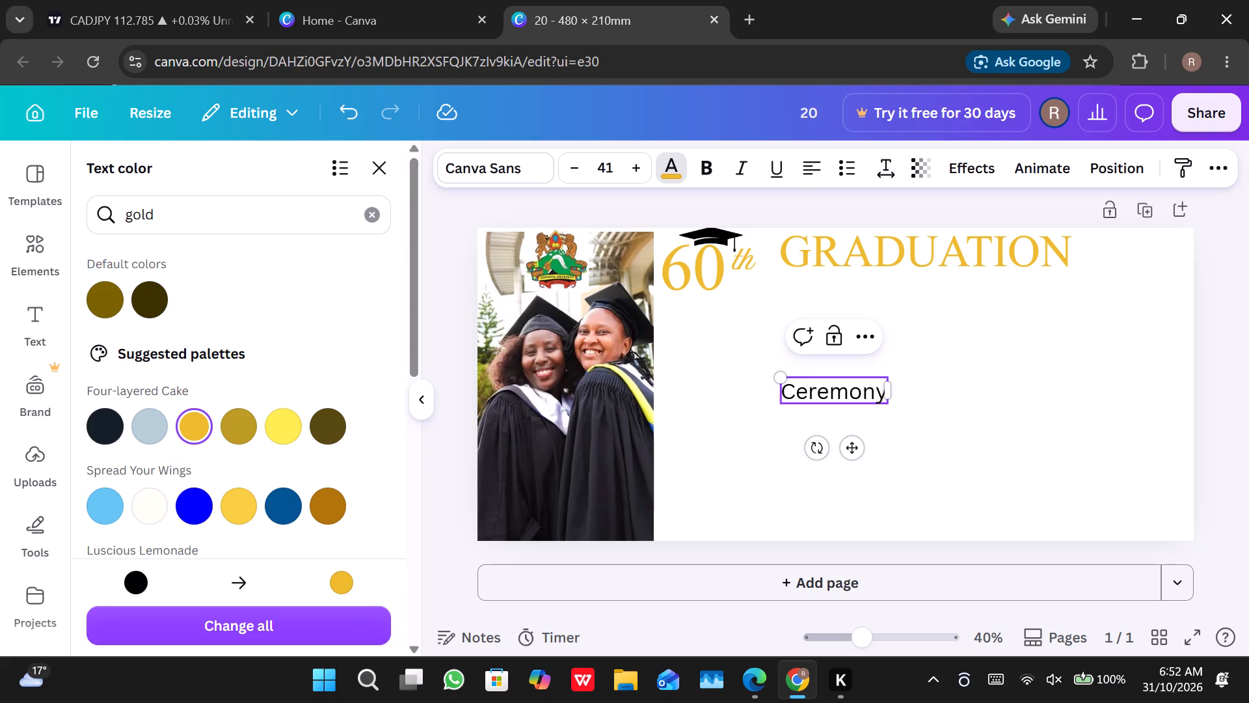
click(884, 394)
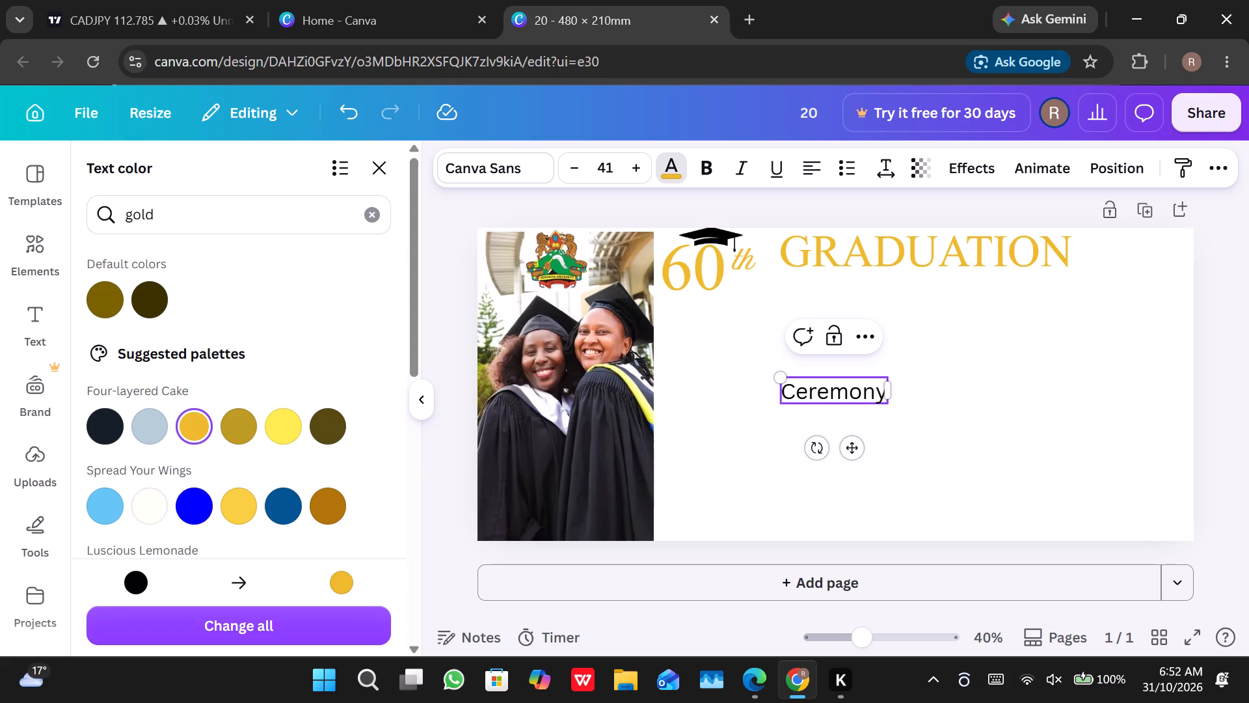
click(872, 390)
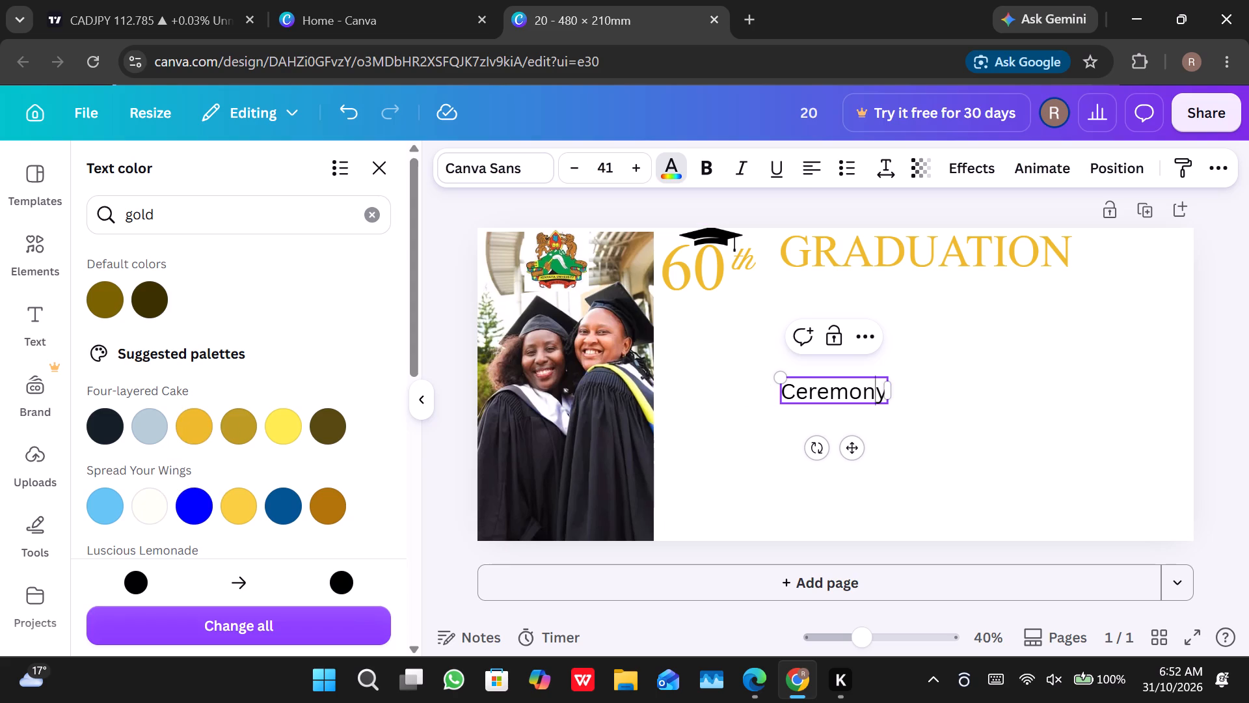
Erase the "Ceremony" text and delete its emptied text box from the page.
drag(884, 387, 757, 398)
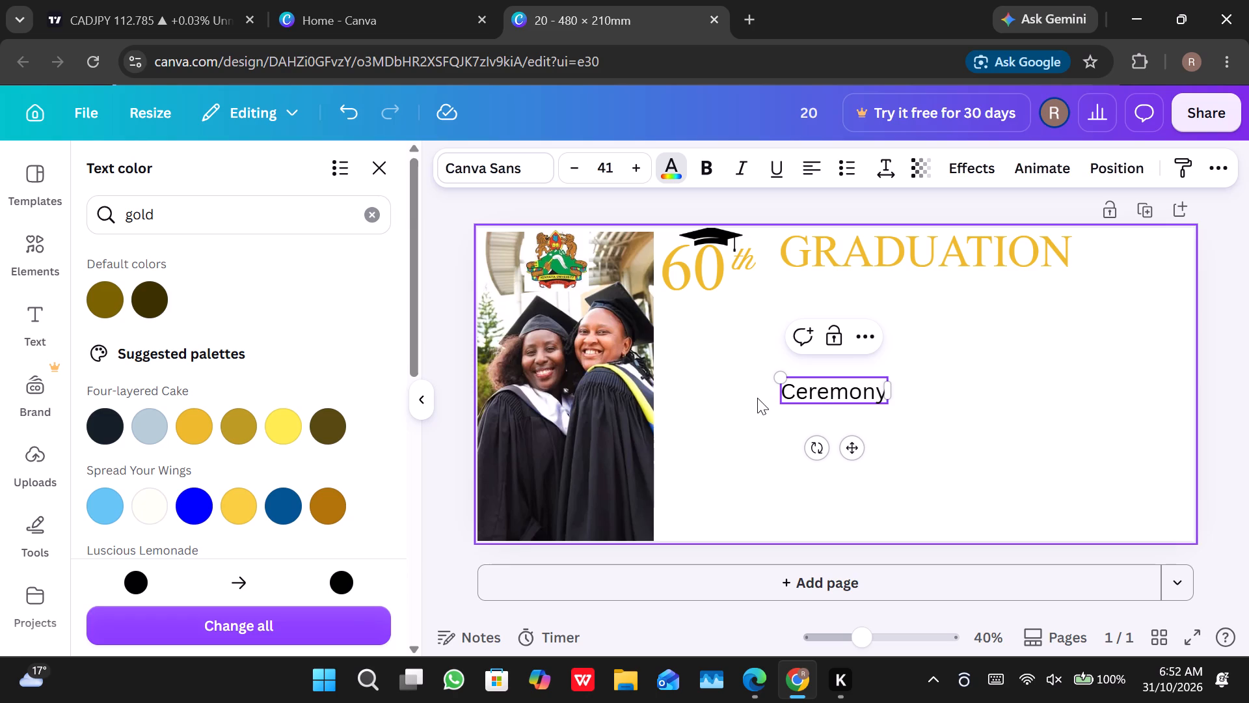
key(BackSpace)
key(BackSpace)
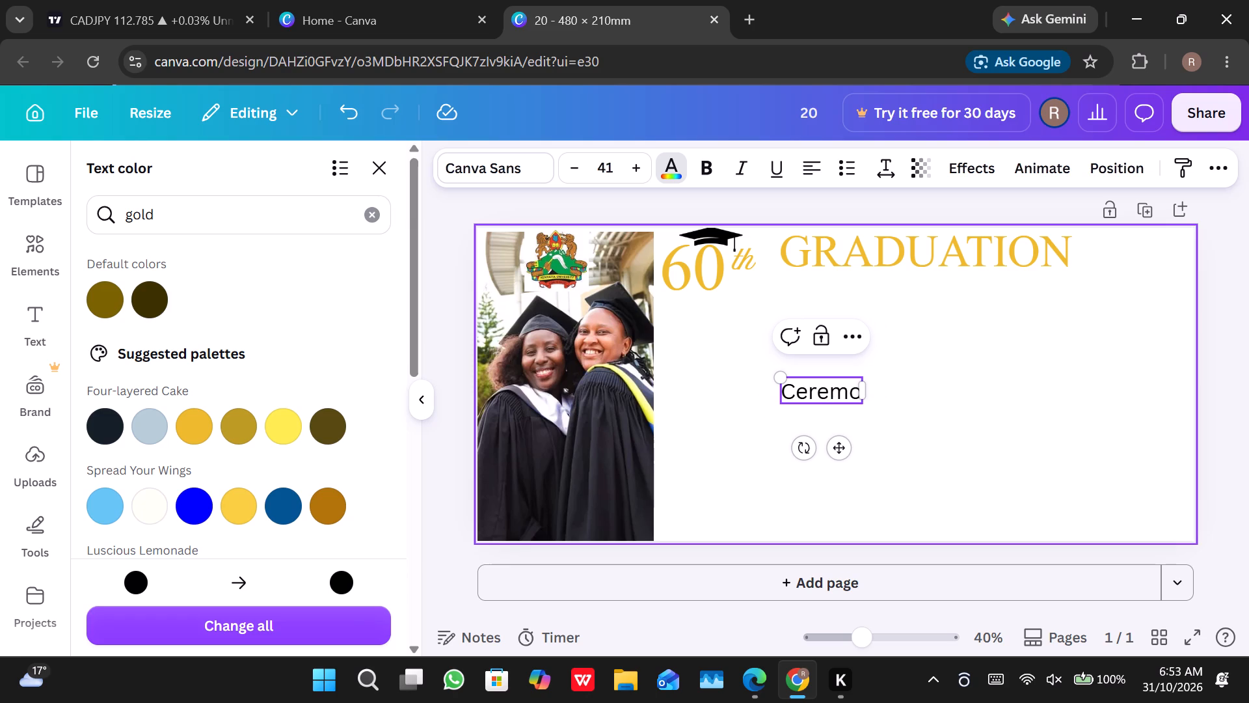
key(BackSpace)
key(BackSpace)
key(BackSpace)
key(BackSpace)
key(BackSpace)
key(BackSpace)
key(BackSpace)
key(BackSpace)
key(BackSpace)
key(BackSpace)
key(BackSpace)
key(BackSpace)
key(BackSpace)
key(BackSpace)
key(BackSpace)
key(BackSpace)
key(BackSpace)
key(BackSpace)
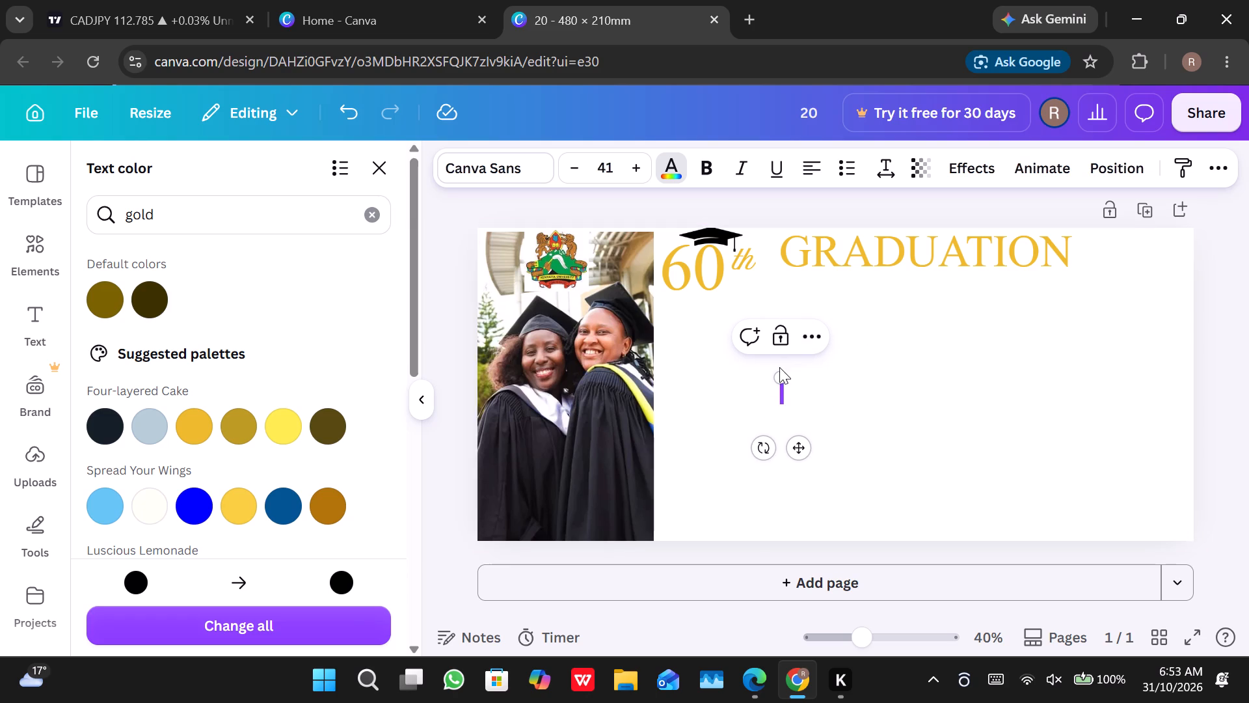
drag(783, 380, 773, 406)
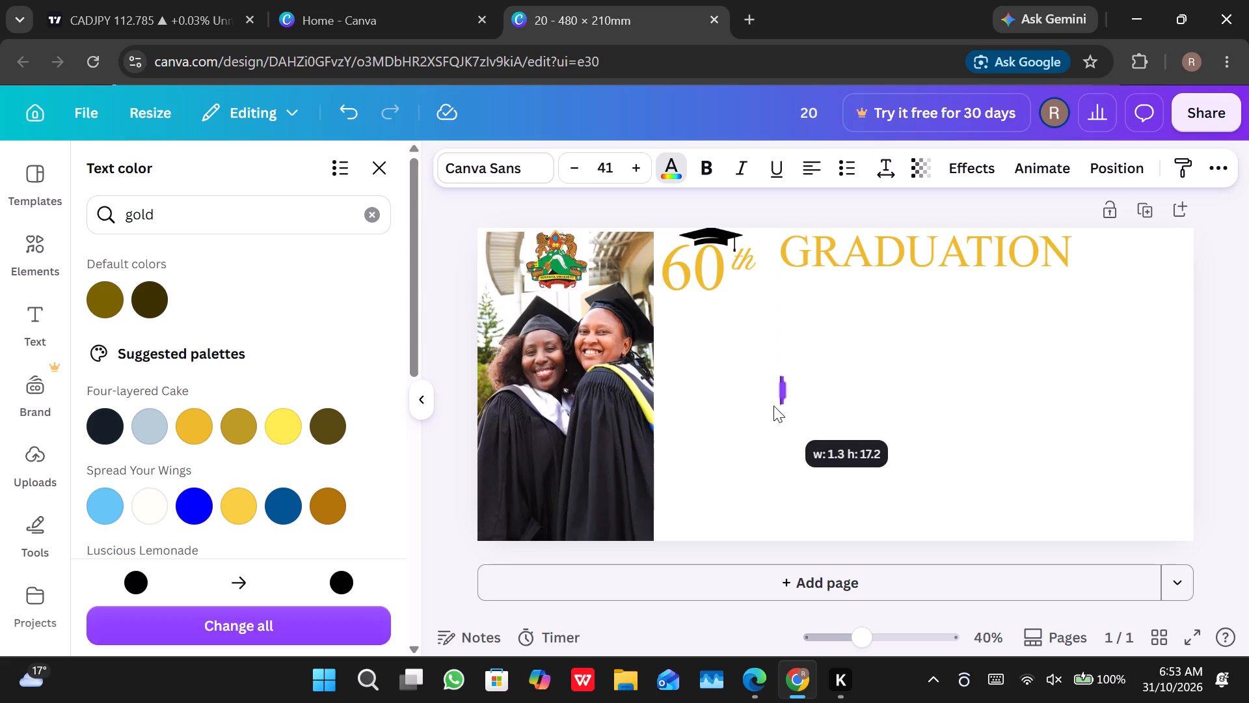
drag(773, 406, 773, 405)
key(BackSpace)
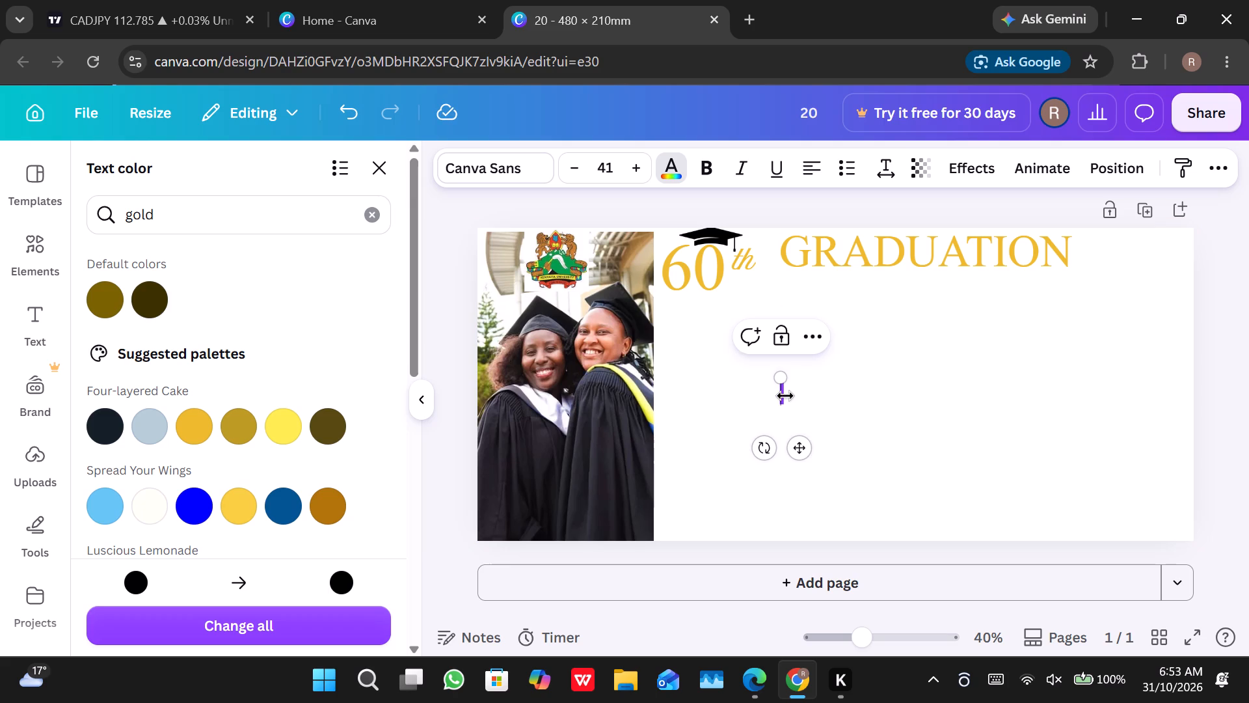
click(785, 396)
click(807, 341)
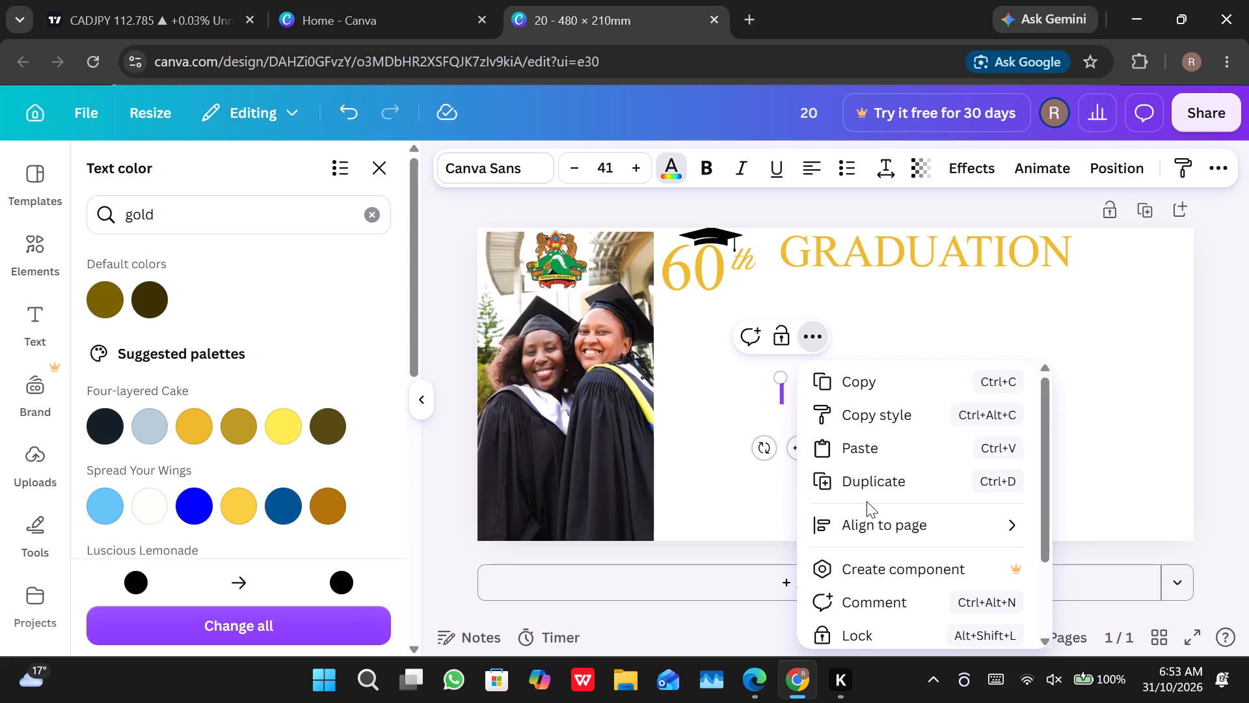
scroll(862, 529, down, 1)
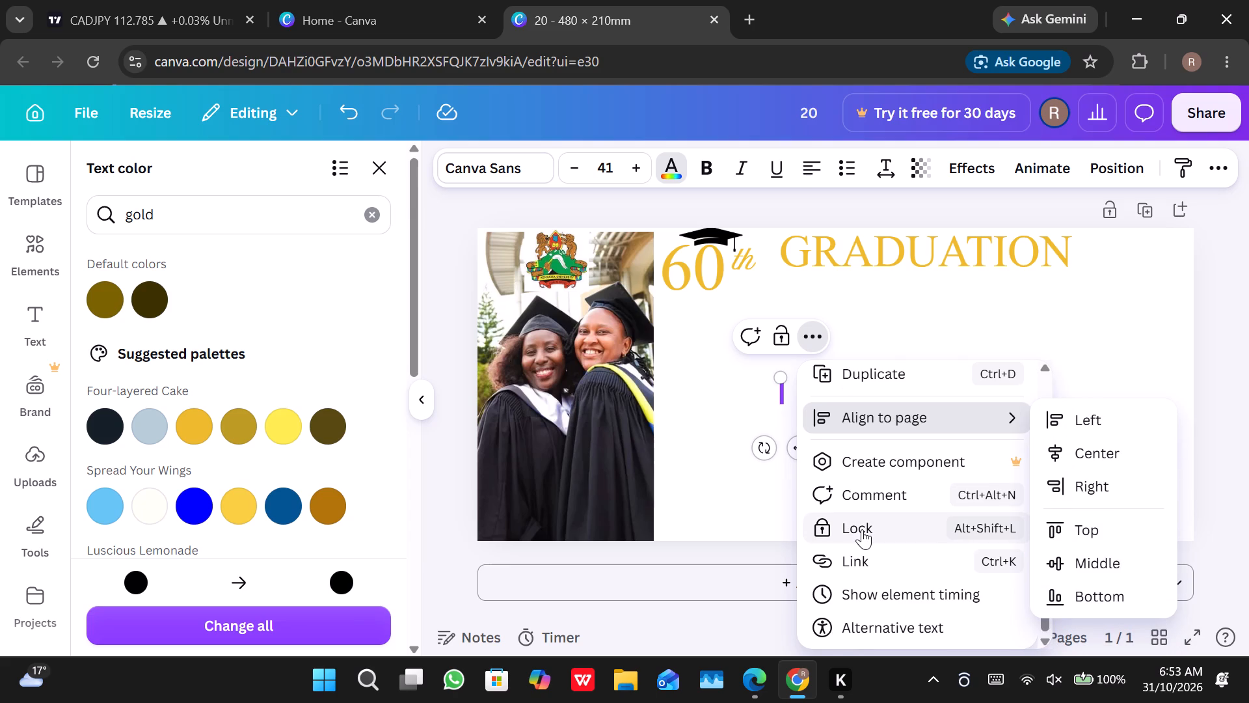
scroll(862, 529, up, 2)
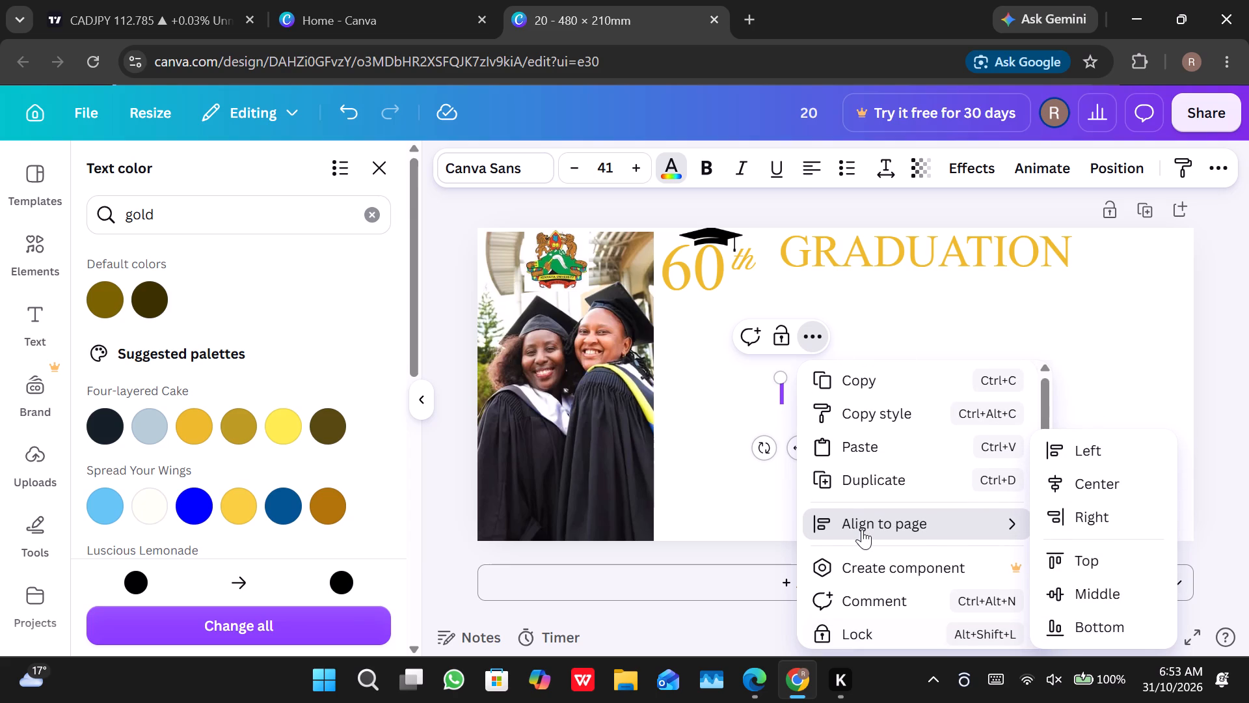
scroll(862, 529, up, 2)
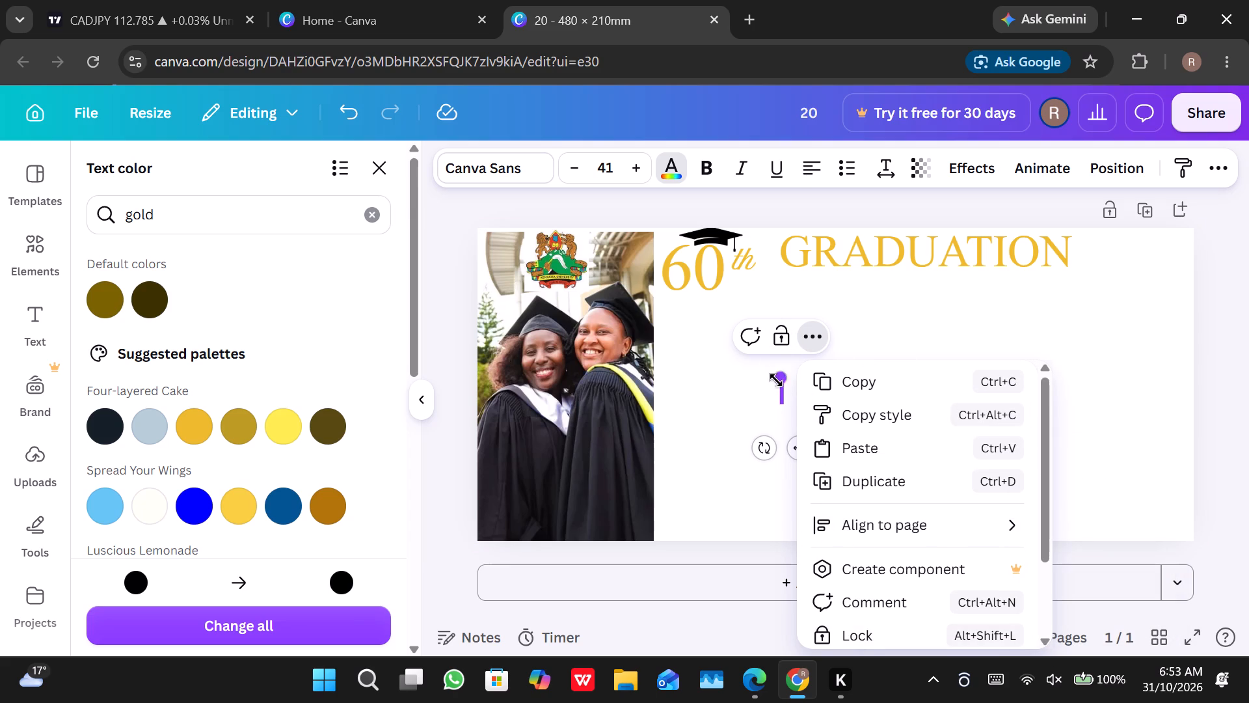
click(780, 380)
key(BackSpace)
key(BackSpace)
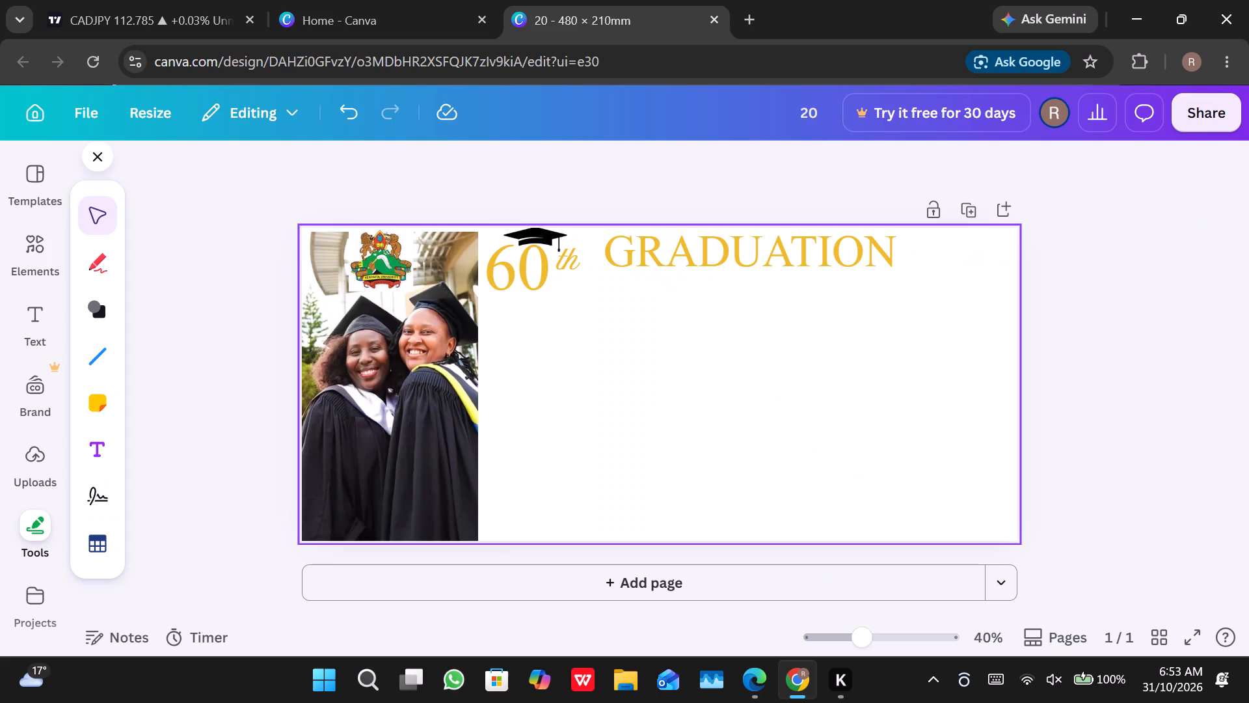
Add a new text box reading "Ceremony" in the blank area below GRADUATION.
click(91, 442)
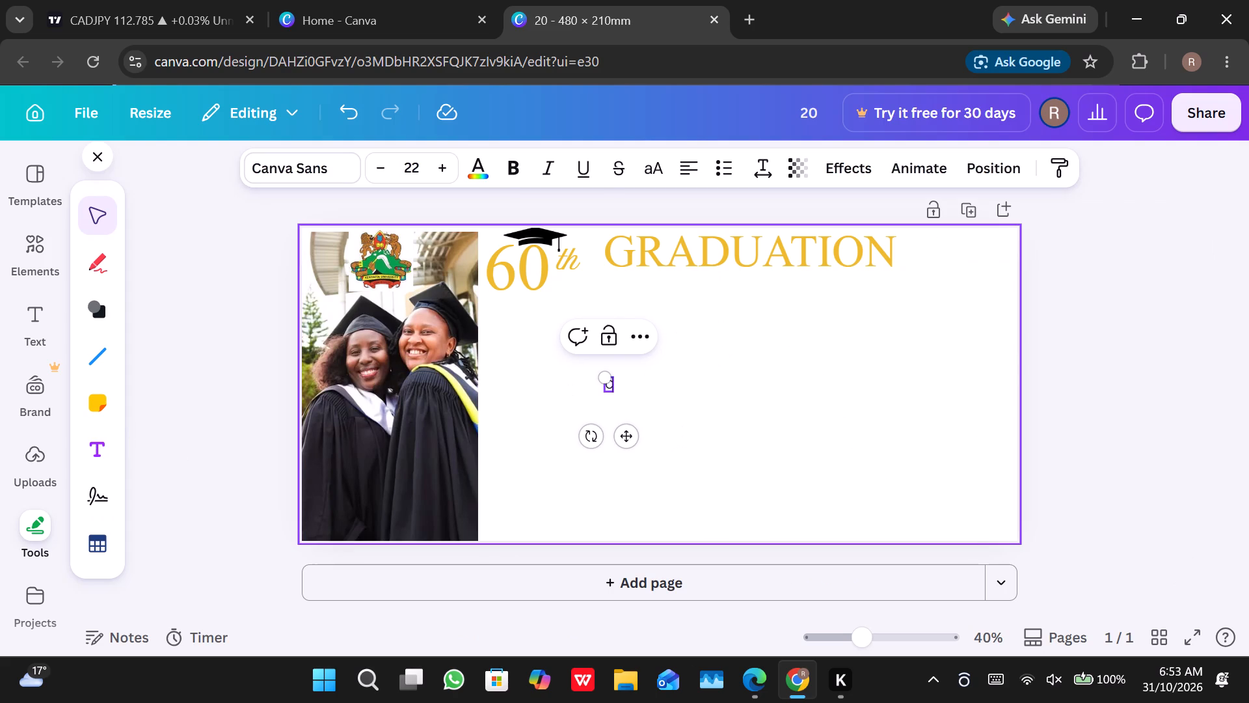
text(ere)
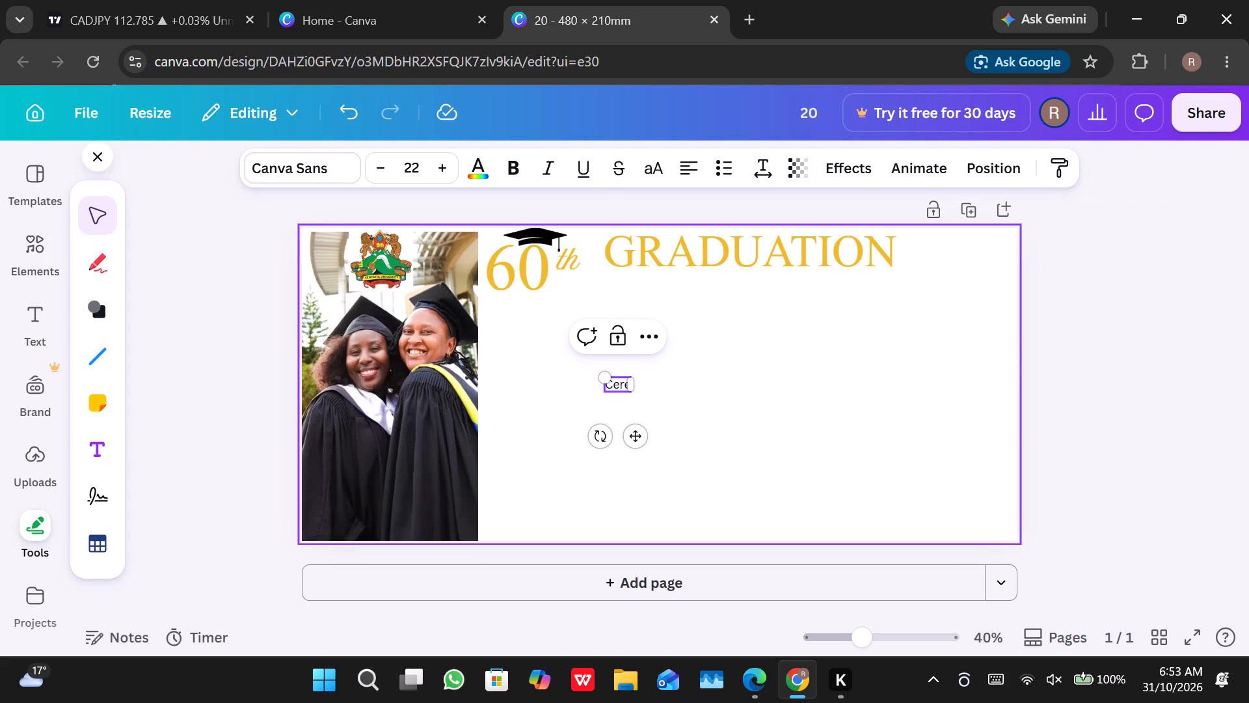
text(mony)
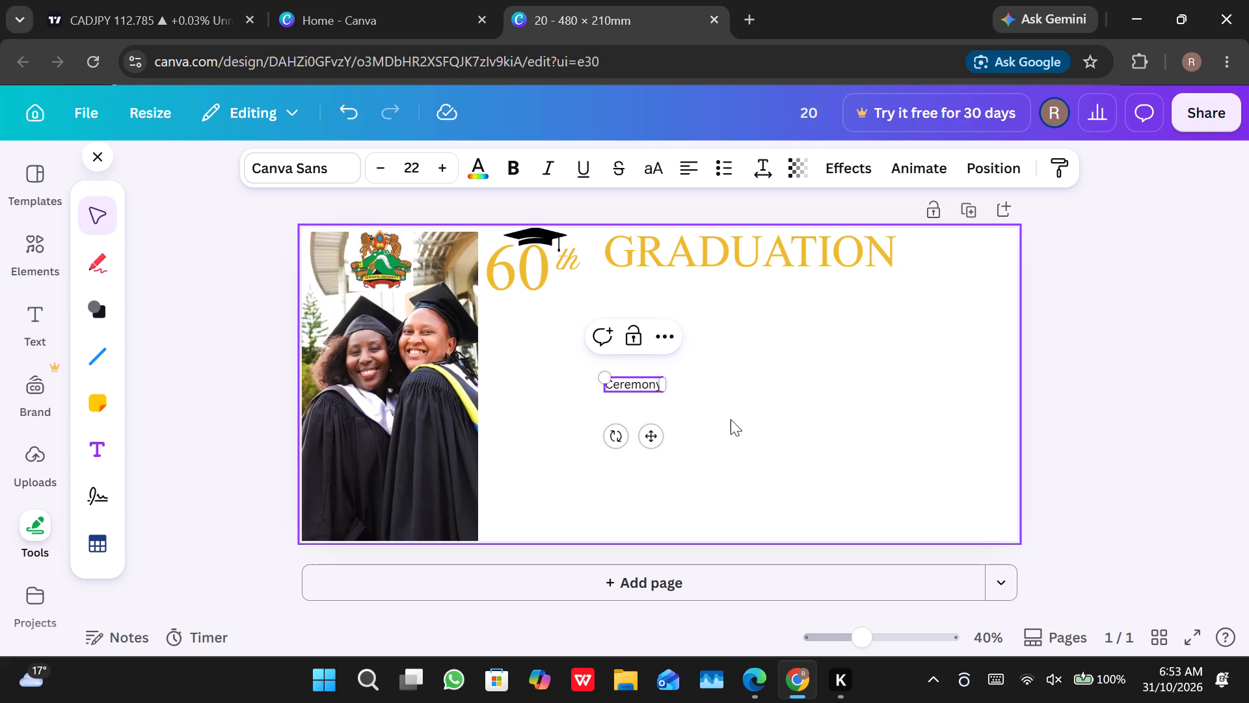
Recolour the "Ceremony" text to the gold-orange #eeba2b, applying the change to all black text on the page.
click(476, 171)
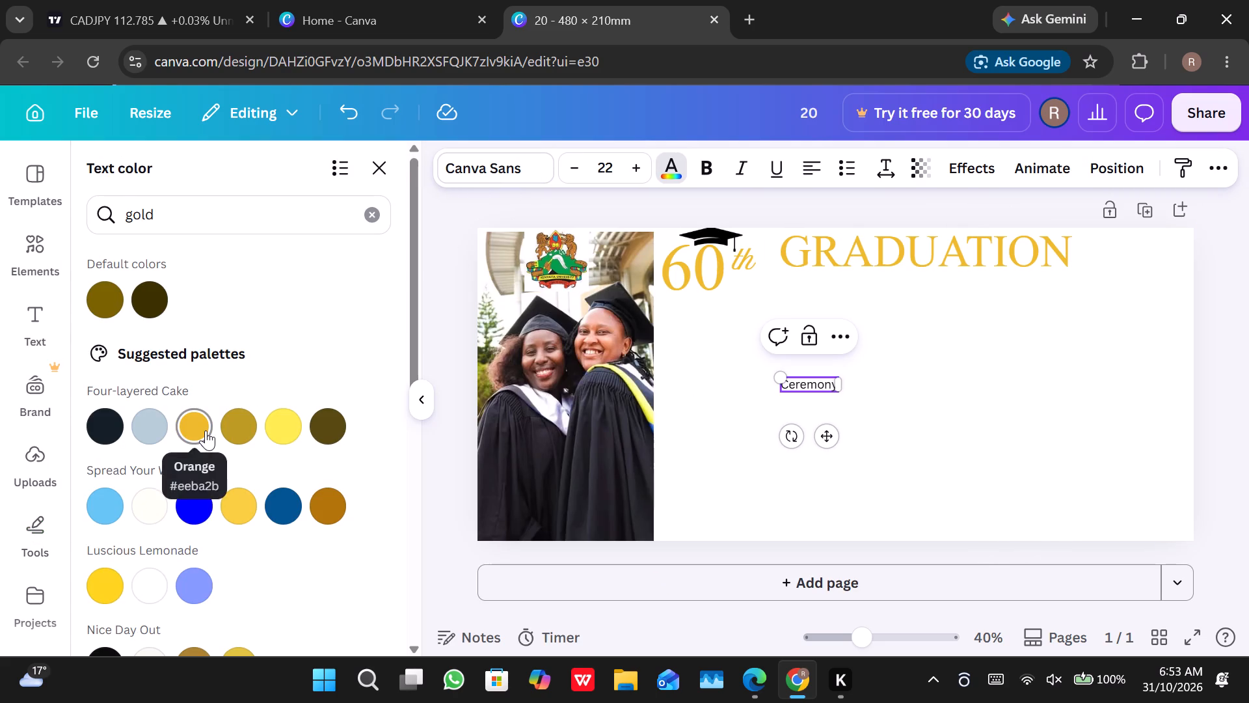
click(206, 430)
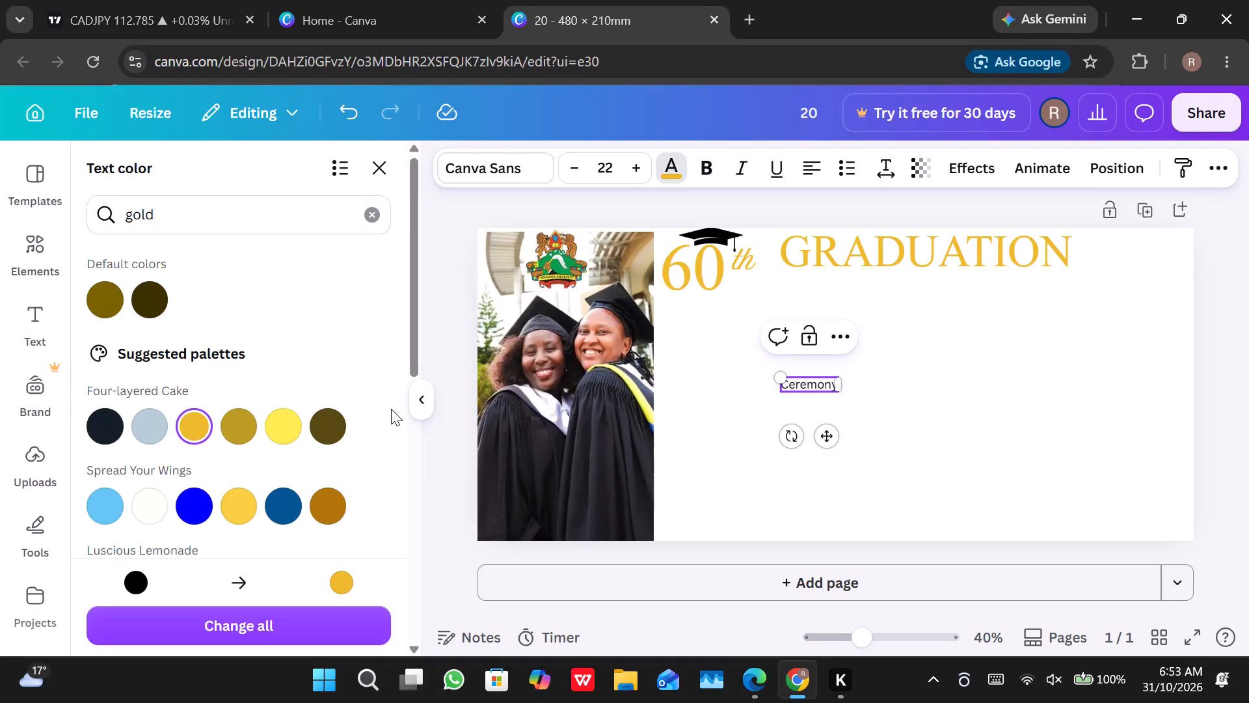
click(302, 636)
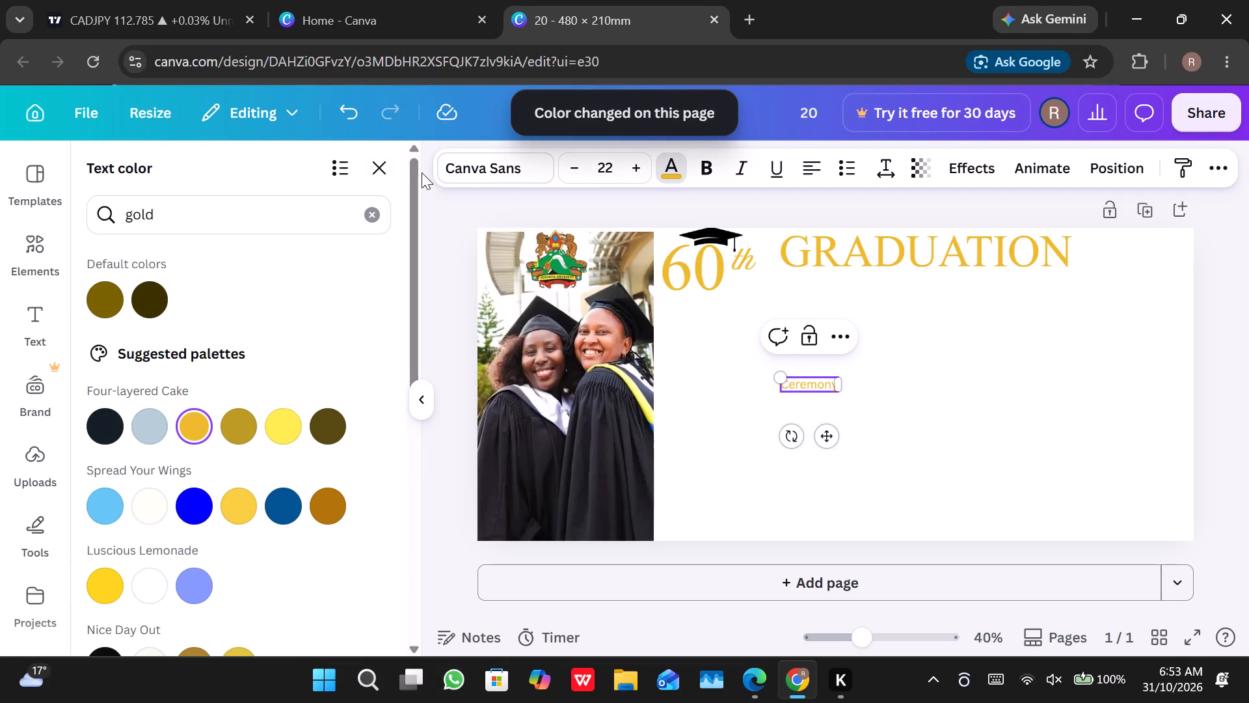
Set the font of the "Ceremony" text to Amoresa Aged.
click(511, 172)
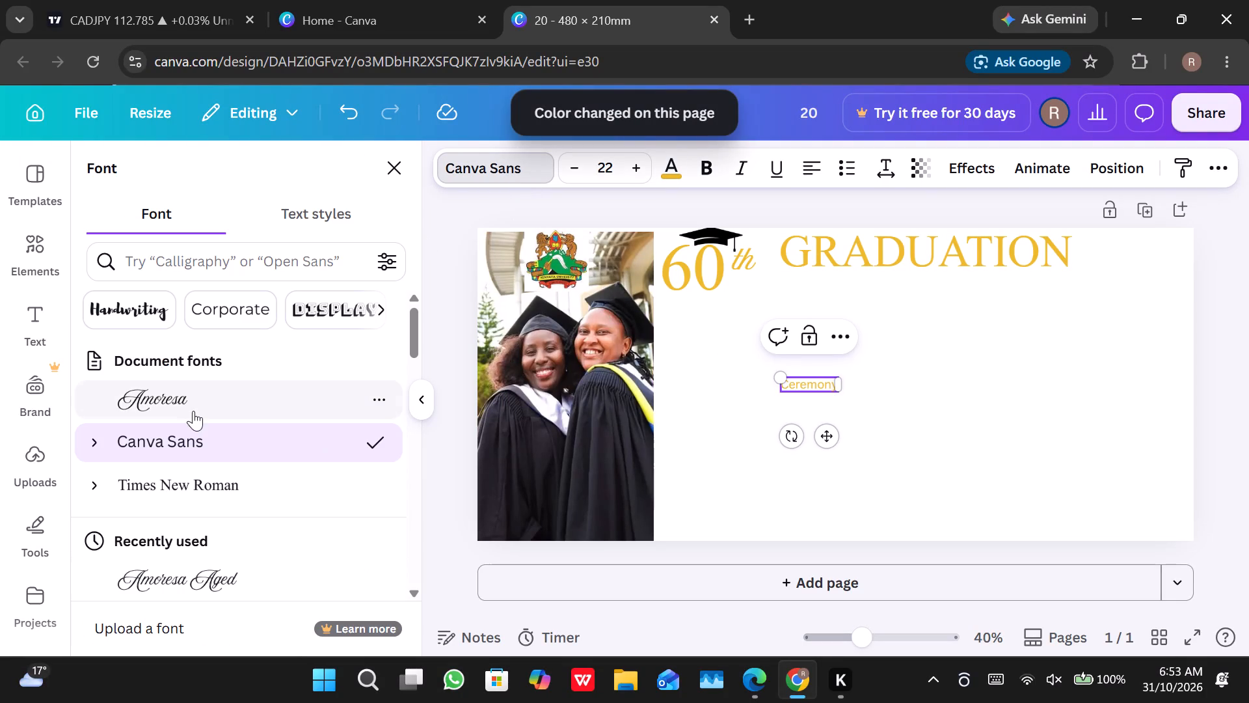
scroll(235, 422, down, 1)
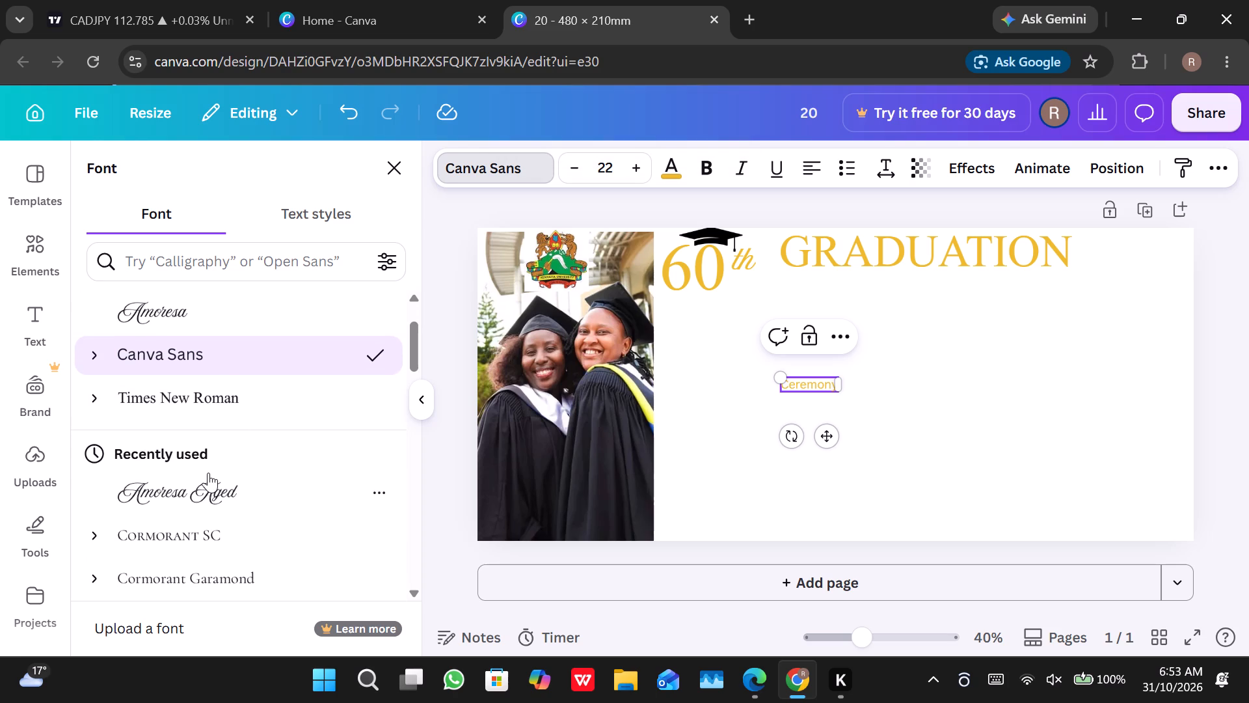
click(208, 473)
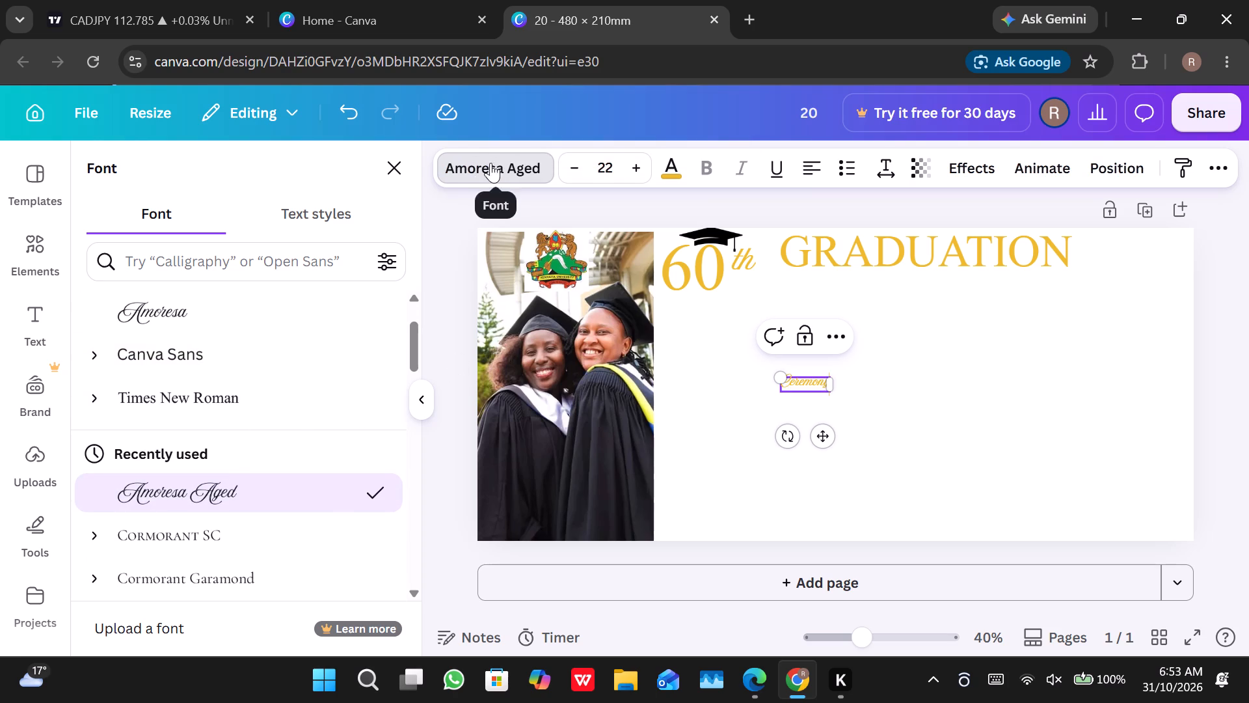
Increase the font size of the "Ceremony" text to 118.
triple_click(645, 161)
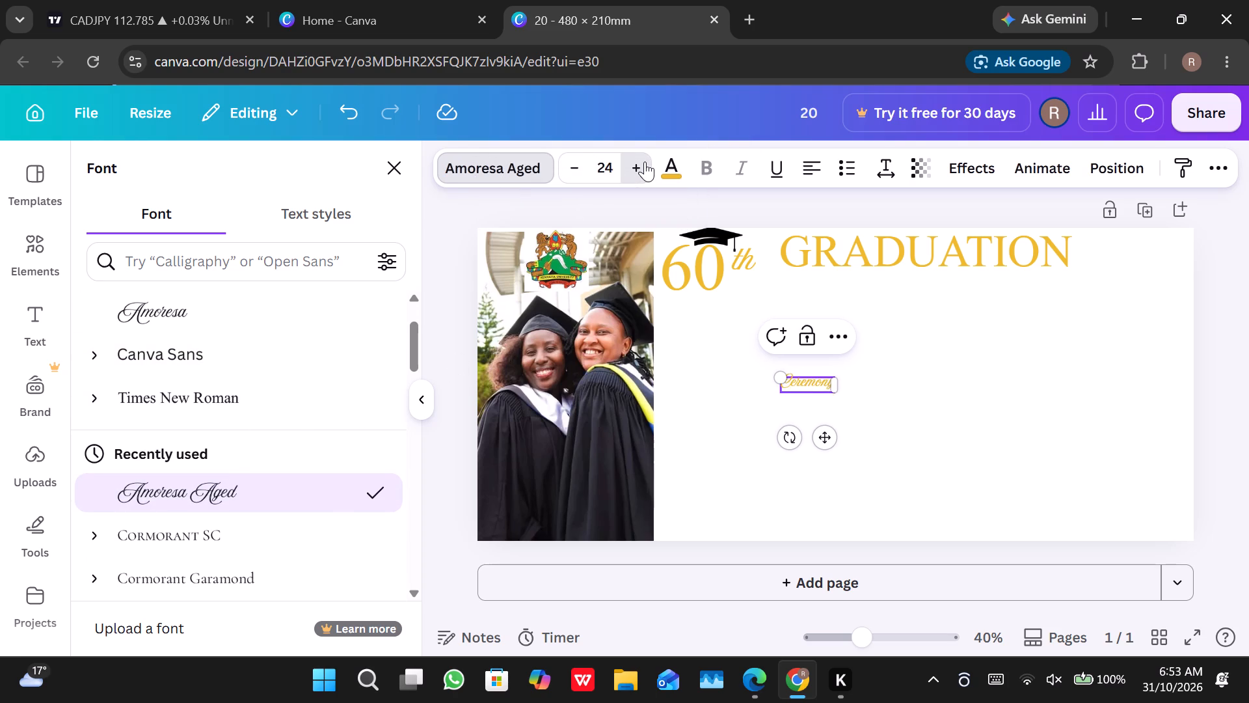
double_click(645, 161)
click(644, 163)
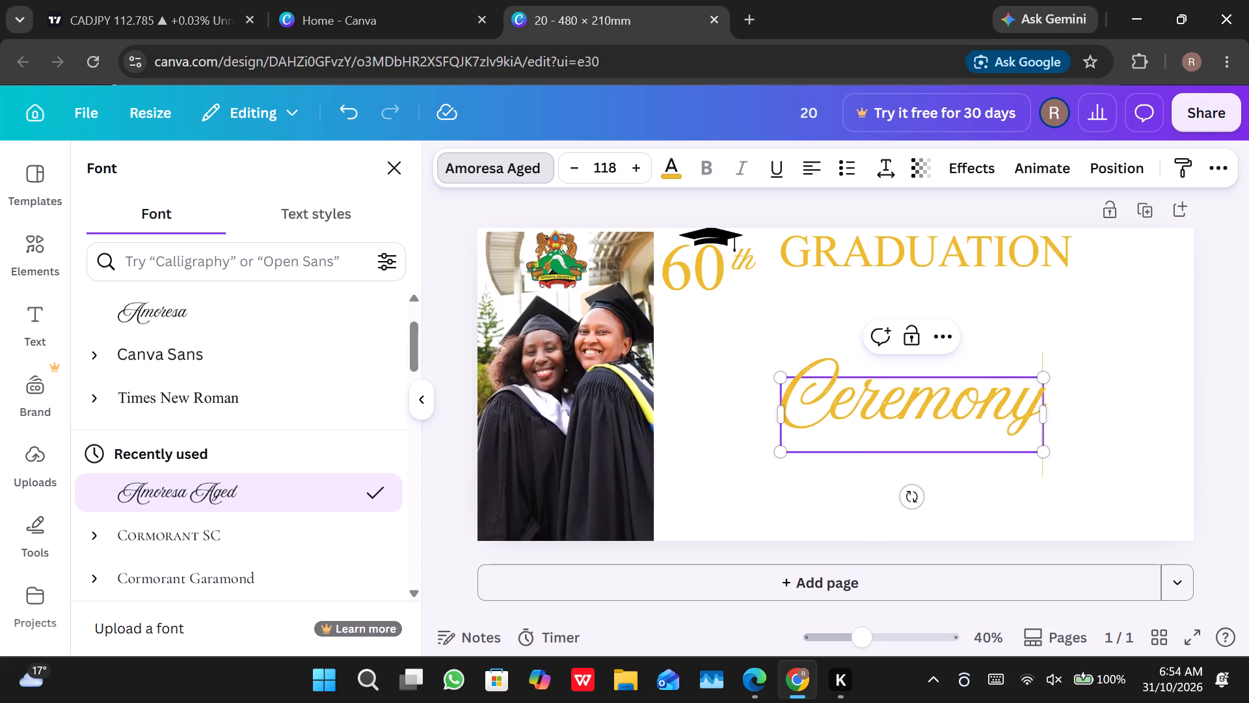
Move the "Ceremony" text up to sit directly beneath the GRADUATION heading.
drag(913, 409, 909, 359)
drag(911, 458, 902, 342)
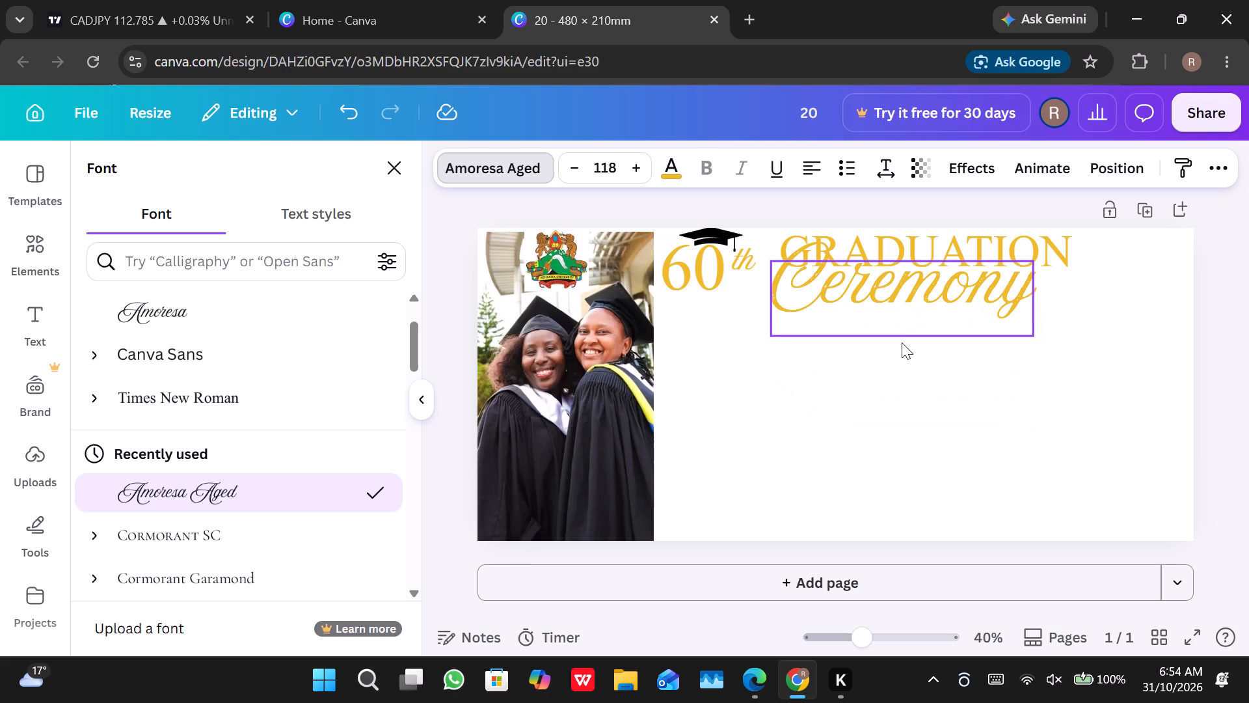
drag(902, 342, 898, 365)
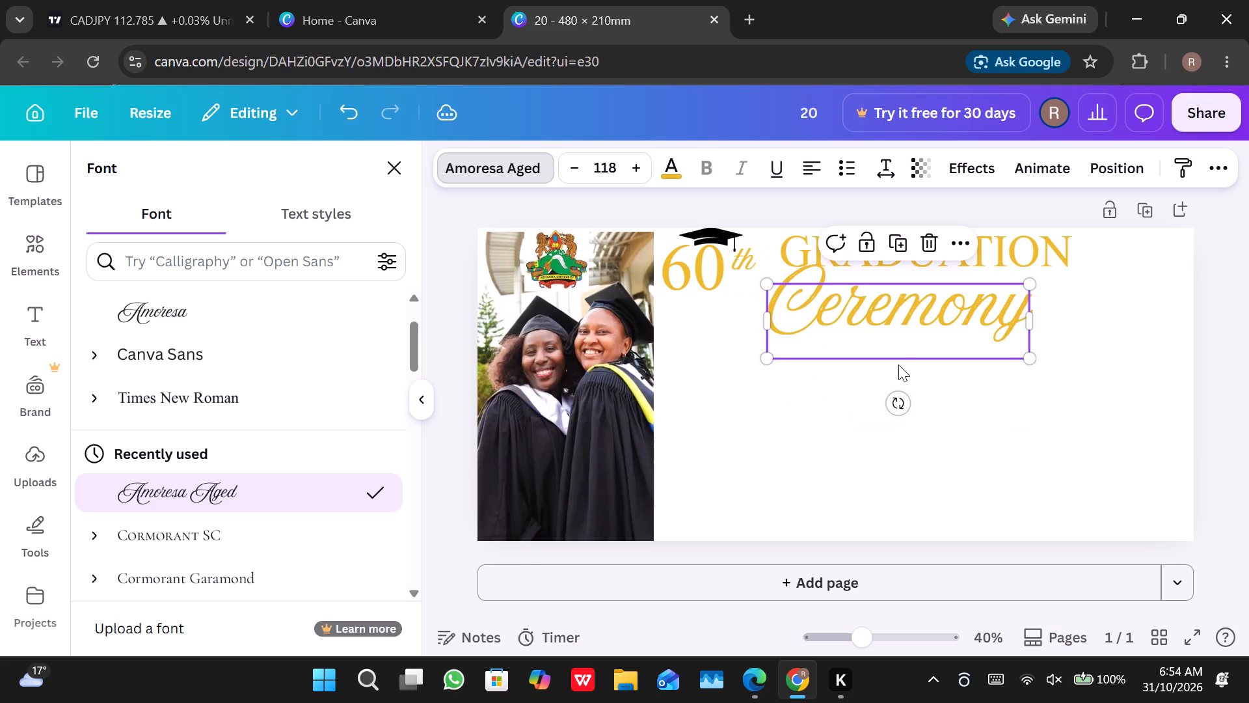
Reduce the font size of the "Ceremony" text to 88.
double_click(572, 161)
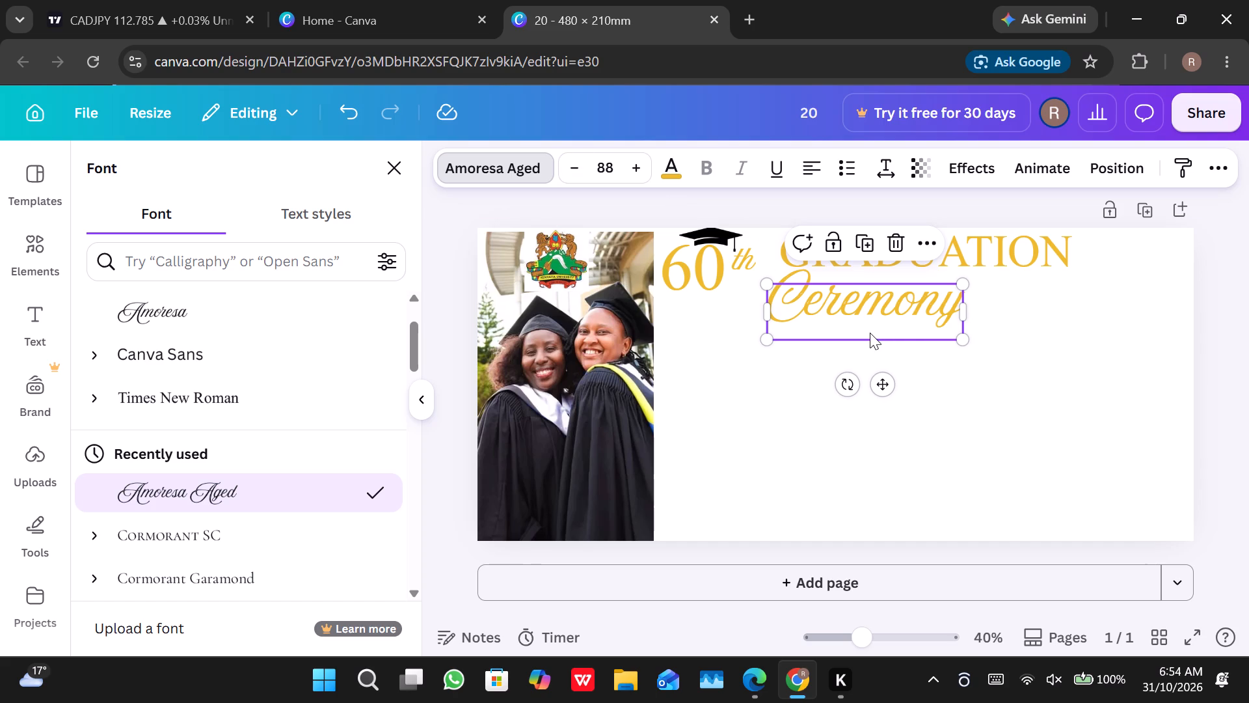
Shift the "Ceremony" text sideways so it sits roughly centred under GRADUATION.
drag(870, 333, 919, 333)
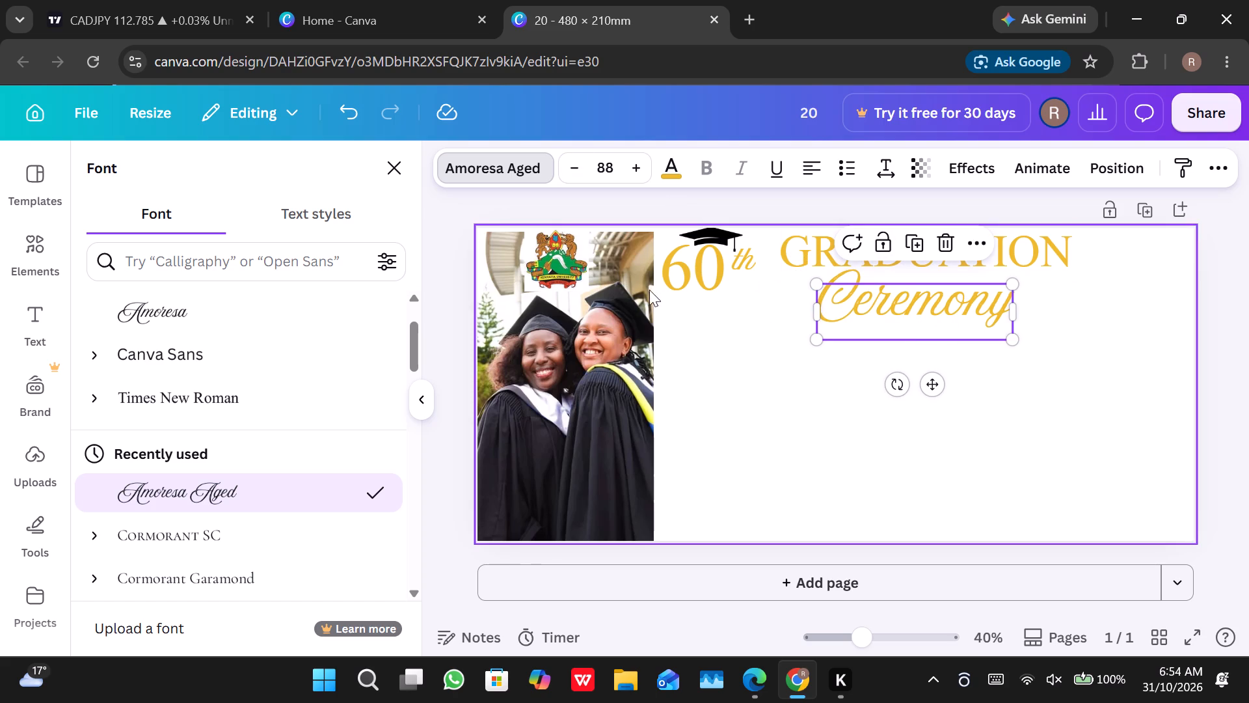
Reduce the font size of the "Ceremony" text to 76.
click(692, 368)
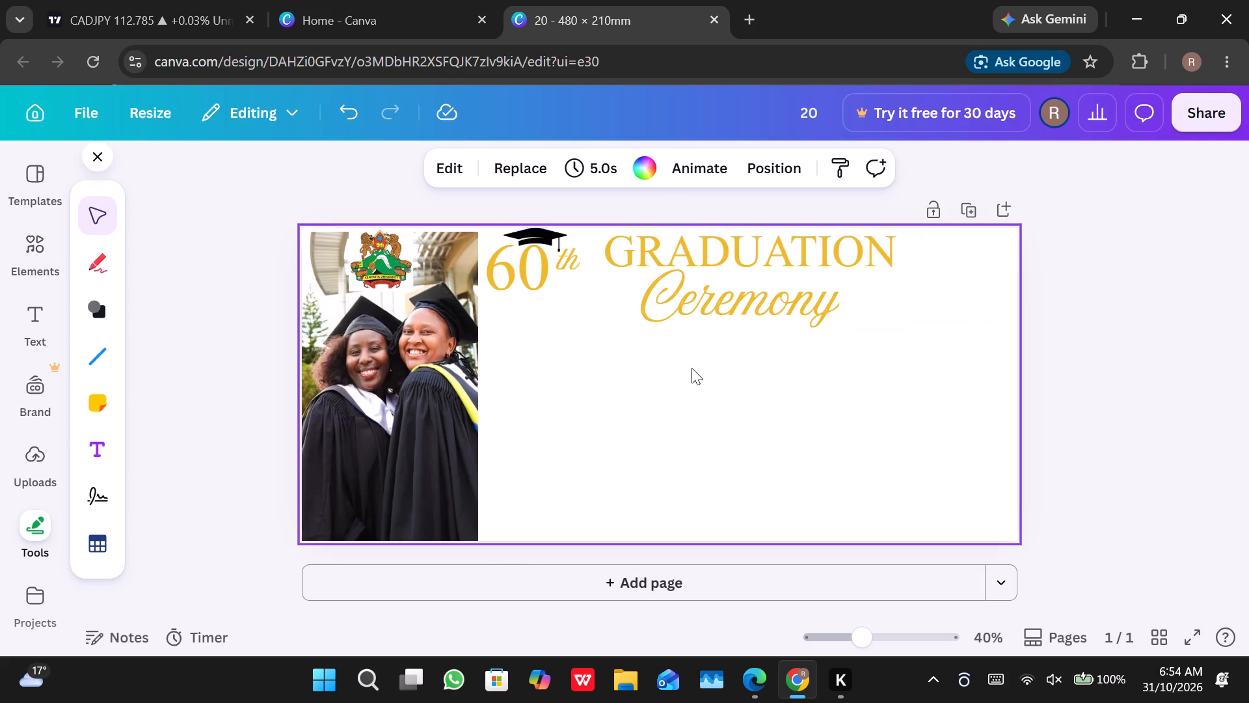
click(752, 312)
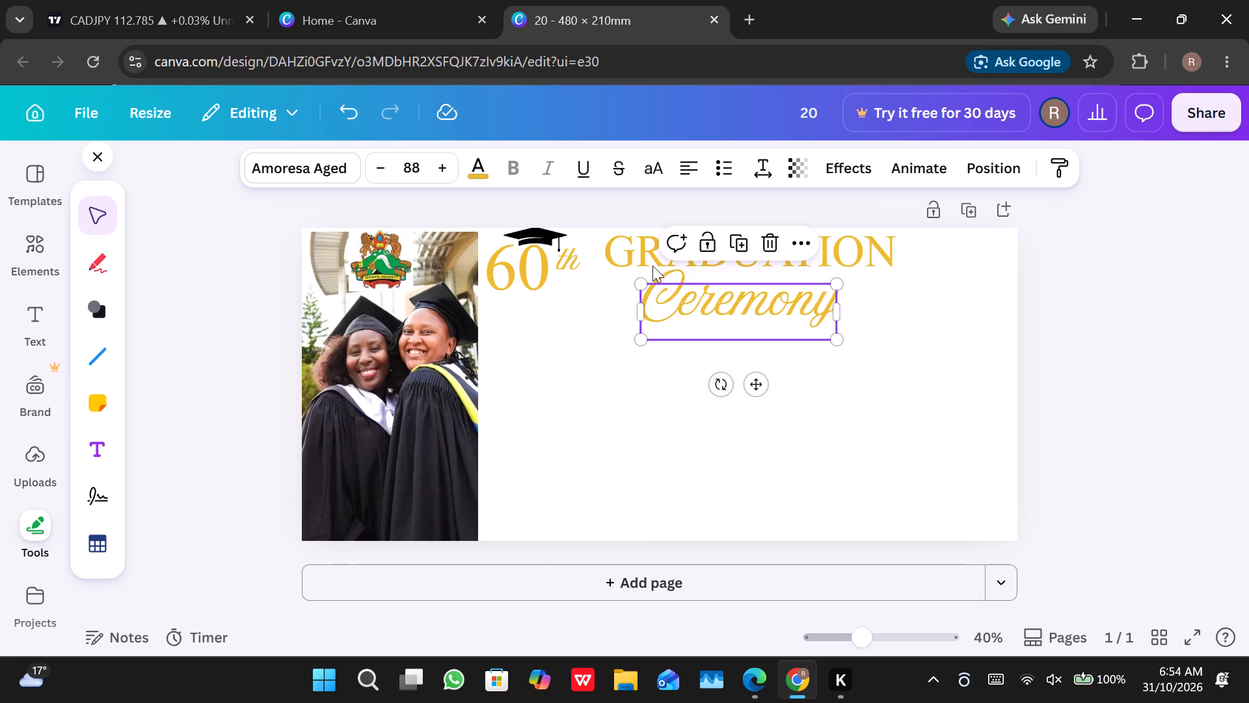
triple_click(371, 165)
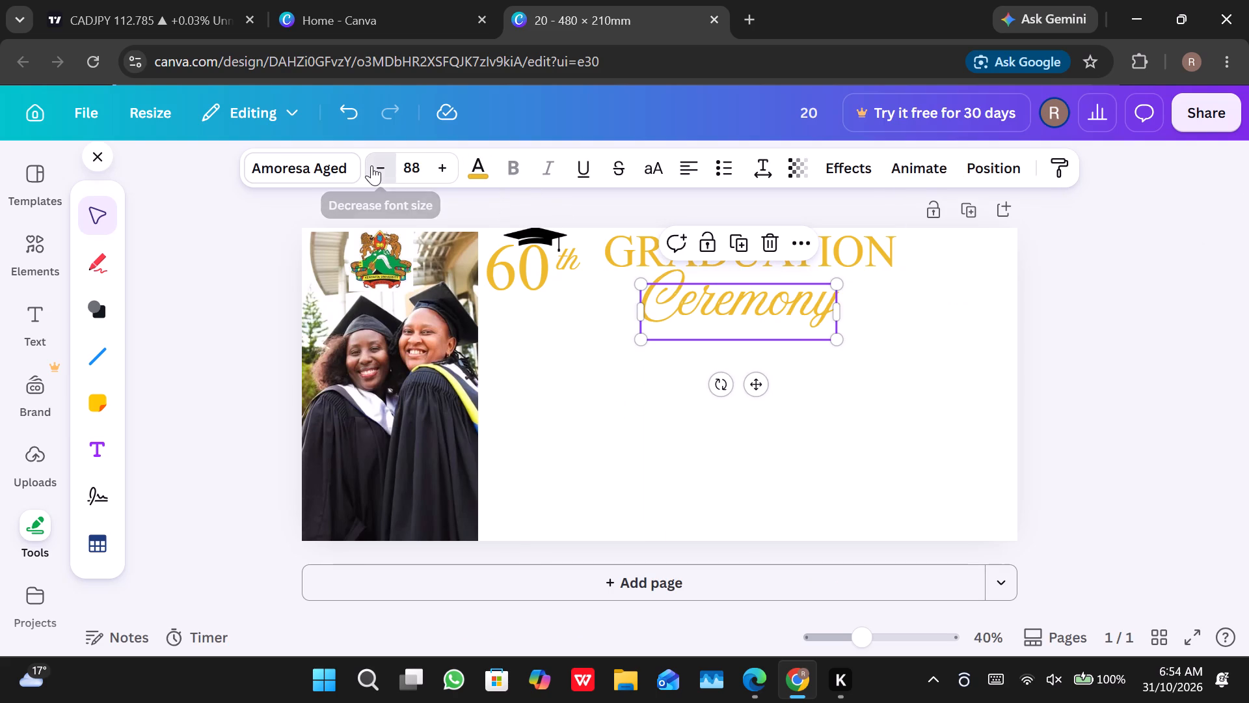
click(371, 165)
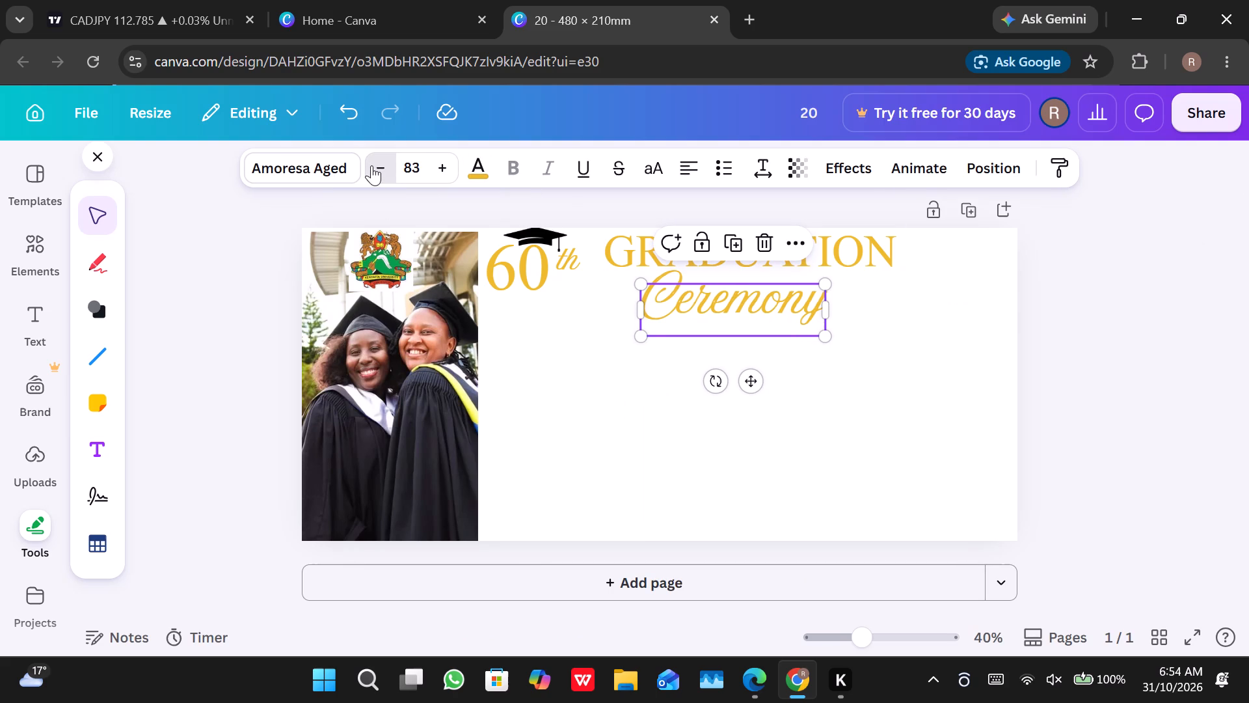
triple_click(371, 165)
double_click(371, 165)
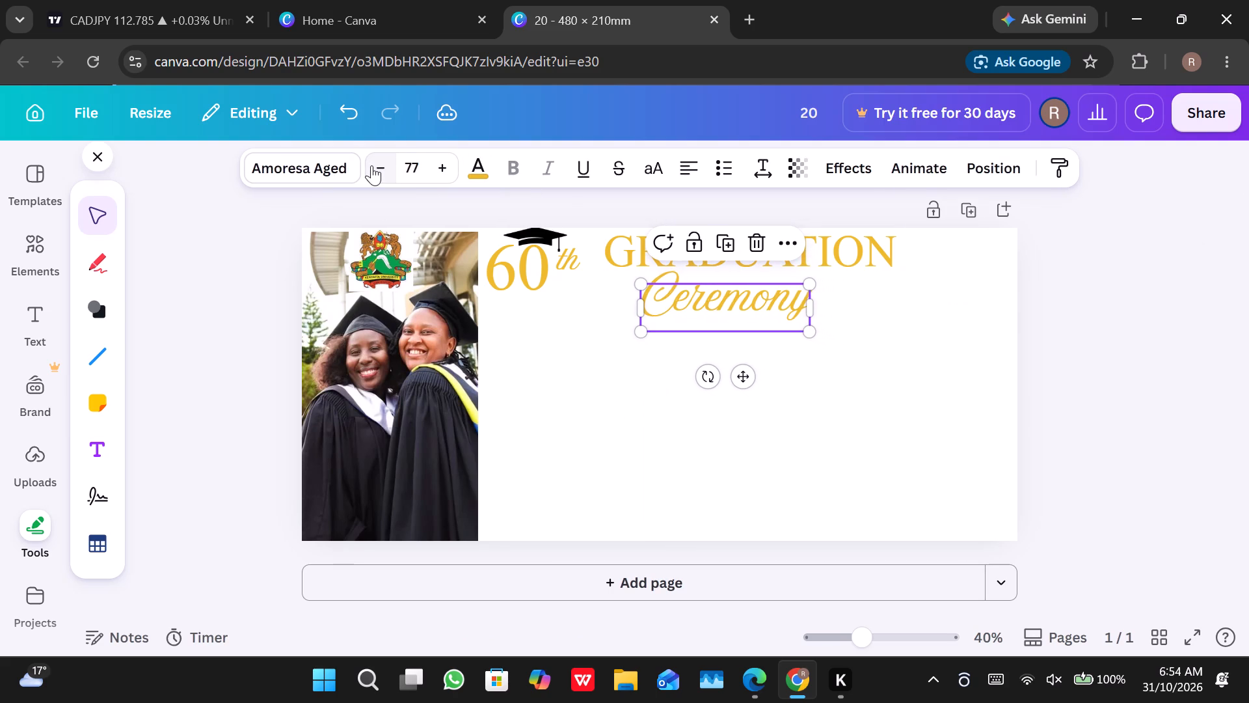
Fill the page background with the default purple-to-turquoise linear gradient.
triple_click(572, 399)
click(572, 399)
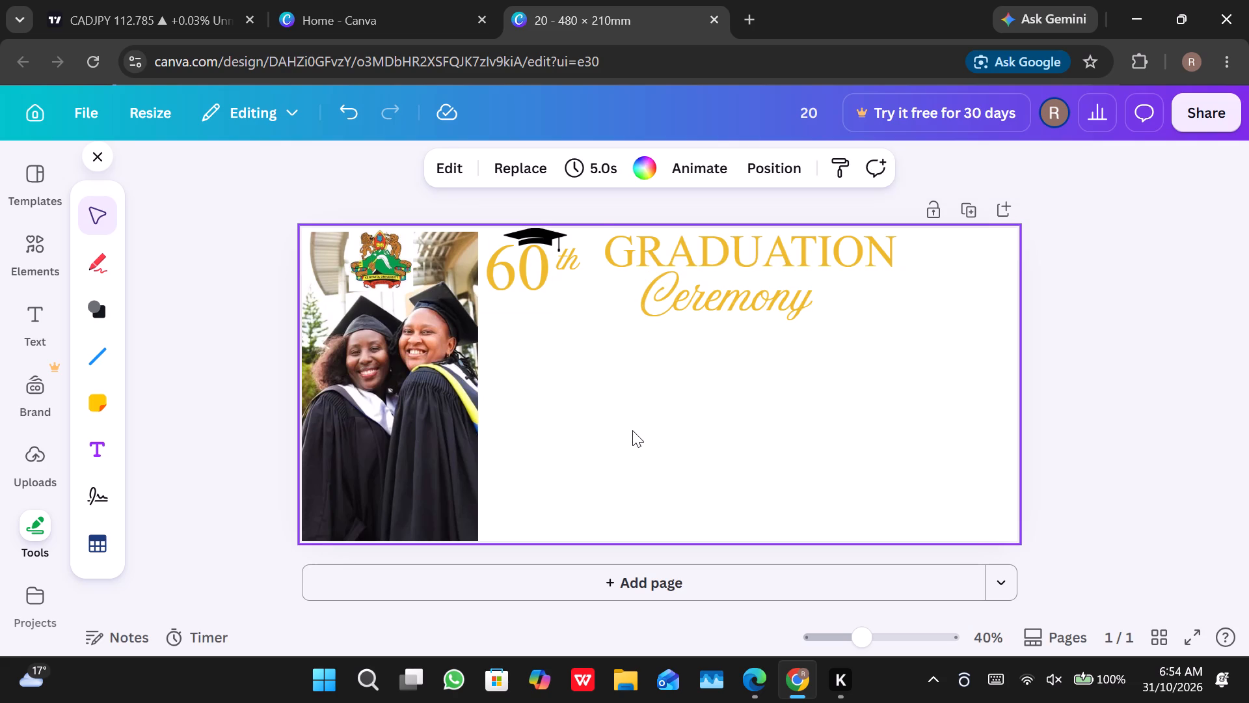
click(649, 178)
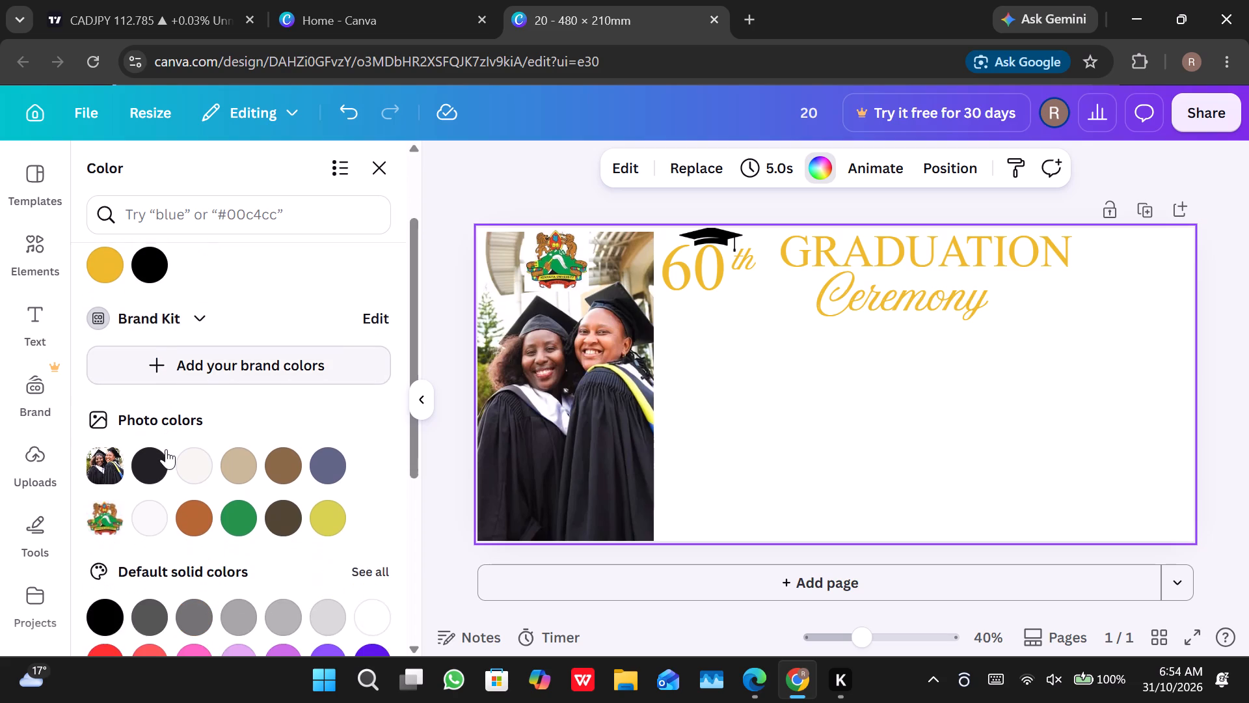
scroll(166, 449, right, 6)
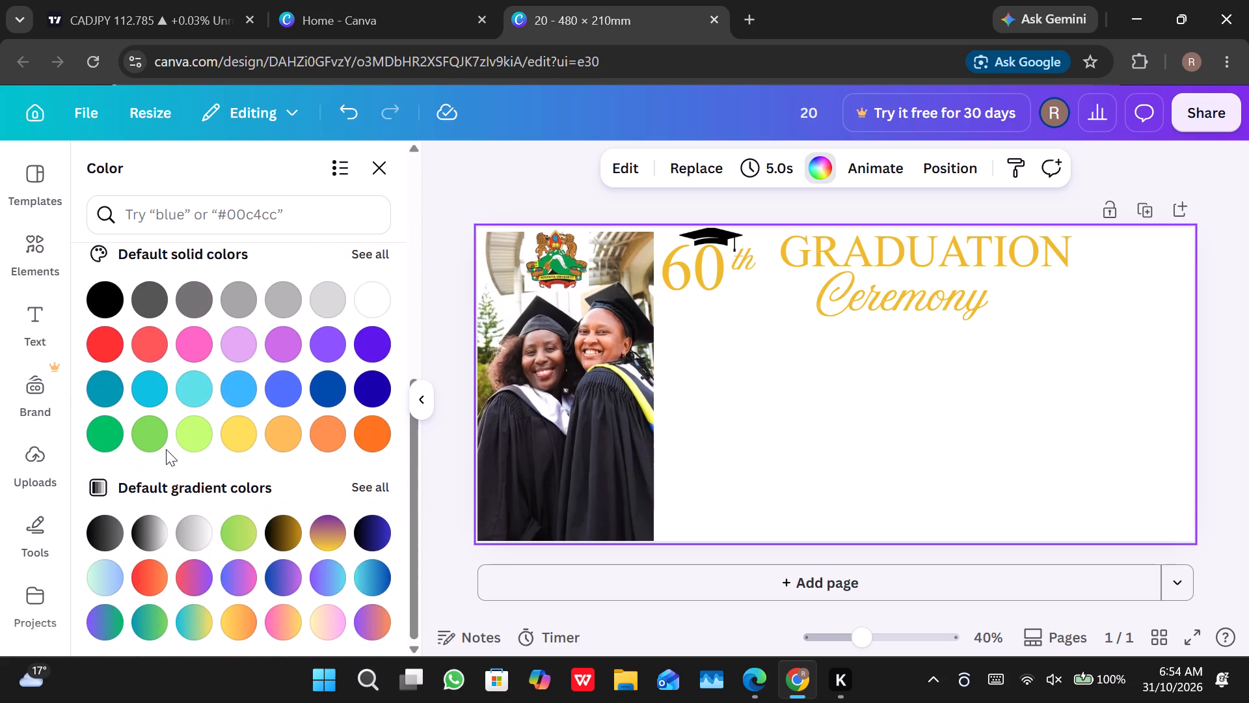
scroll(166, 449, right, 1)
click(336, 575)
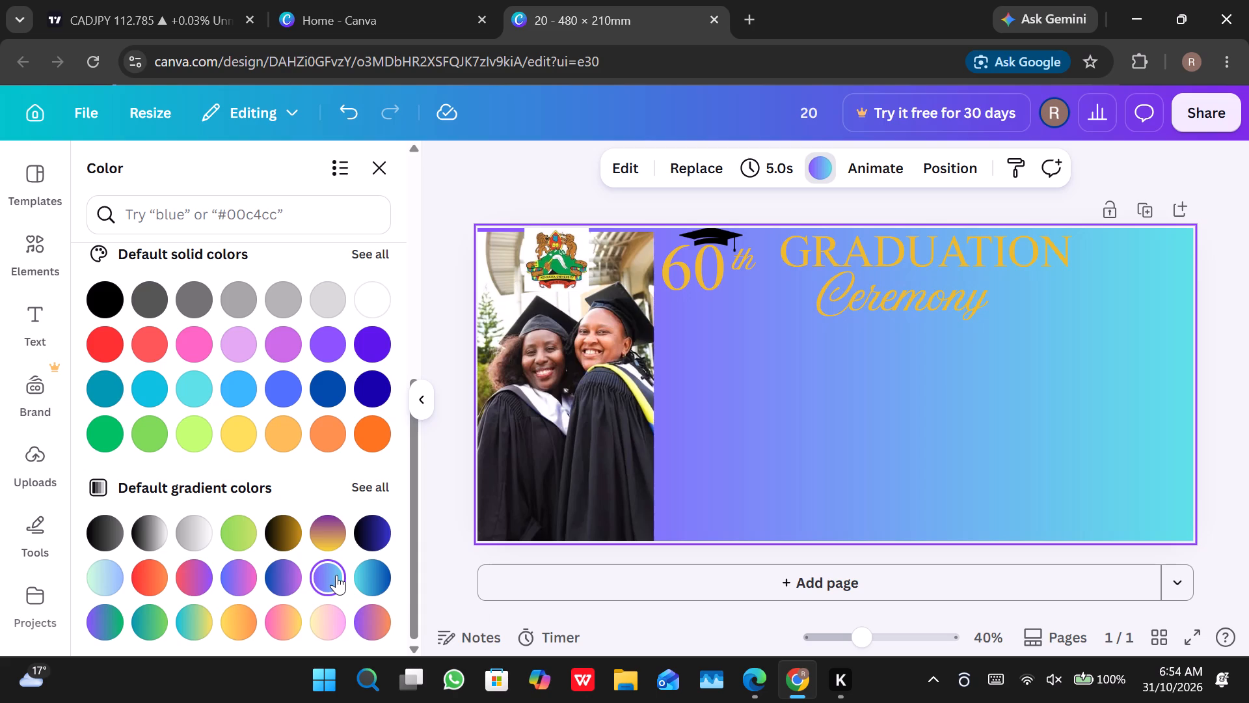
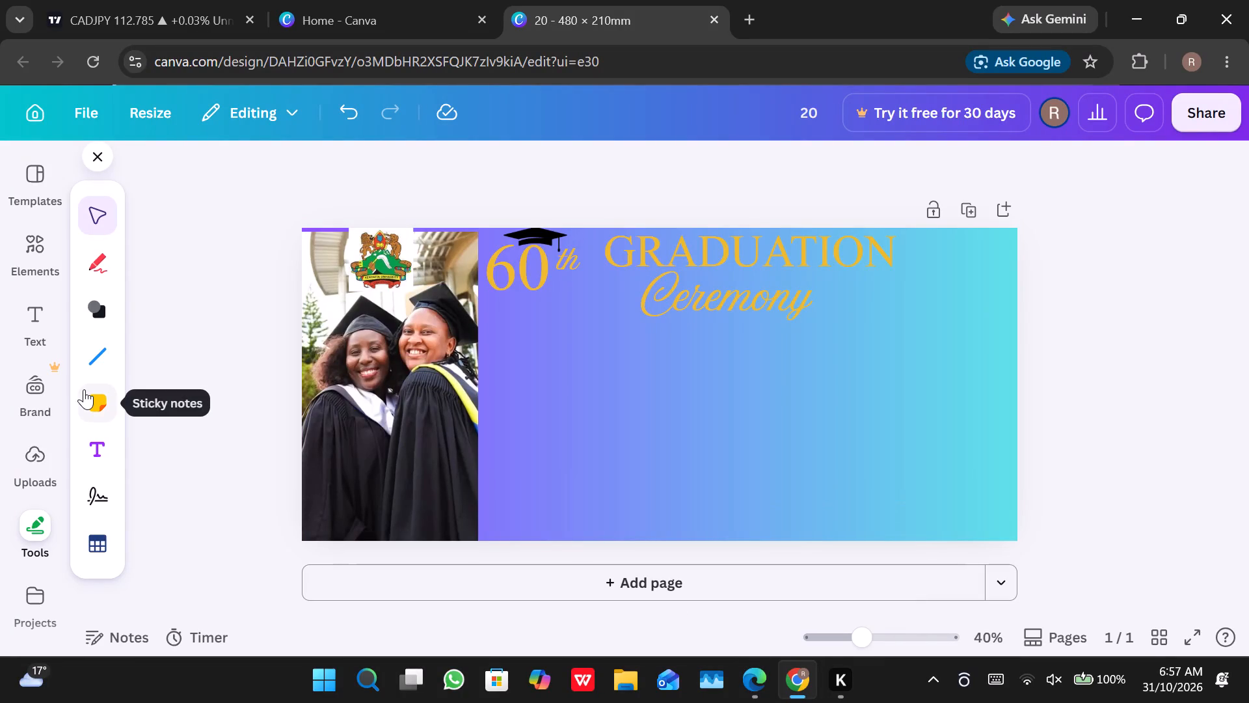
Add a black block-arrow shape with a flat back and pointed right end to the page below the "Ceremony" text.
click(108, 310)
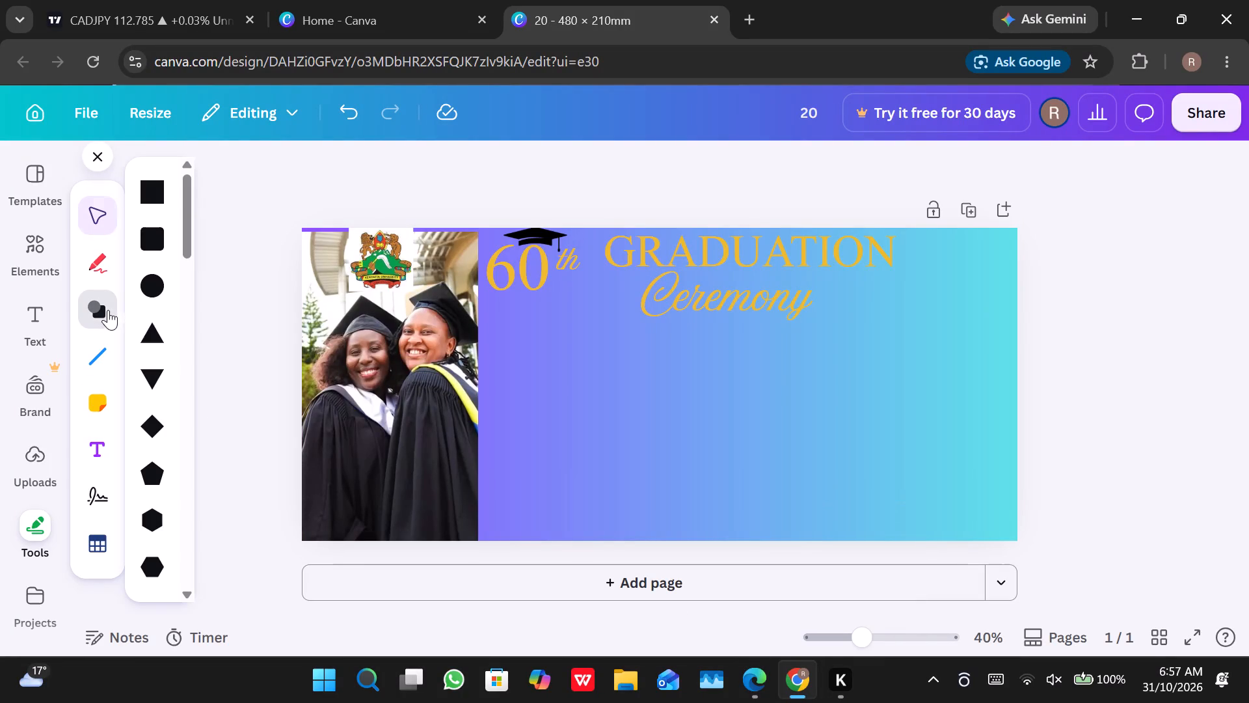
scroll(159, 363, down, 1)
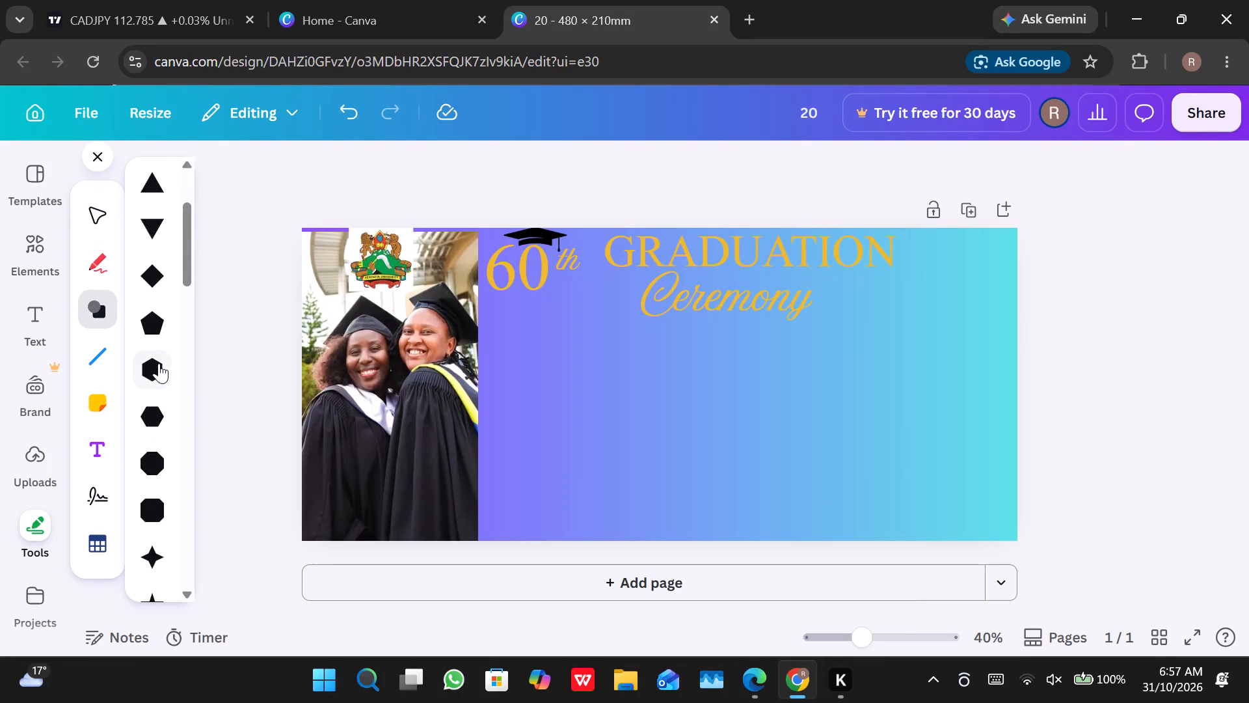
scroll(159, 363, down, 4)
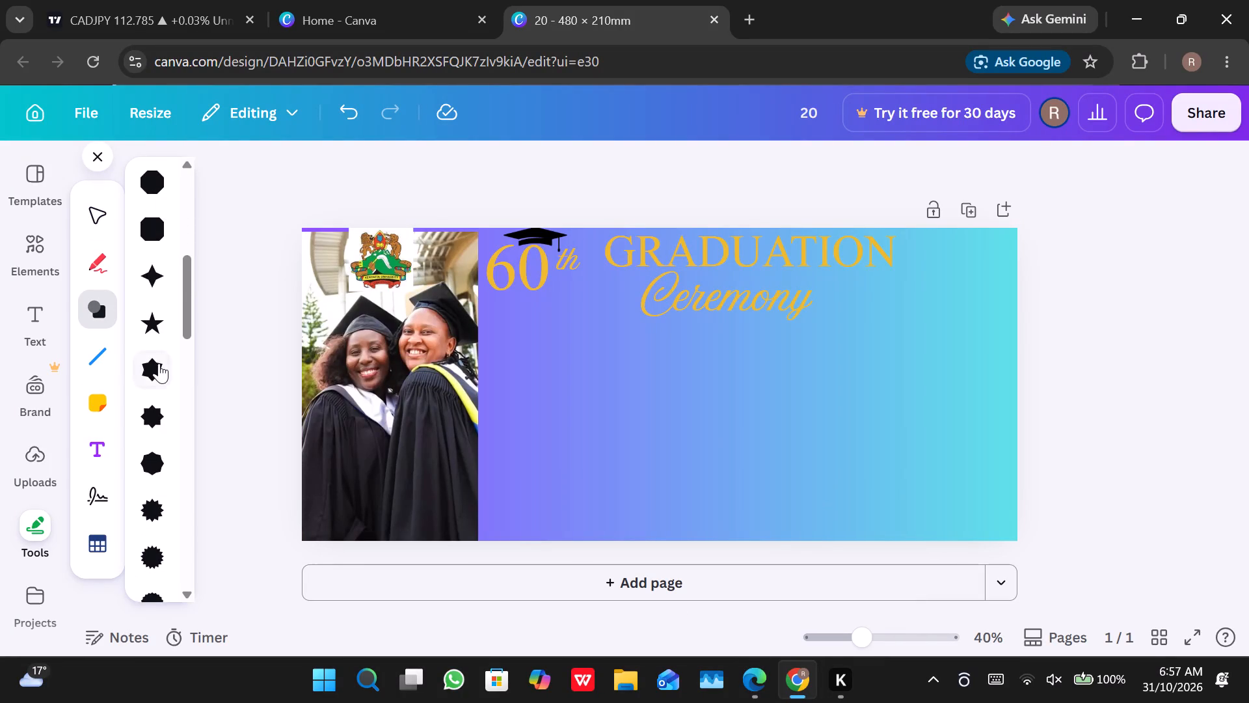
scroll(159, 363, down, 4)
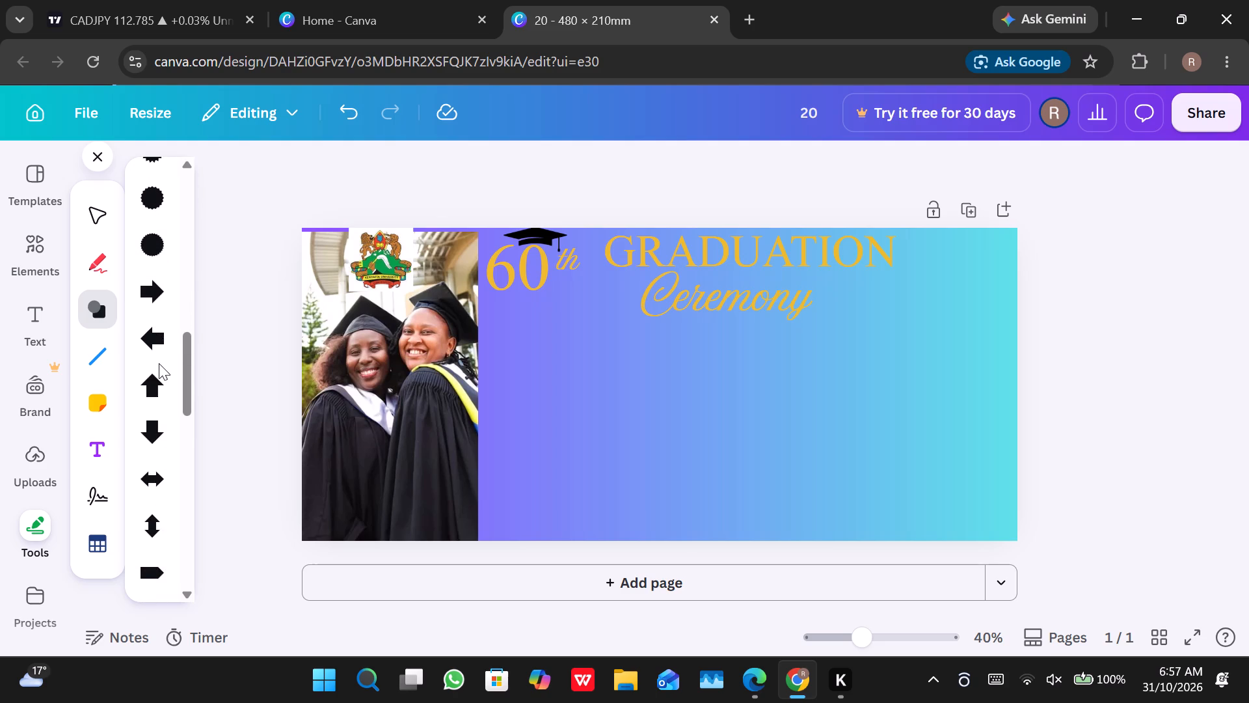
scroll(159, 363, down, 2)
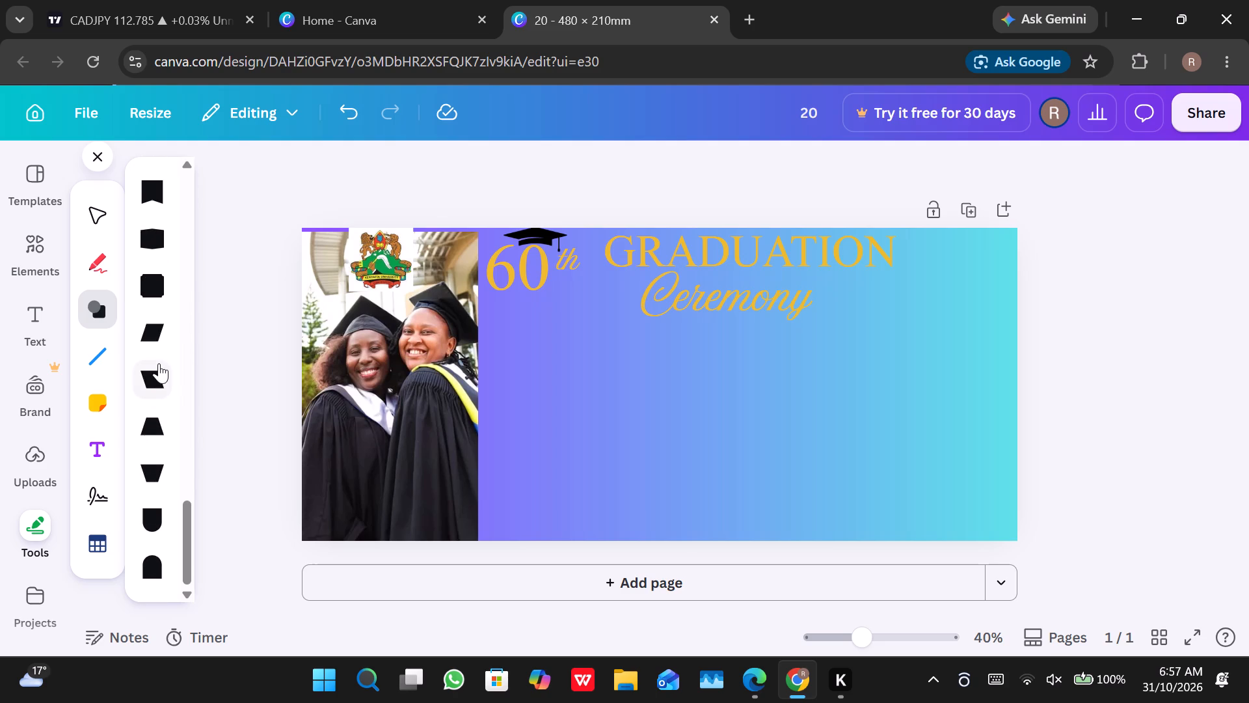
scroll(159, 363, up, 3)
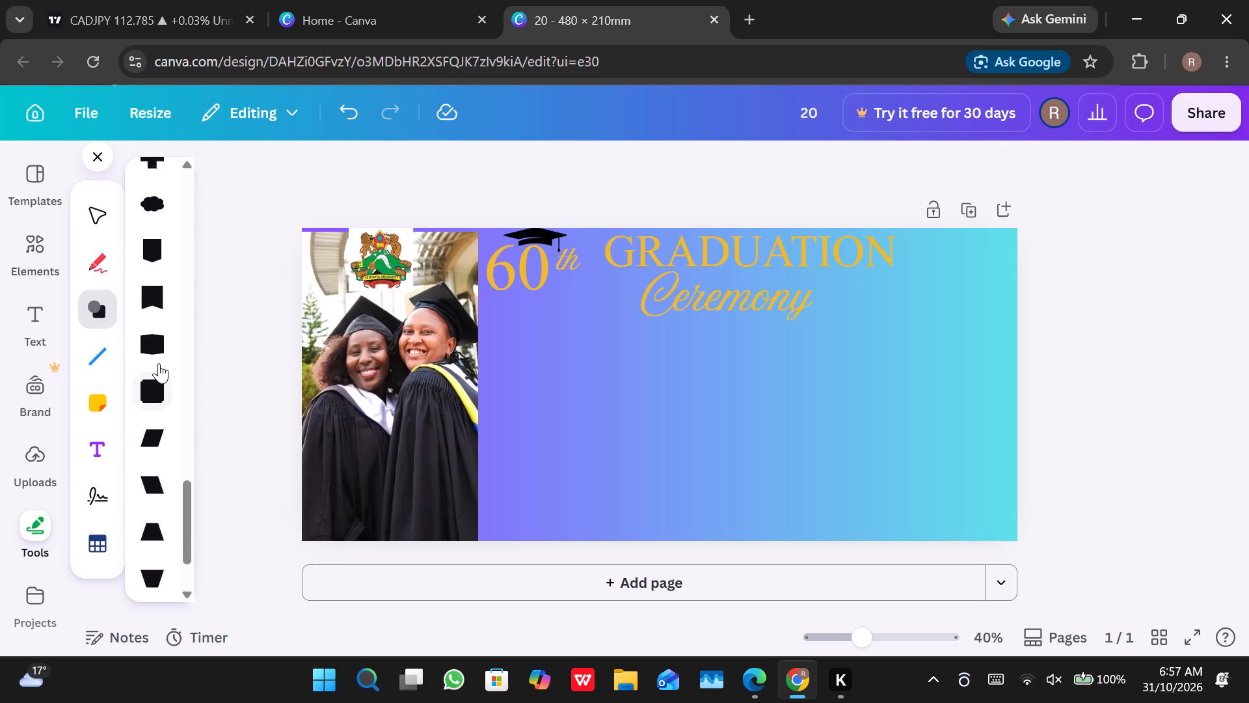
scroll(159, 363, up, 4)
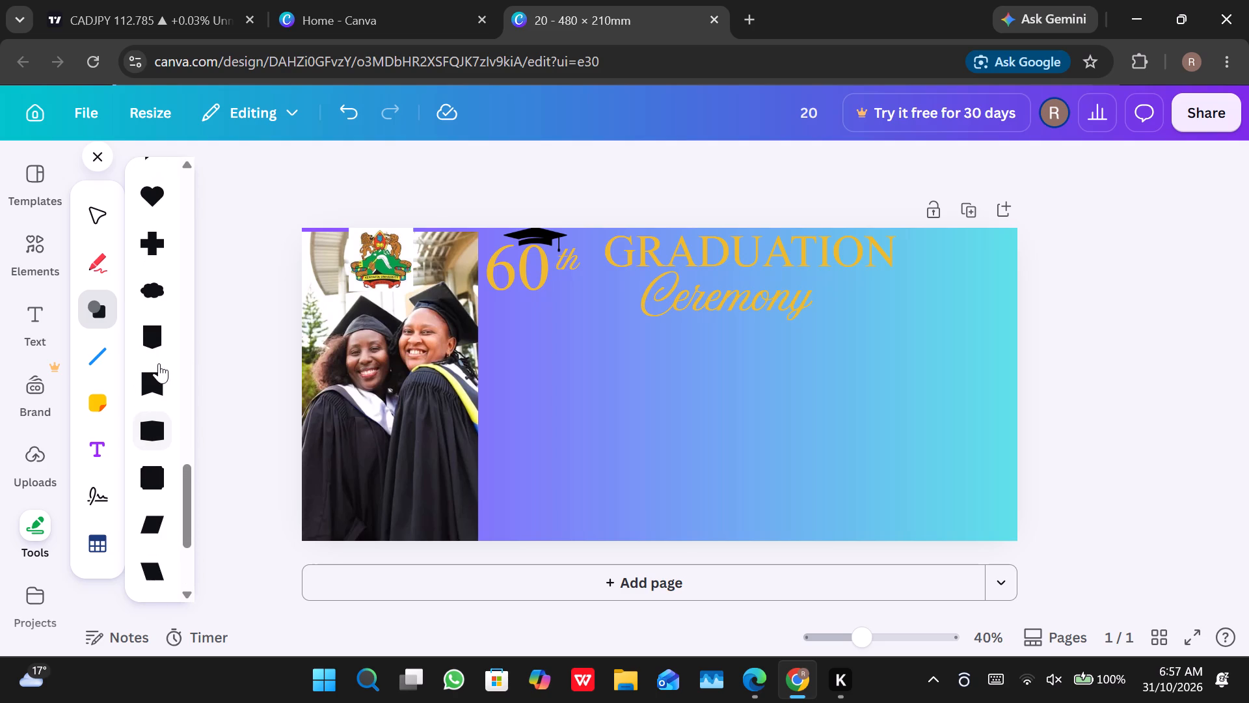
scroll(159, 363, up, 2)
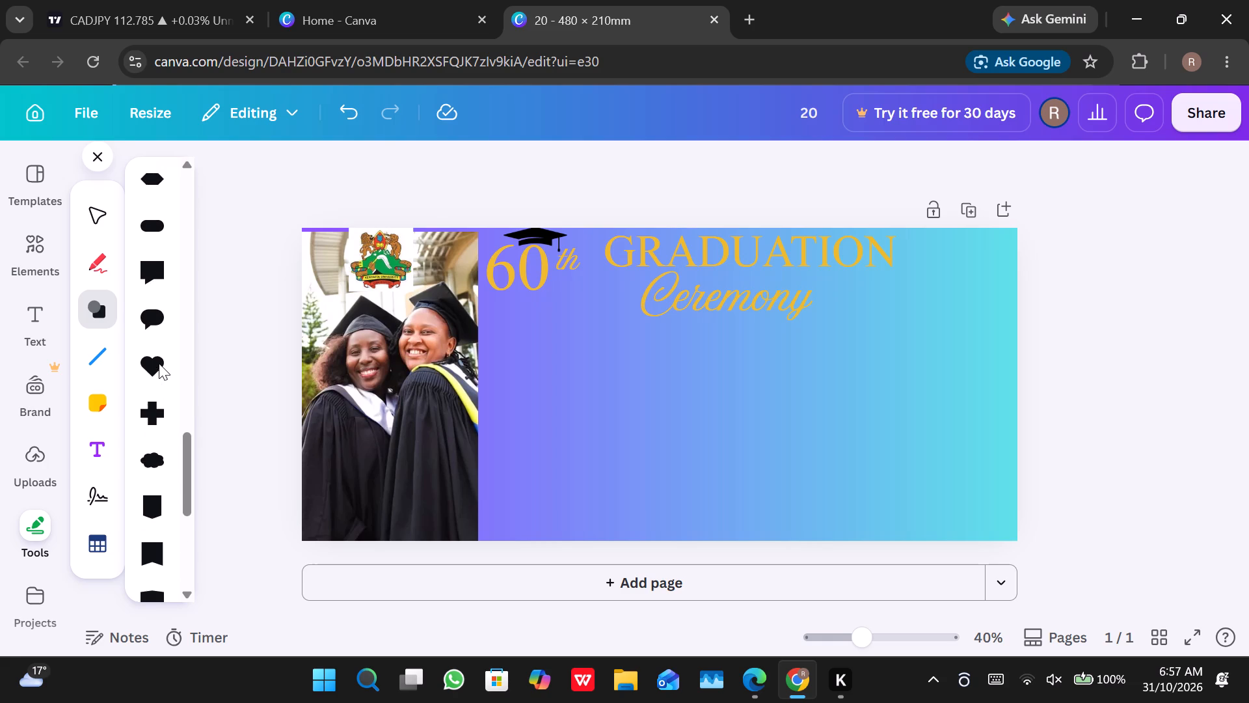
scroll(159, 363, up, 1)
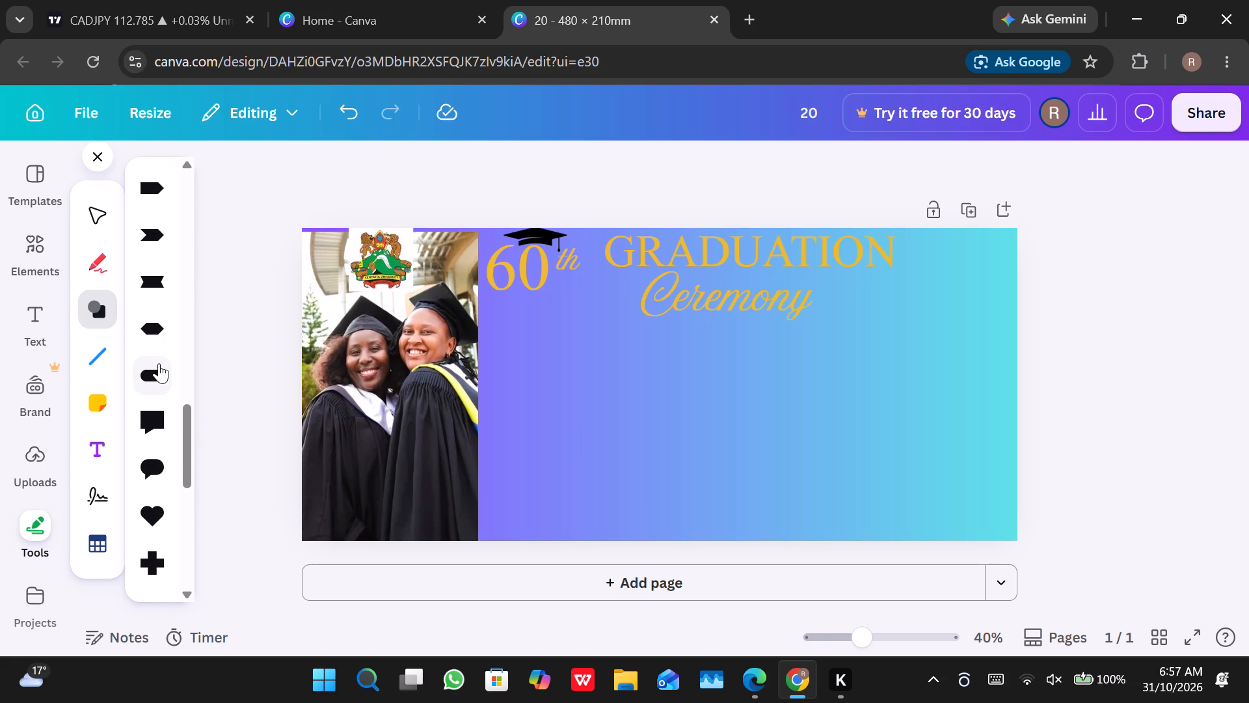
scroll(159, 363, up, 4)
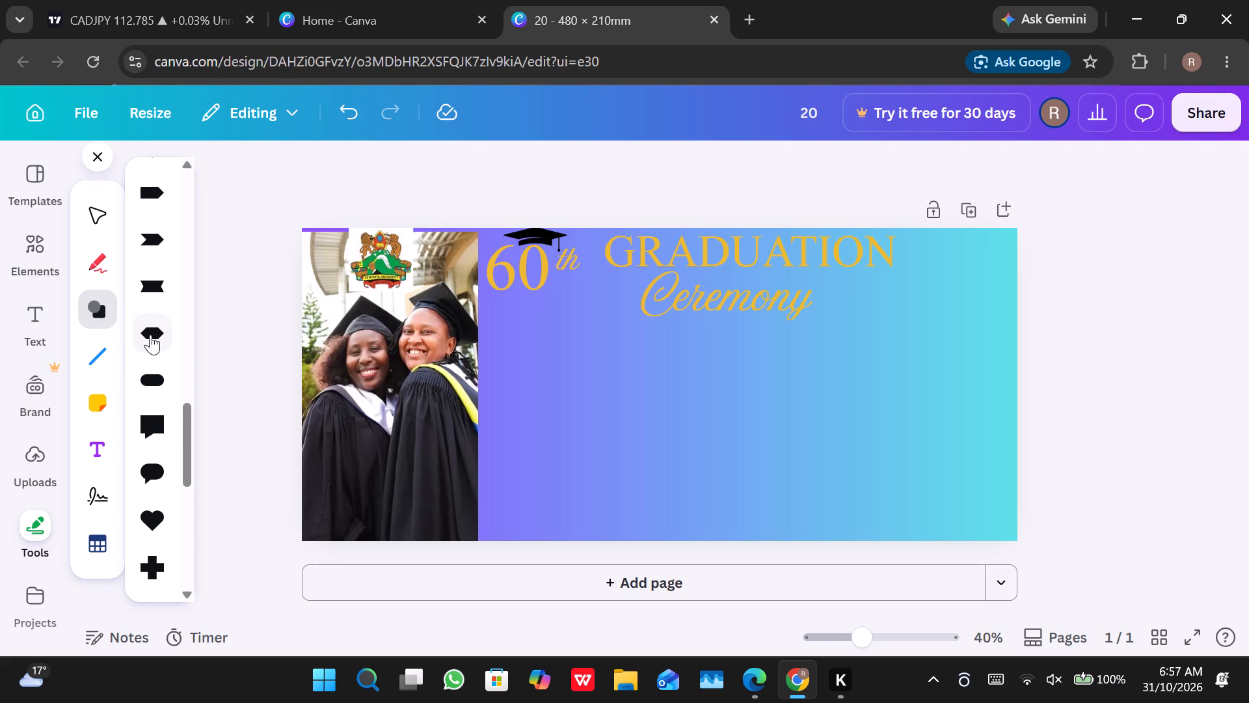
scroll(150, 335, up, 1)
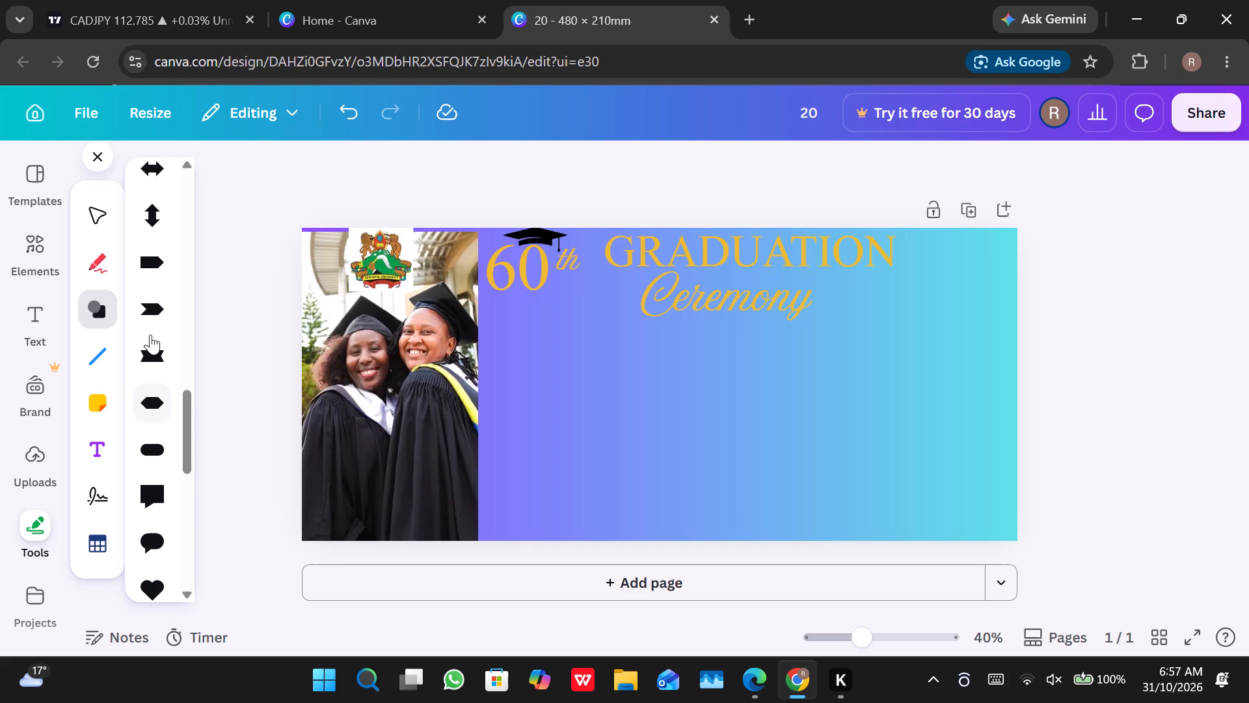
scroll(150, 335, up, 3)
click(150, 335)
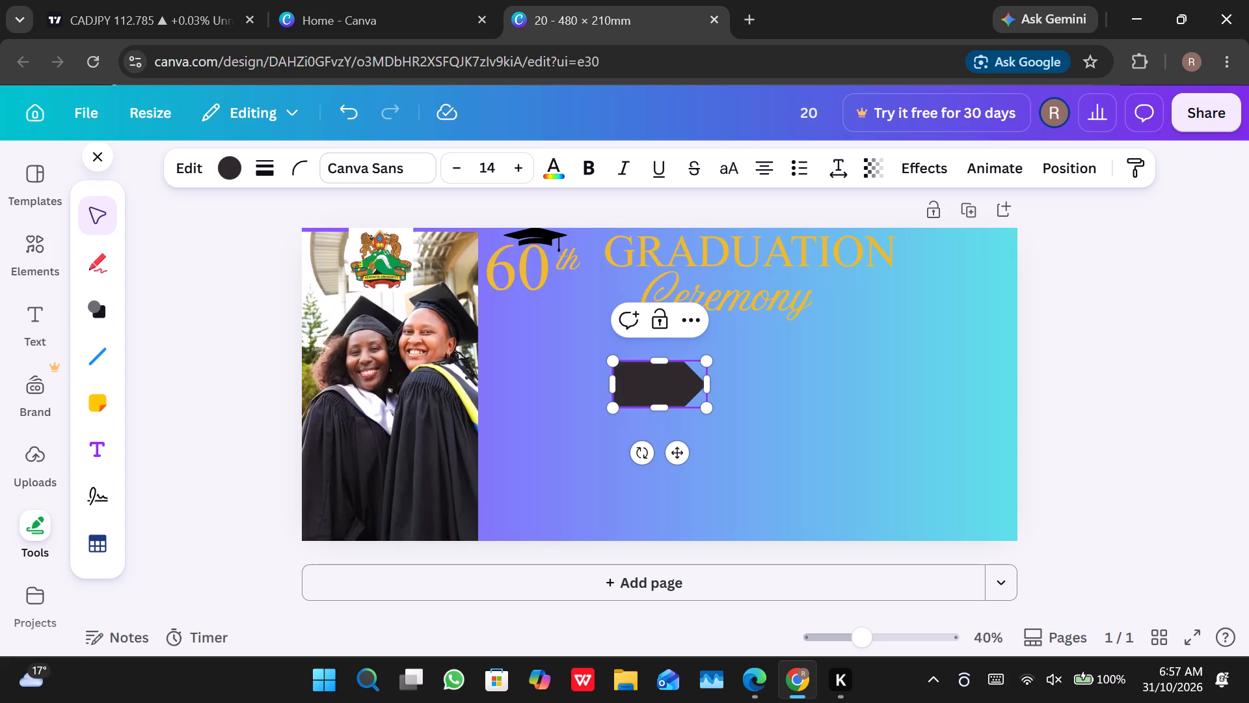
Enter "Invitation" as the text inside the arrow shape, closing the Apple iPhone alert and file window that interrupt.
key(i)
key(n)
key(BackSpace)
key(BackSpace)
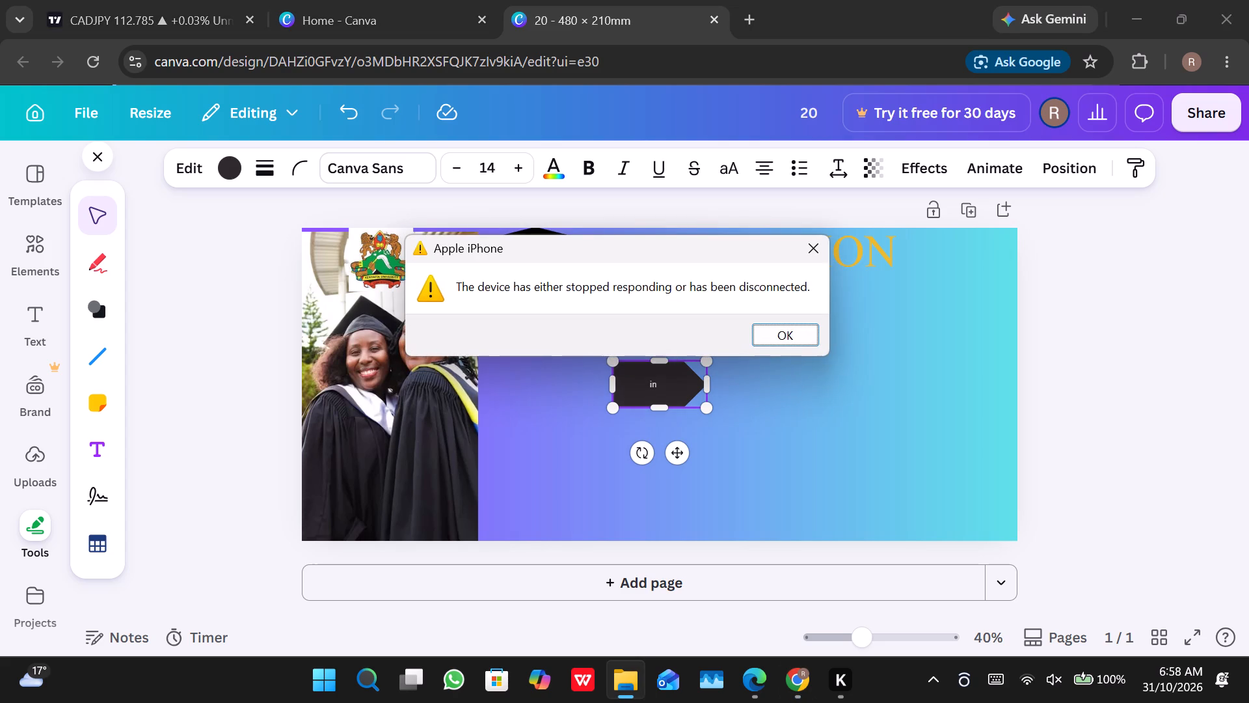
click(765, 335)
key(BackSpace)
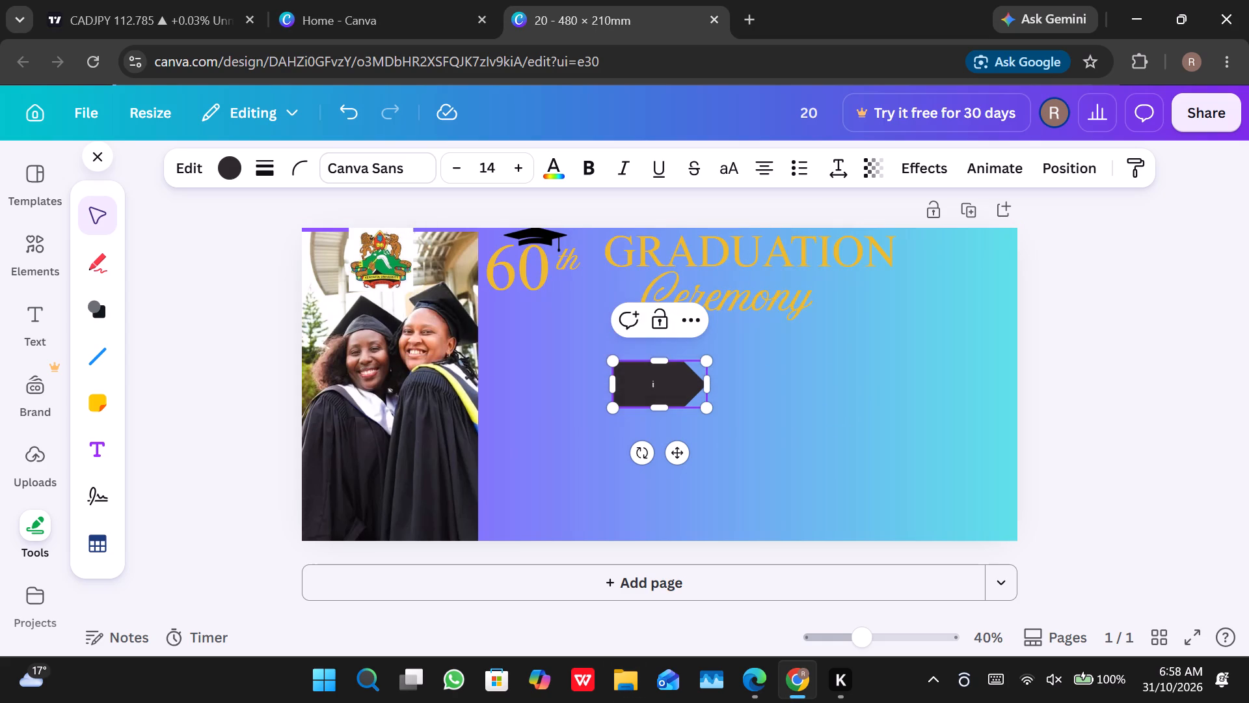
key(BackSpace)
key(n)
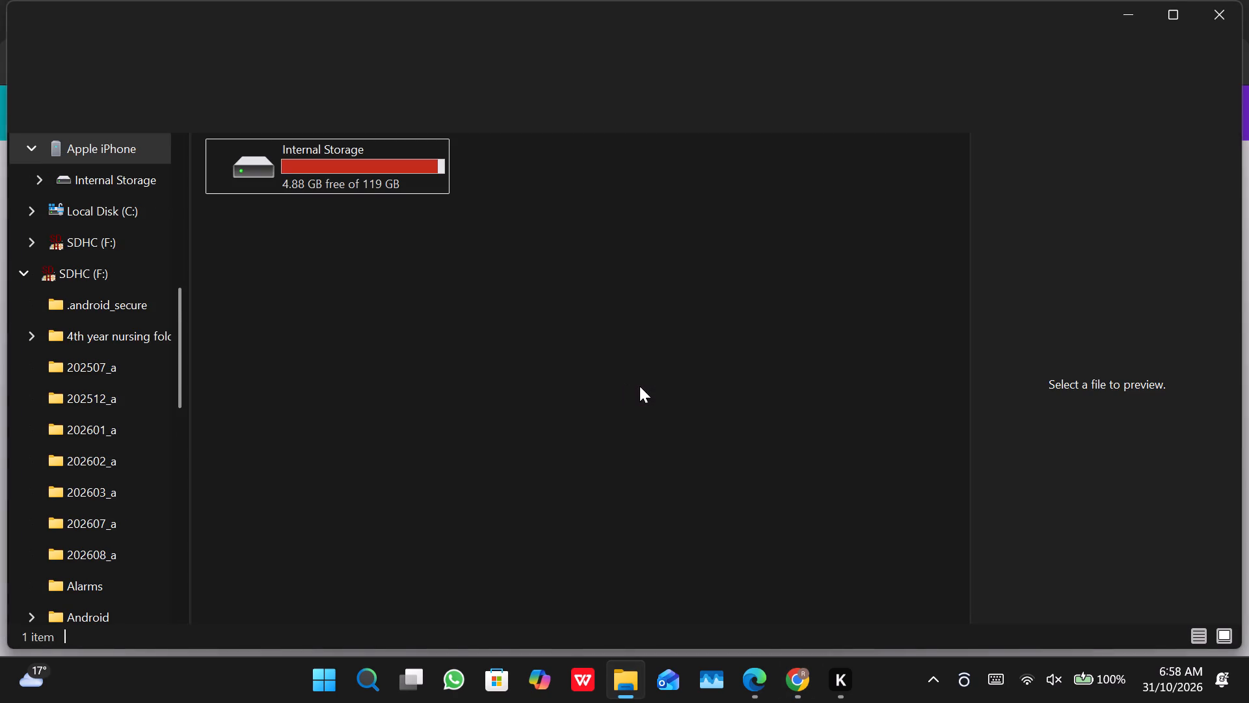
click(1229, 23)
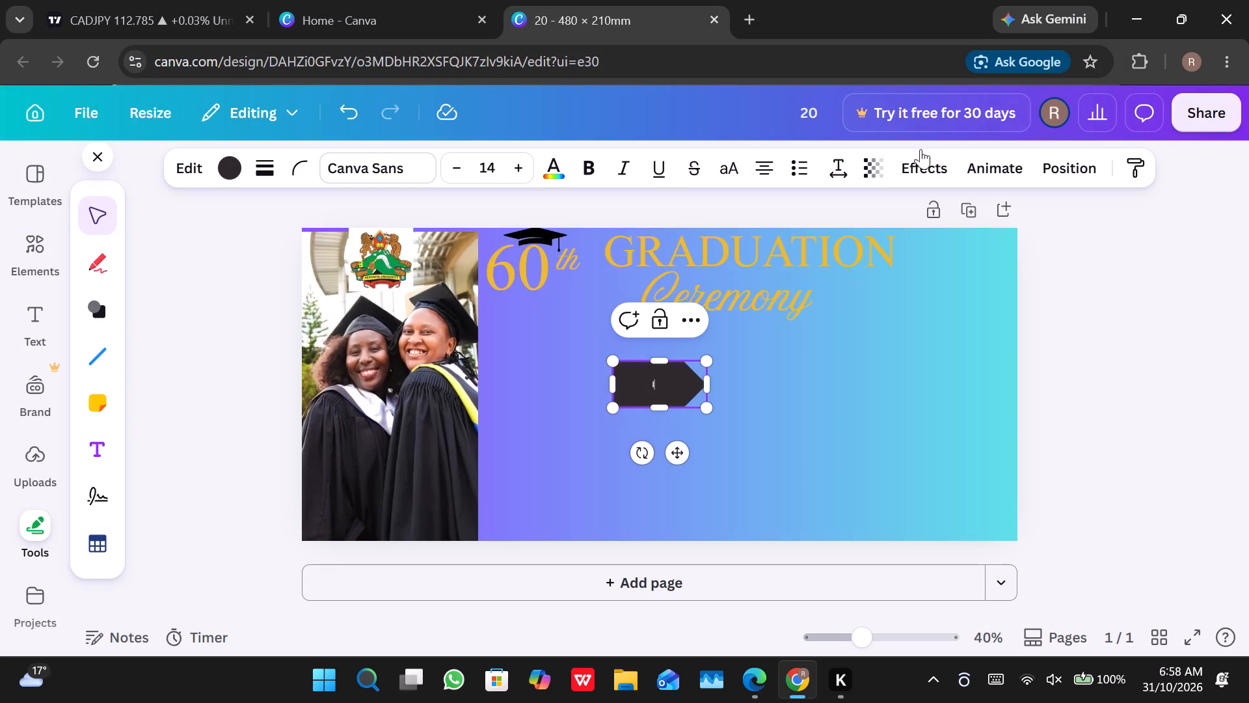
key(n)
text(vit)
text(ation)
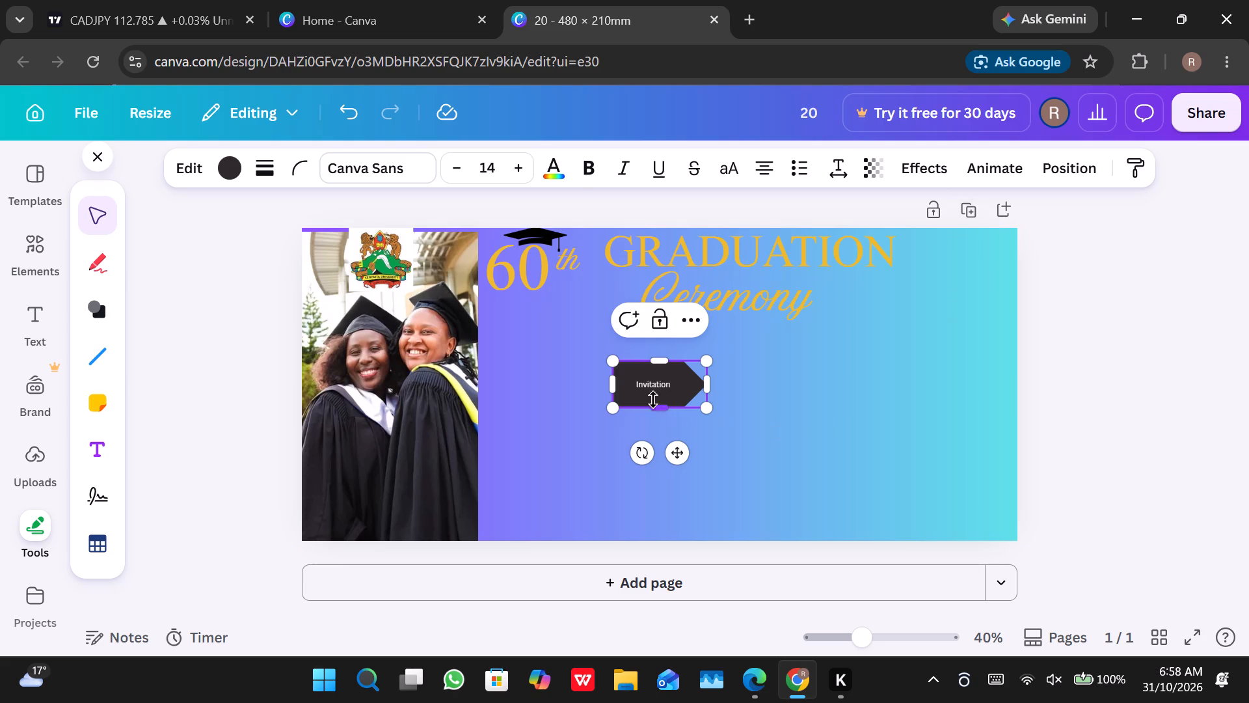
Increase the arrow shape's height to about 51 mm by extending its top edge towards the "Ceremony" text.
drag(654, 366, 649, 358)
drag(649, 358, 620, 358)
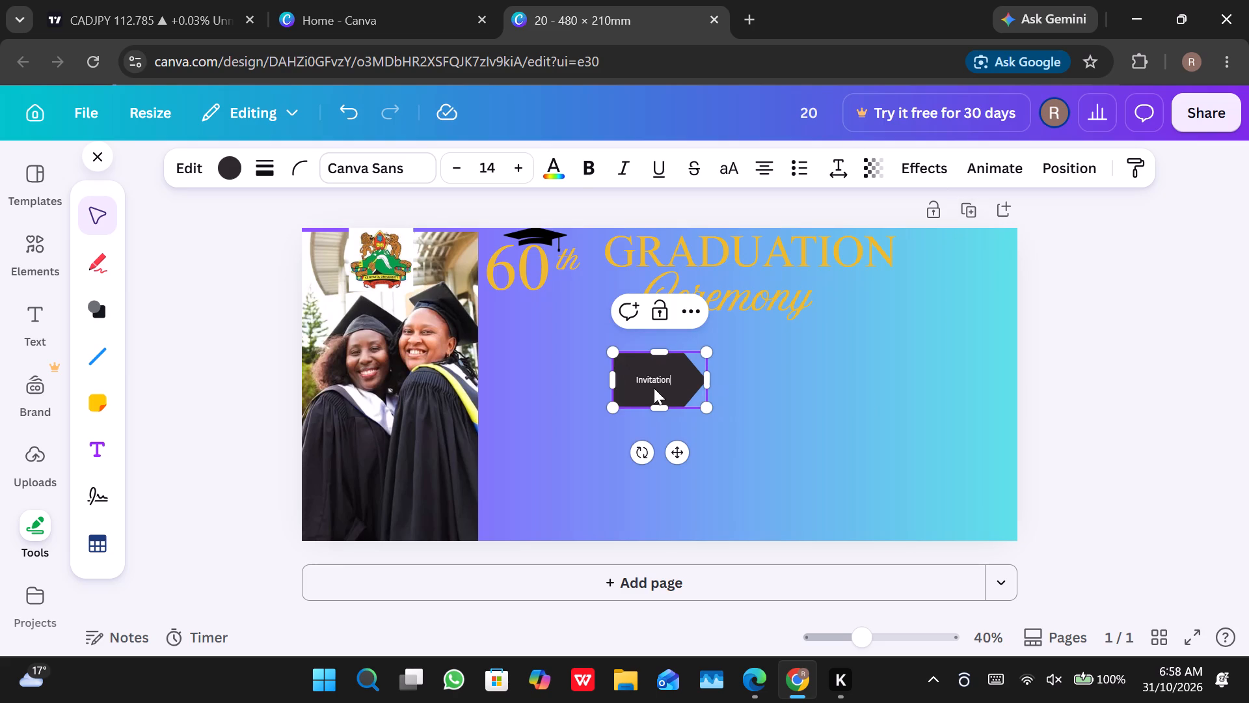
drag(656, 358, 654, 327)
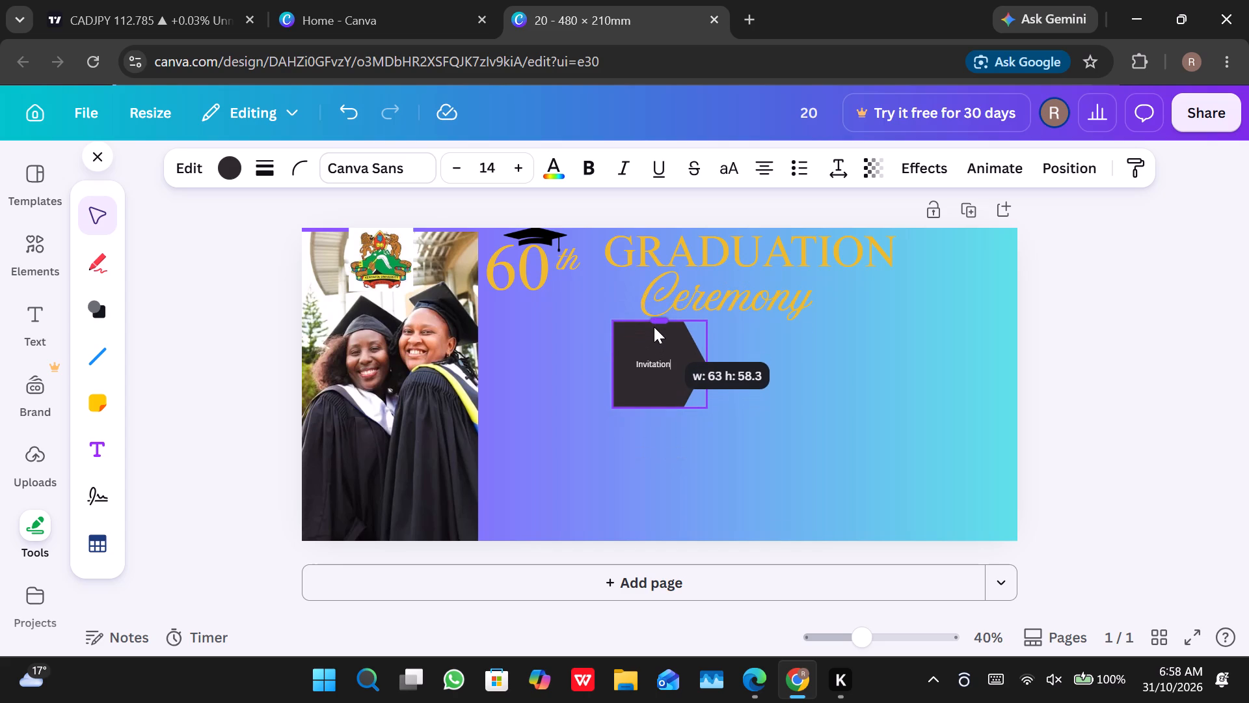
drag(654, 327, 656, 340)
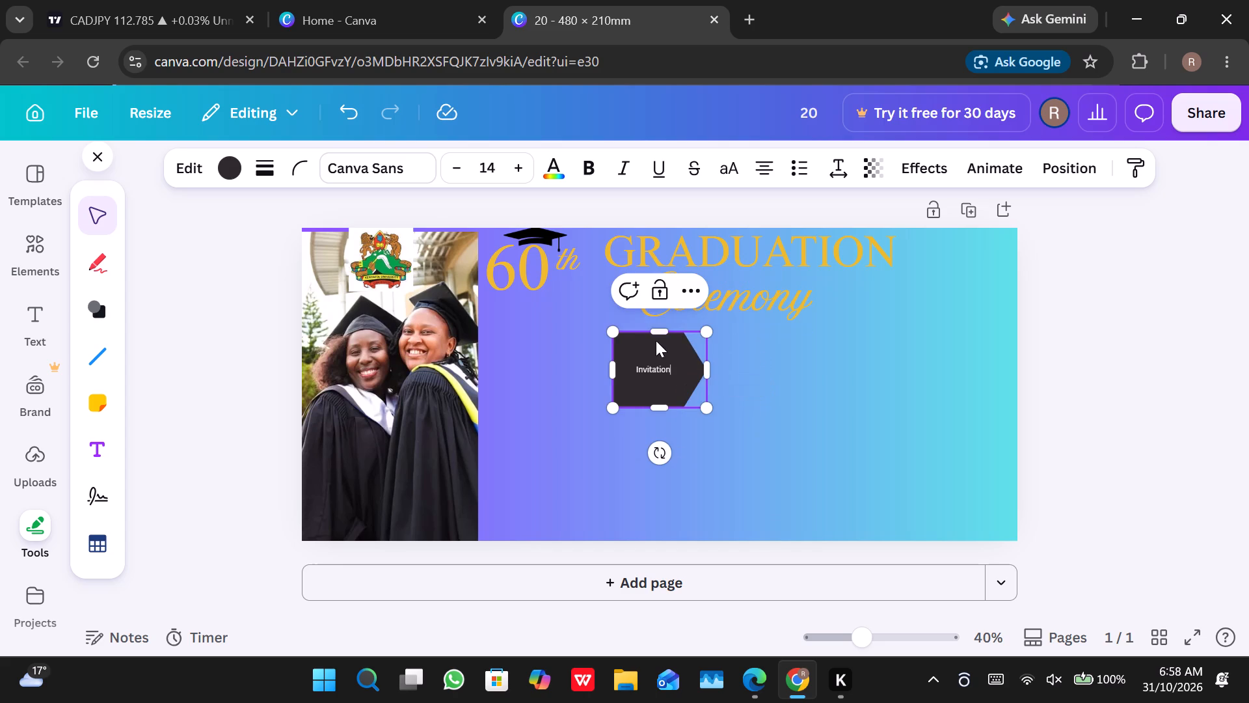
Widen the arrow shape into a banner running from just beside the graduates' photo to the page's right edge.
drag(712, 365, 880, 356)
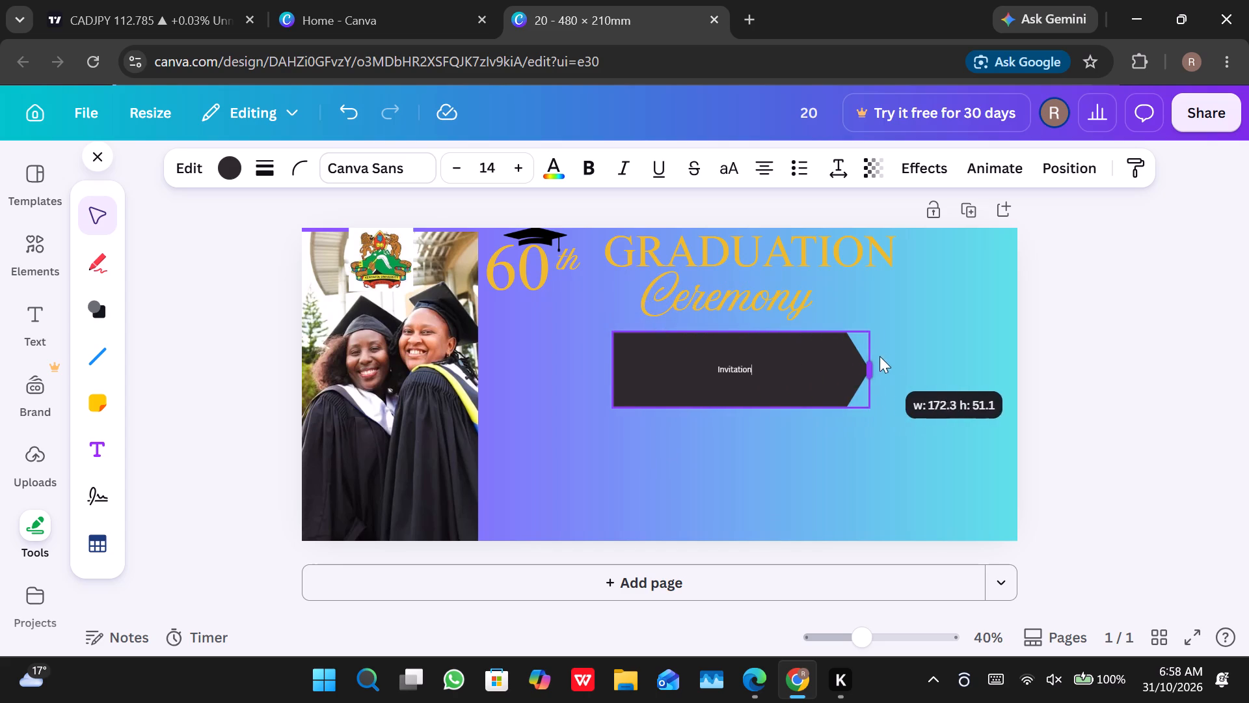
drag(880, 356, 1004, 358)
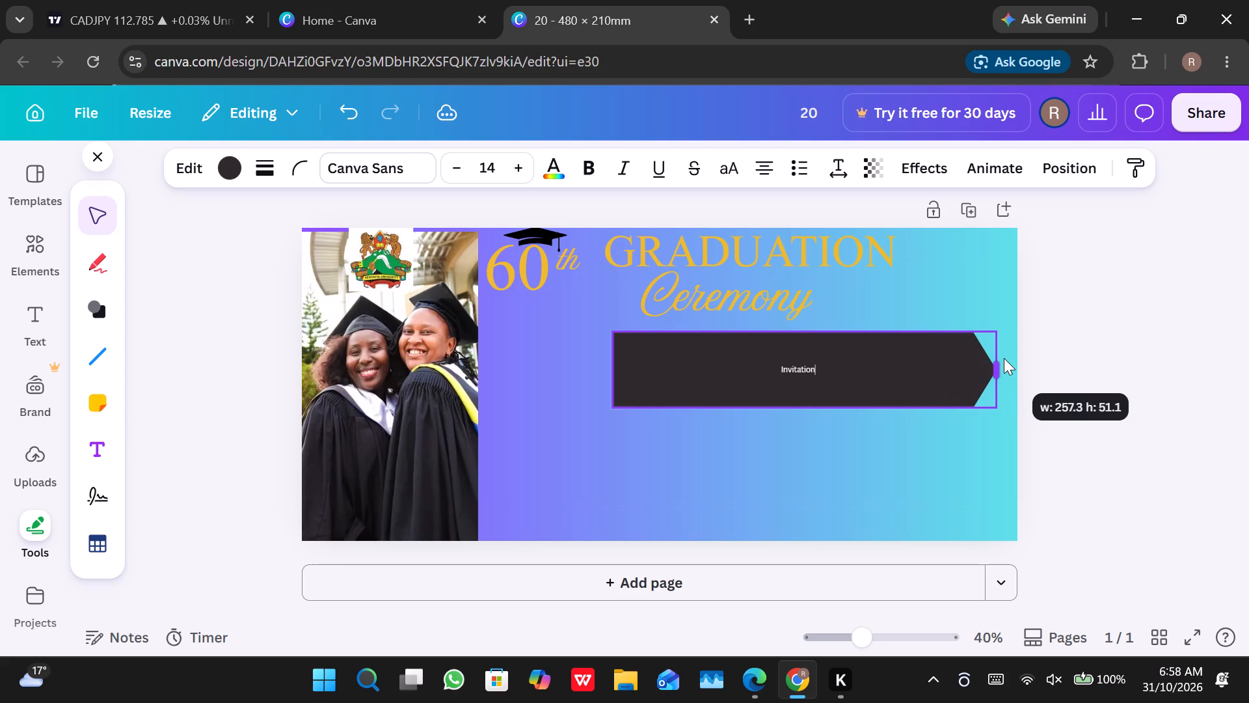
drag(1004, 358, 1010, 354)
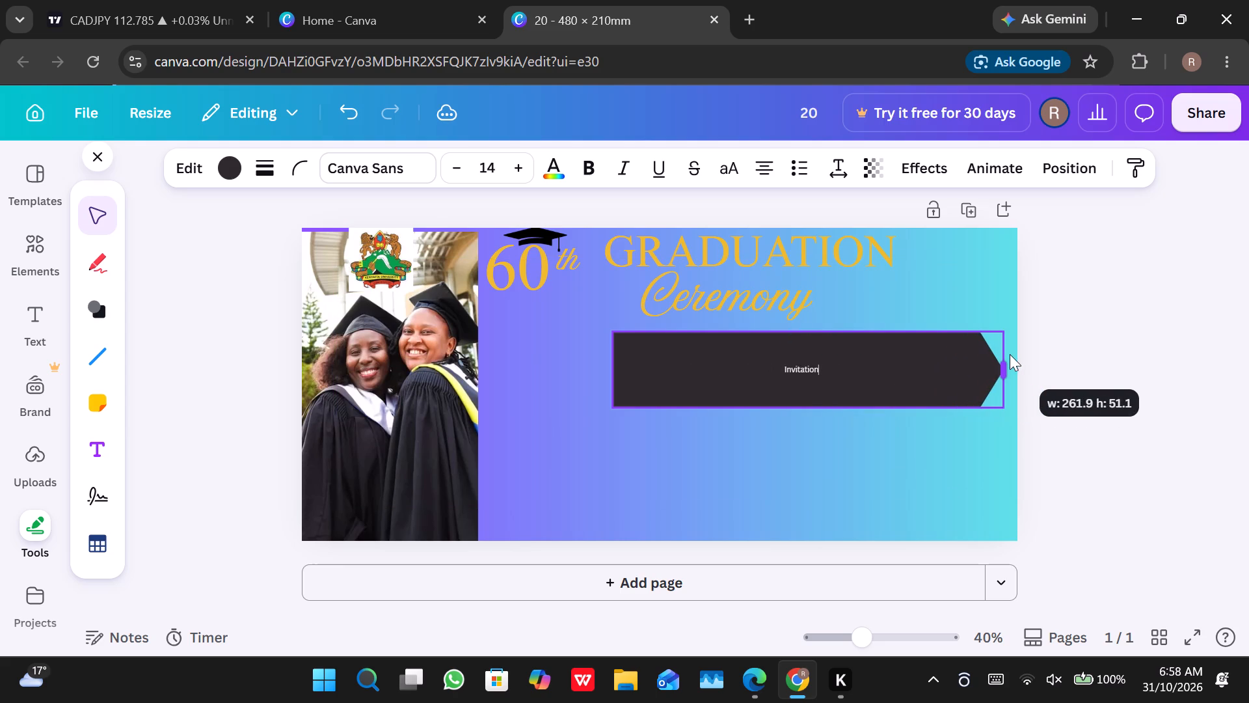
drag(1010, 354, 1023, 353)
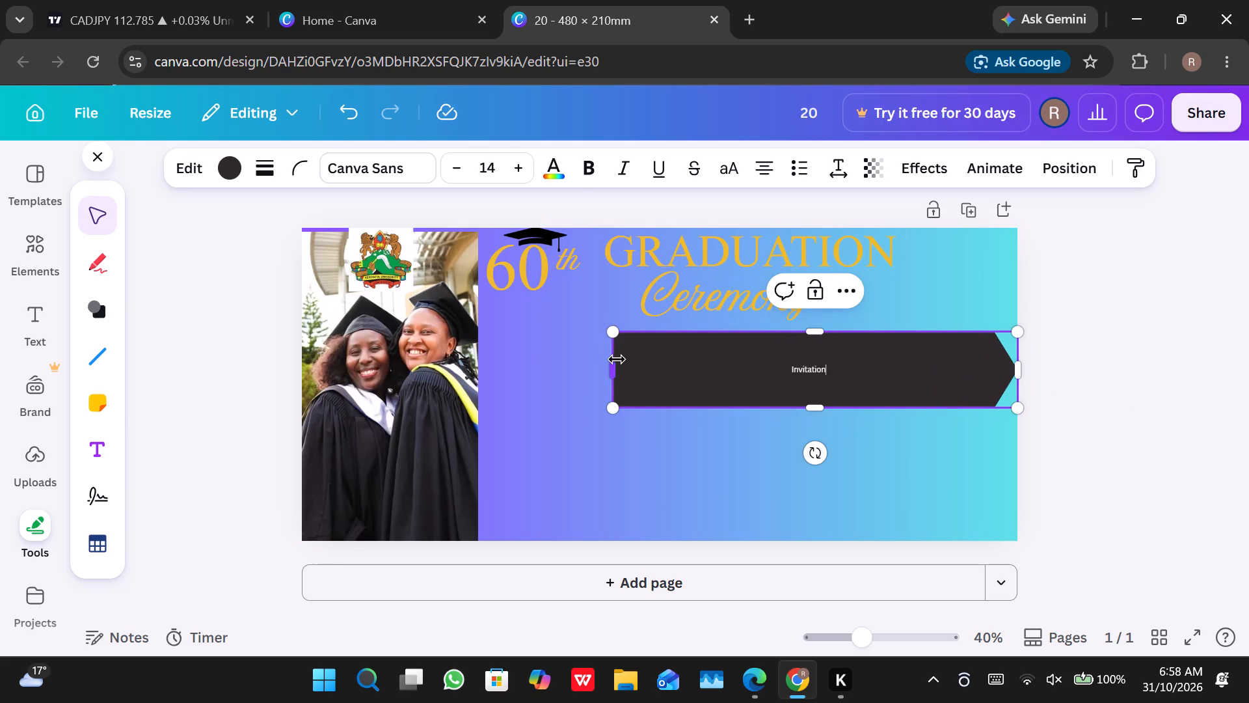
drag(615, 368, 600, 365)
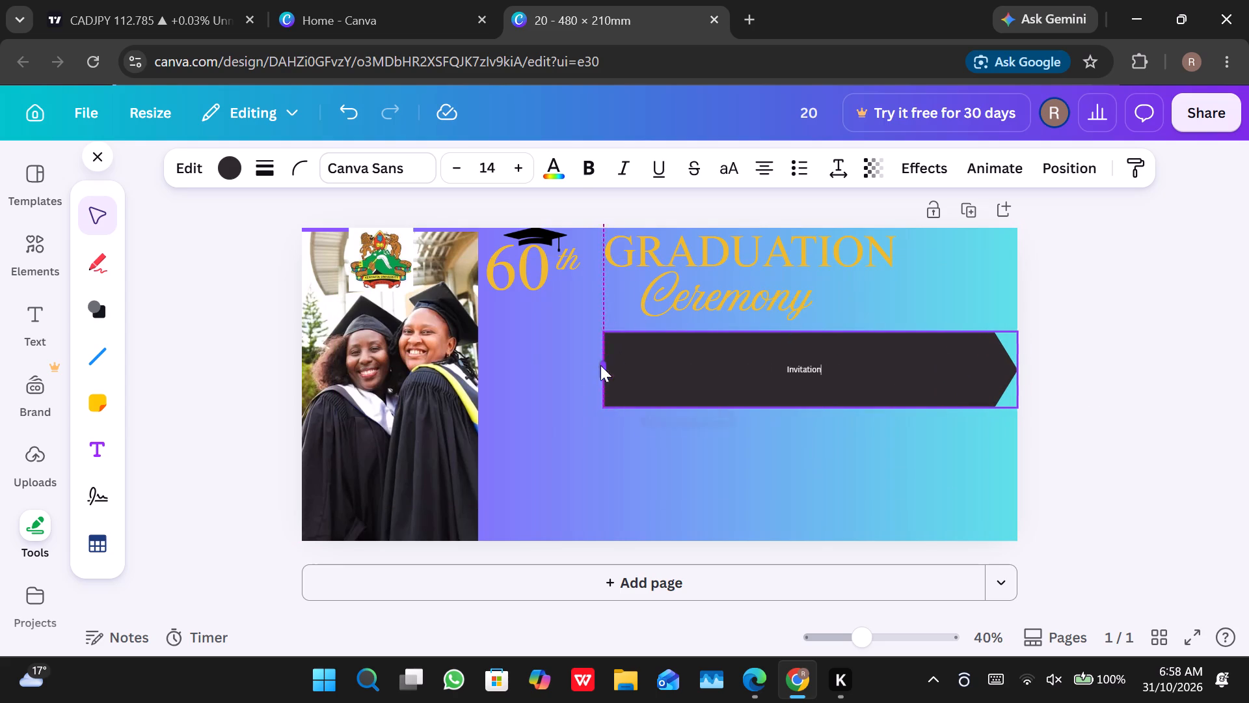
drag(600, 365, 464, 362)
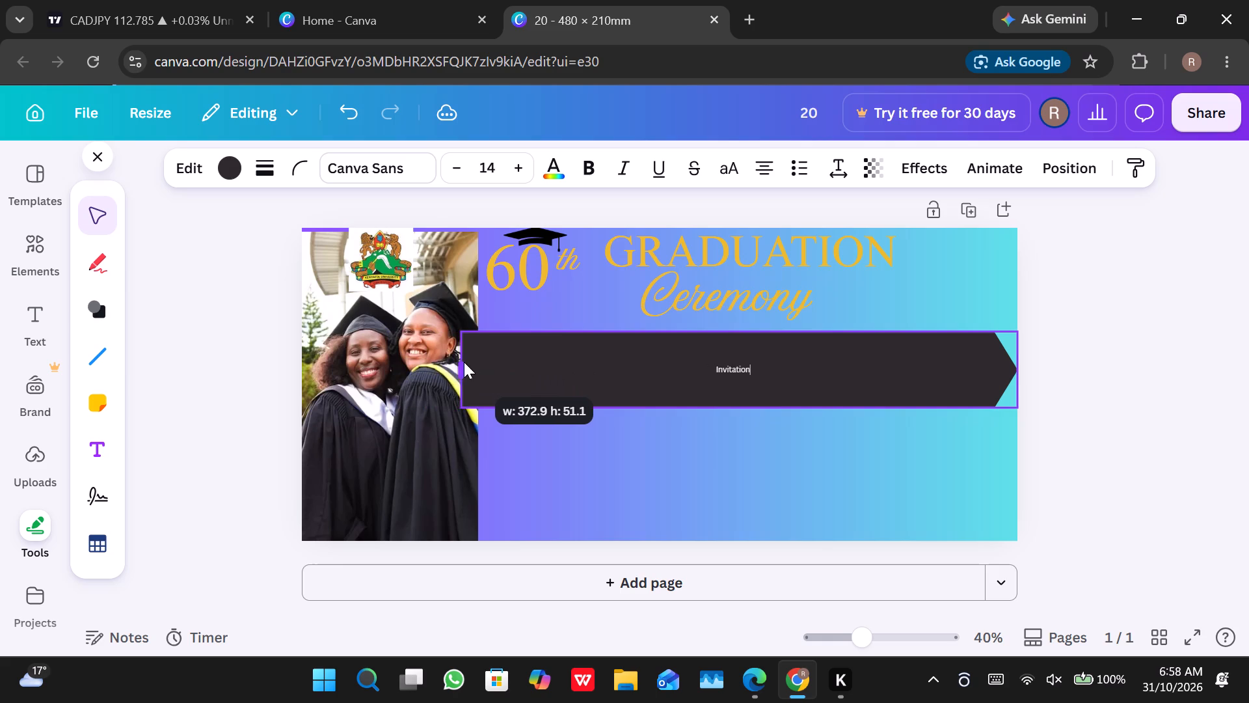
drag(464, 362, 488, 365)
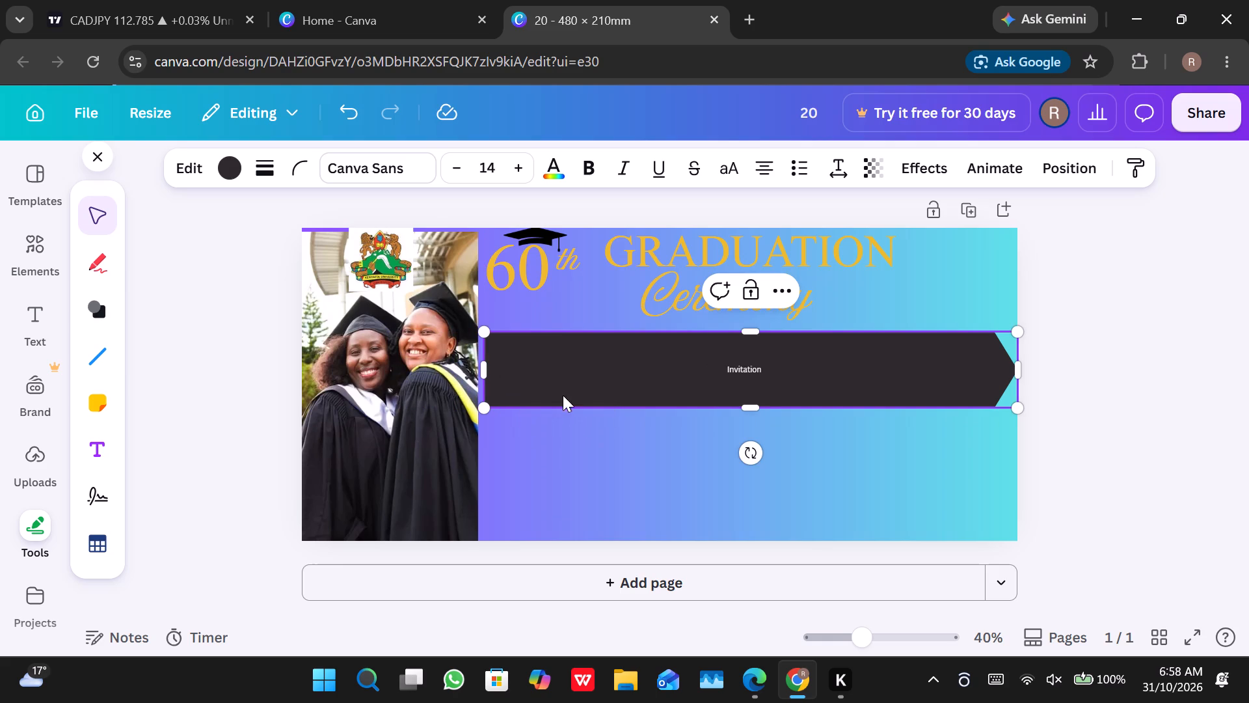
Reduce the arrow banner's height to about half by raising its bottom edge.
drag(759, 414, 759, 413)
drag(759, 413, 749, 376)
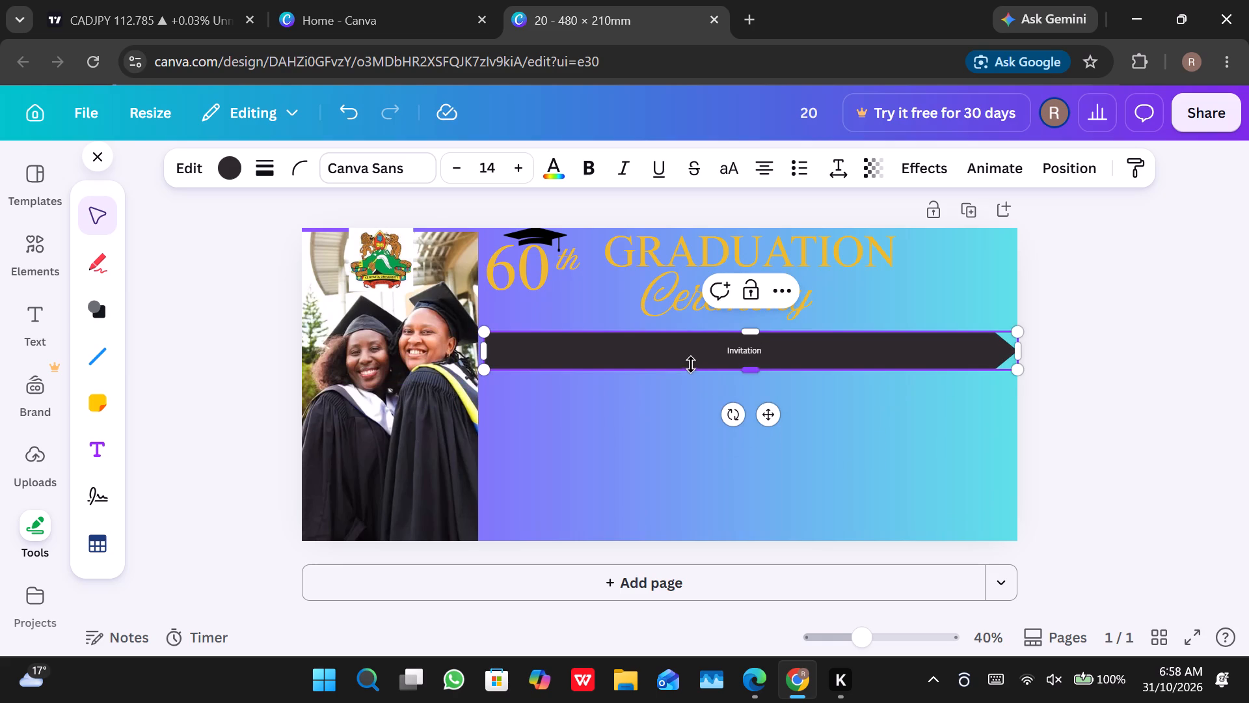
Format the banner's "Invitation" text in Times New Roman at size 59, minimising the Apple iPhone file window that interrupts.
triple_click(516, 164)
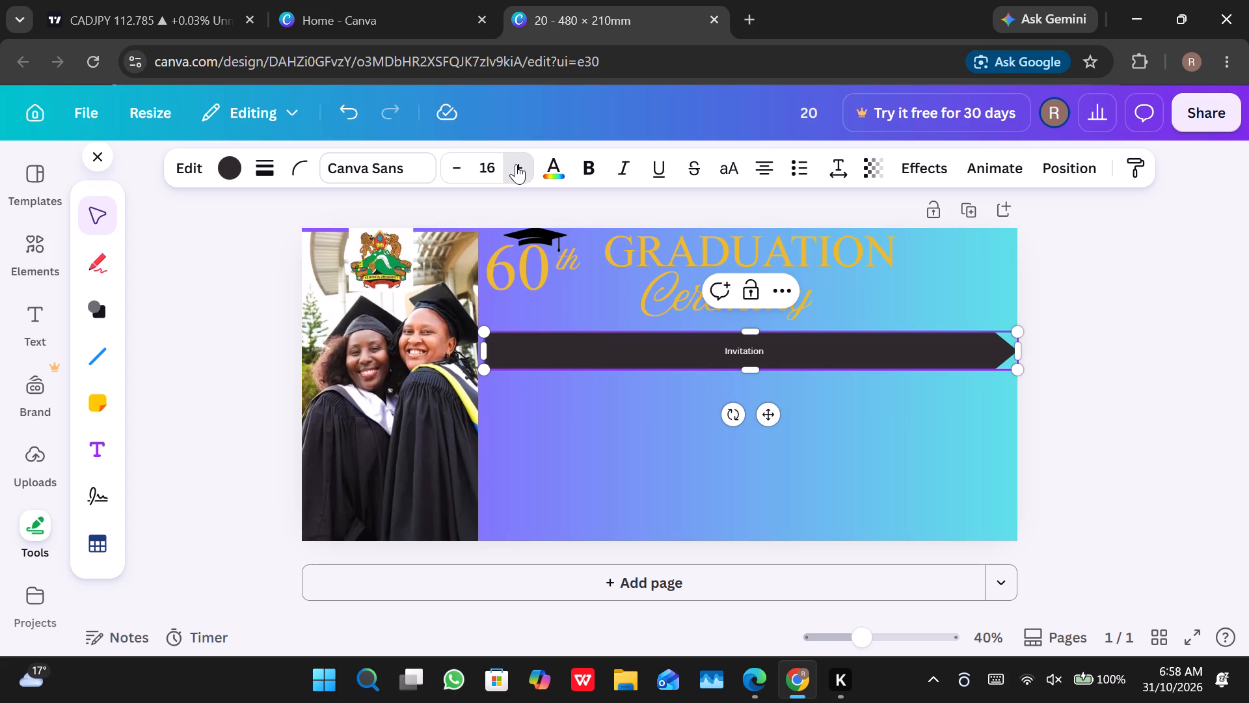
click(516, 164)
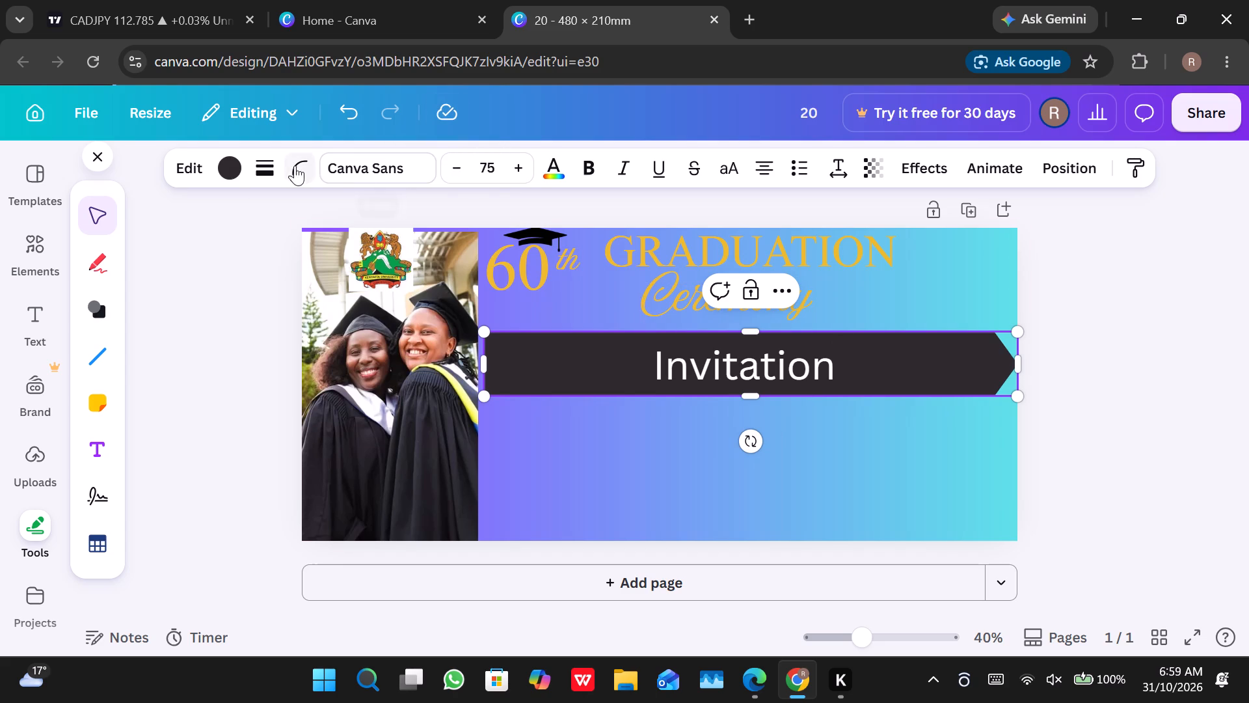
click(361, 164)
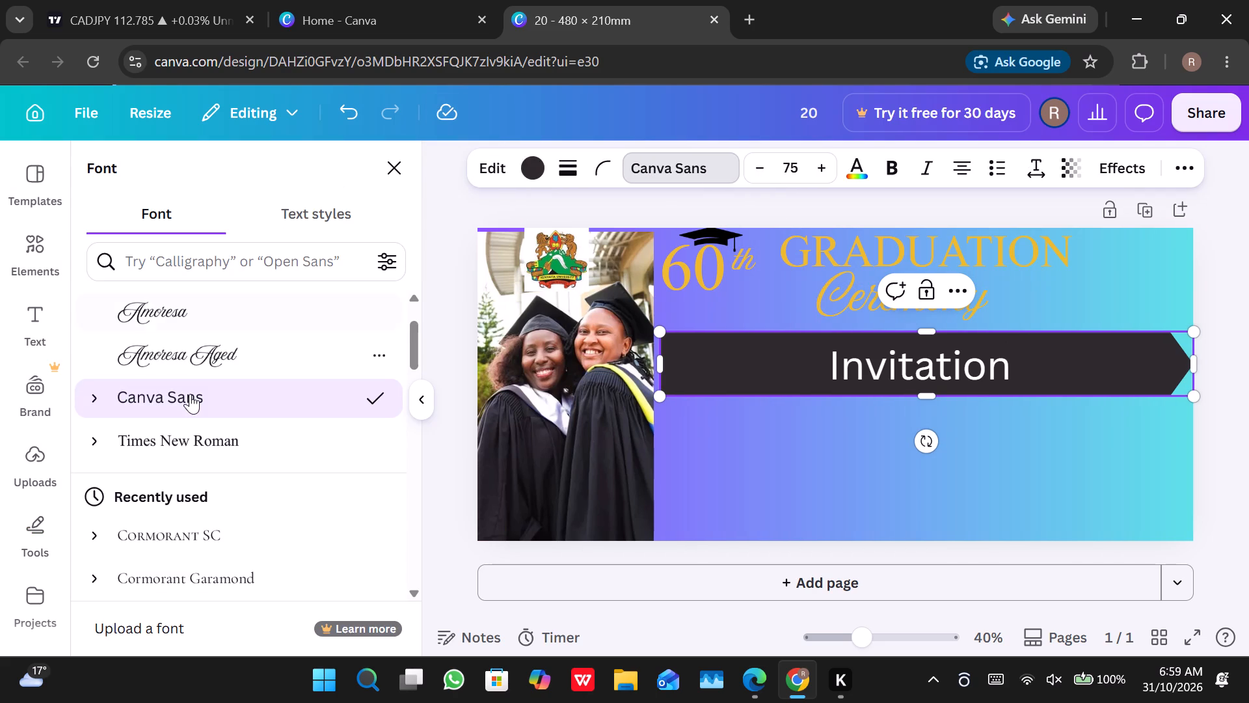
click(189, 422)
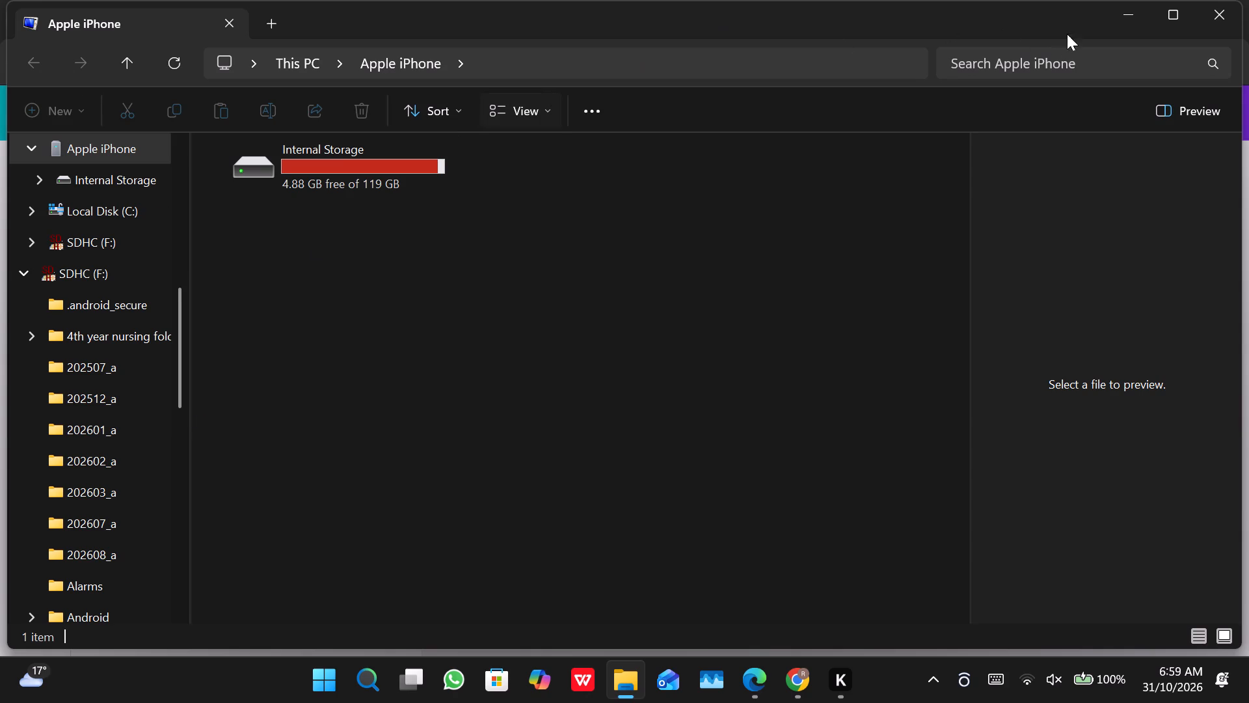
click(1112, 9)
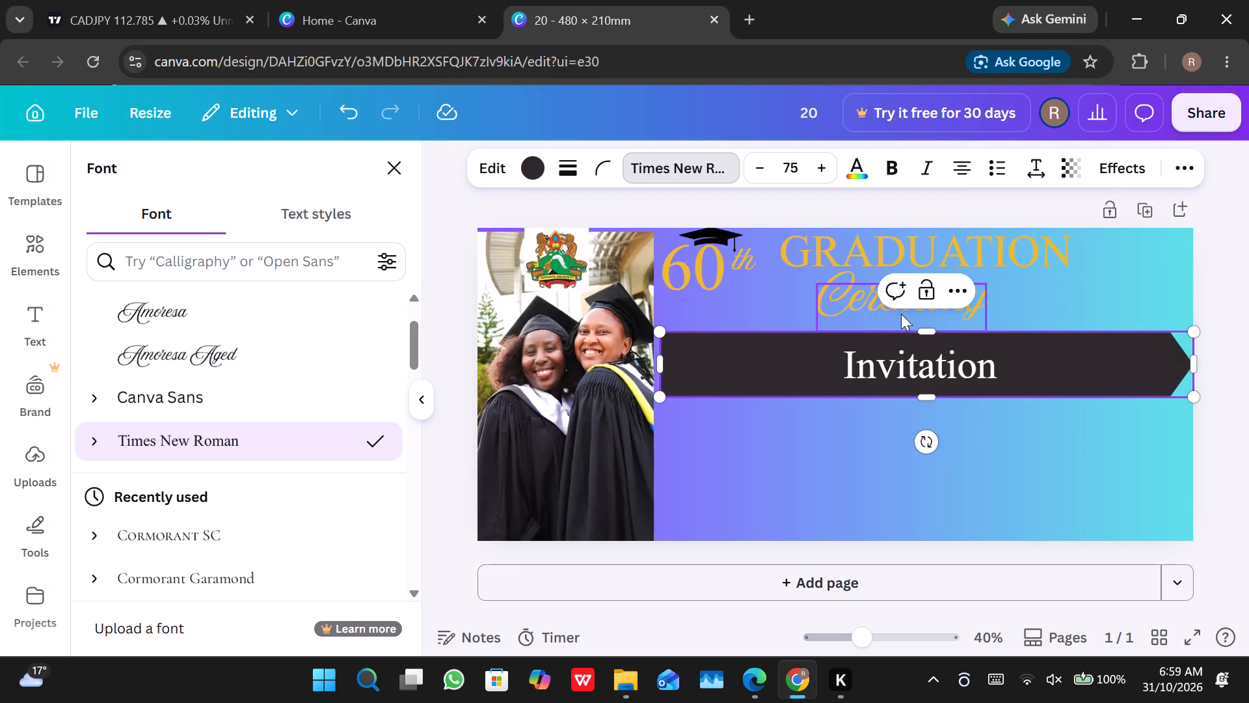
click(760, 169)
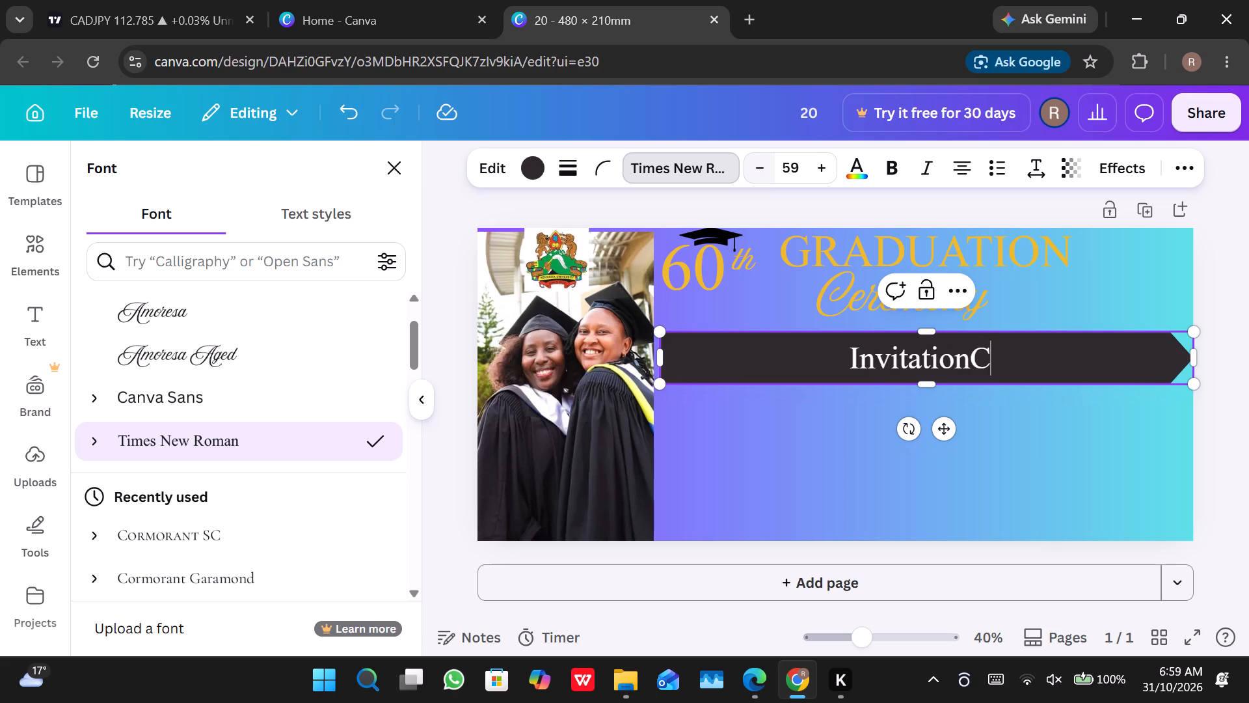
Extend the banner text so that it reads "Invitation Card".
key(BackSpace)
key(space)
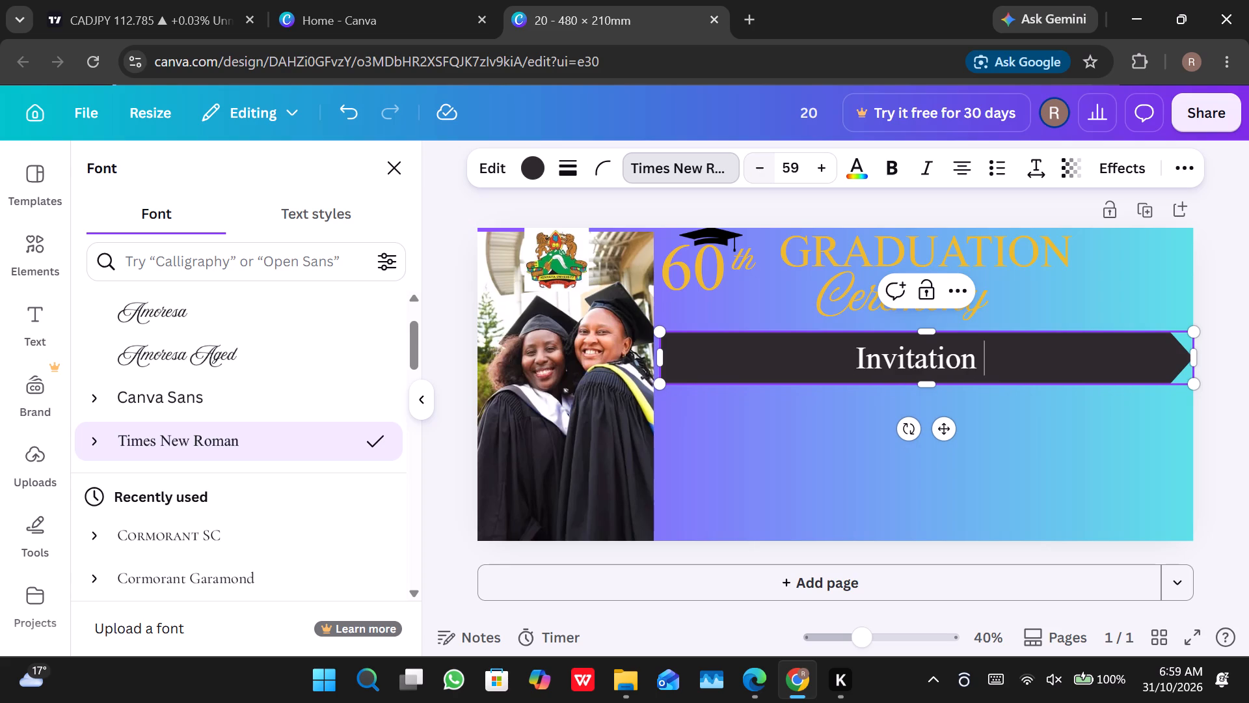
text(c)
key(BackSpace)
text(ard)
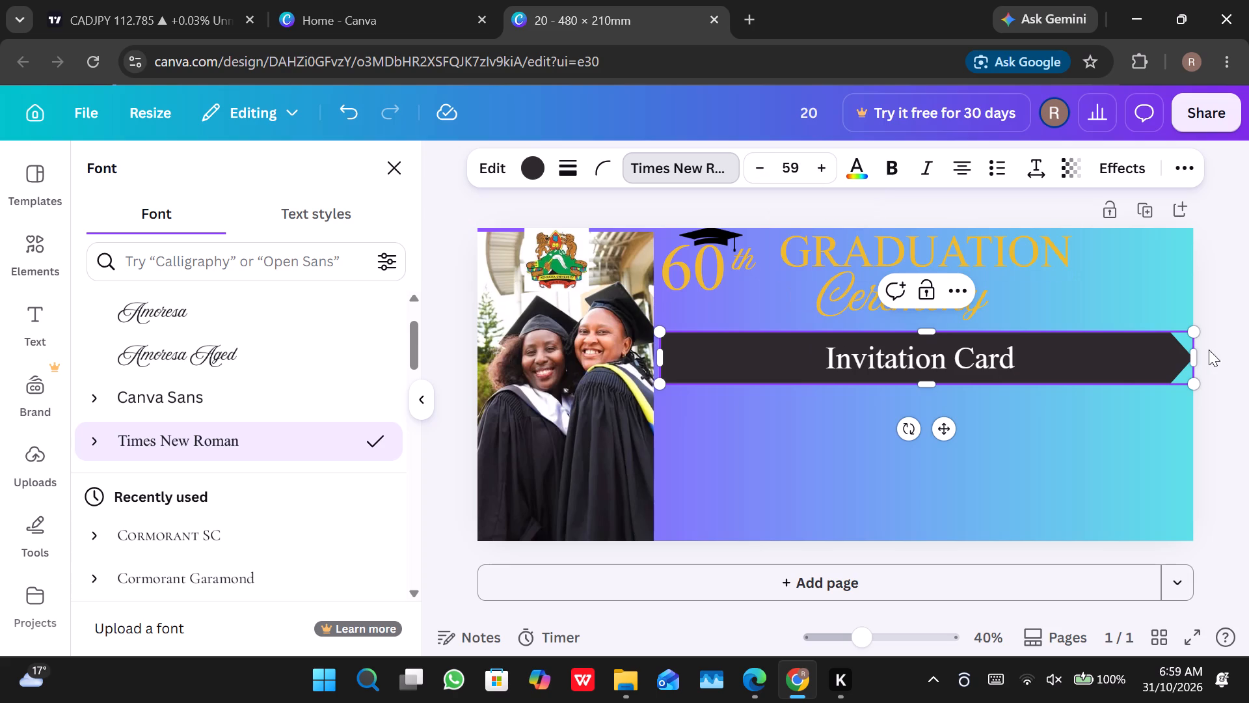
Widen the banner so it starts flush against the graduates' photo and its arrow tip extends past the page's right edge.
drag(1191, 353, 1218, 357)
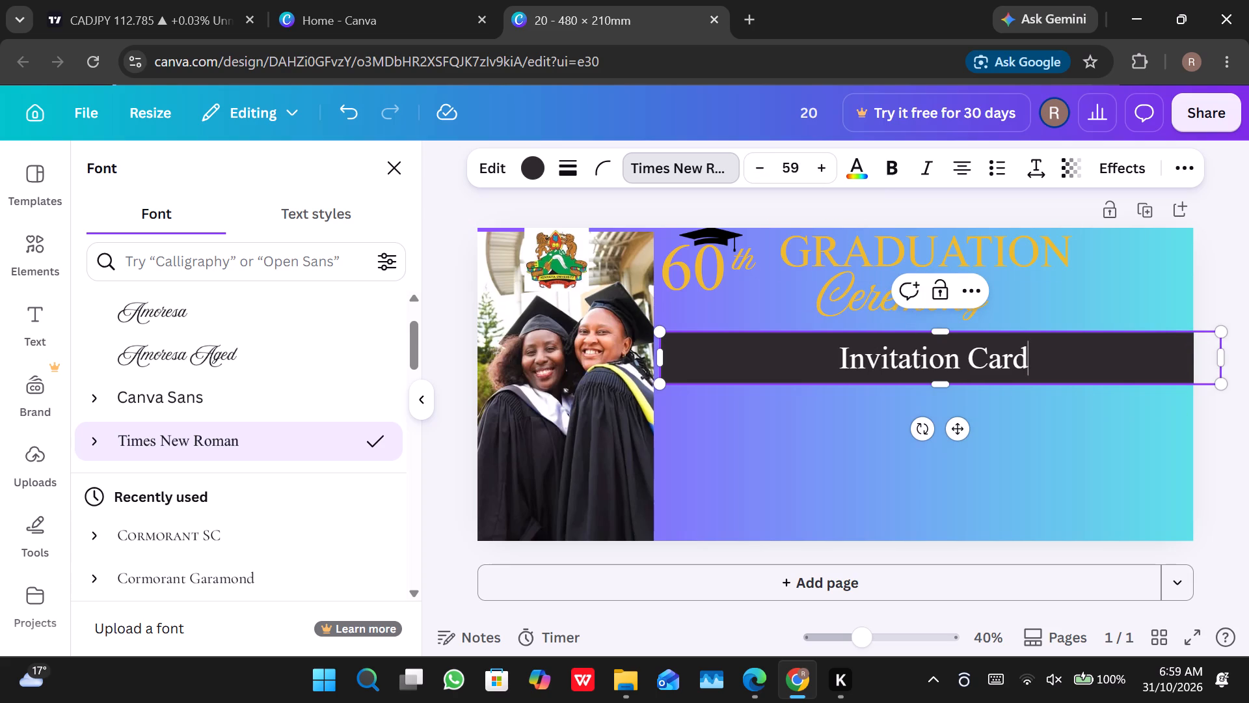
drag(662, 354, 651, 357)
drag(788, 361, 779, 362)
click(779, 362)
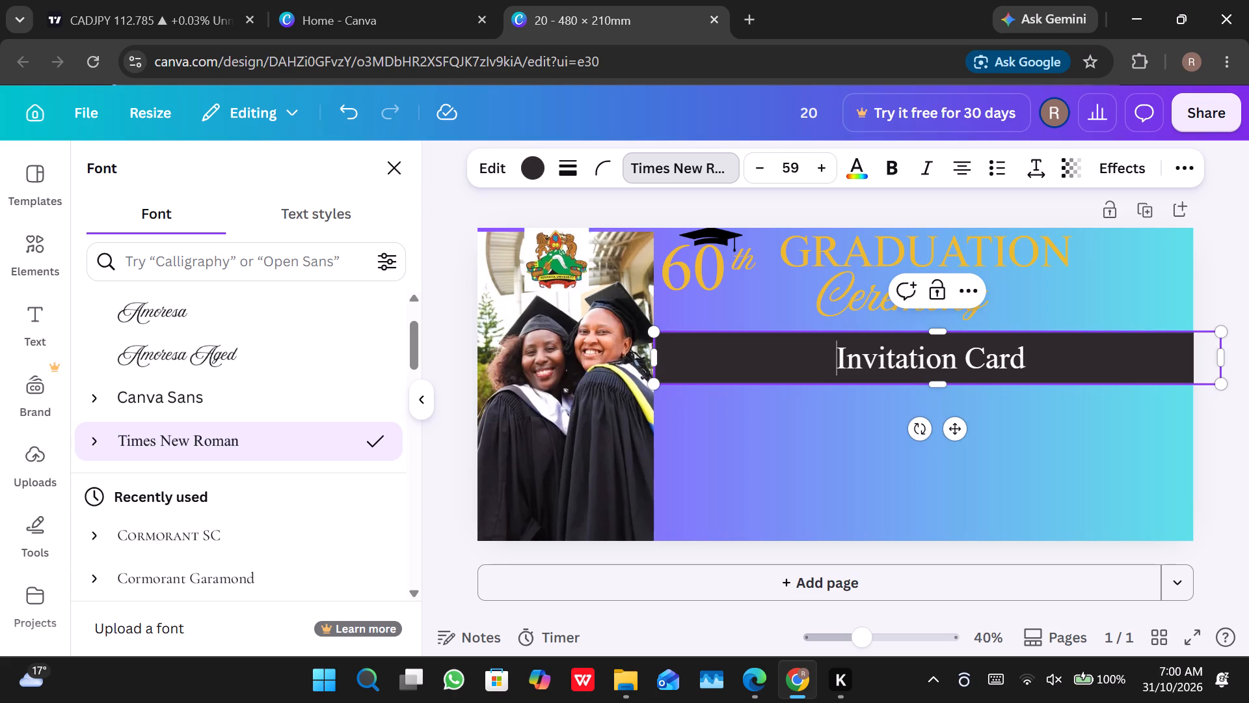
drag(779, 362, 757, 356)
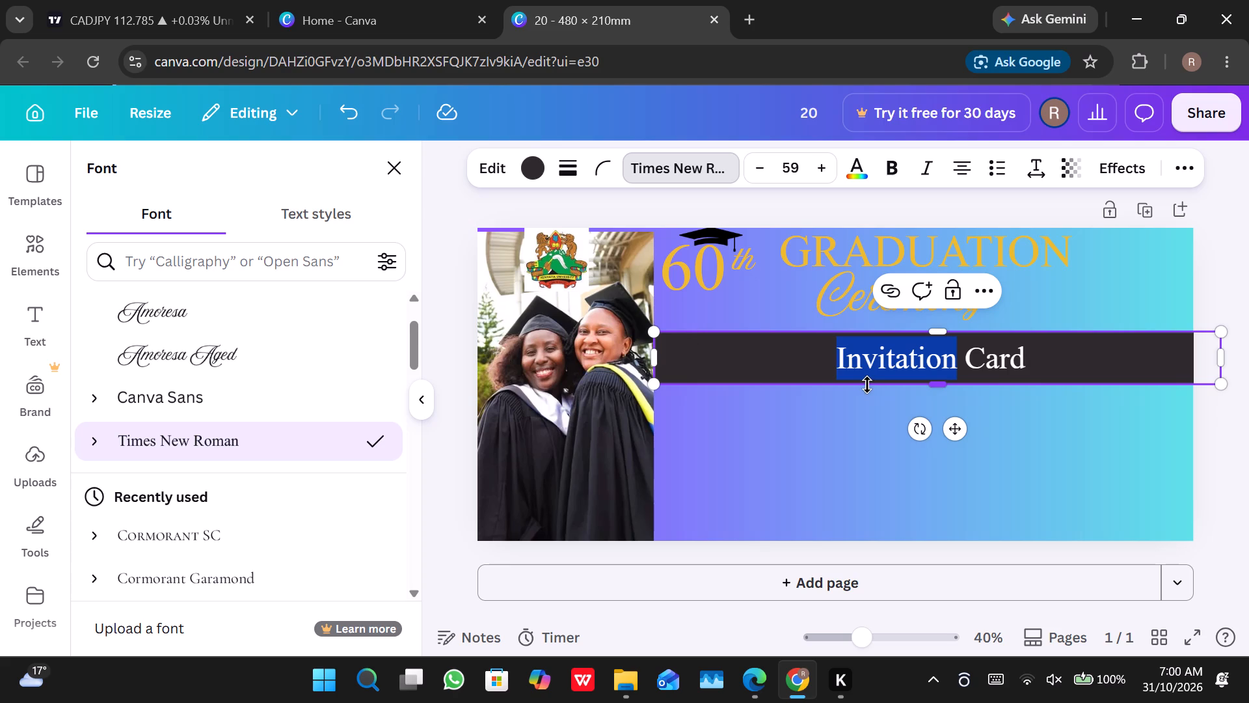
click(1089, 363)
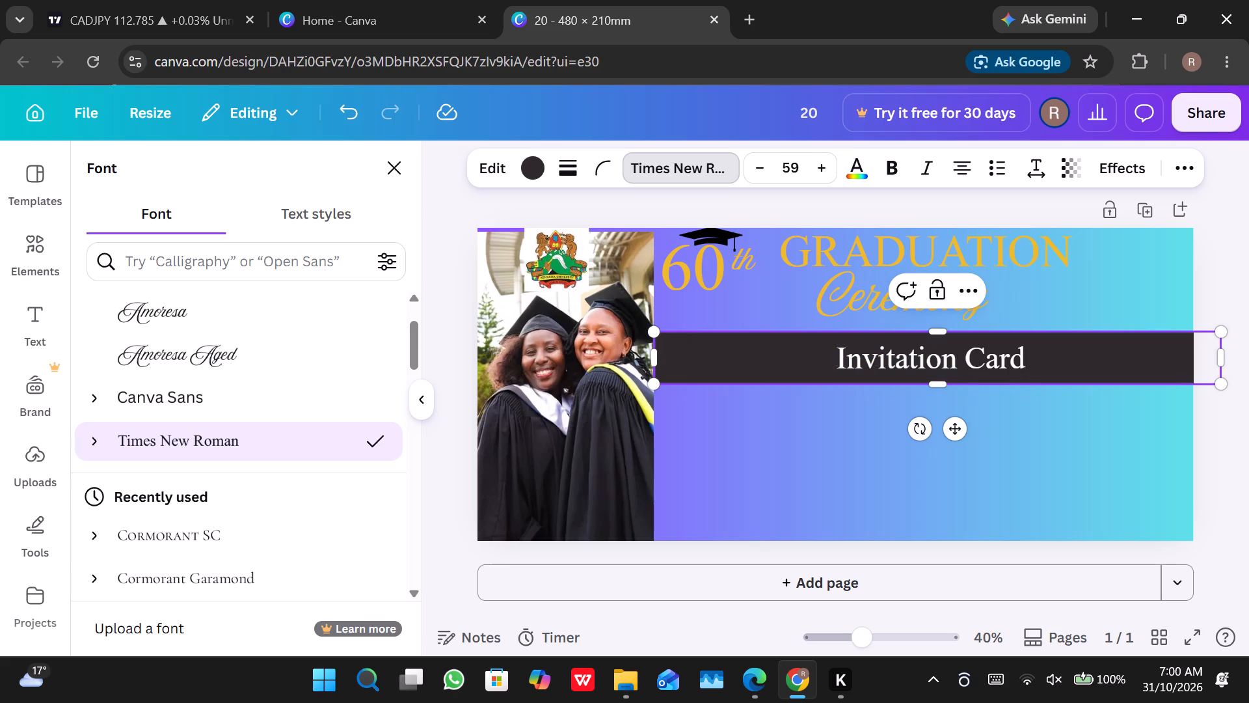
click(1220, 434)
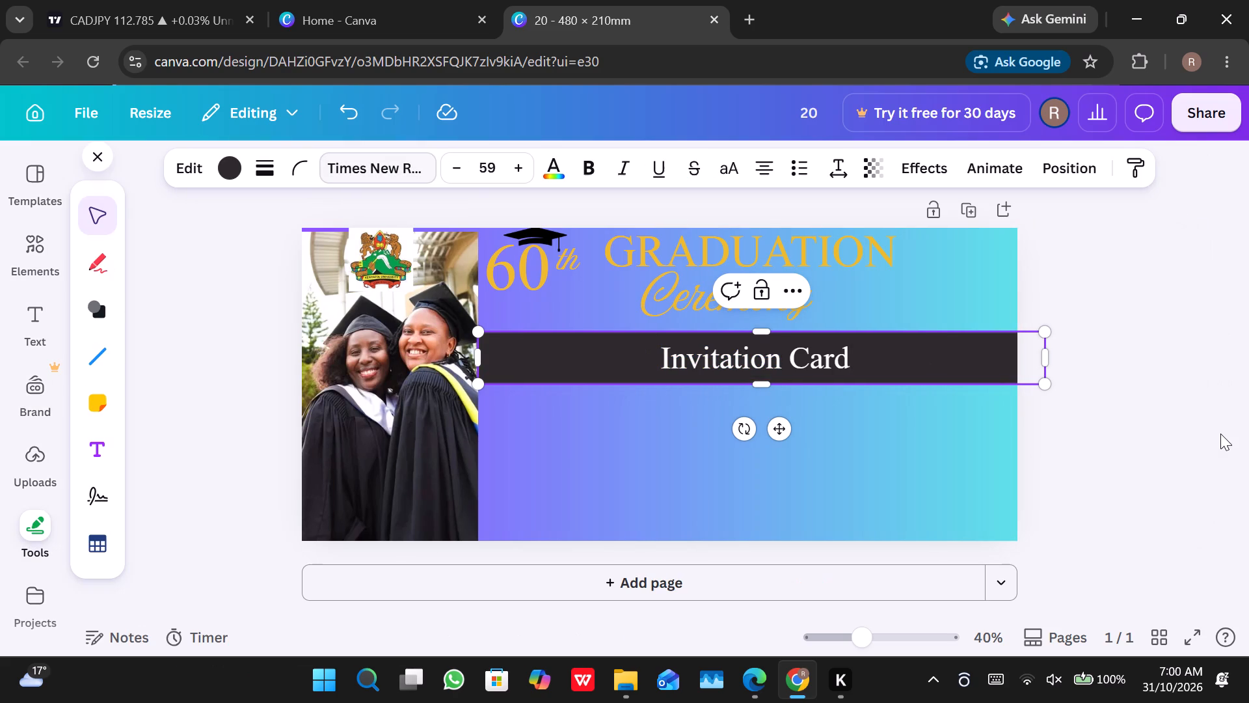
Fill the "Invitation Card" banner with the default black-to-gold linear gradient, trying the grey-white and green gradients first.
click(804, 471)
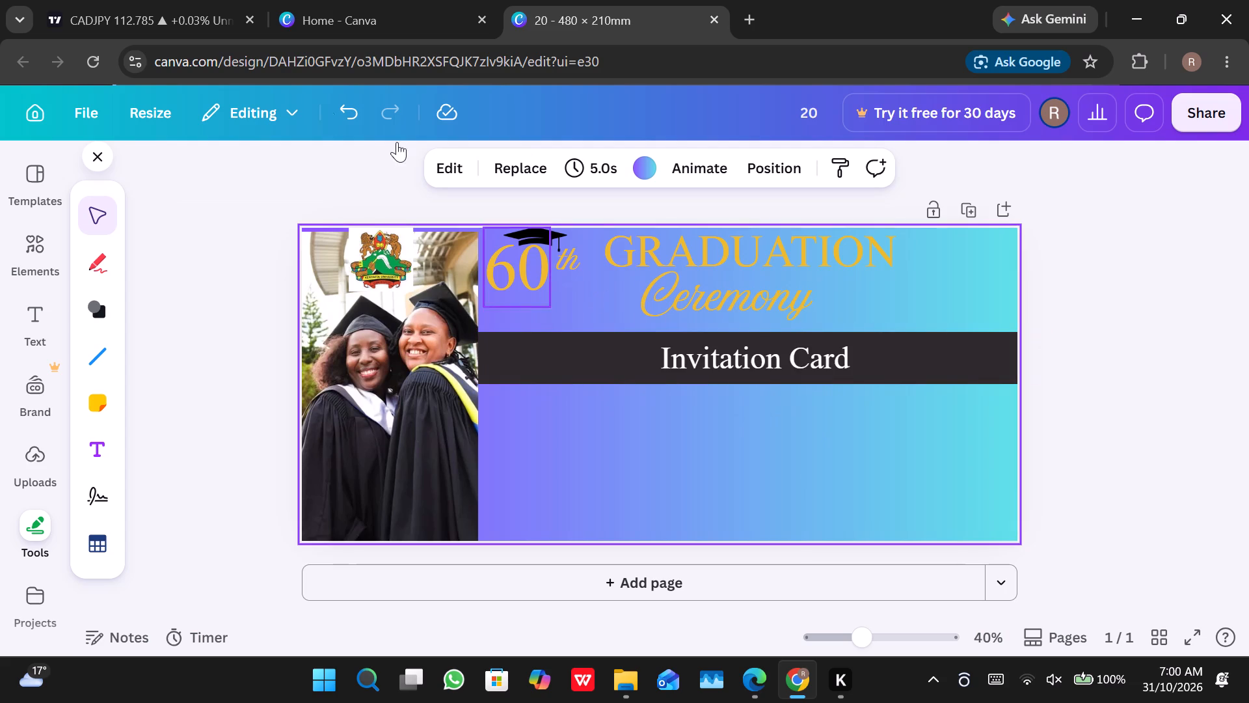
click(648, 159)
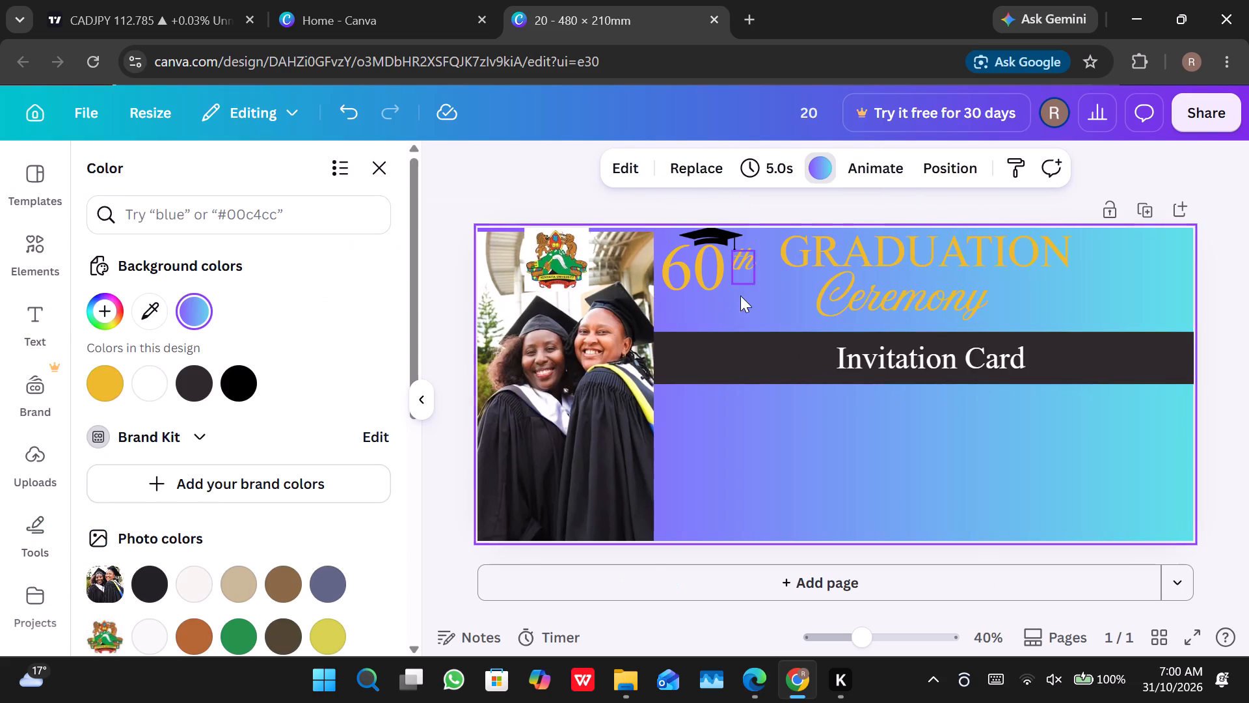
click(773, 357)
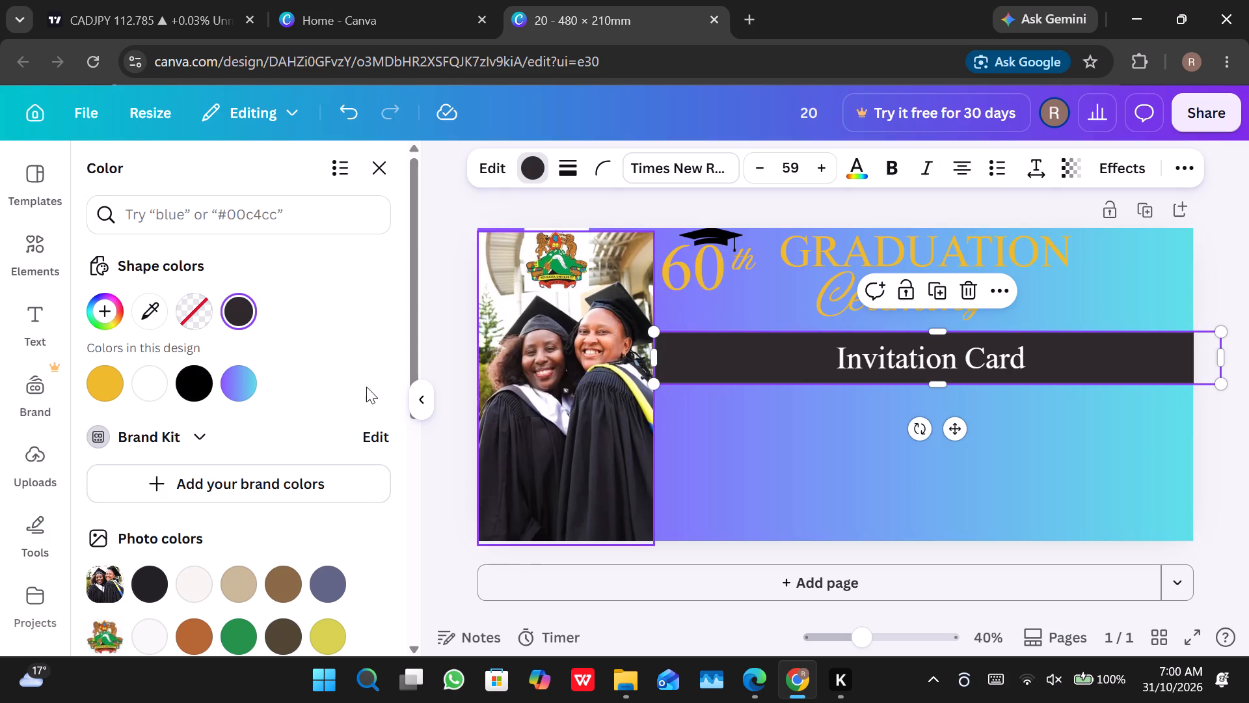
scroll(175, 575, down, 4)
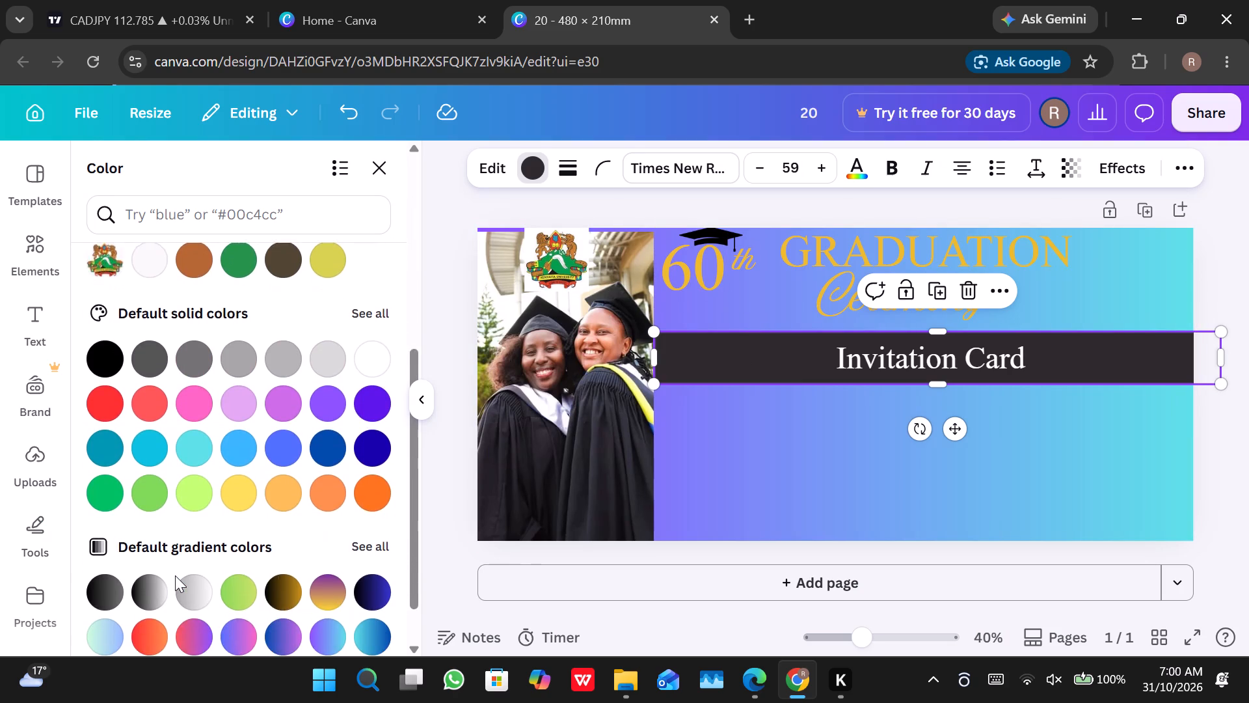
scroll(175, 575, down, 4)
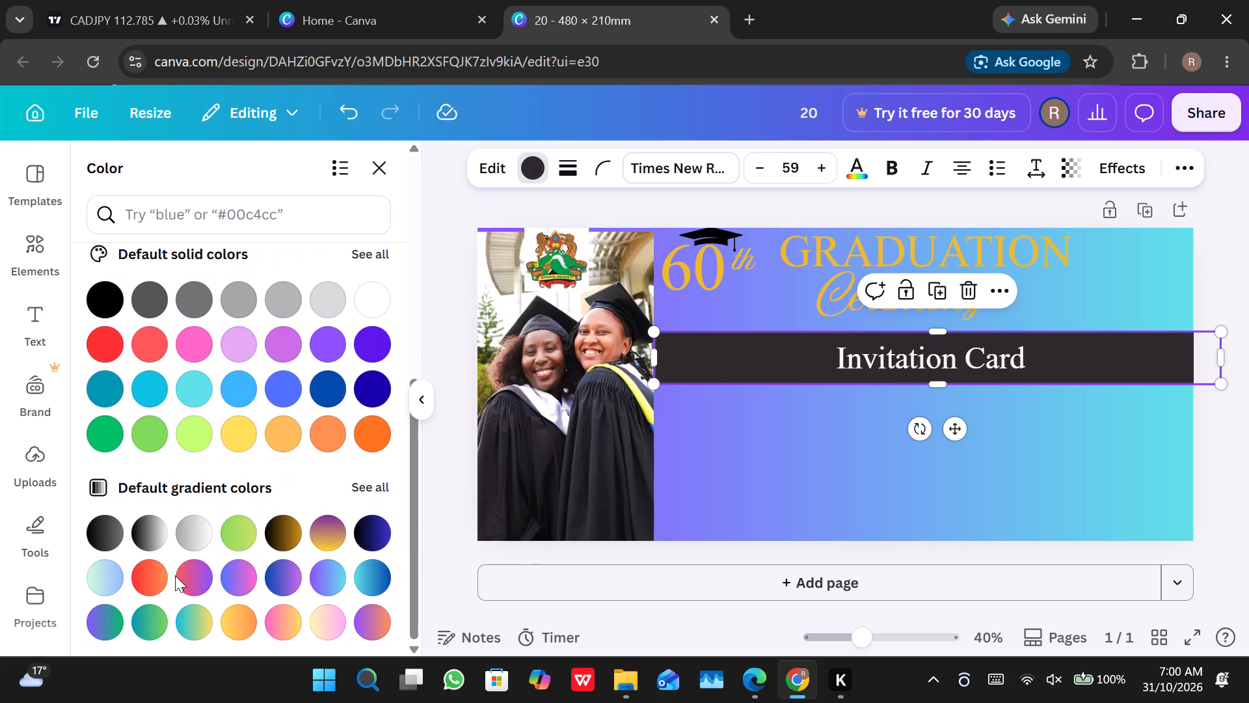
click(187, 538)
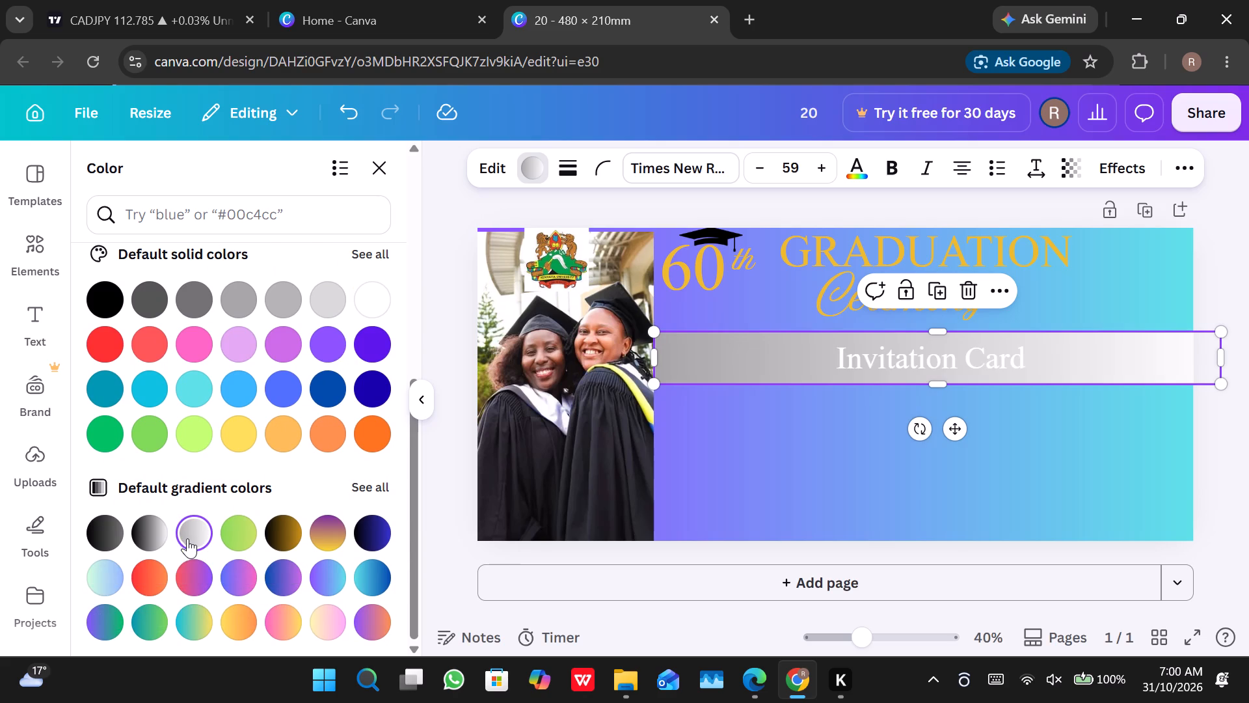
click(237, 547)
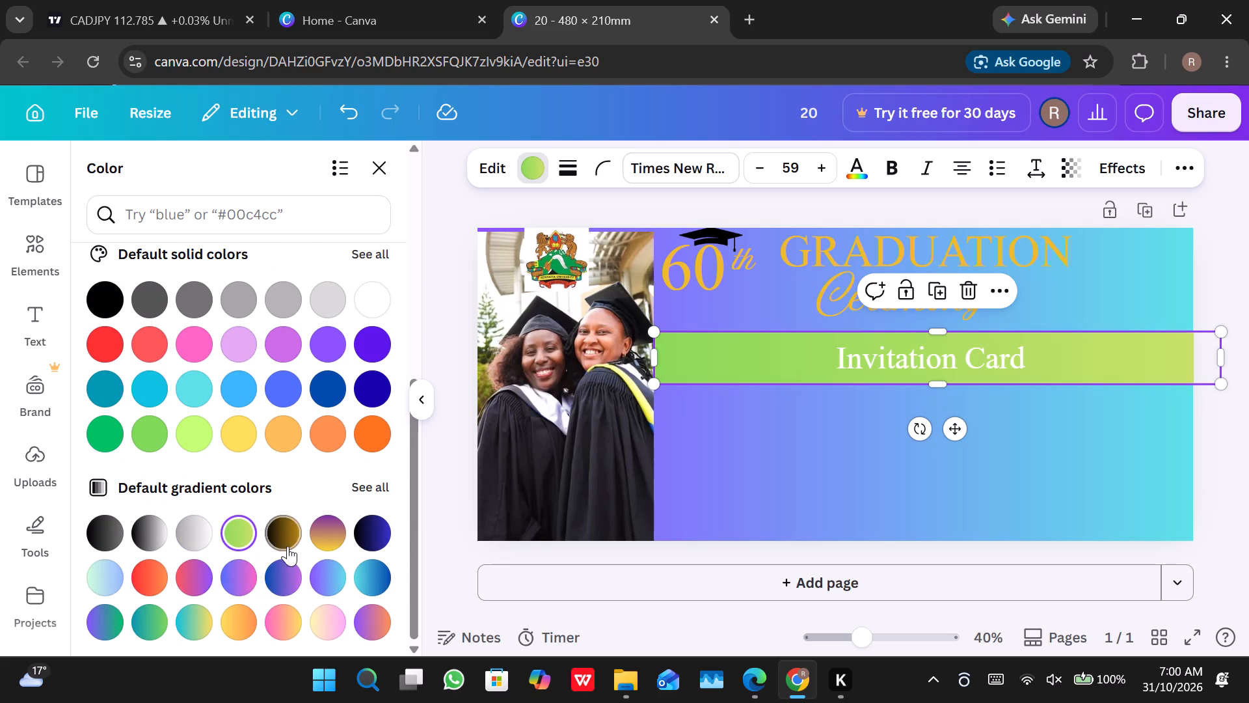
click(290, 546)
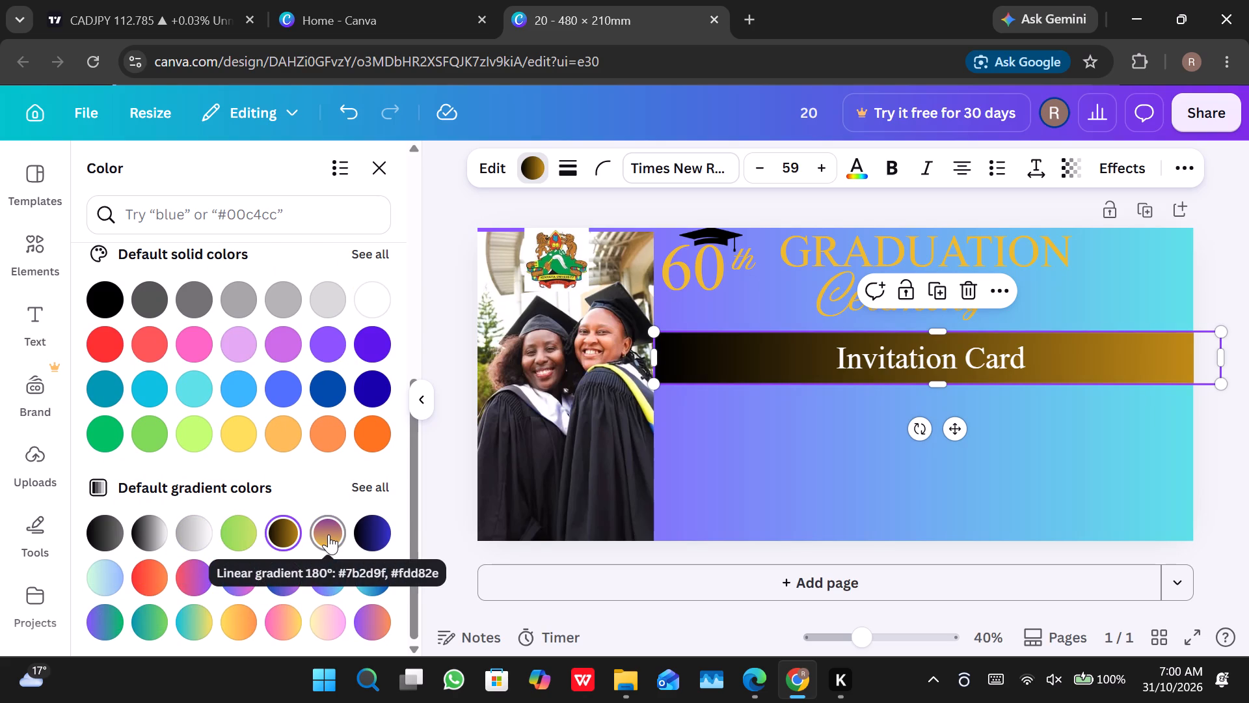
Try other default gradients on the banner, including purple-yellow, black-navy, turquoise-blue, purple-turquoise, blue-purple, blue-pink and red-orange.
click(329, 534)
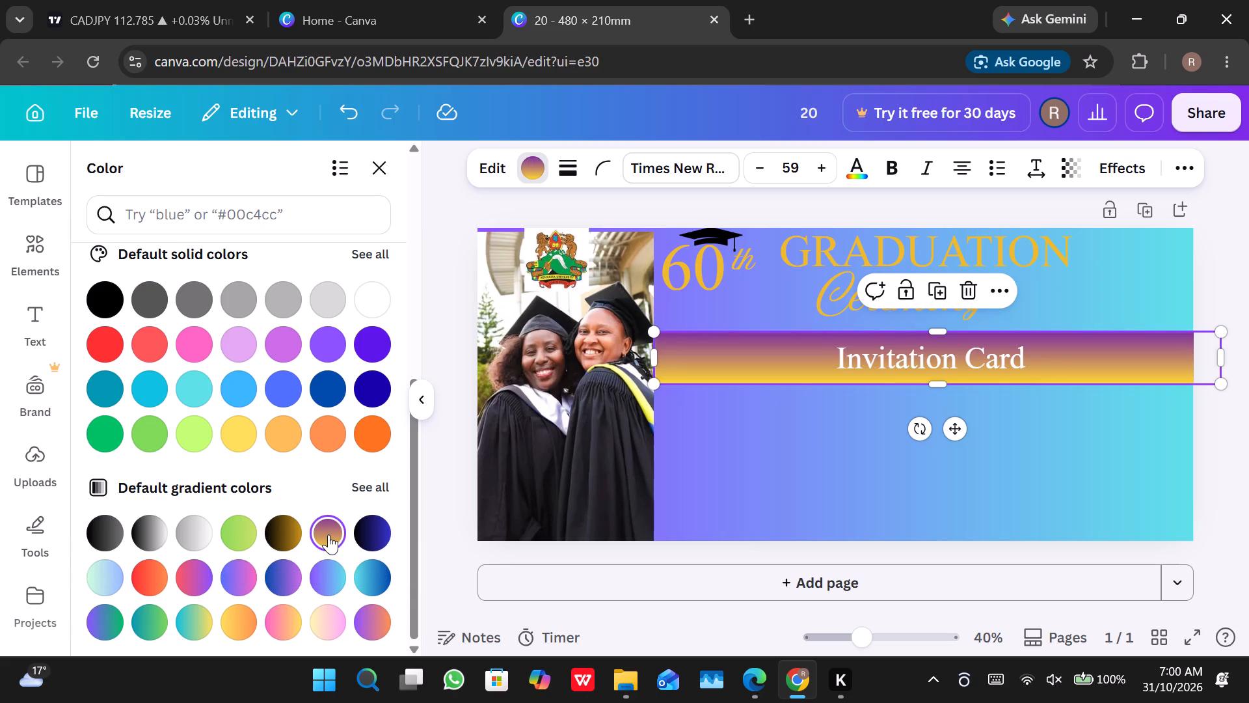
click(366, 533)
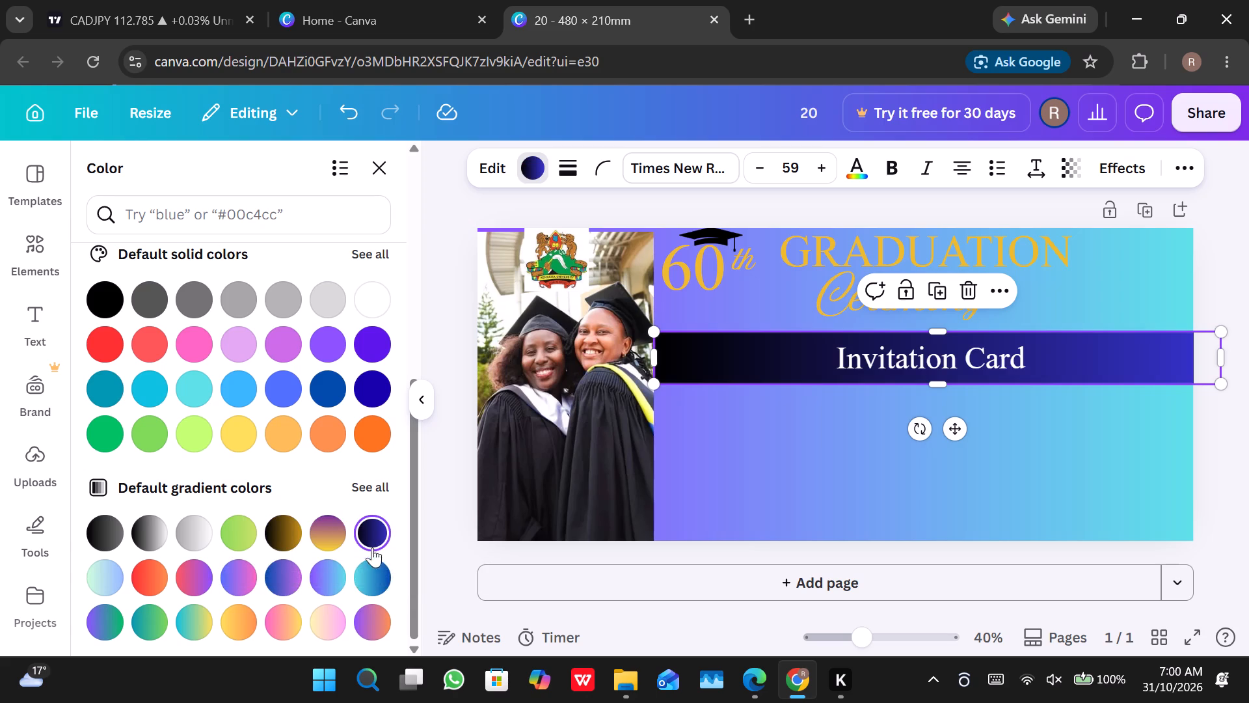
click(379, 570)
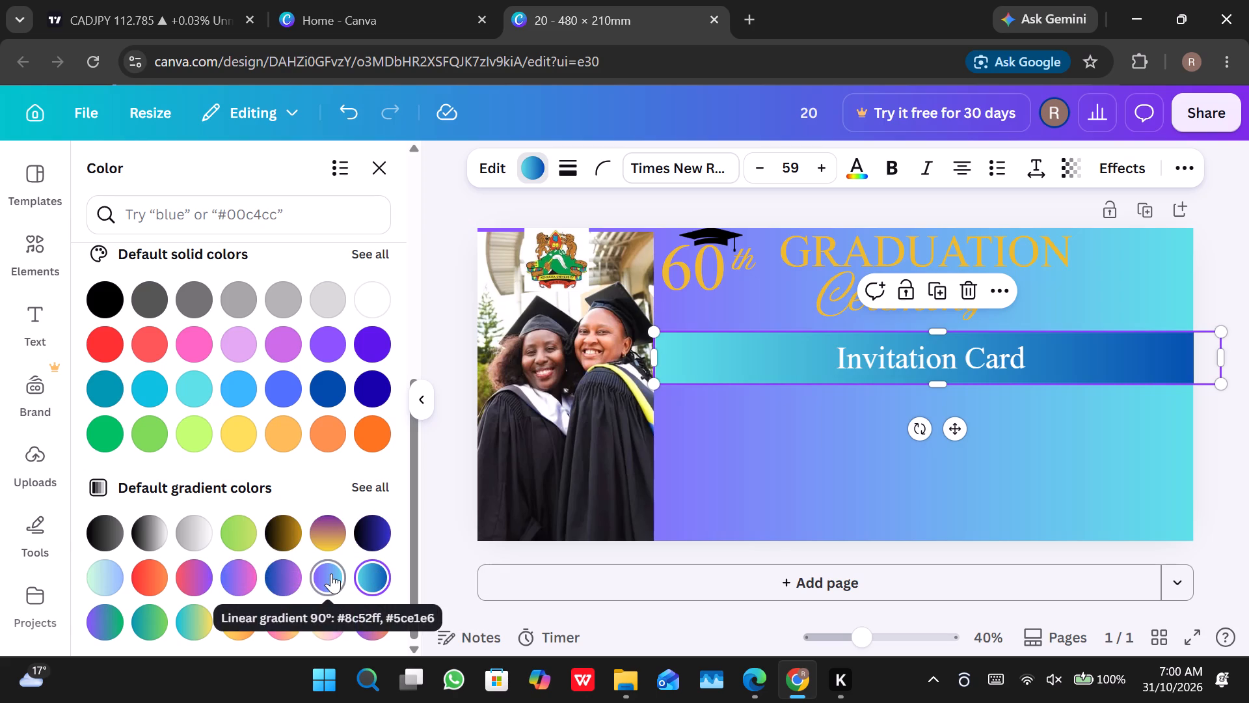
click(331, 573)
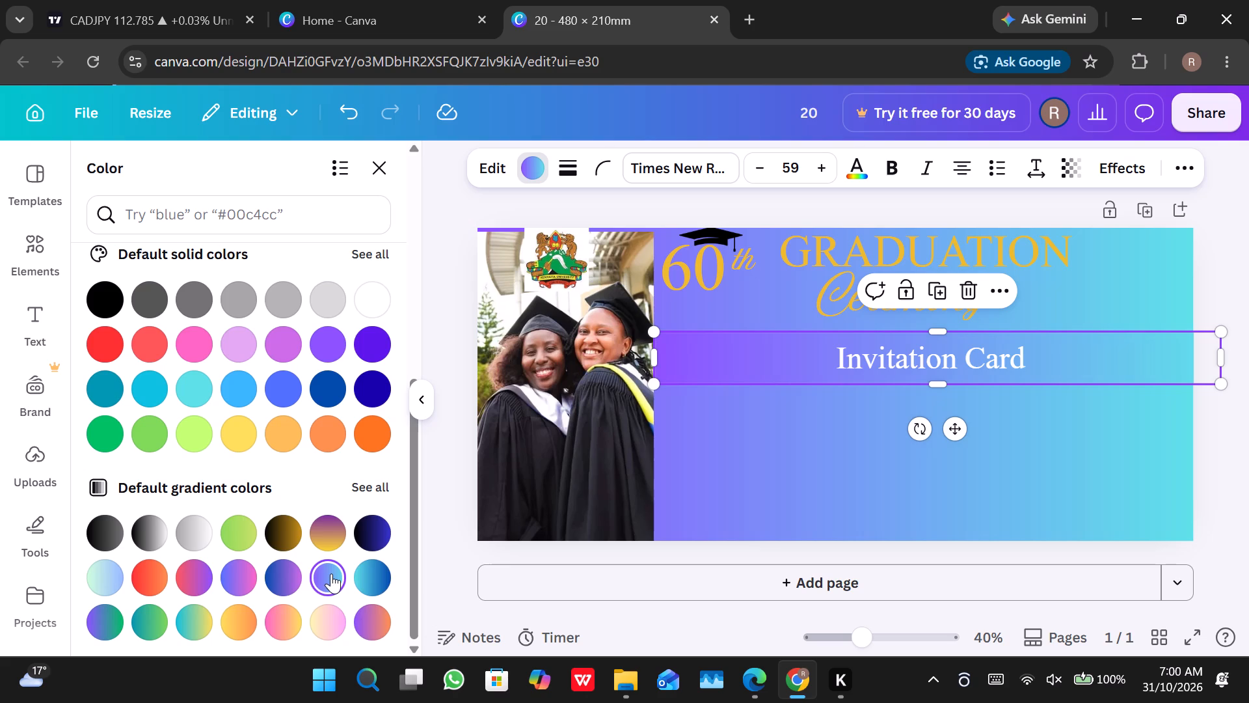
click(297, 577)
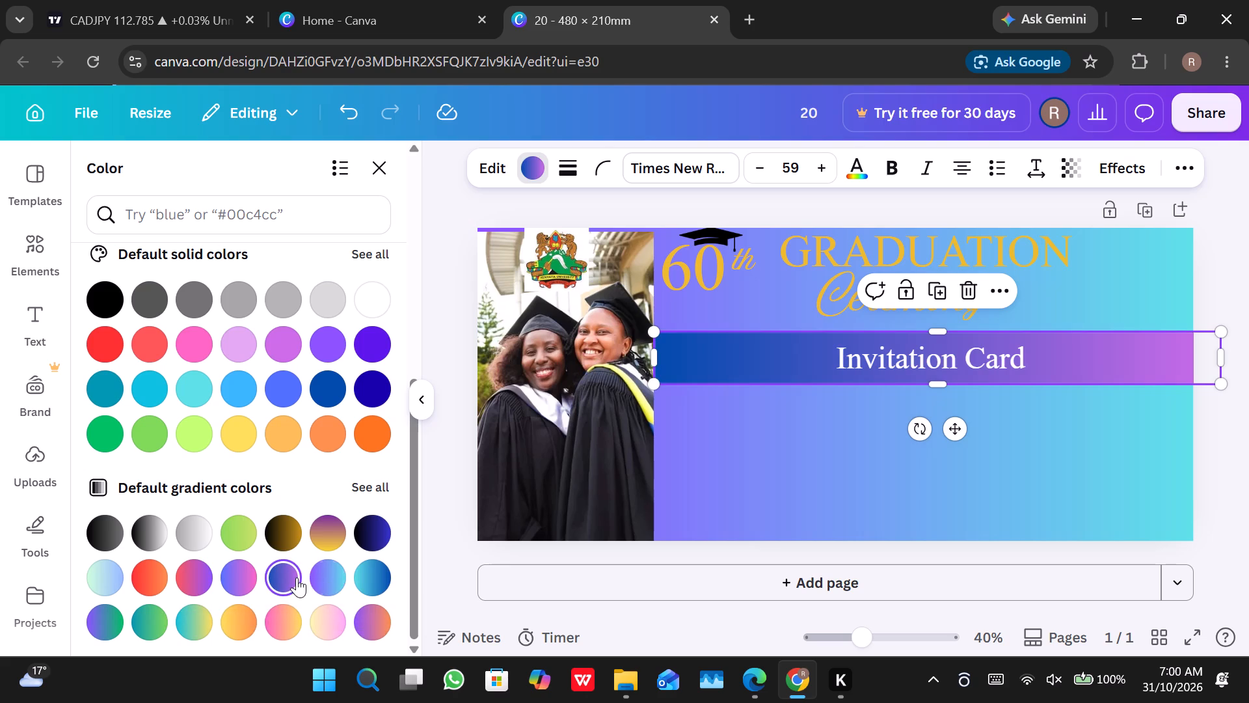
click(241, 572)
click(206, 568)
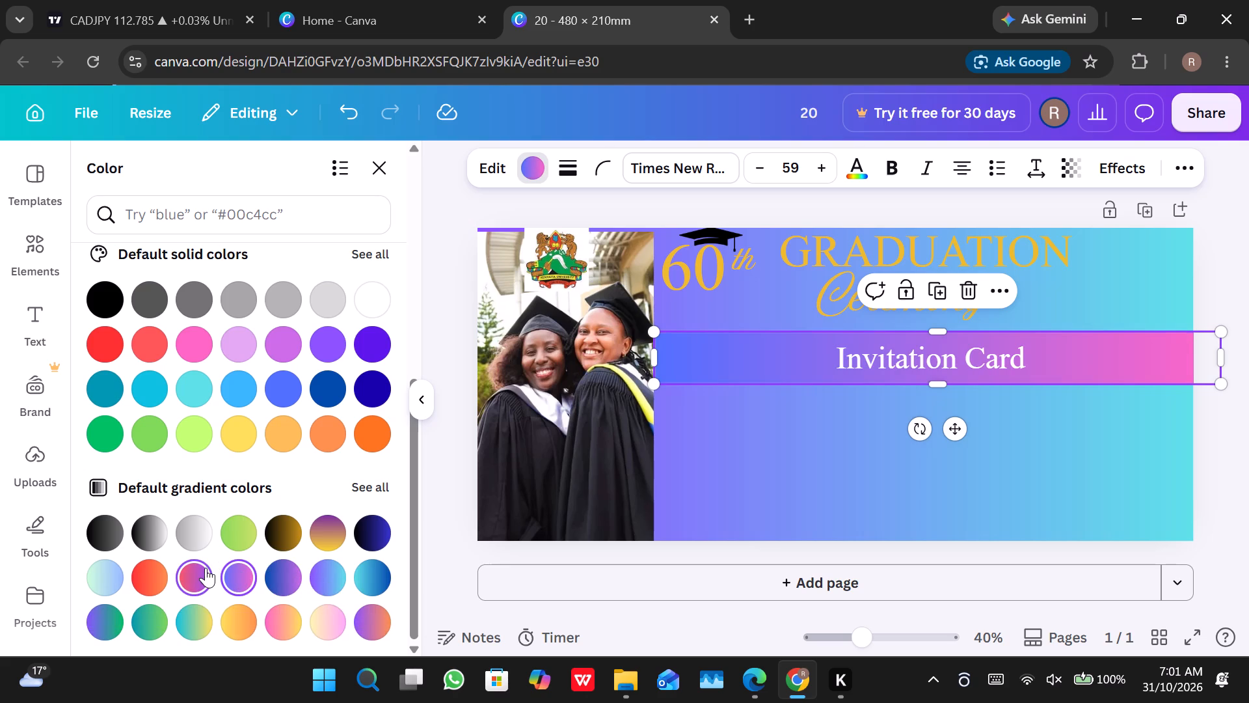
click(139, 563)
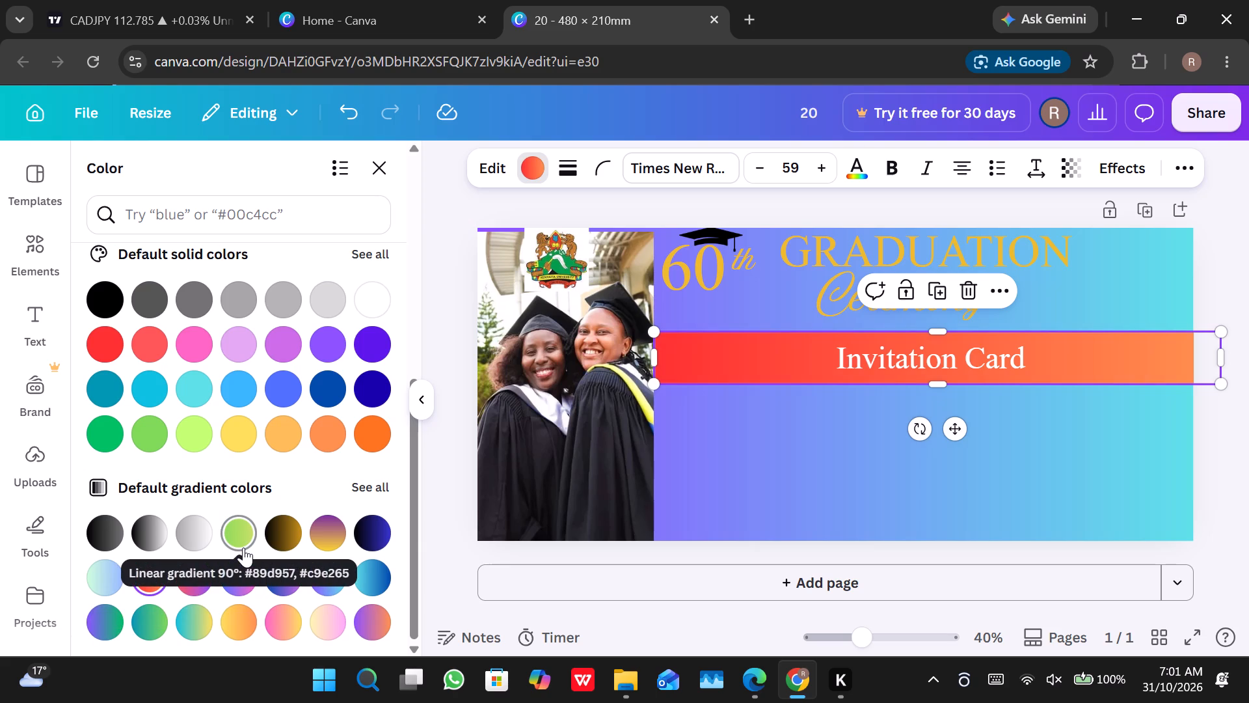
Apply the 90° linear gradient from #000000 to #c89116 to the banner and deselect it.
click(286, 525)
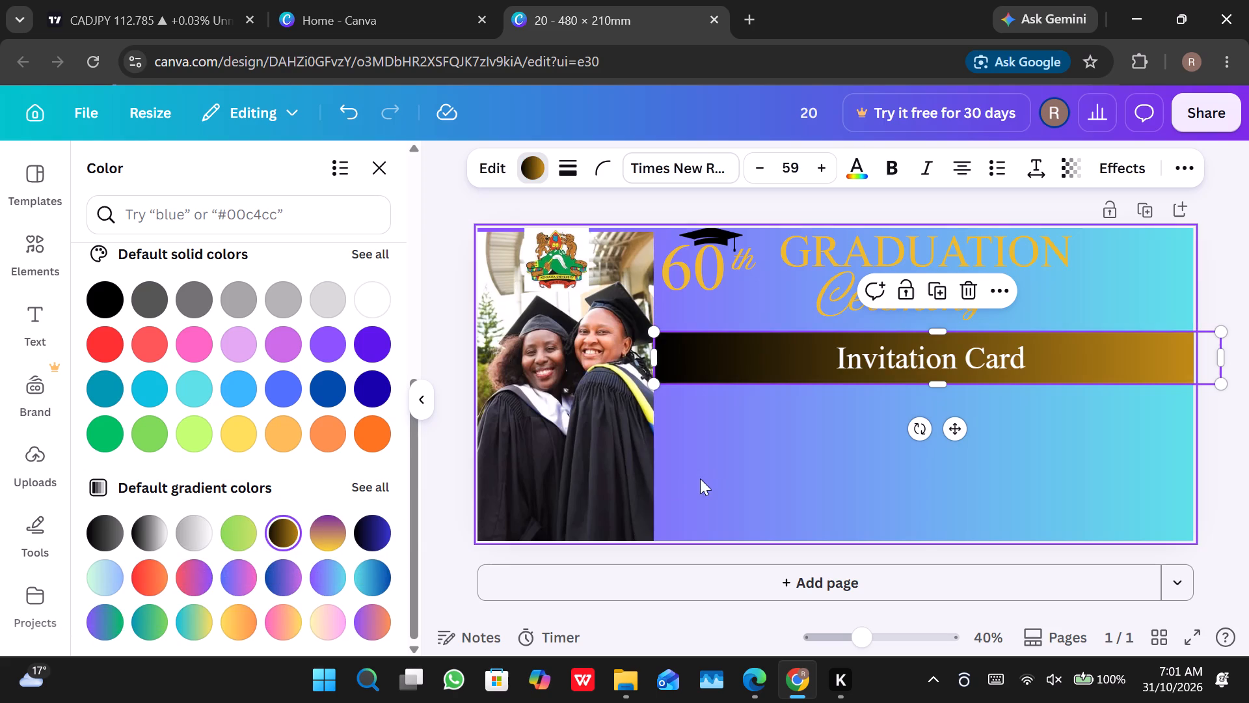
click(717, 478)
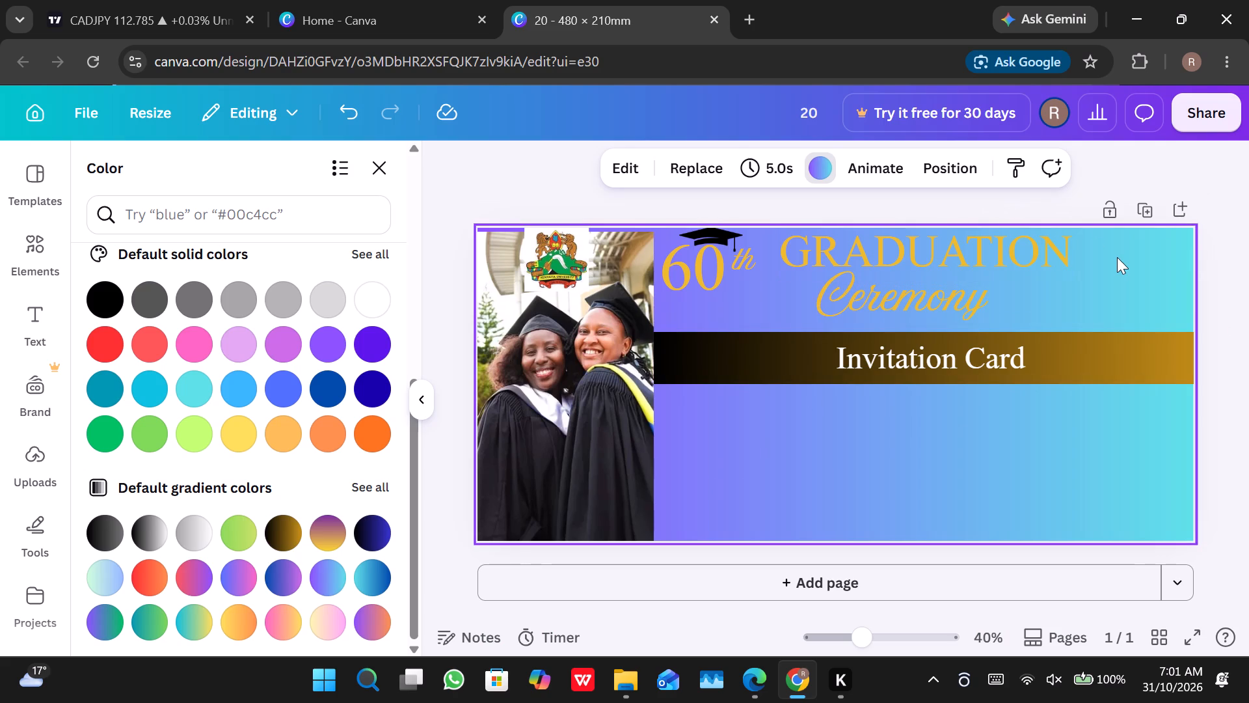
Reduce the font size of the "Ceremony" text to 70.
click(898, 295)
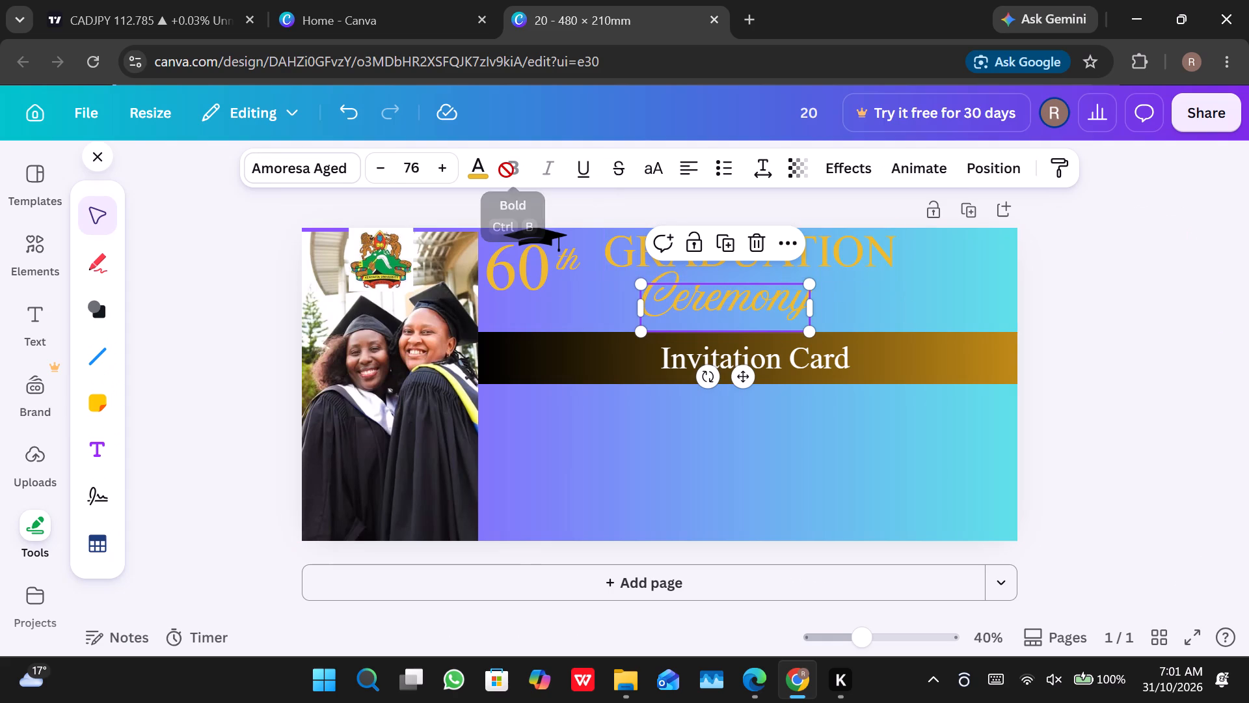
triple_click(386, 169)
triple_click(386, 169)
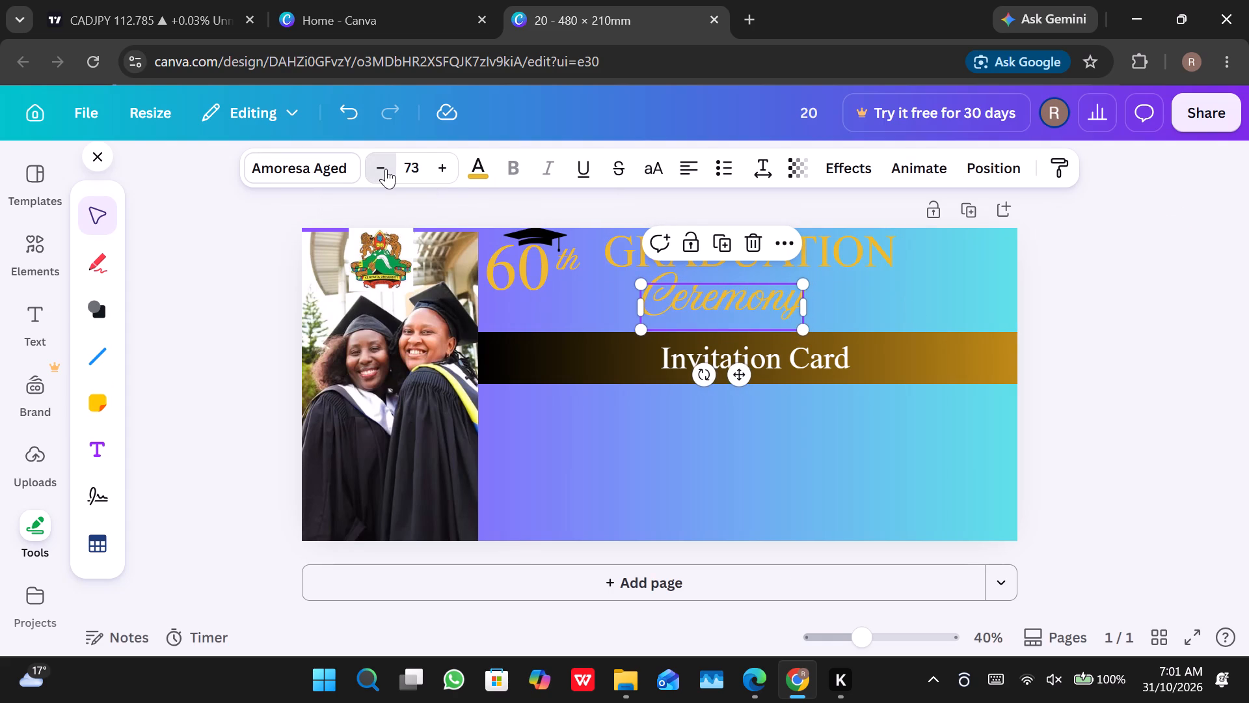
triple_click(386, 169)
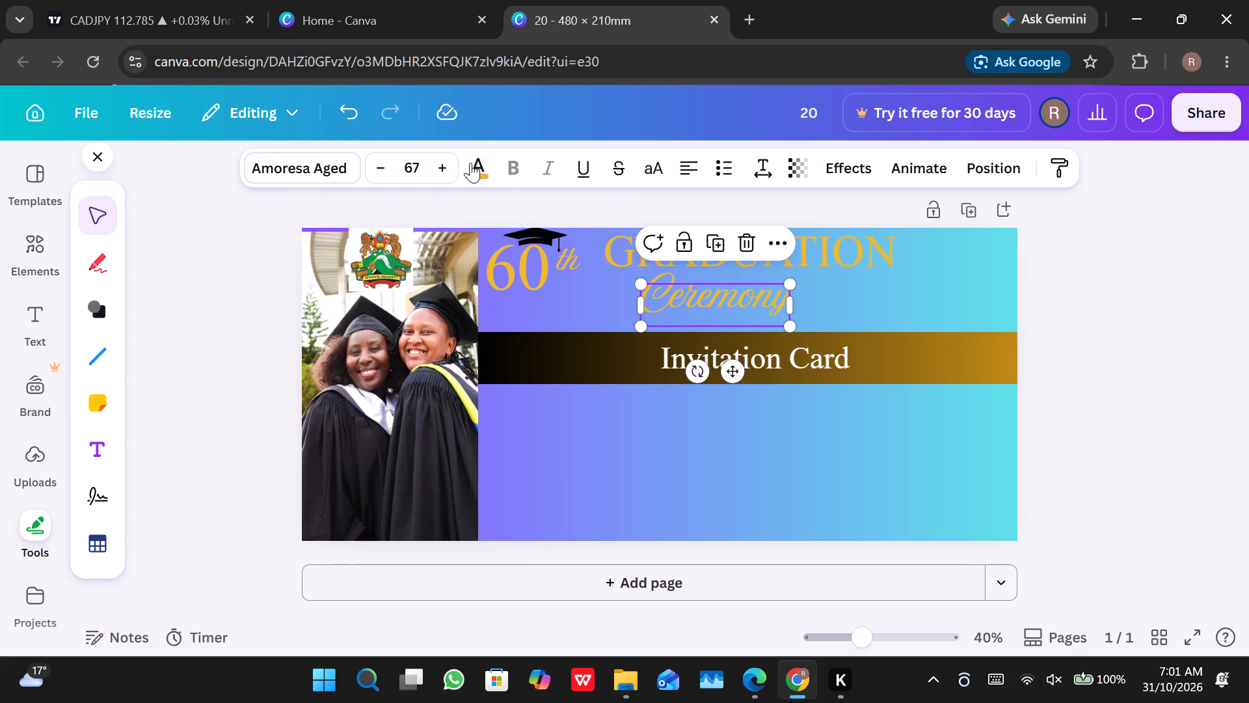
triple_click(442, 168)
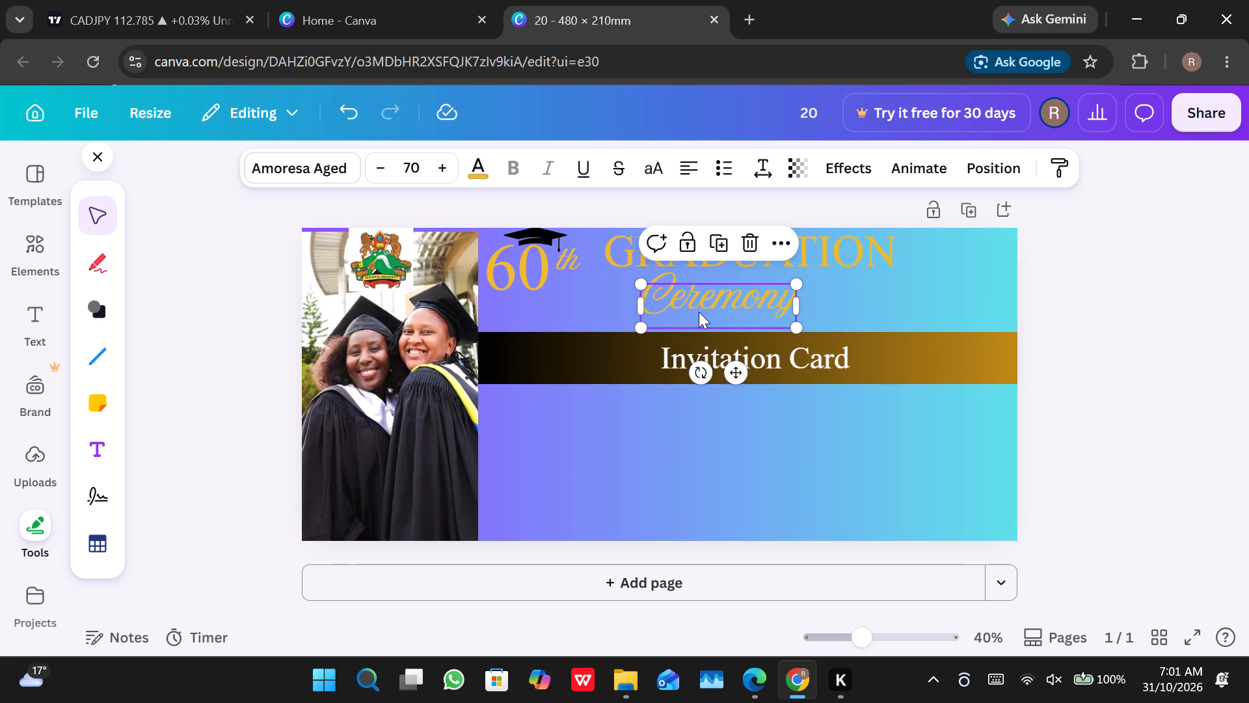
Reposition the "Ceremony" text slightly higher and further right, under the middle of "GRADUATION", and deselect it.
drag(699, 312, 699, 302)
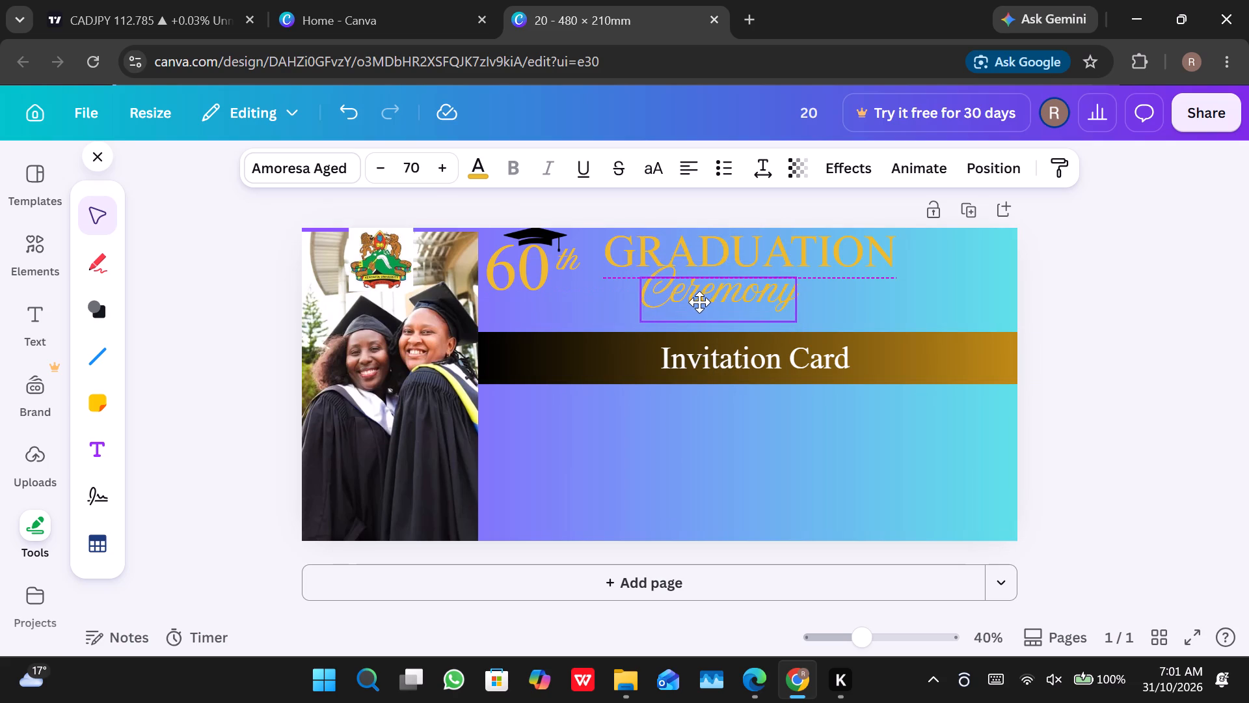
drag(699, 302, 699, 305)
click(699, 305)
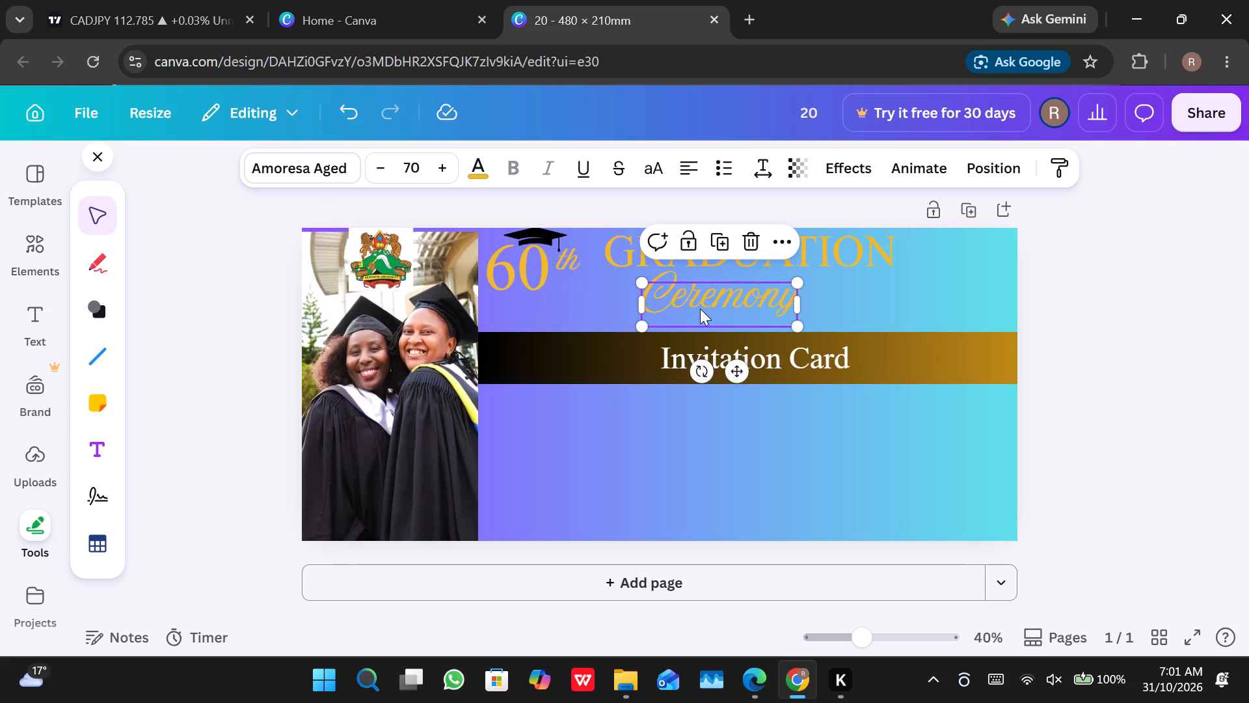
click(797, 302)
drag(797, 302, 821, 296)
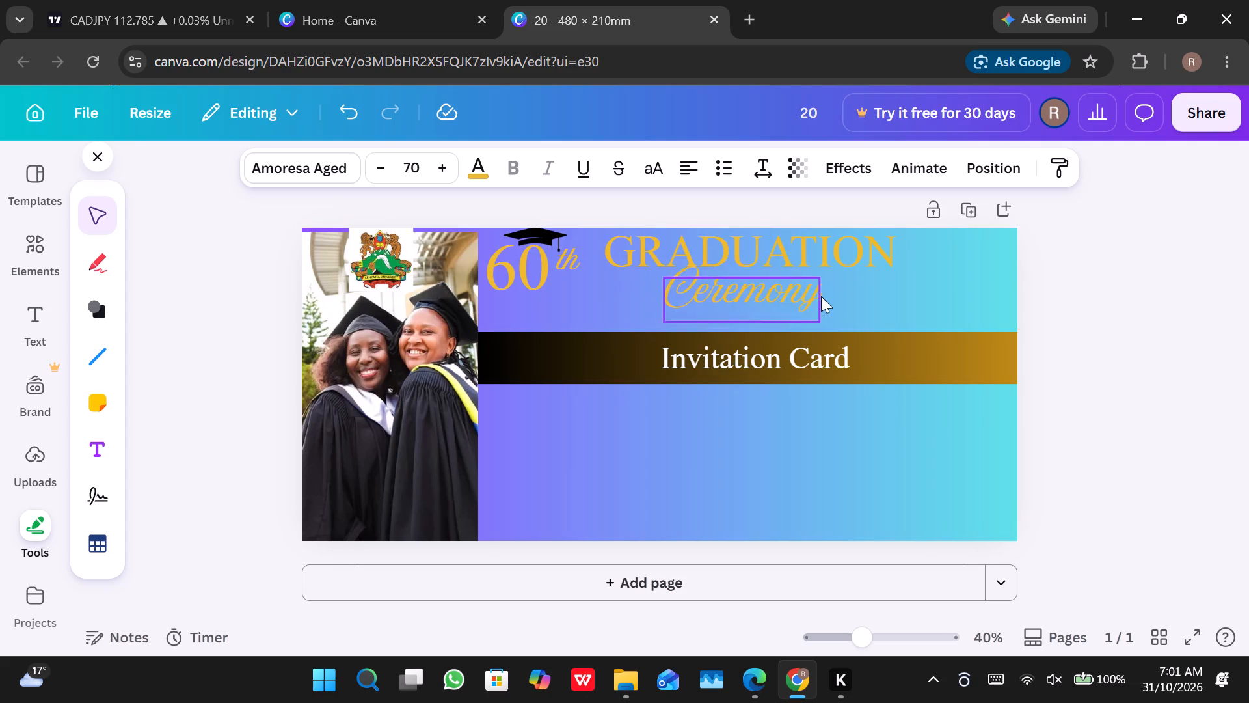
drag(821, 296, 813, 302)
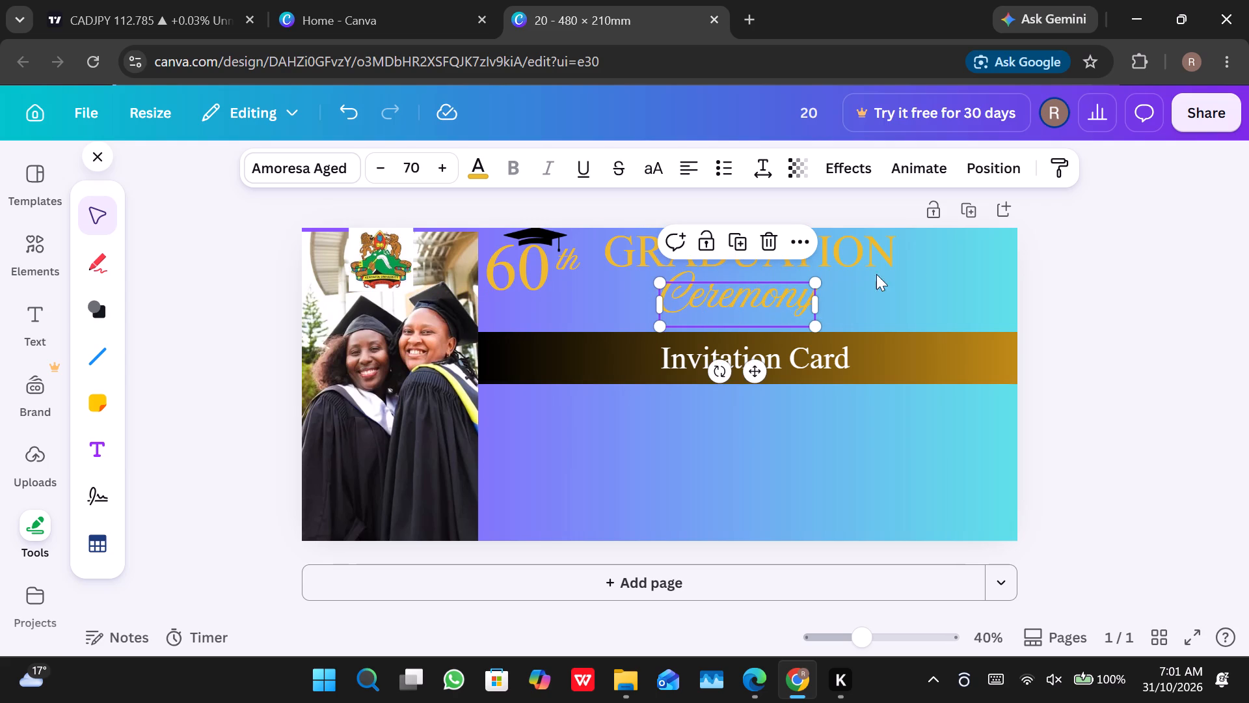
click(924, 290)
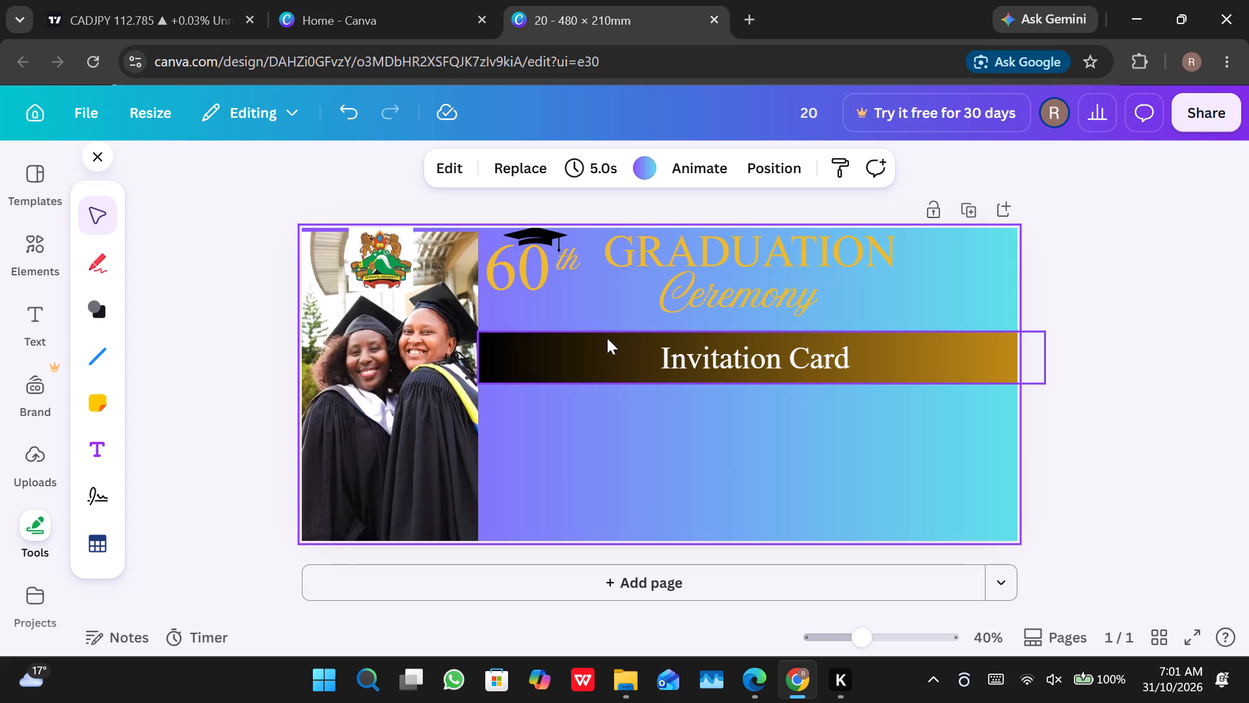
Move the "Invitation Card" banner slightly up, closer beneath "Ceremony" and still flush against the graduates' photo, and deselect it.
drag(607, 338, 607, 325)
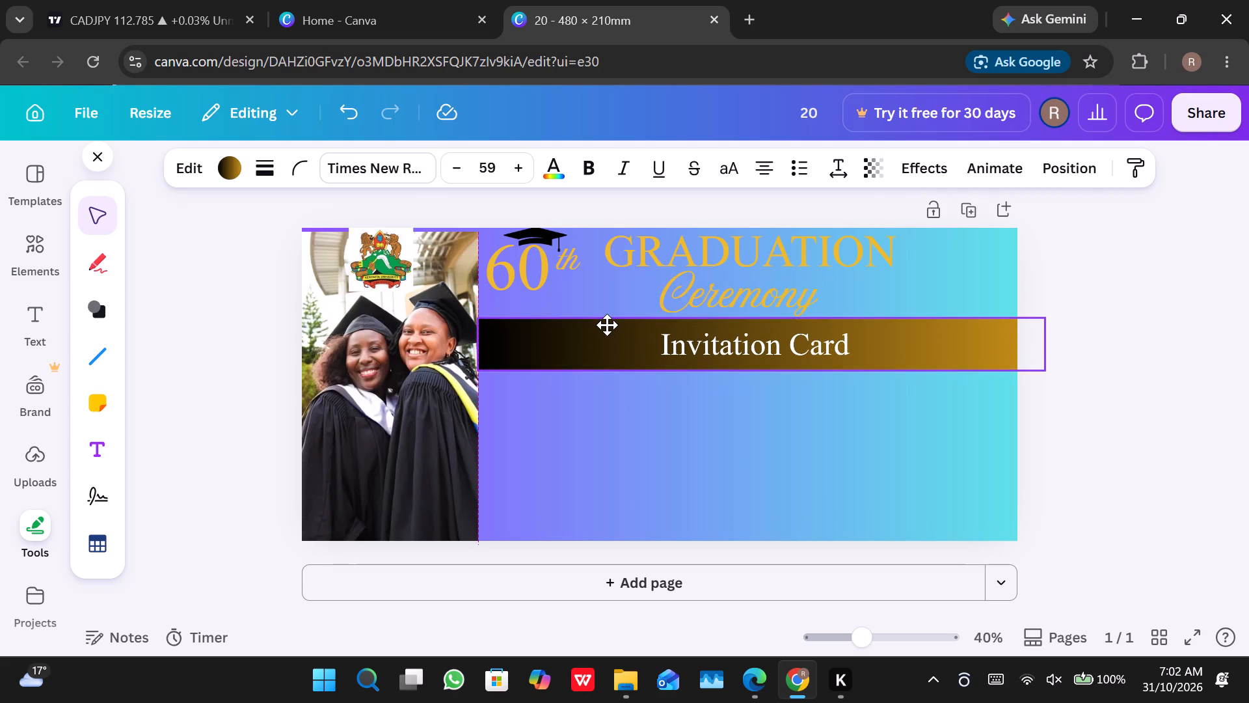
drag(607, 325, 607, 326)
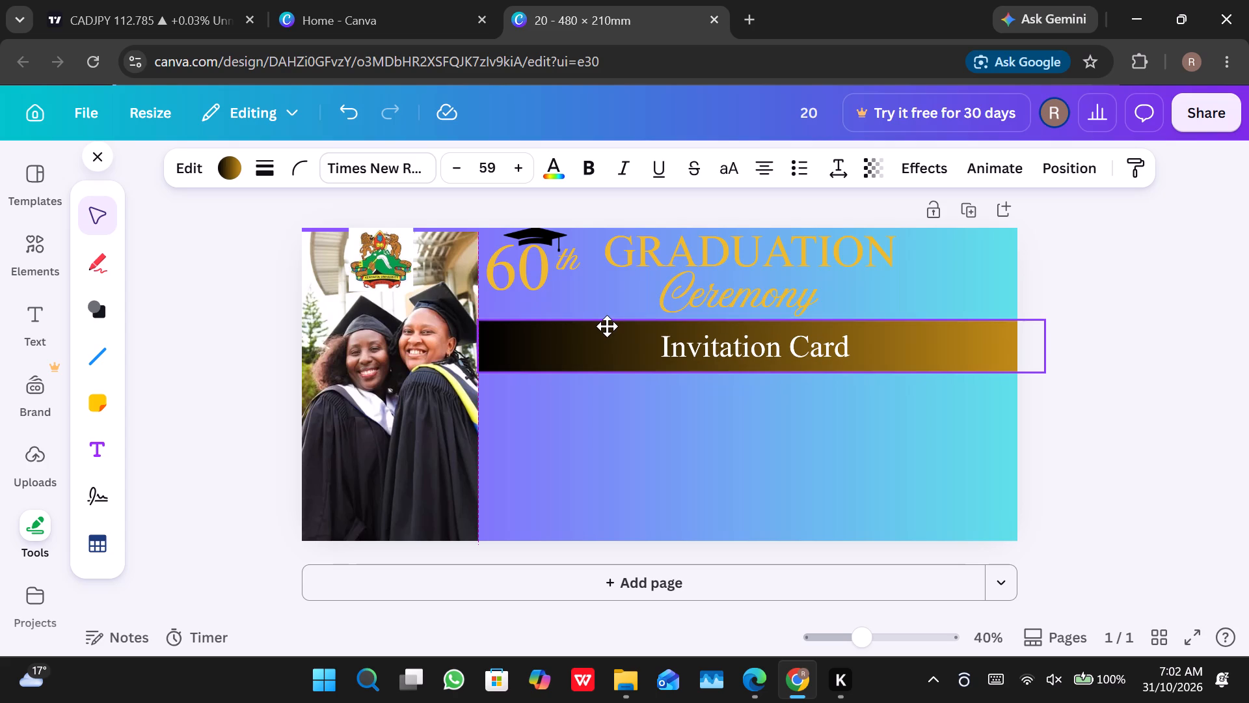
drag(607, 326, 608, 327)
drag(608, 327, 608, 329)
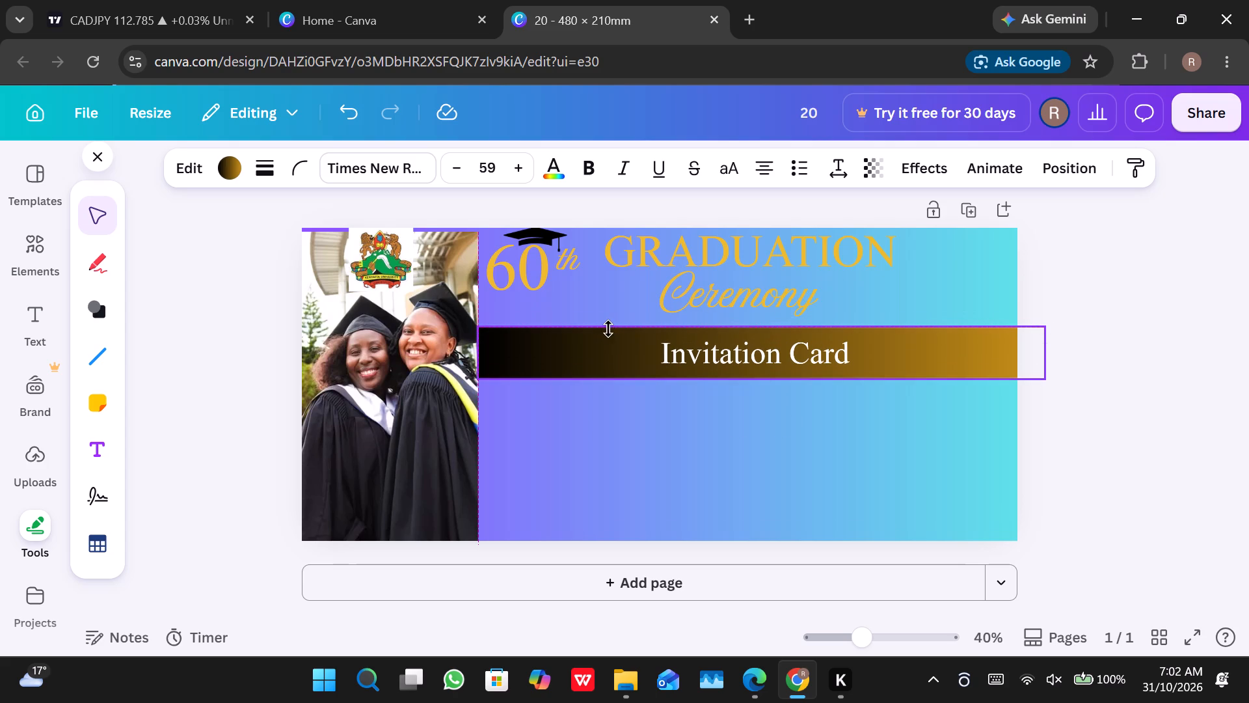
click(1079, 249)
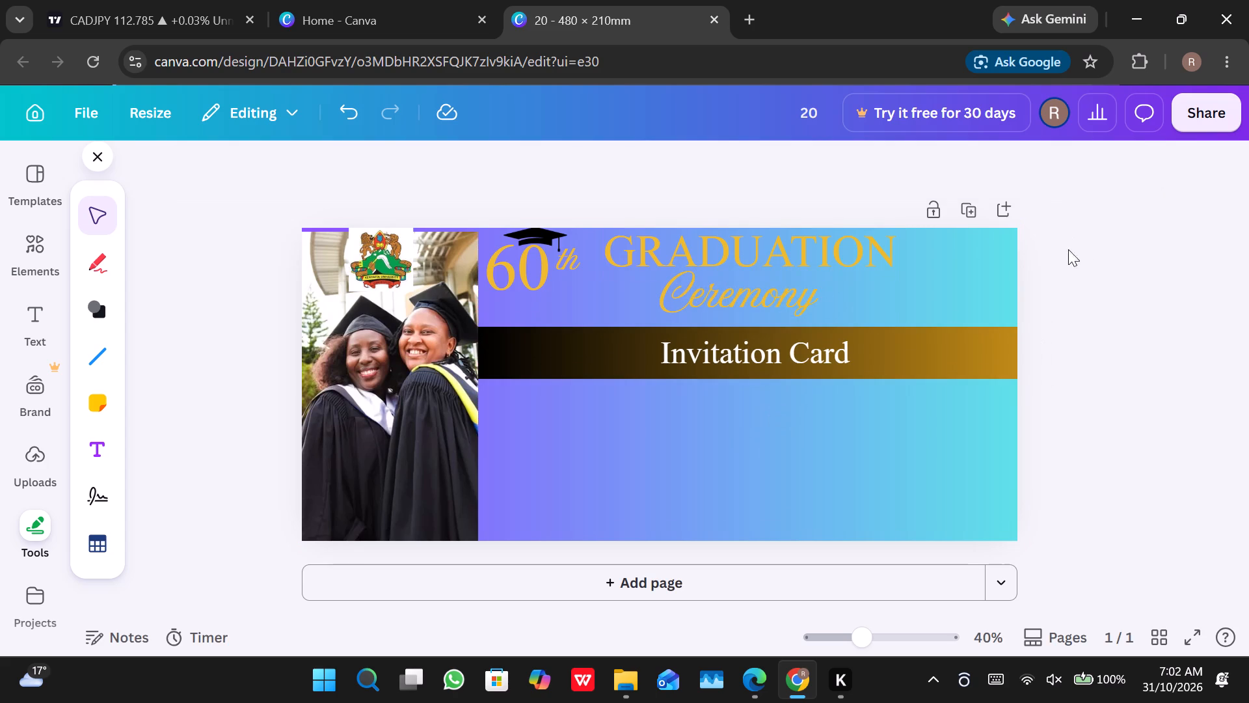
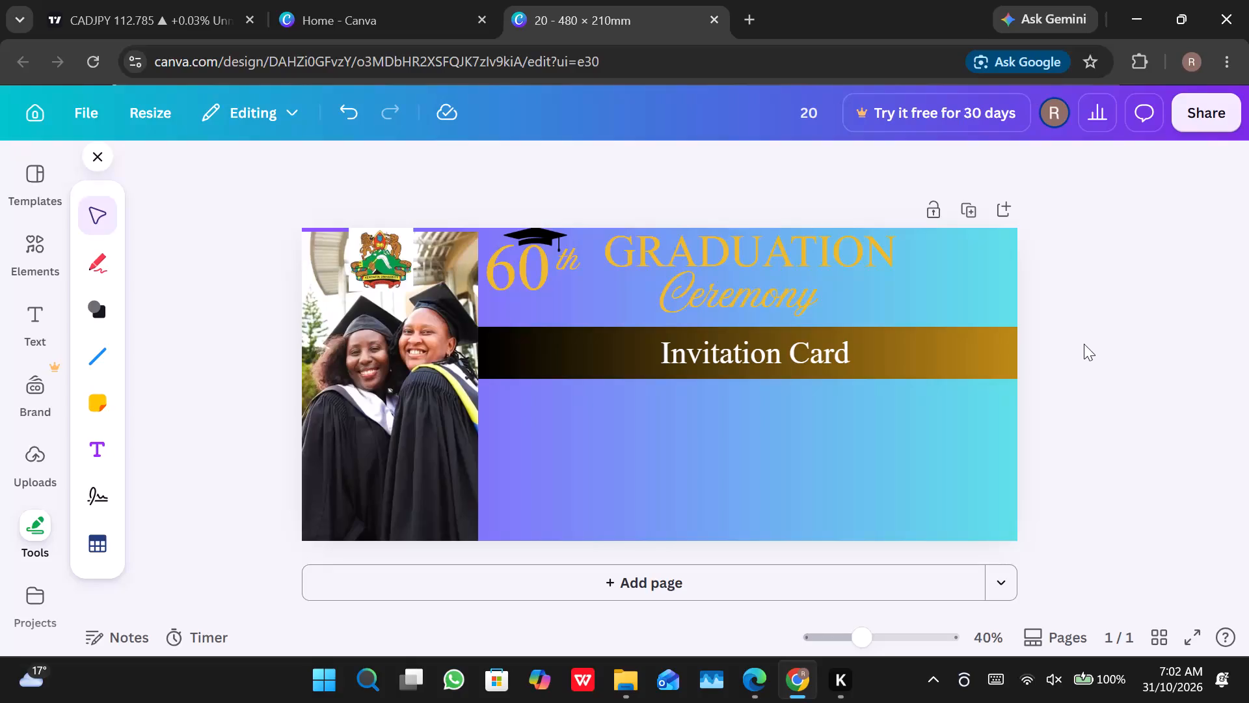
Enlarge the graduates' photo slightly from its upper-left corner so it covers the page's top edge, and deselect it.
click(323, 255)
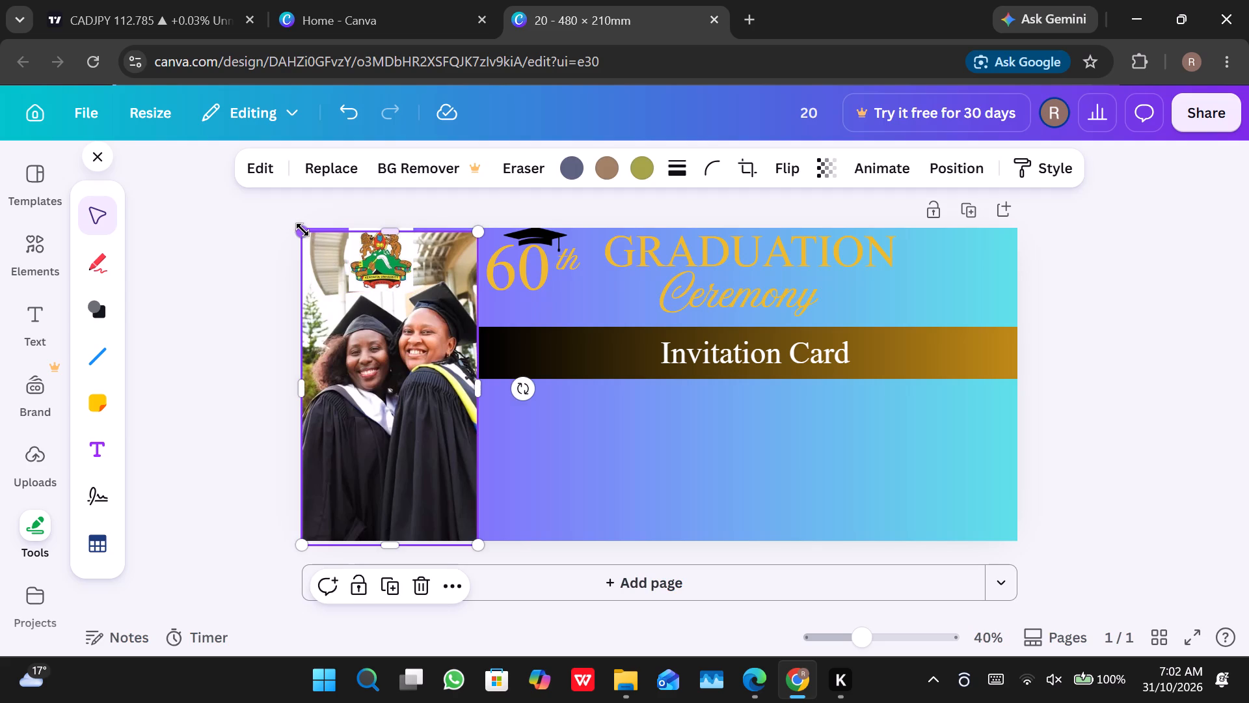
drag(302, 230, 302, 224)
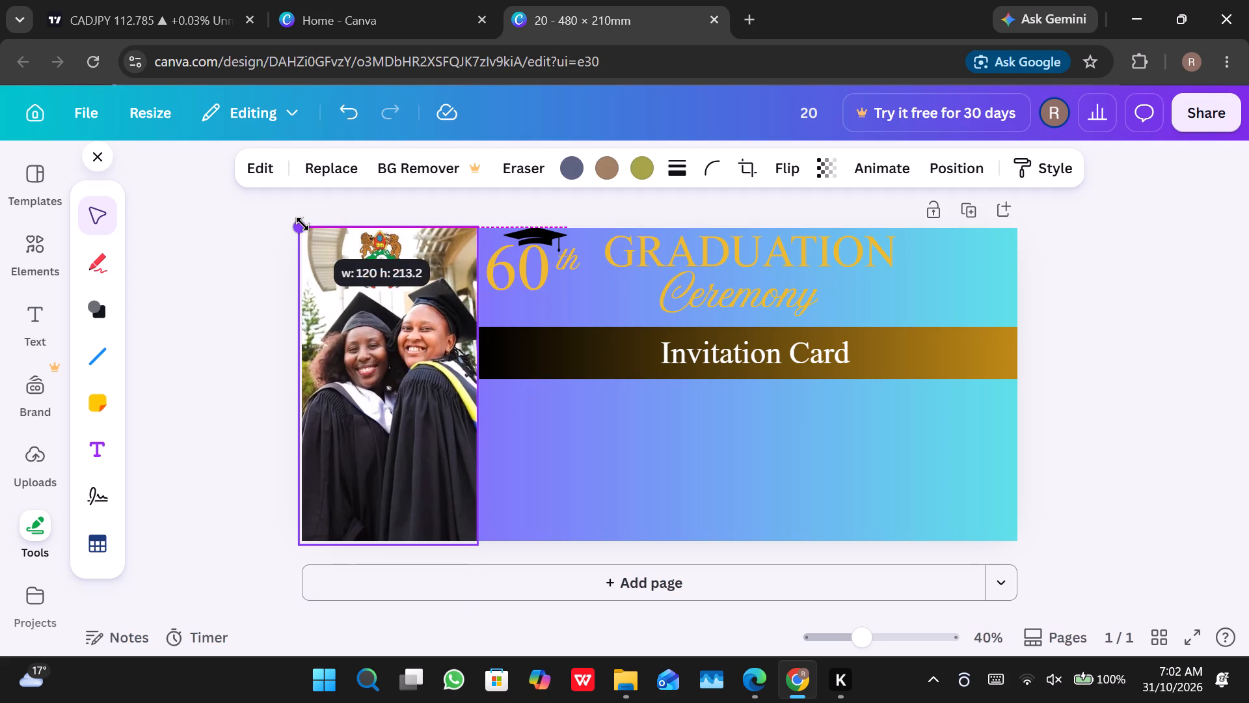
drag(302, 224, 306, 227)
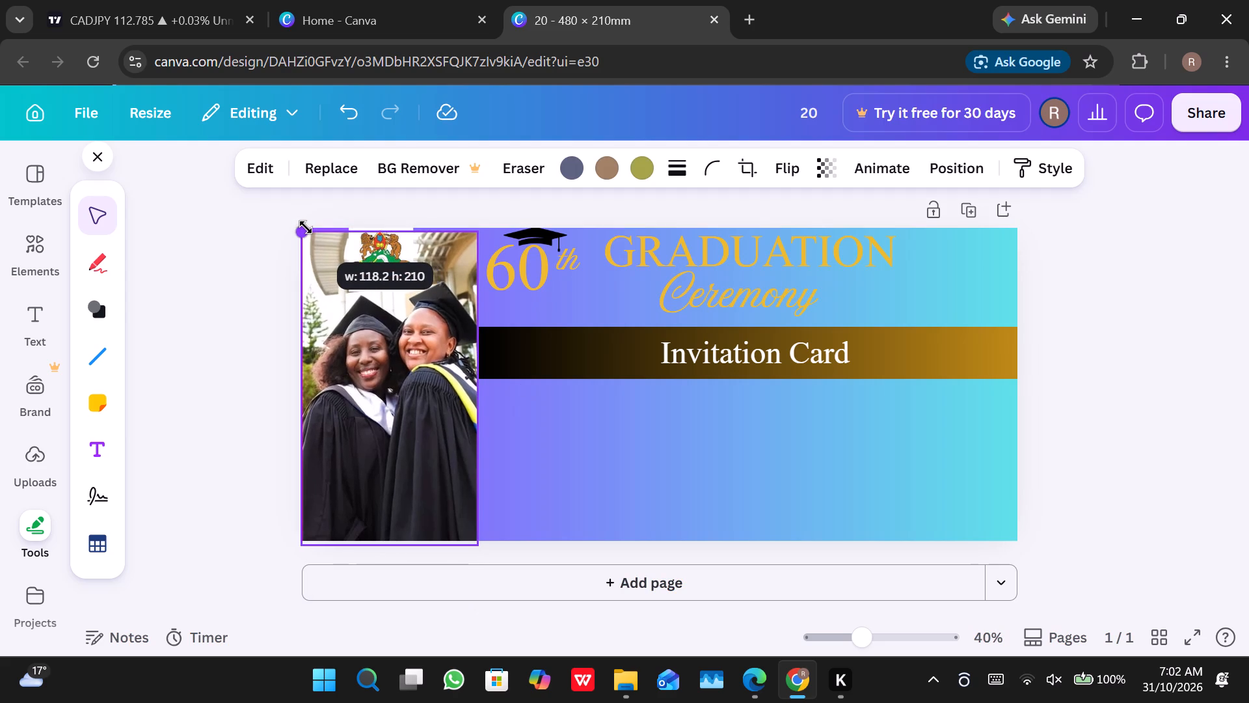
drag(306, 227, 306, 223)
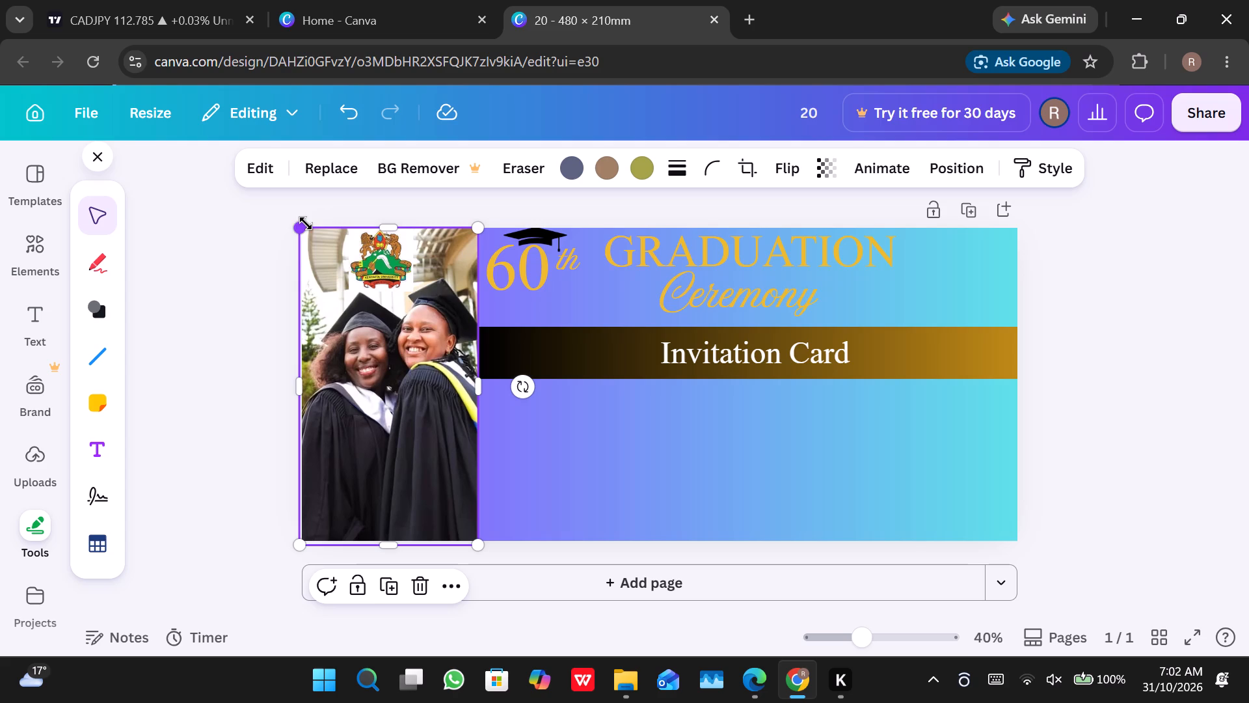
double_click(252, 207)
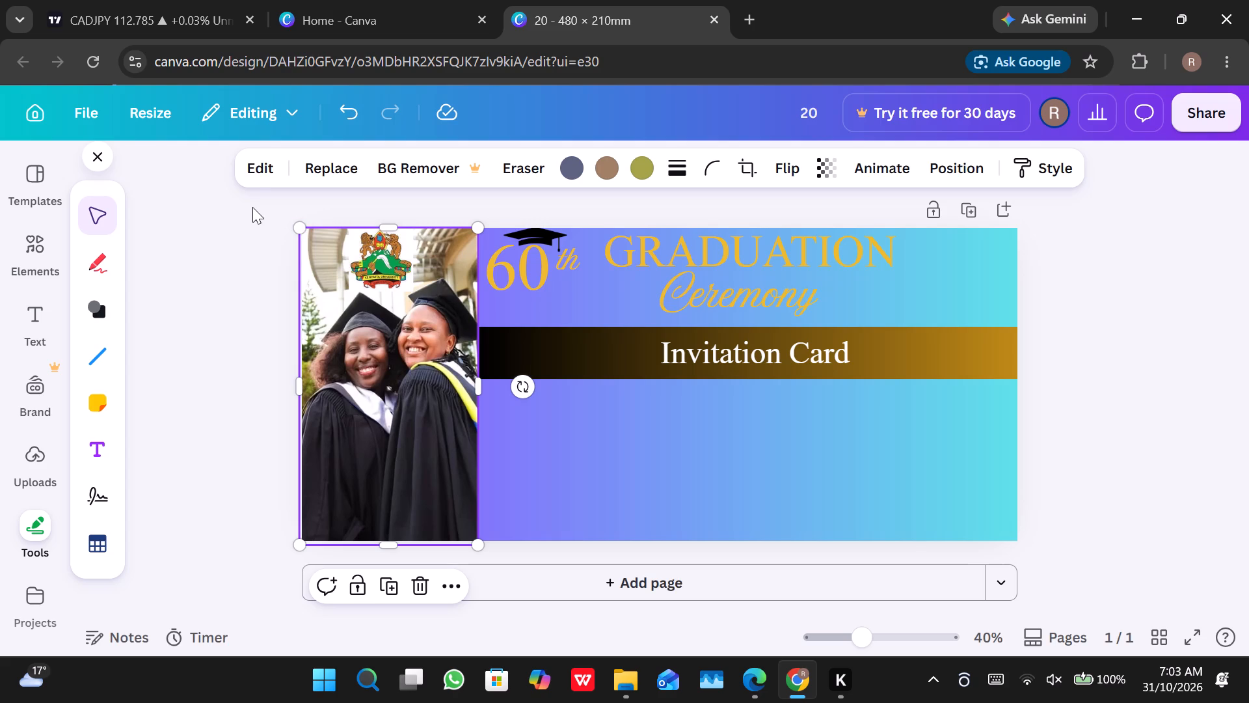
click(252, 207)
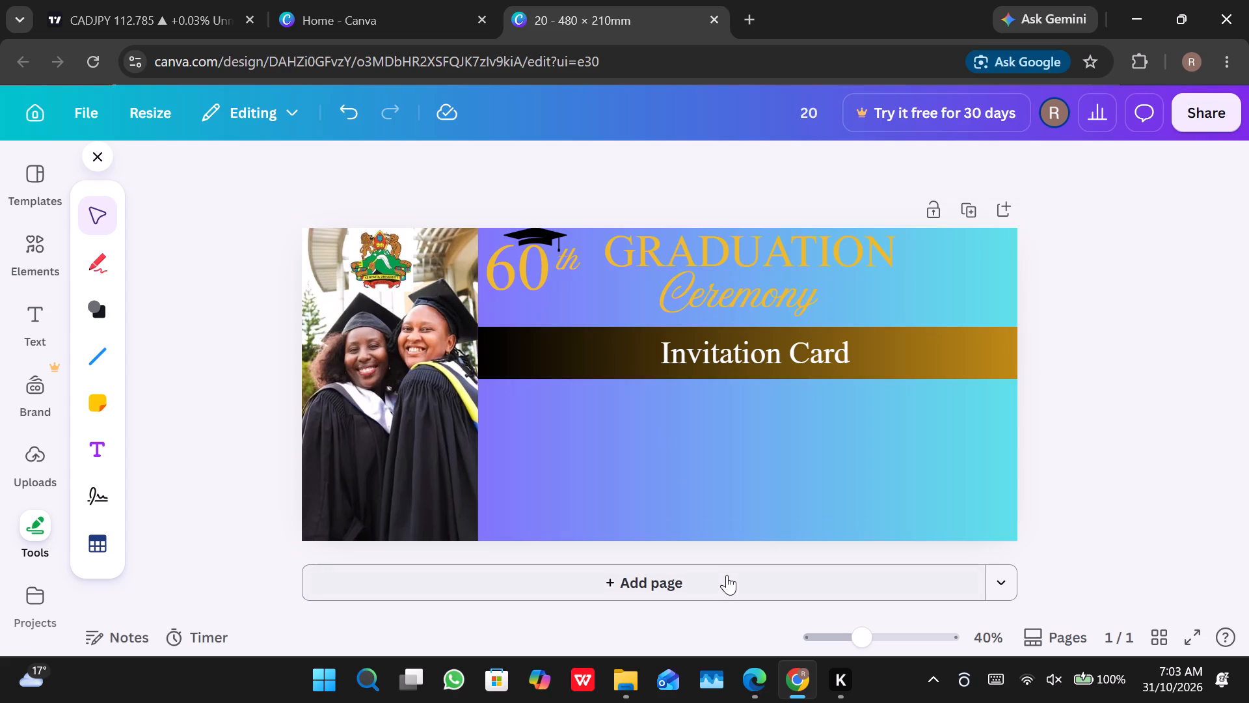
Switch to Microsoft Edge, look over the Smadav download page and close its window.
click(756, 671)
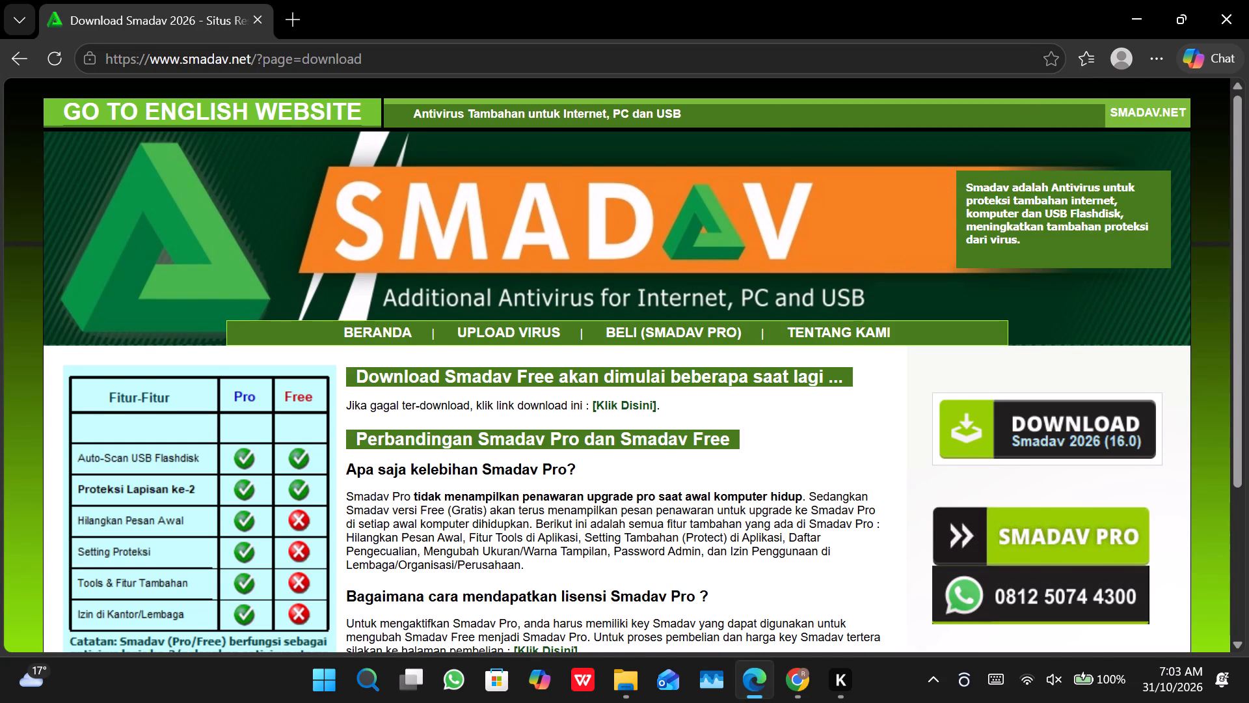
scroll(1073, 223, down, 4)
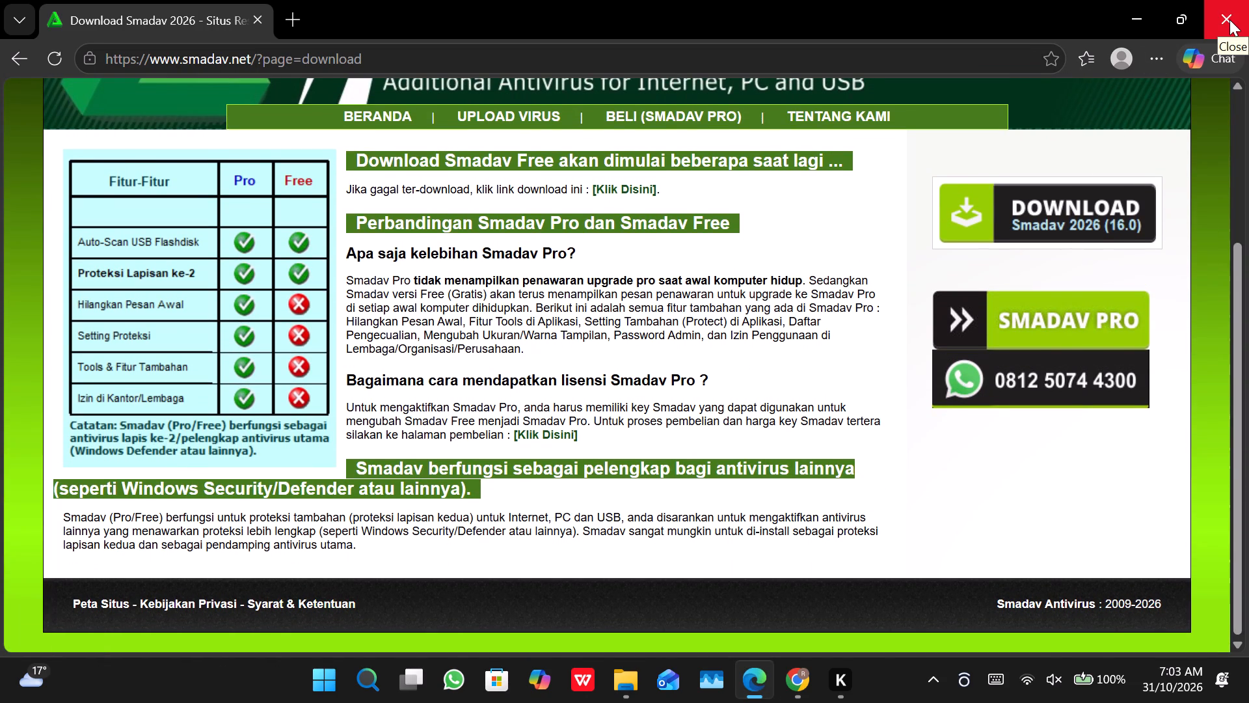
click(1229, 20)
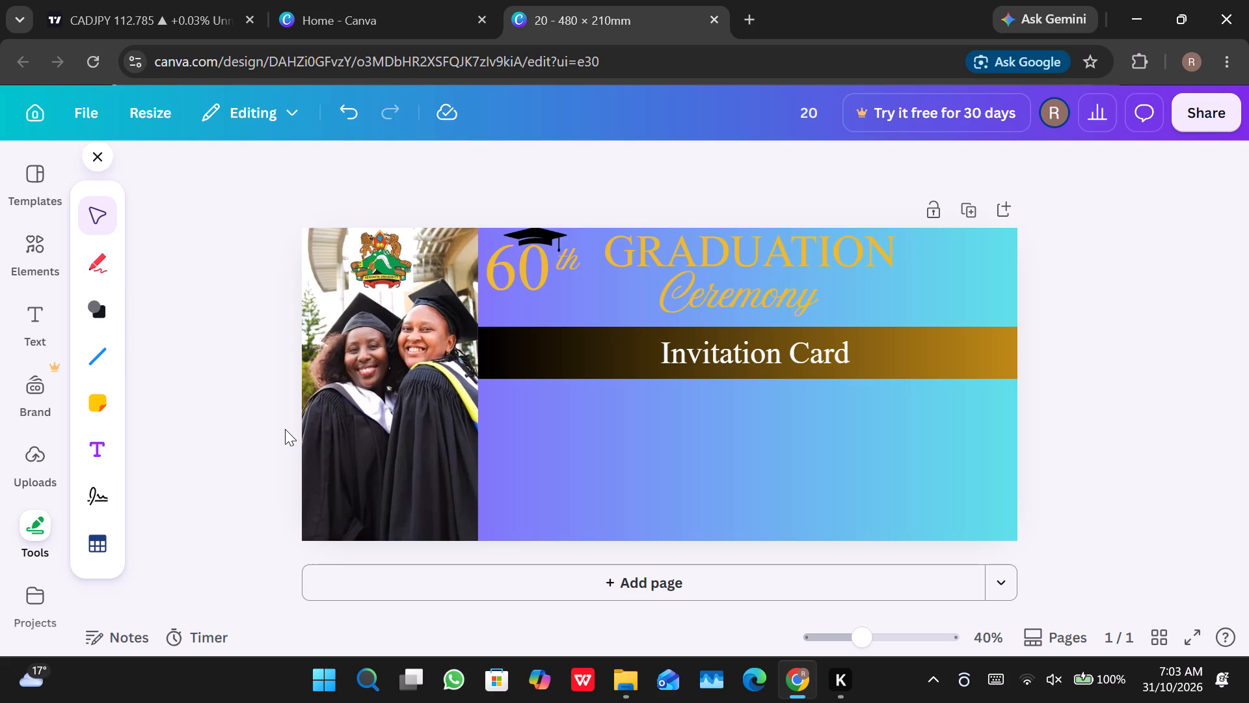
Add a text box reading "venue" just below the "Invitation Card" banner, and close the File Explorer window covering the design.
click(130, 407)
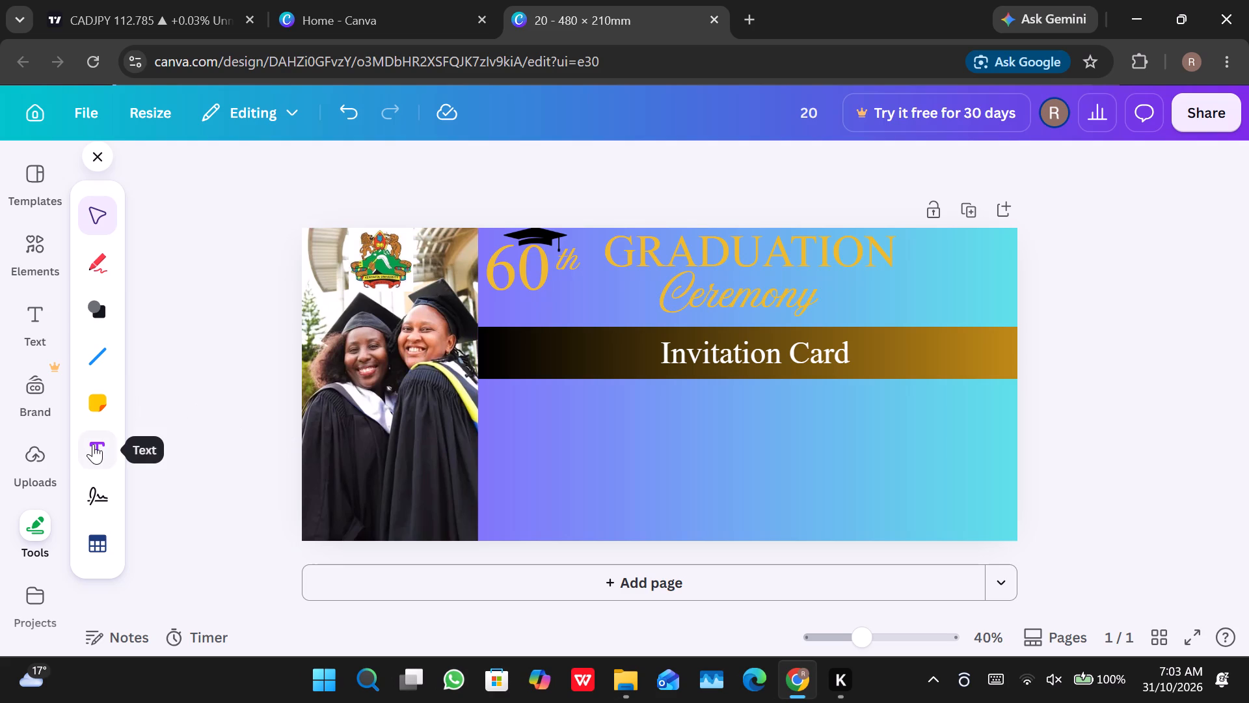
click(93, 444)
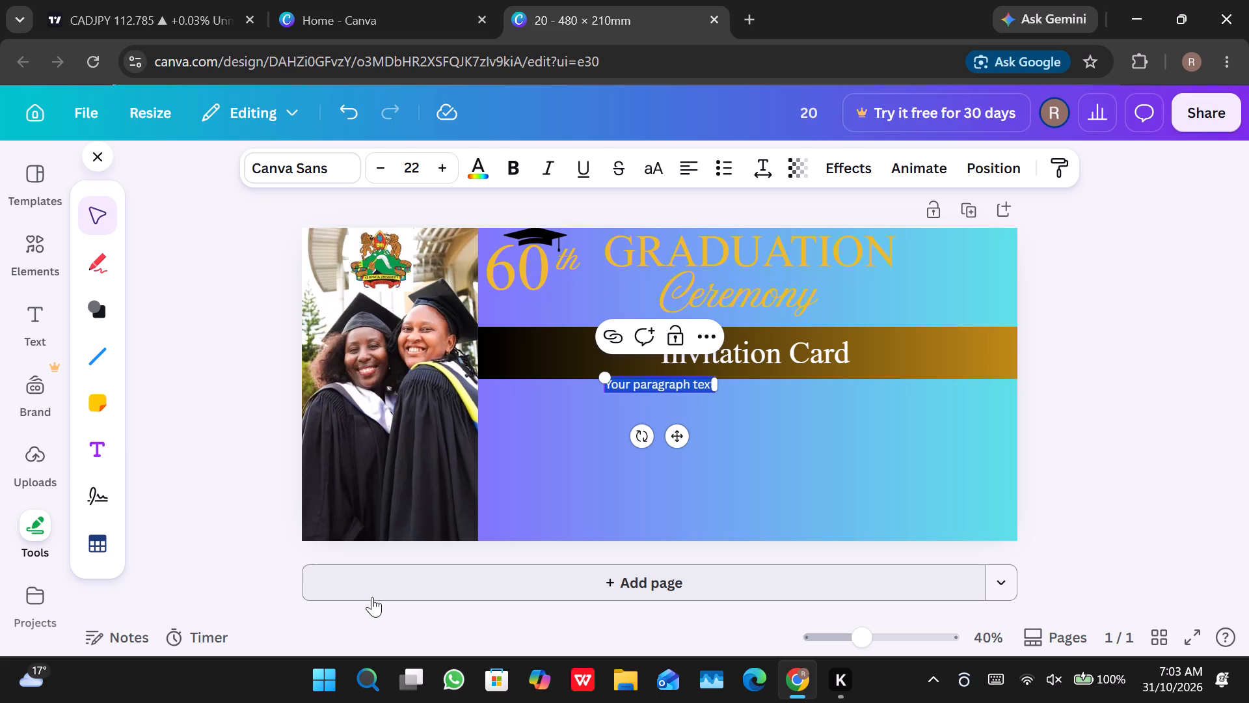
text(venue)
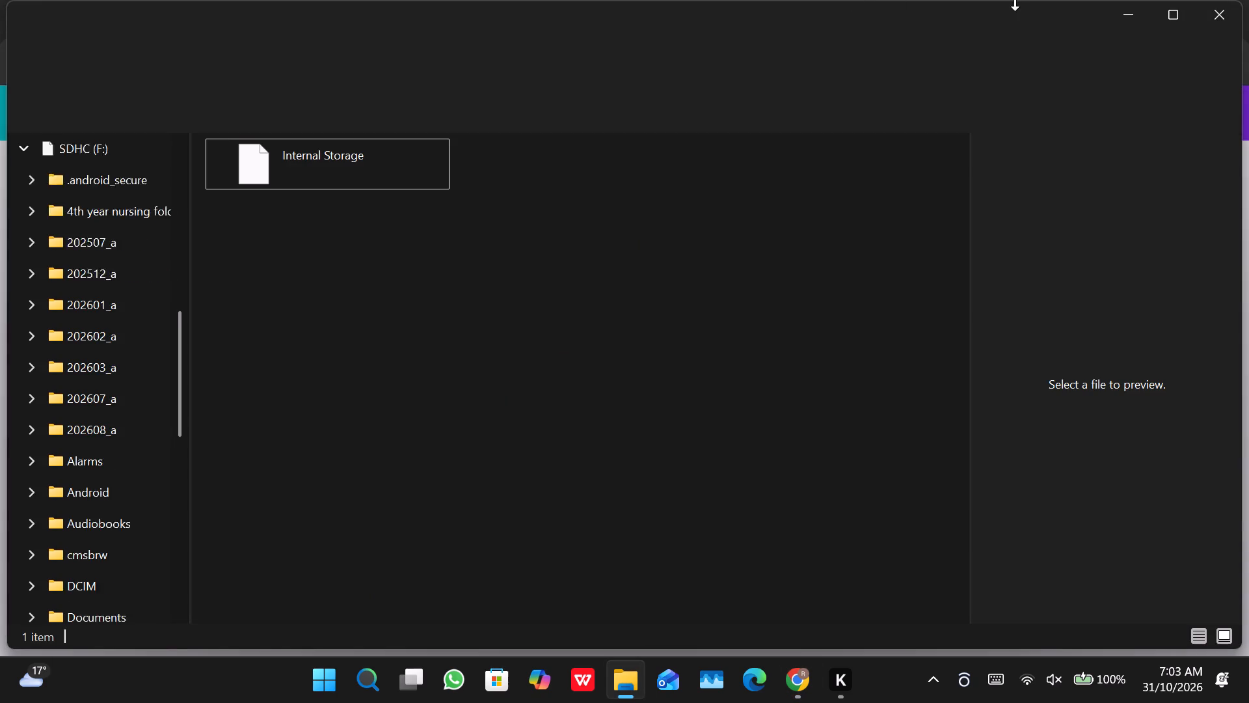
click(1222, 1)
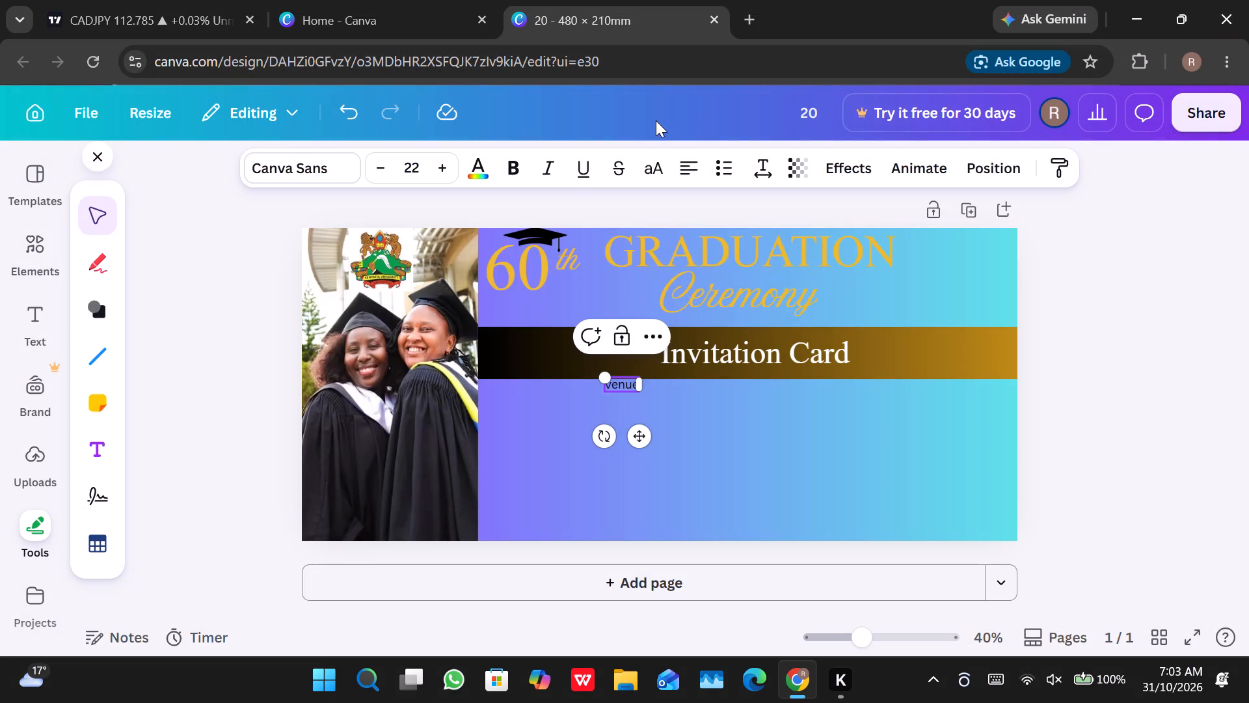
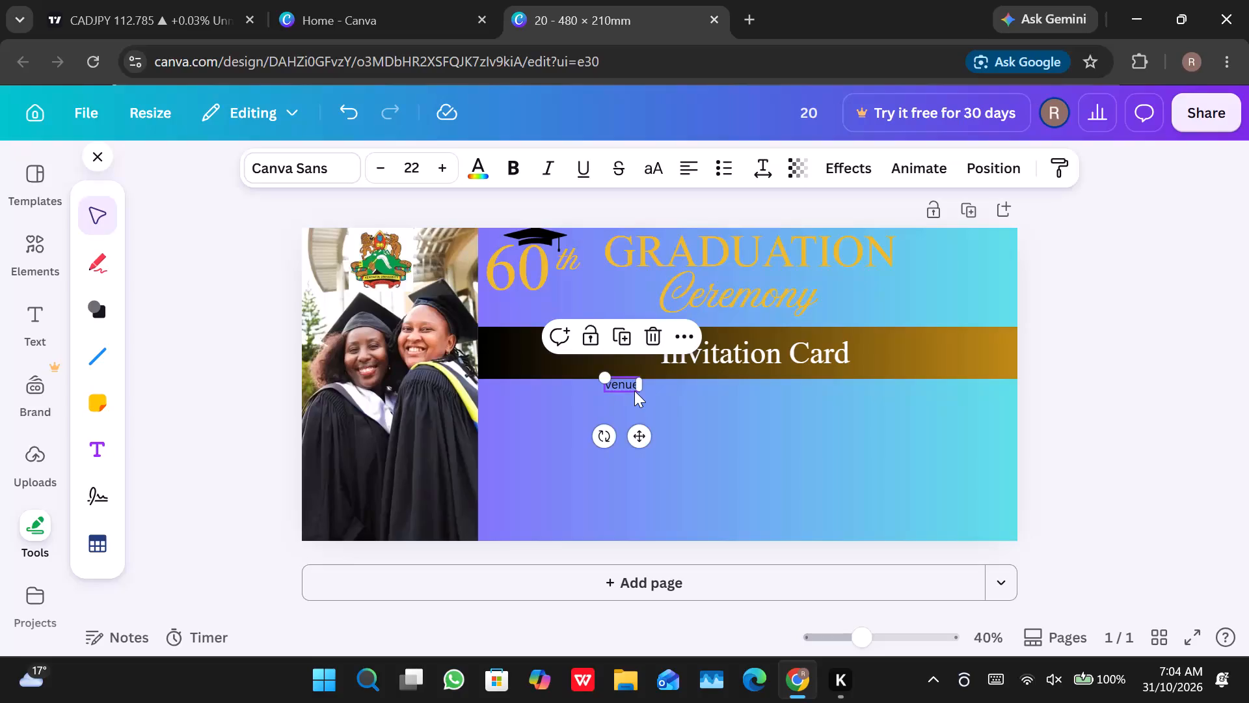
Increase the font size of the "venue" text below the banner to 47.
triple_click(437, 167)
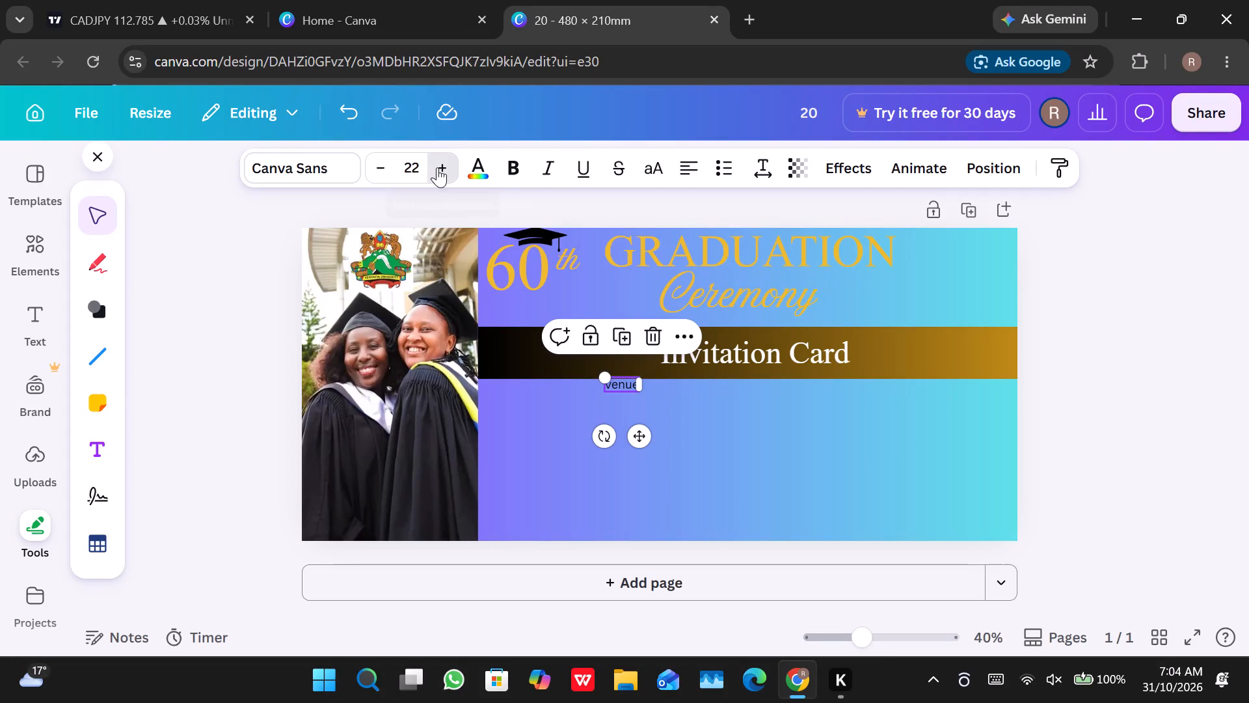
triple_click(437, 167)
triple_click(437, 167)
triple_click(437, 167)
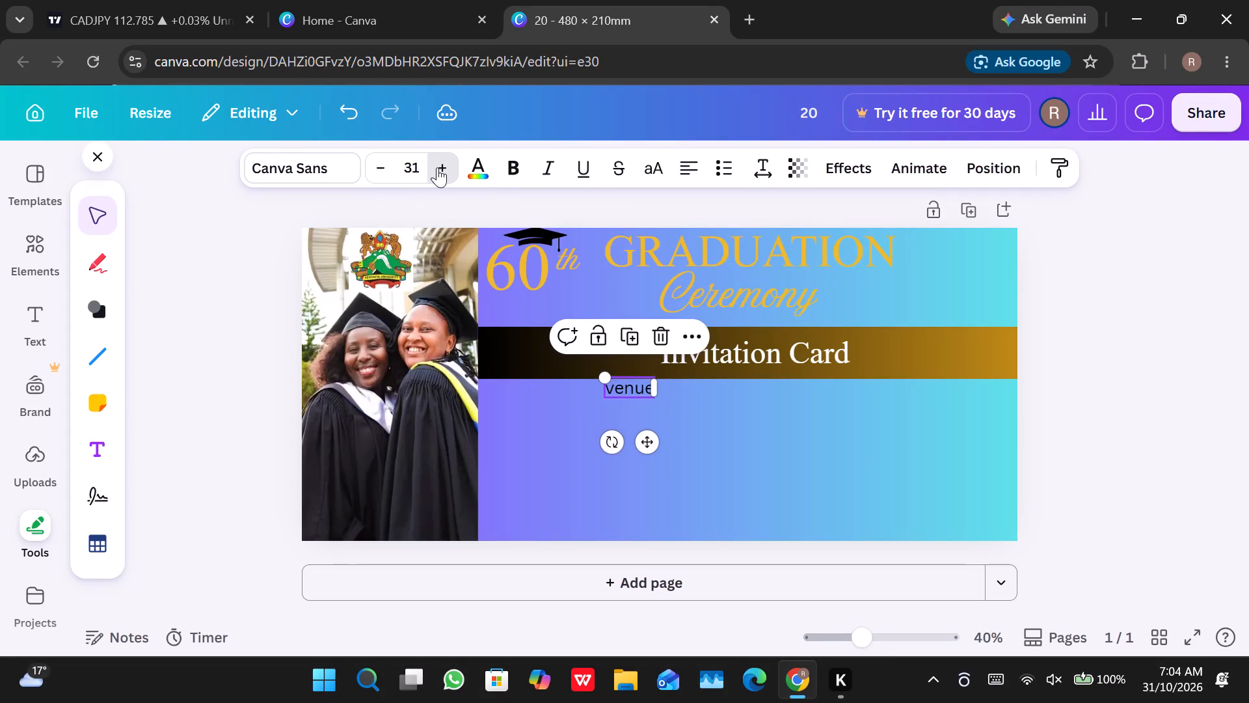
triple_click(437, 167)
triple_click(437, 167)
triple_click(437, 167)
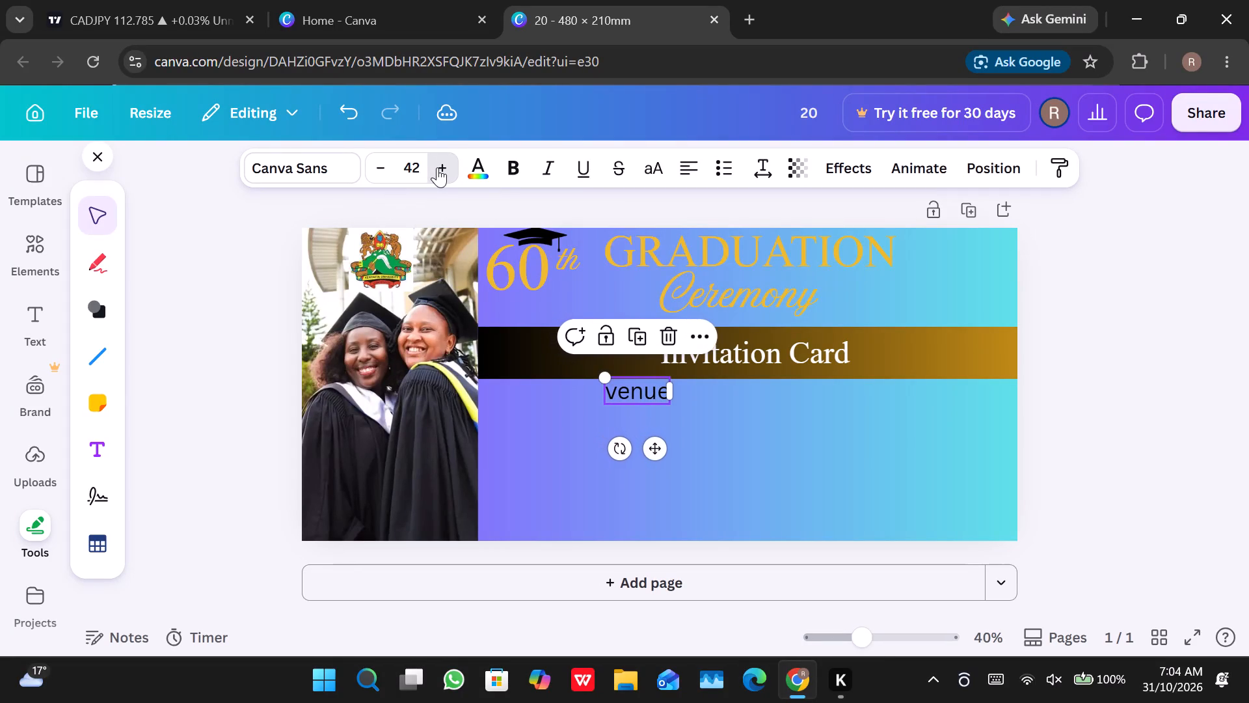
triple_click(437, 167)
click(437, 167)
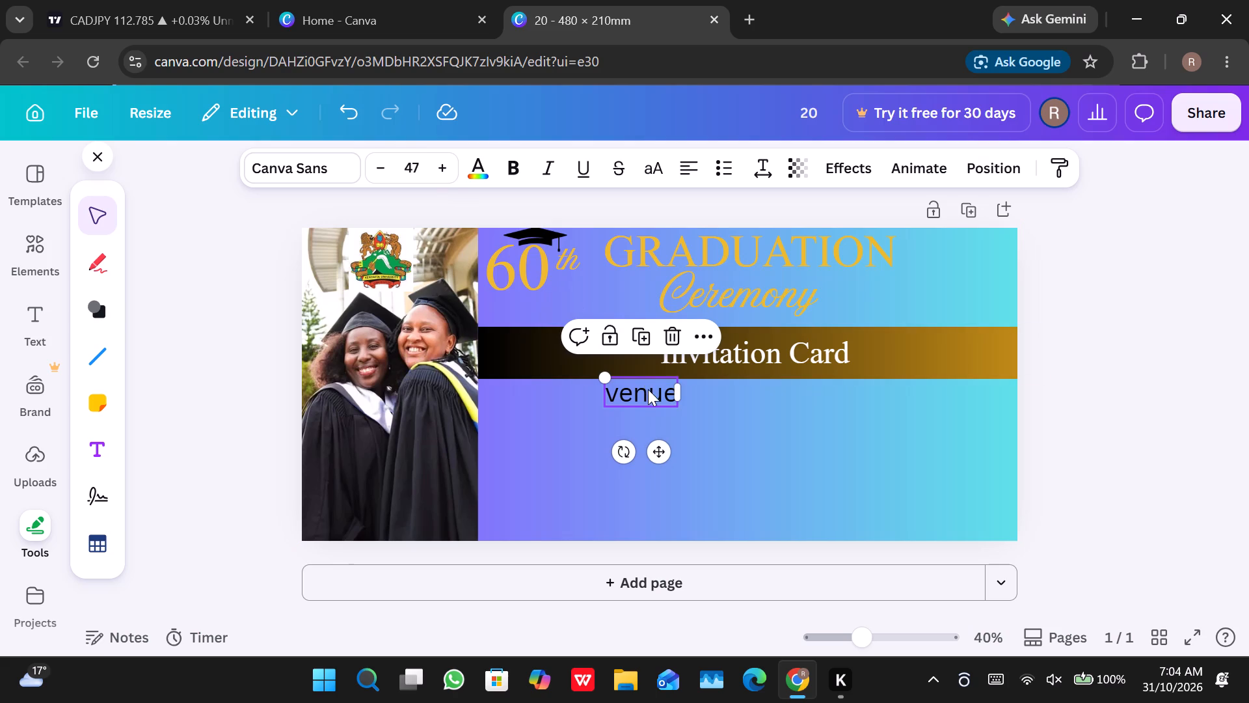
Capitalise the first letter so the text reads "Venue", and reduce its font size to 46.
click(631, 391)
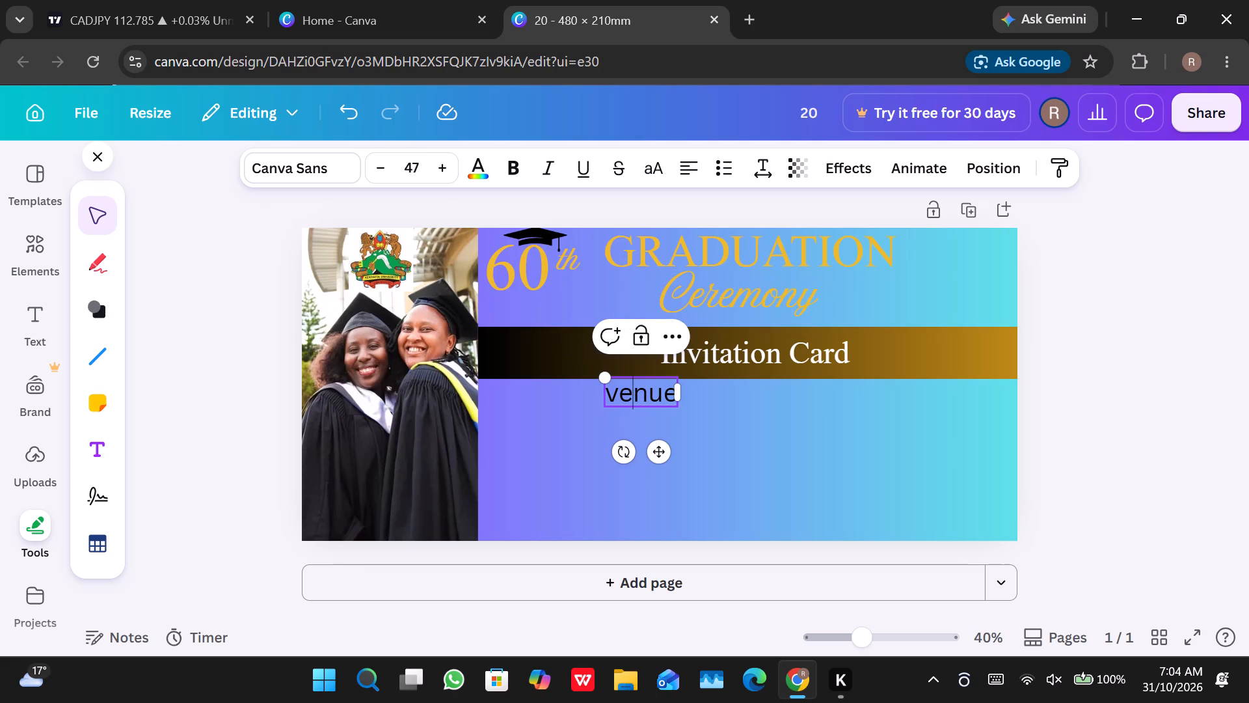
click(621, 390)
key(BackSpace)
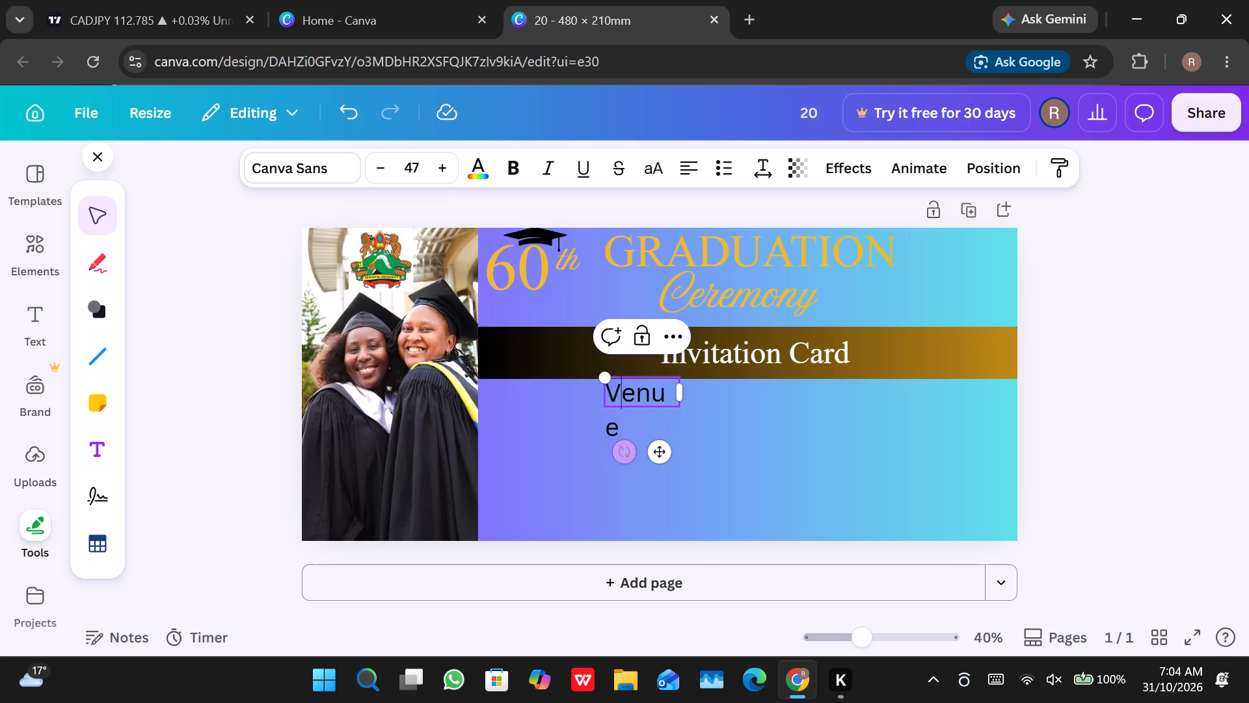
click(381, 165)
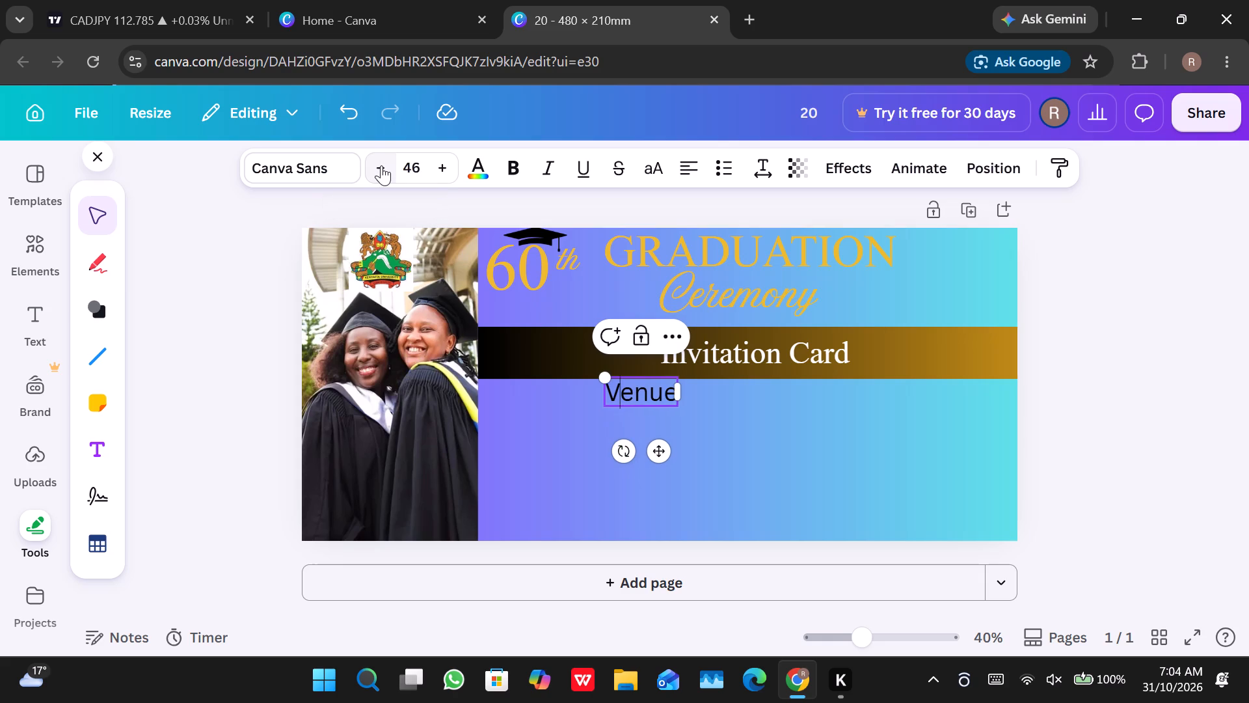
click(773, 430)
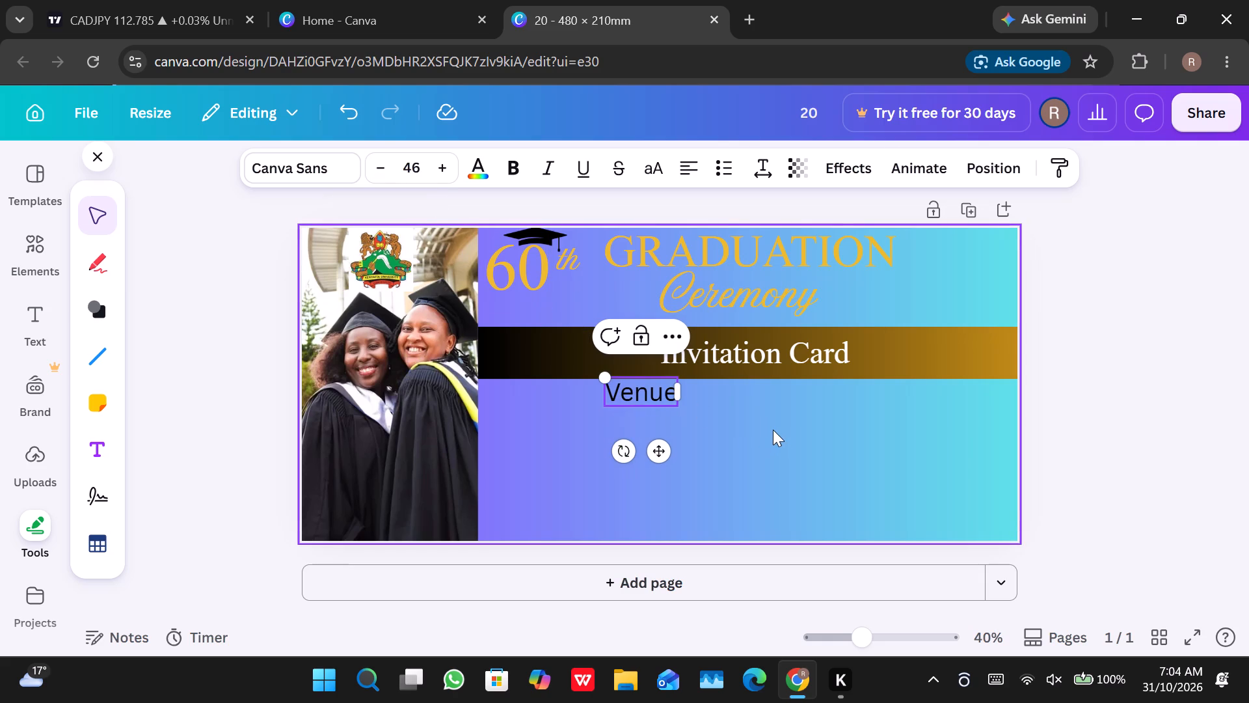
Move the "Venue" text leftward, just below the banner's dark end and close to the graduates' photo.
click(640, 386)
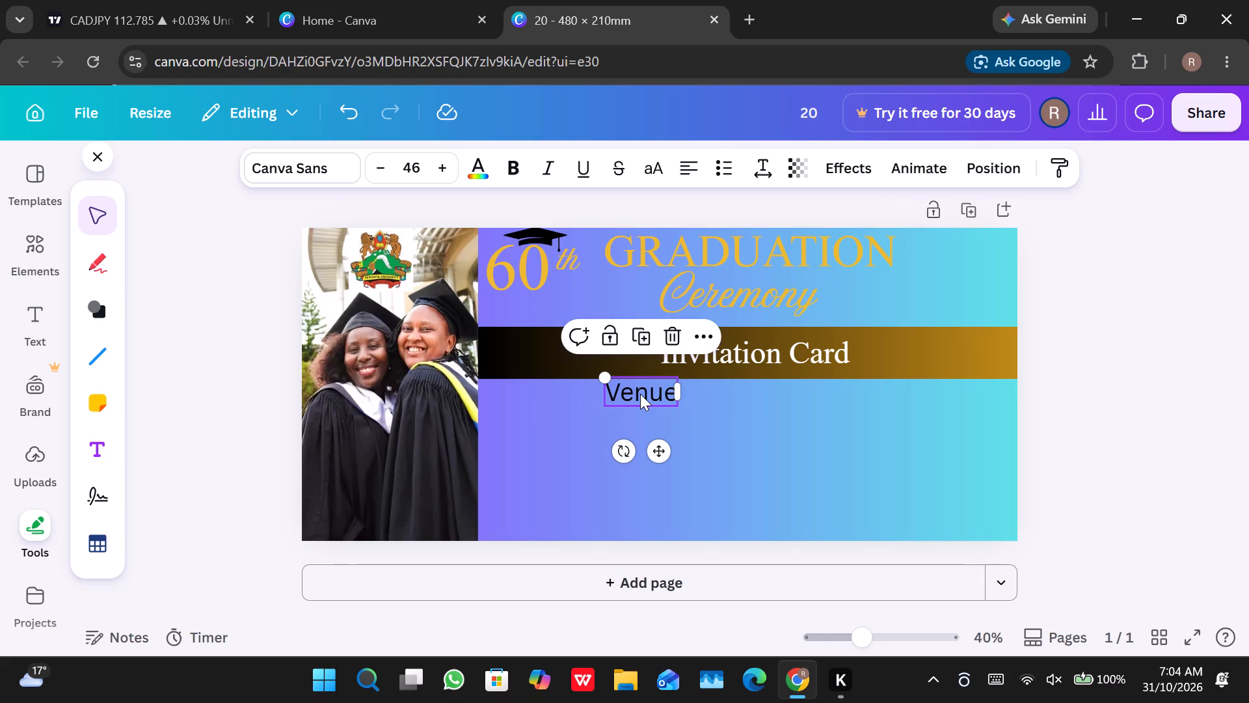
drag(641, 394, 557, 411)
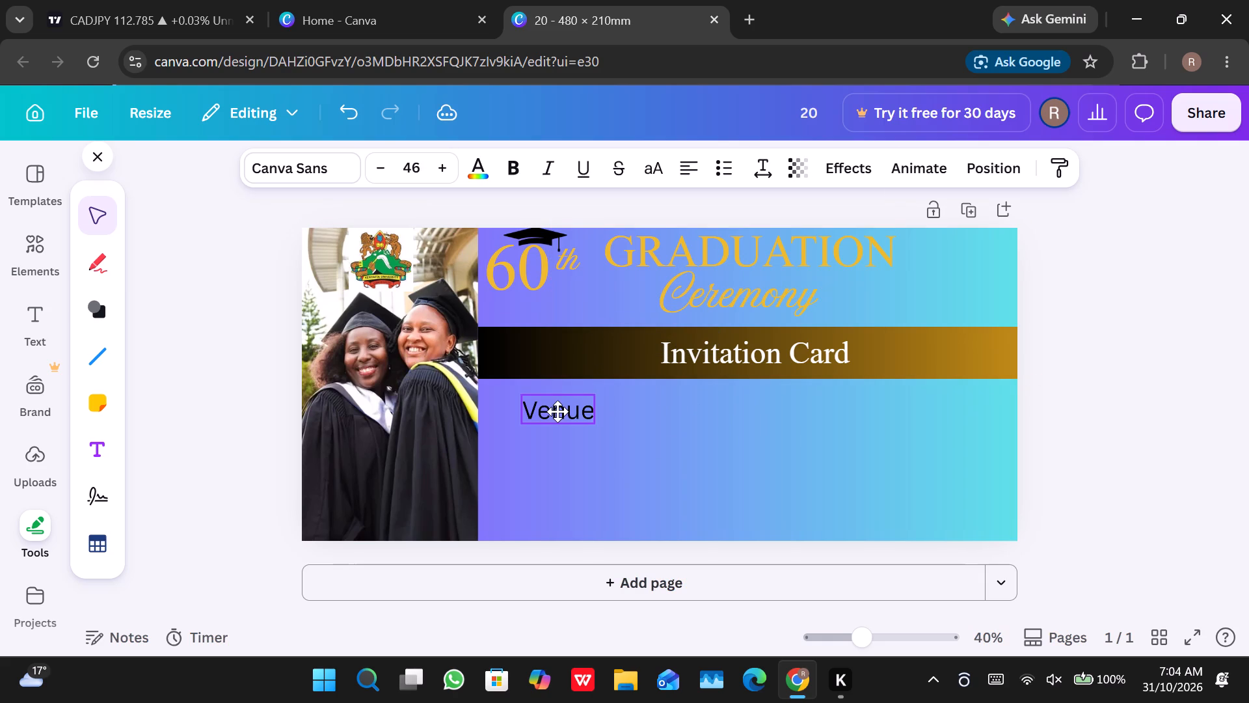
drag(557, 411, 550, 403)
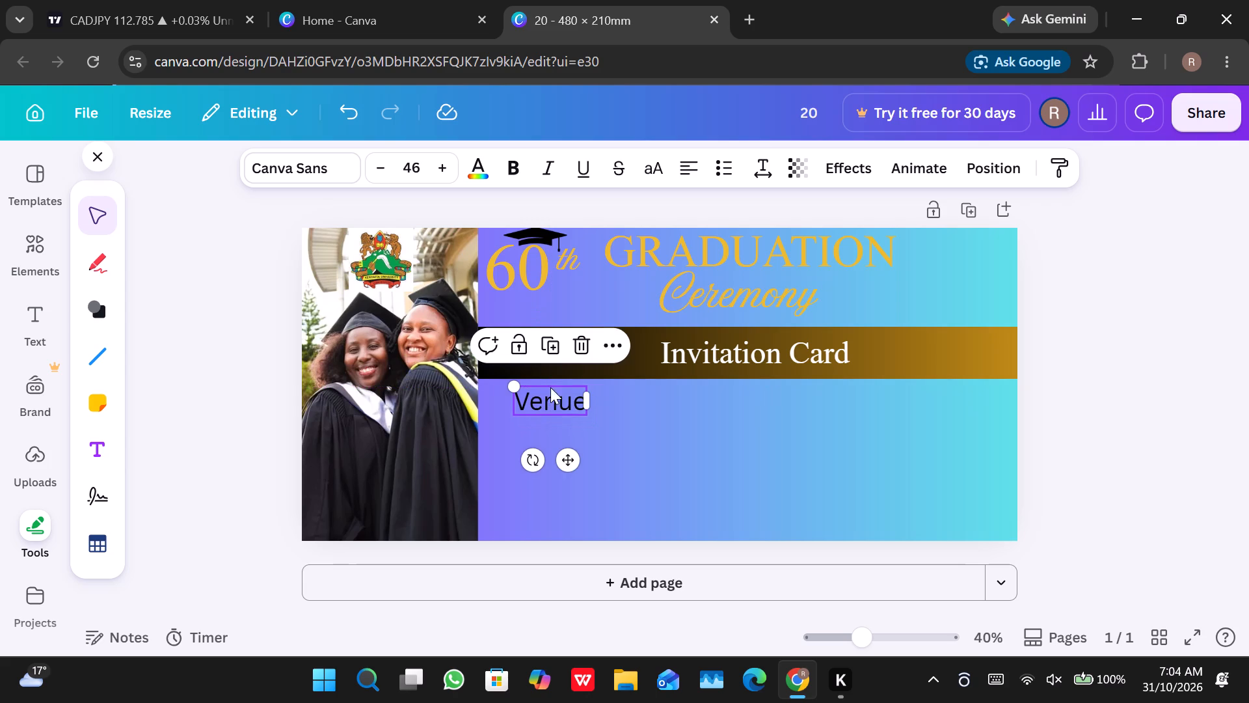
Change the "Venue" text to Times New Roman and colour it with the gold of the Four-layered Cake palette.
click(325, 161)
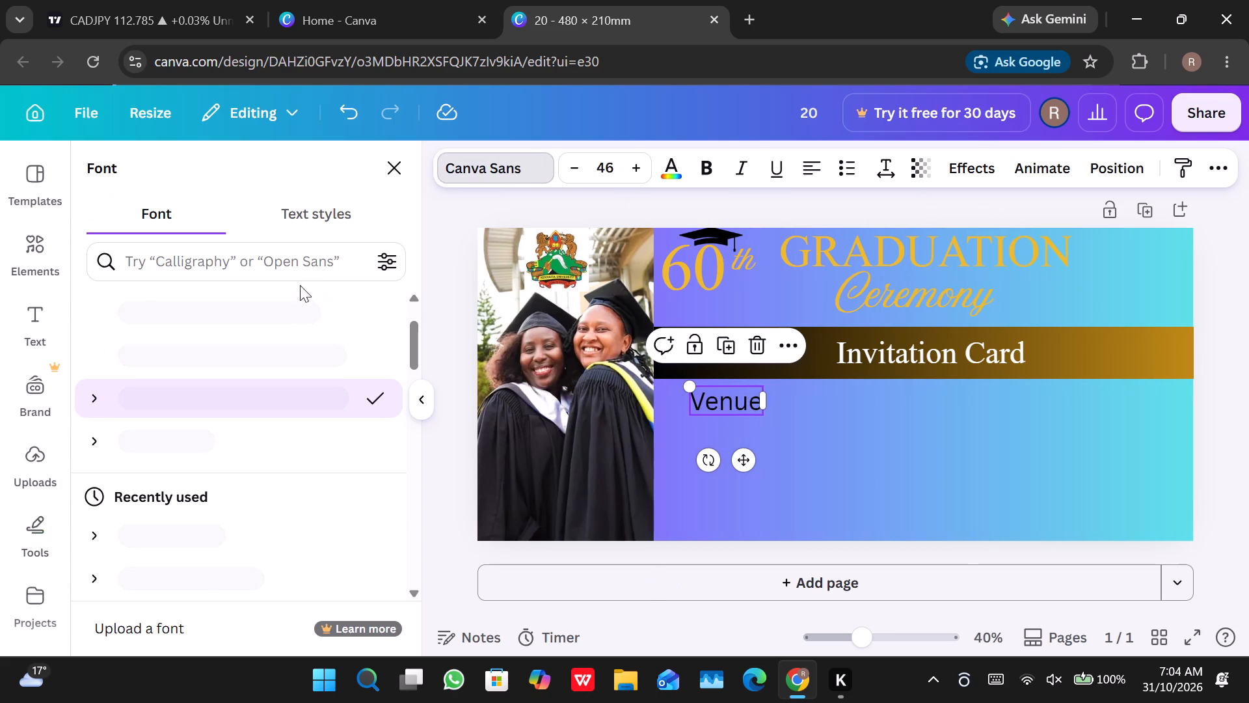
click(237, 435)
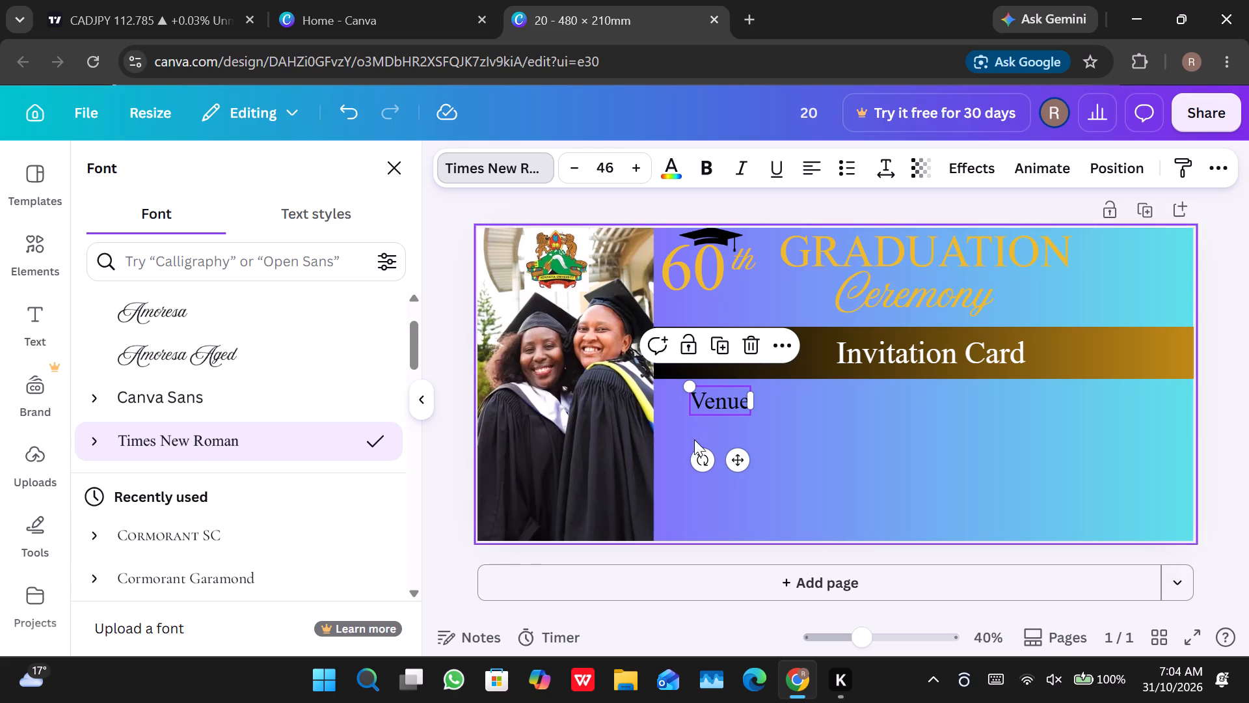
click(683, 169)
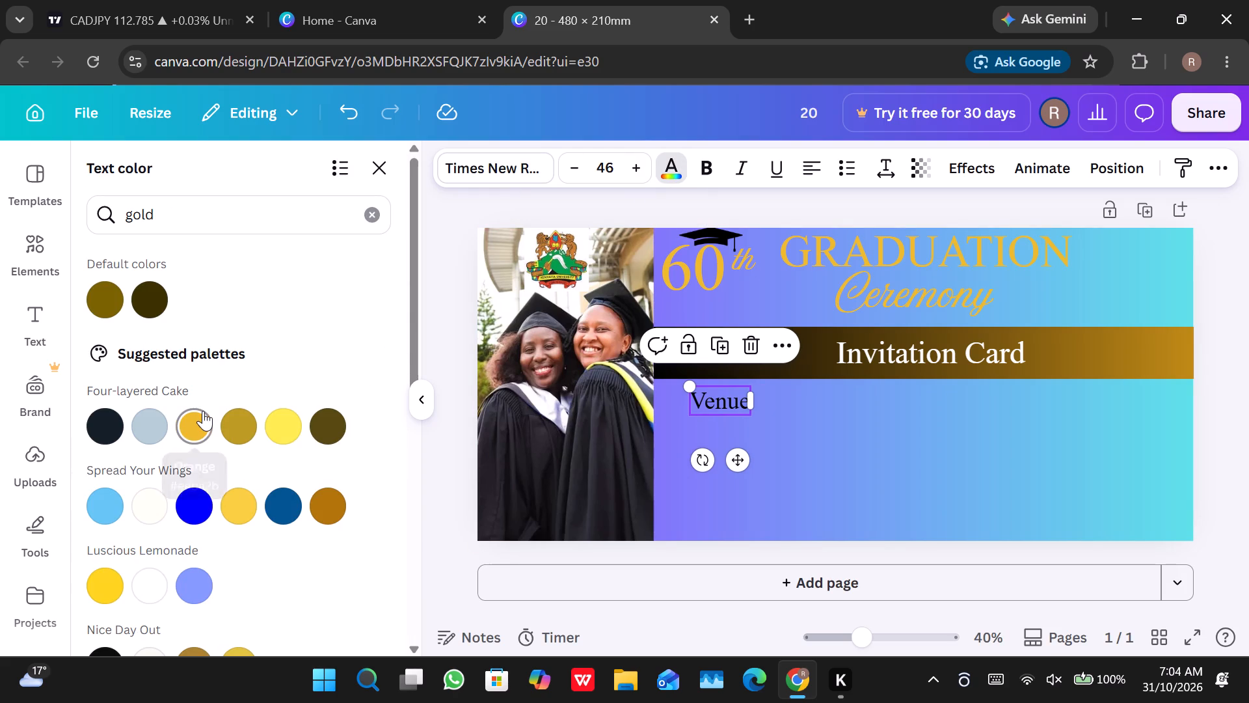
click(203, 411)
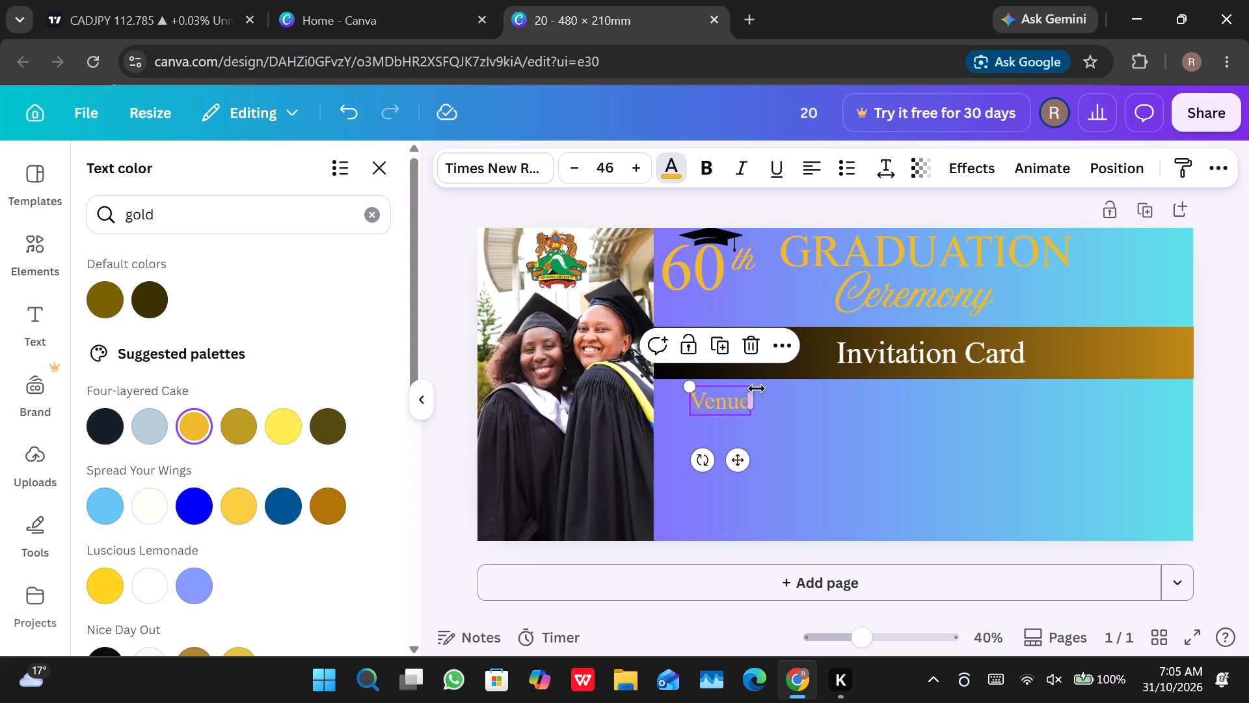
Nudge the "Venue" text slightly left, deselect it, and clear away the File Explorer windows covering the design.
click(712, 407)
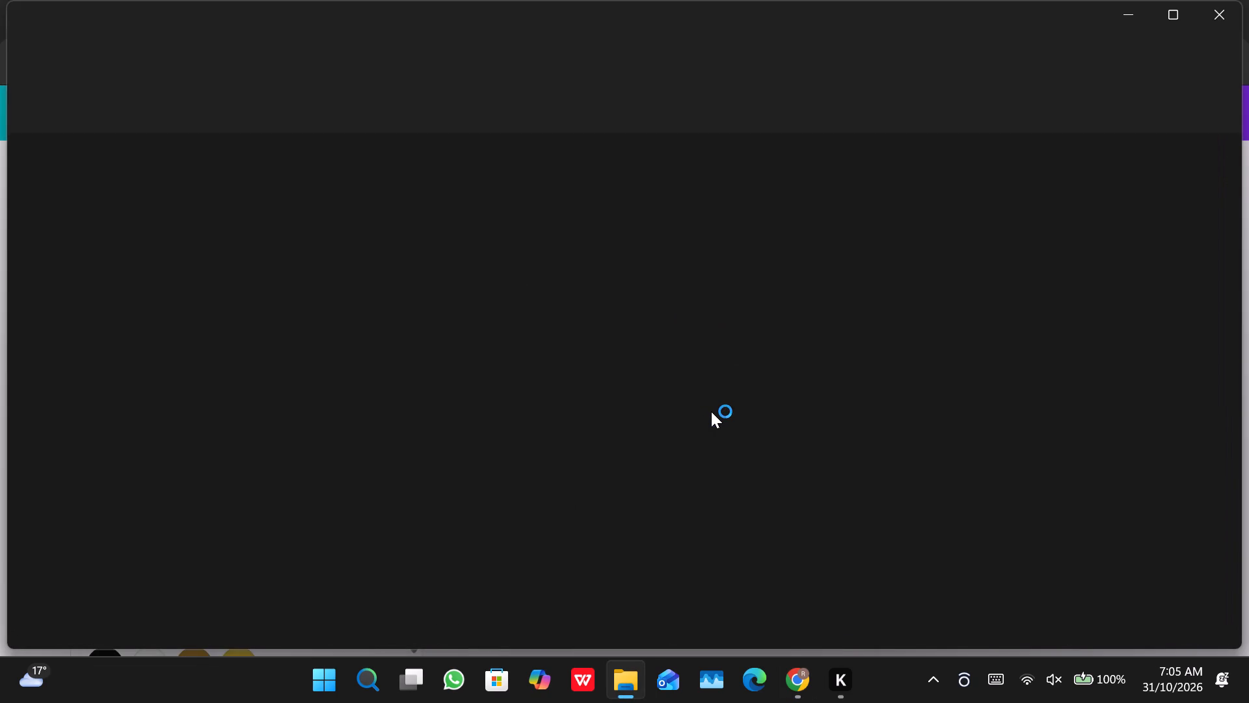
click(1219, 6)
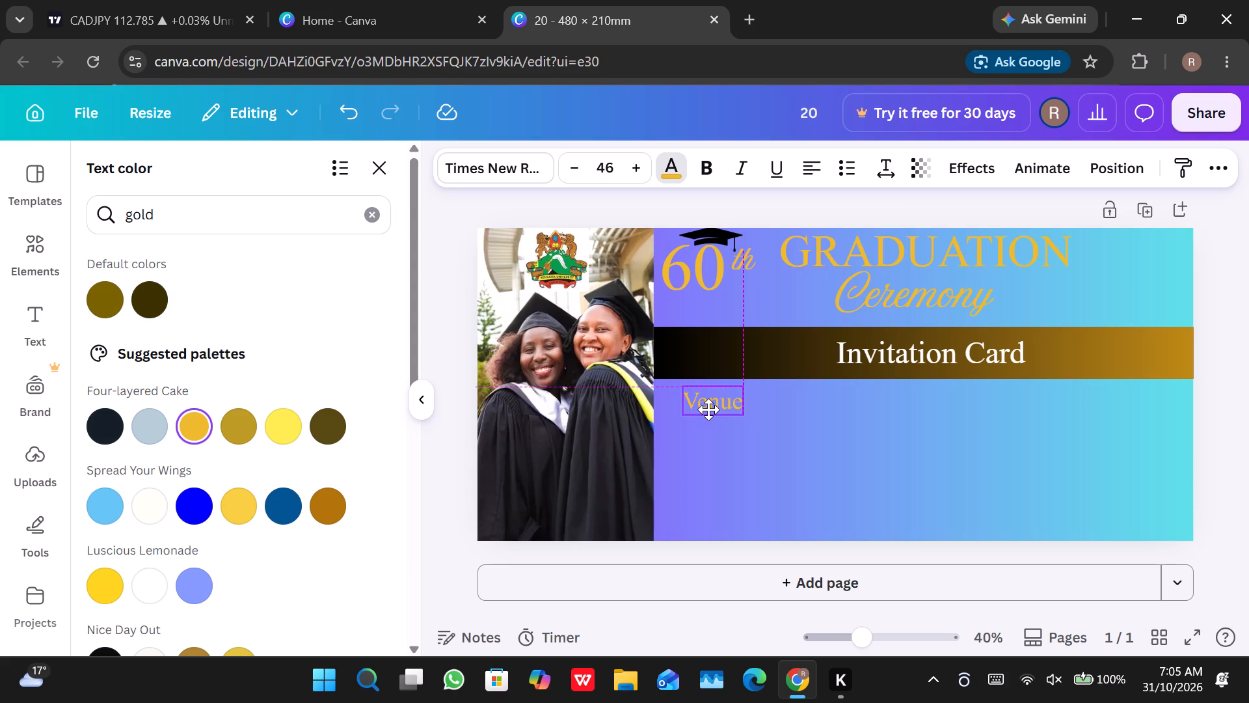
click(708, 408)
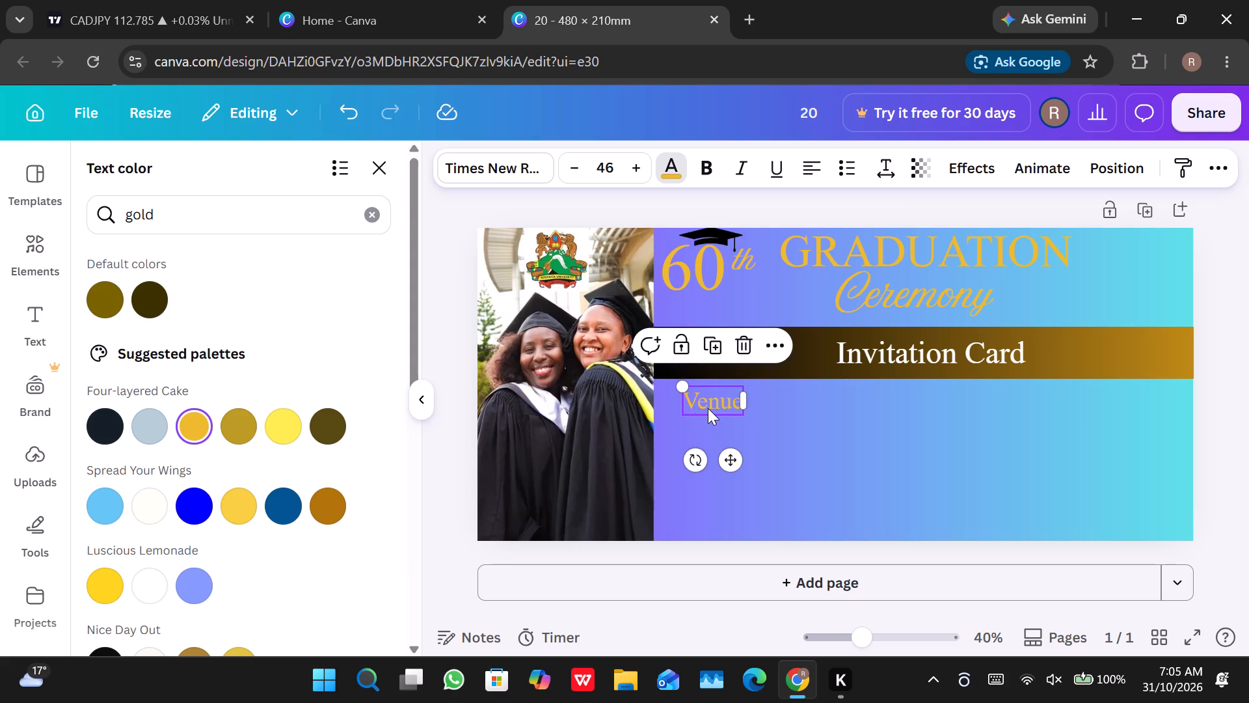
click(789, 409)
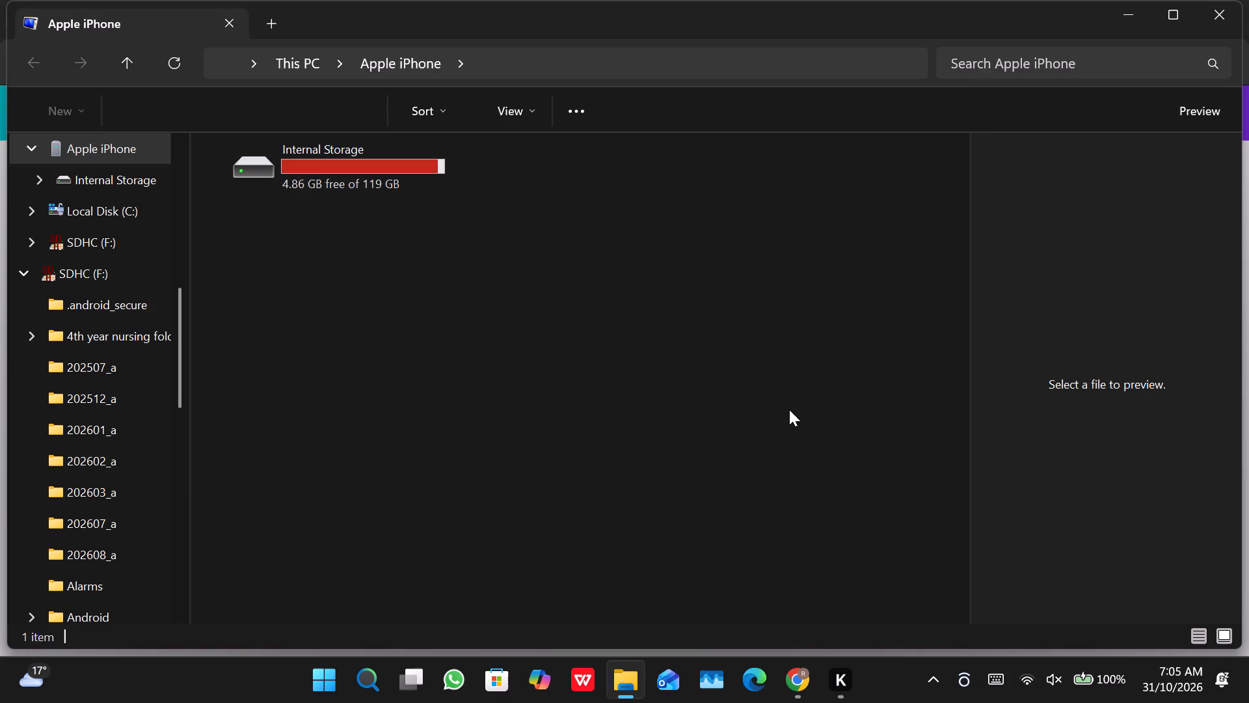
click(1119, 12)
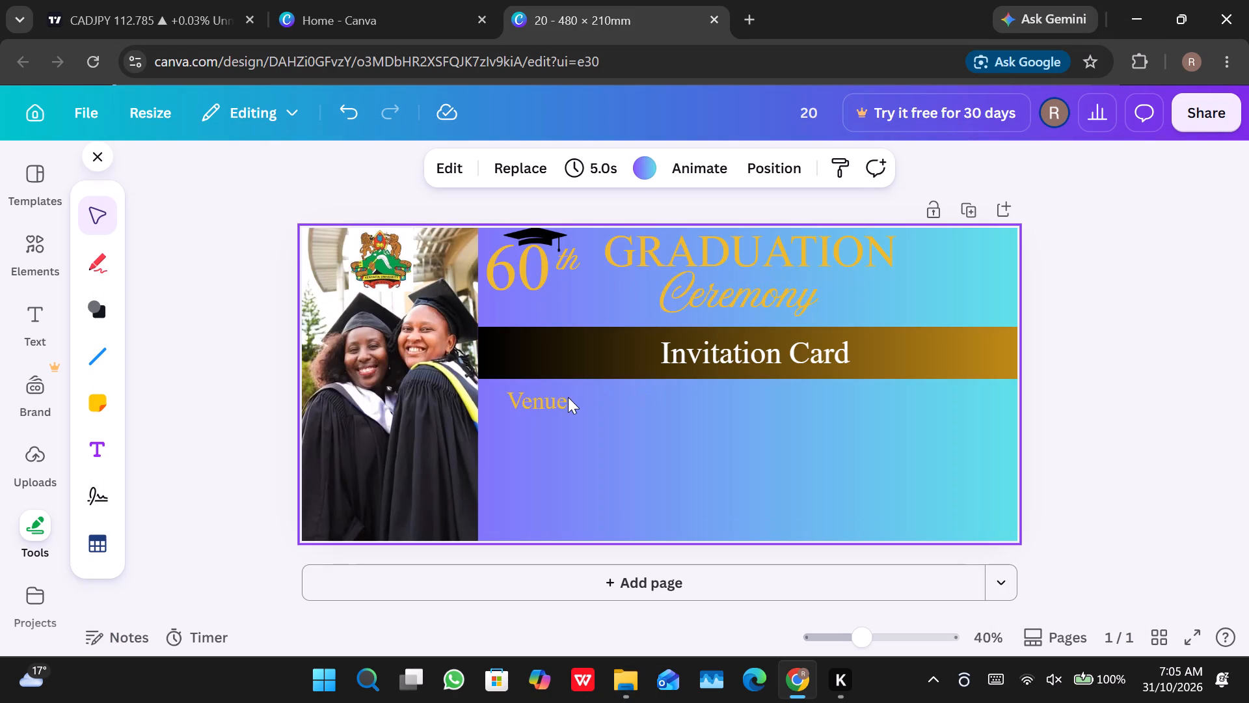
Add a colon after "Venue", deselect the text, and close the File Explorer window covering the design.
click(567, 397)
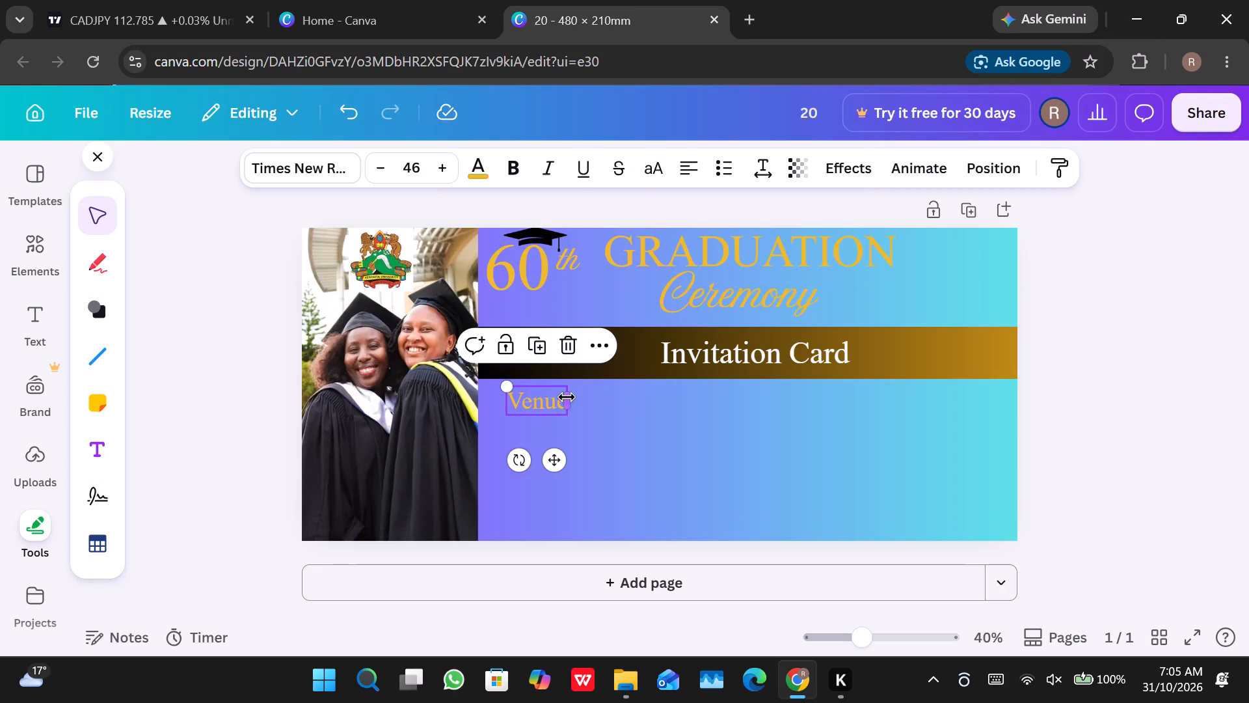
click(606, 398)
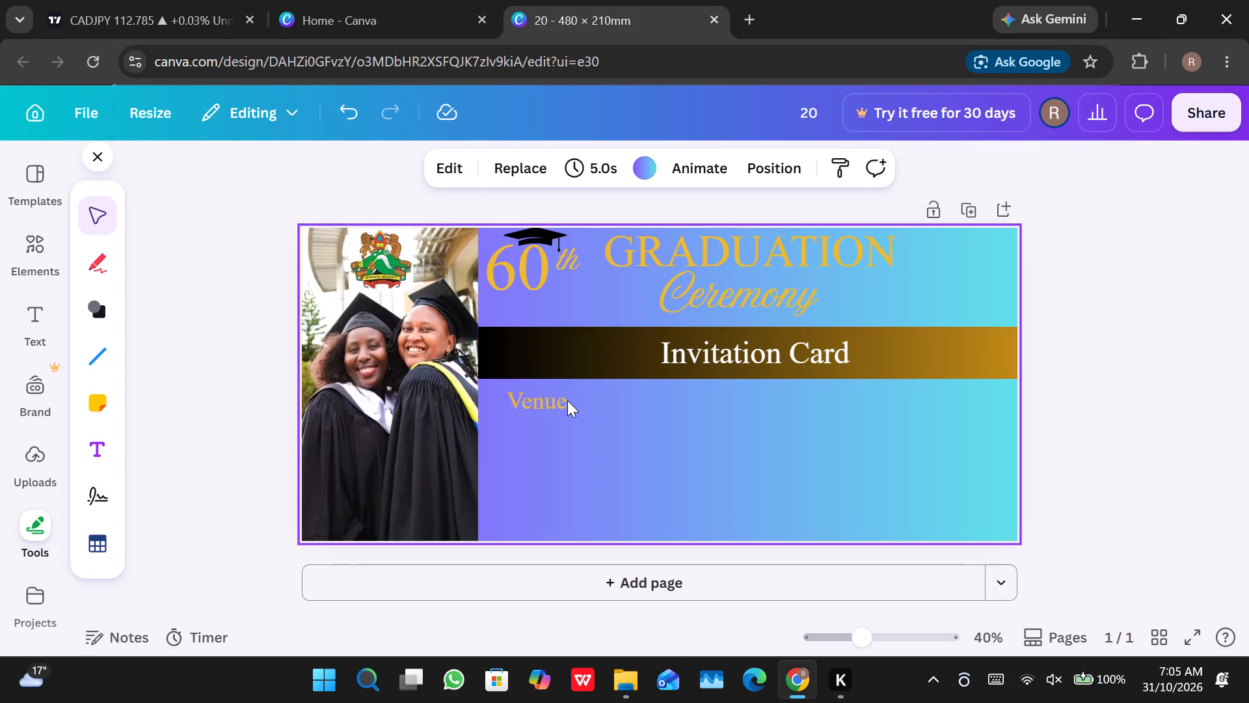
double_click(563, 402)
click(563, 402)
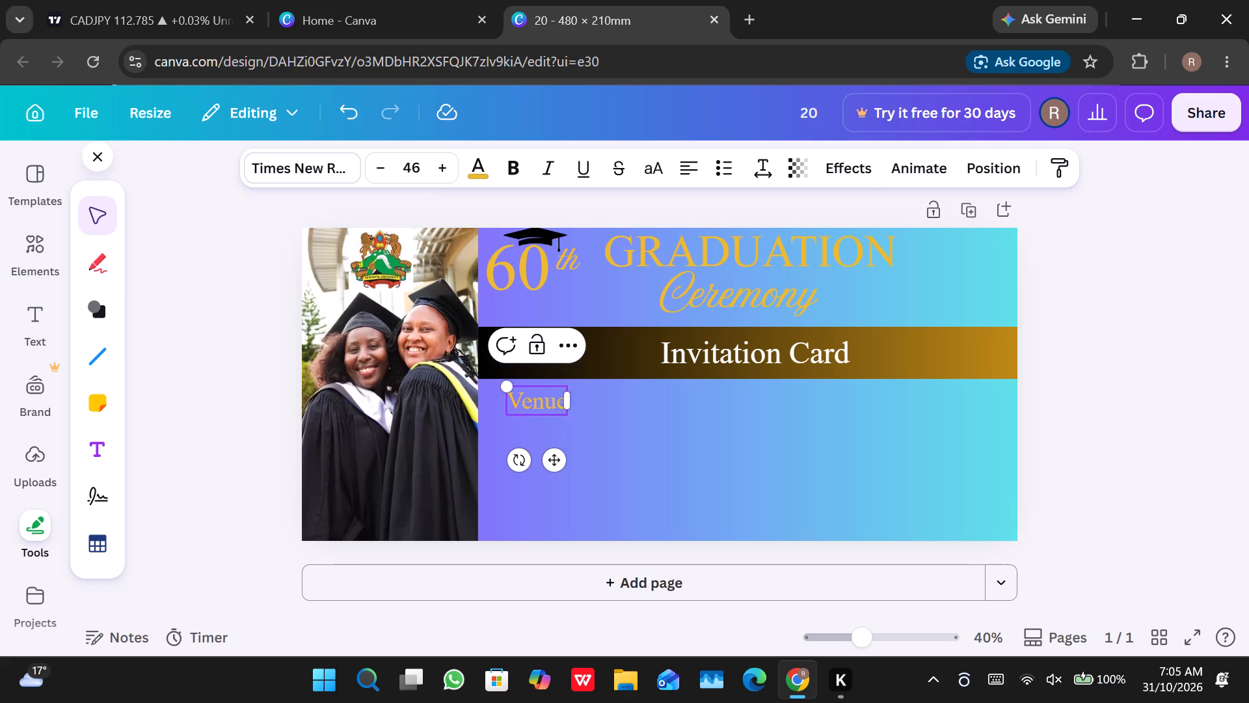
key(shift+colon)
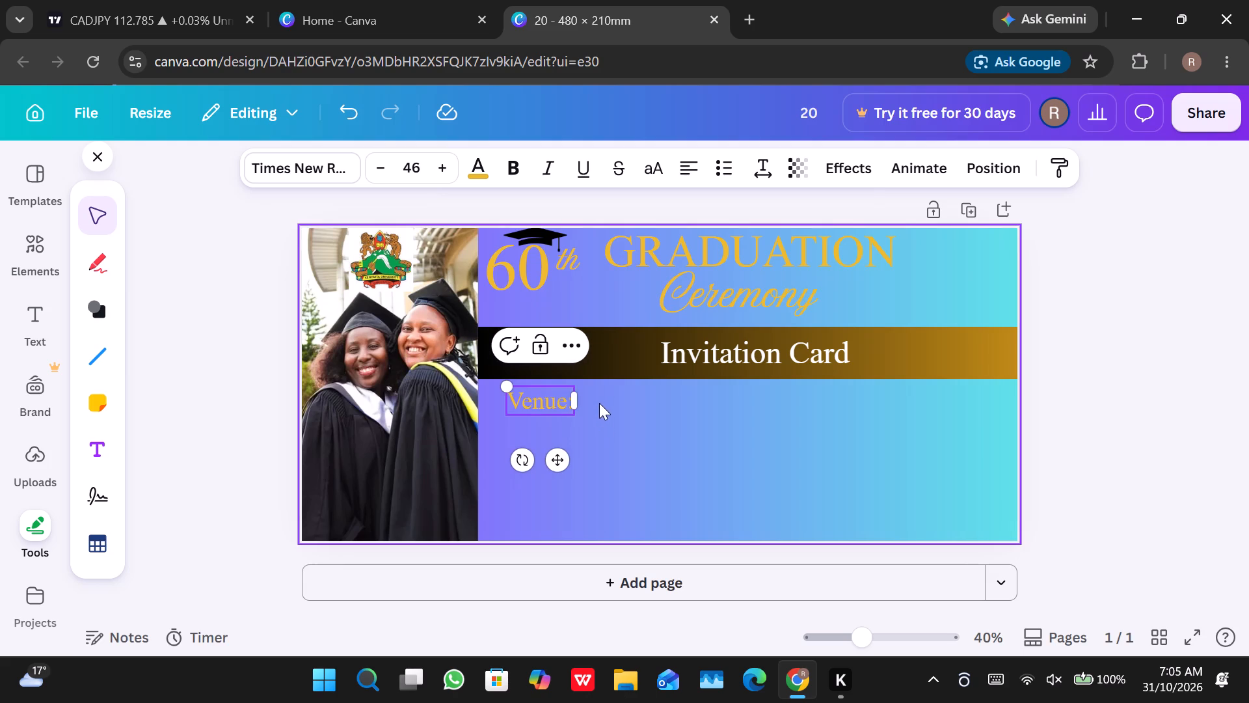
click(595, 389)
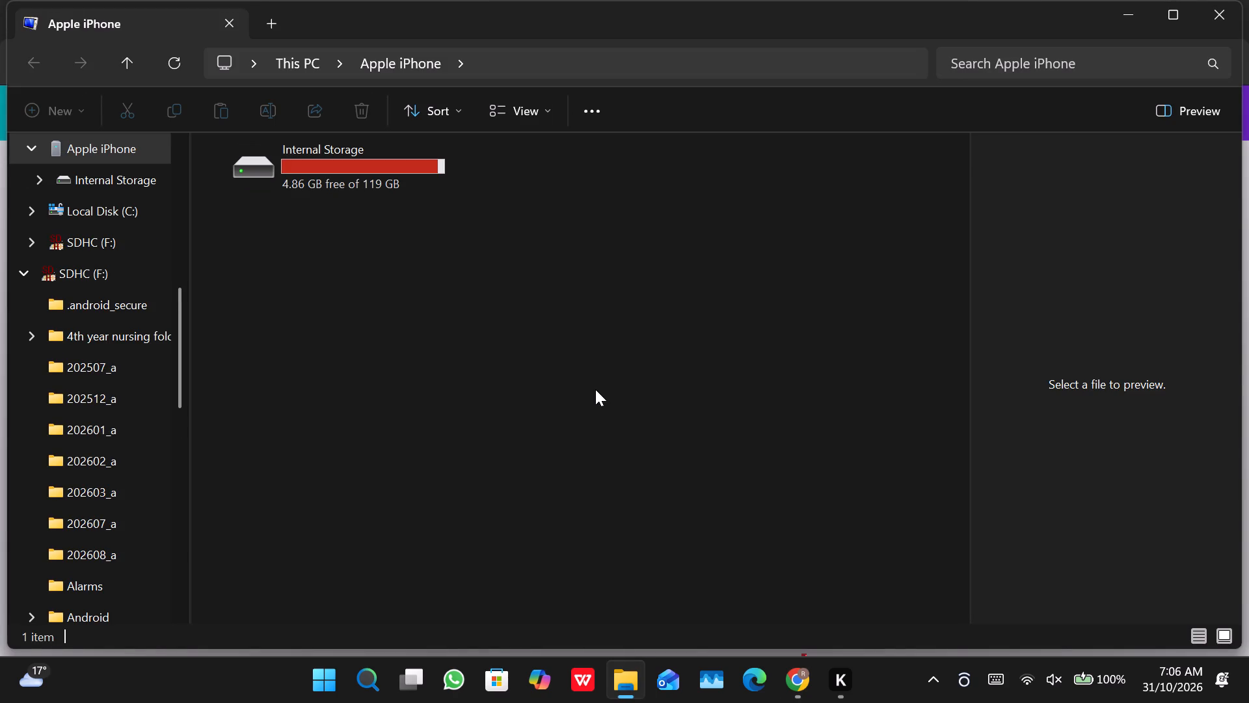
click(1224, 13)
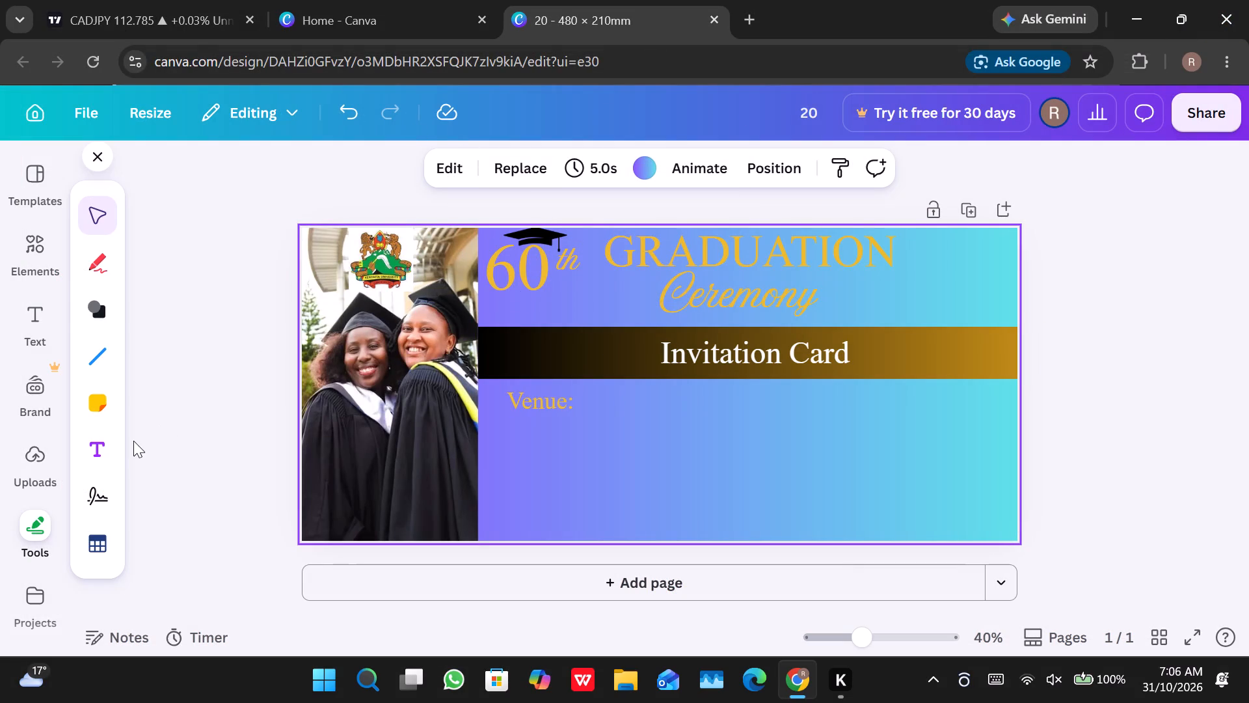
Add a new text box reading "Main Campus,Nairobi" below the "Invitation Card" banner.
click(91, 452)
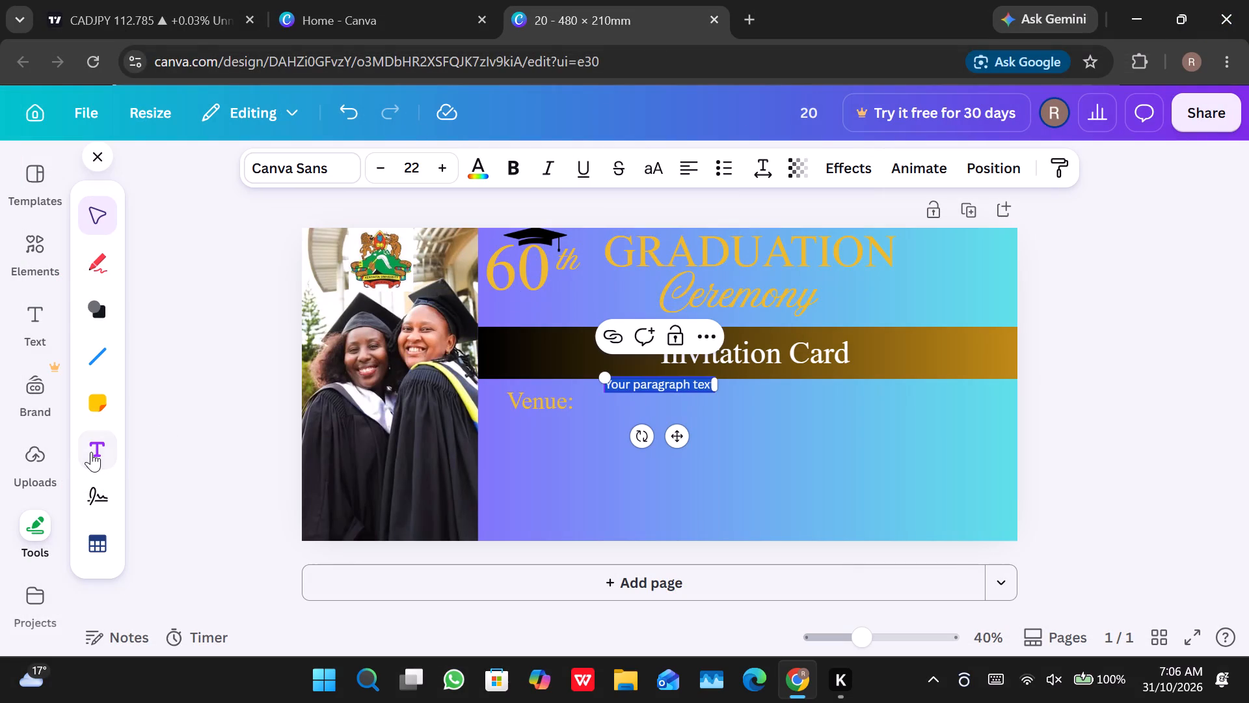
text(MA)
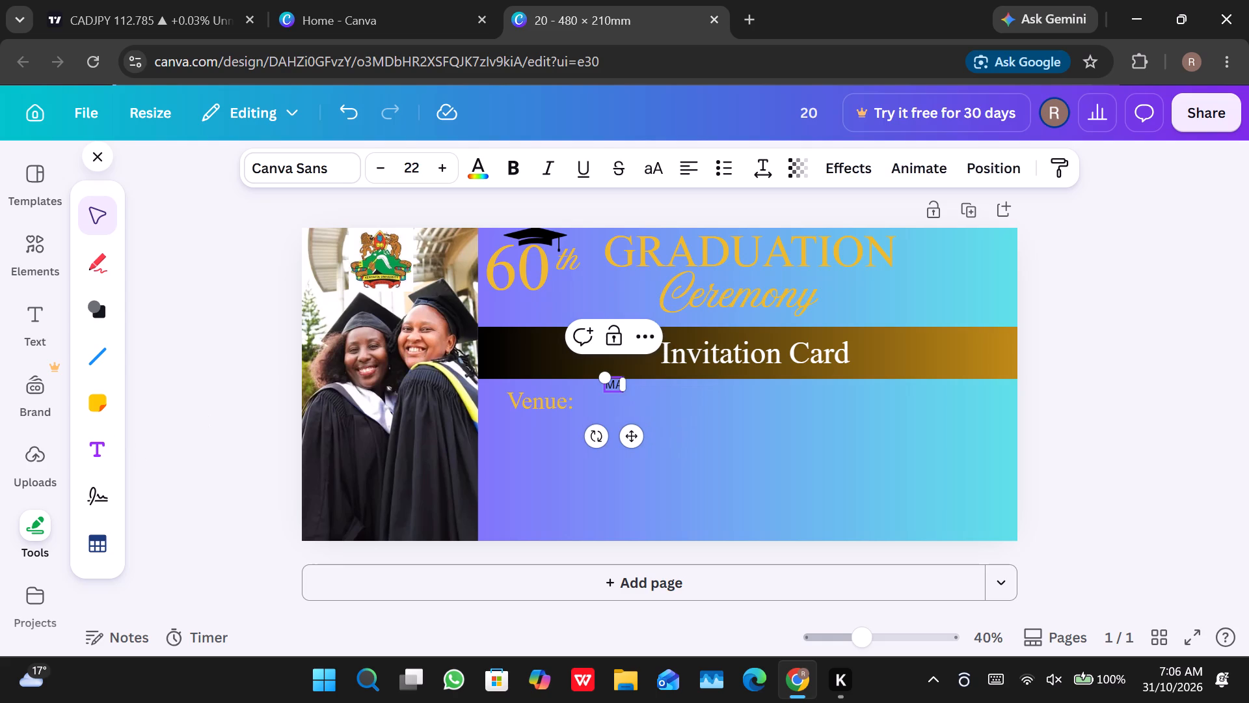
key(BackSpace)
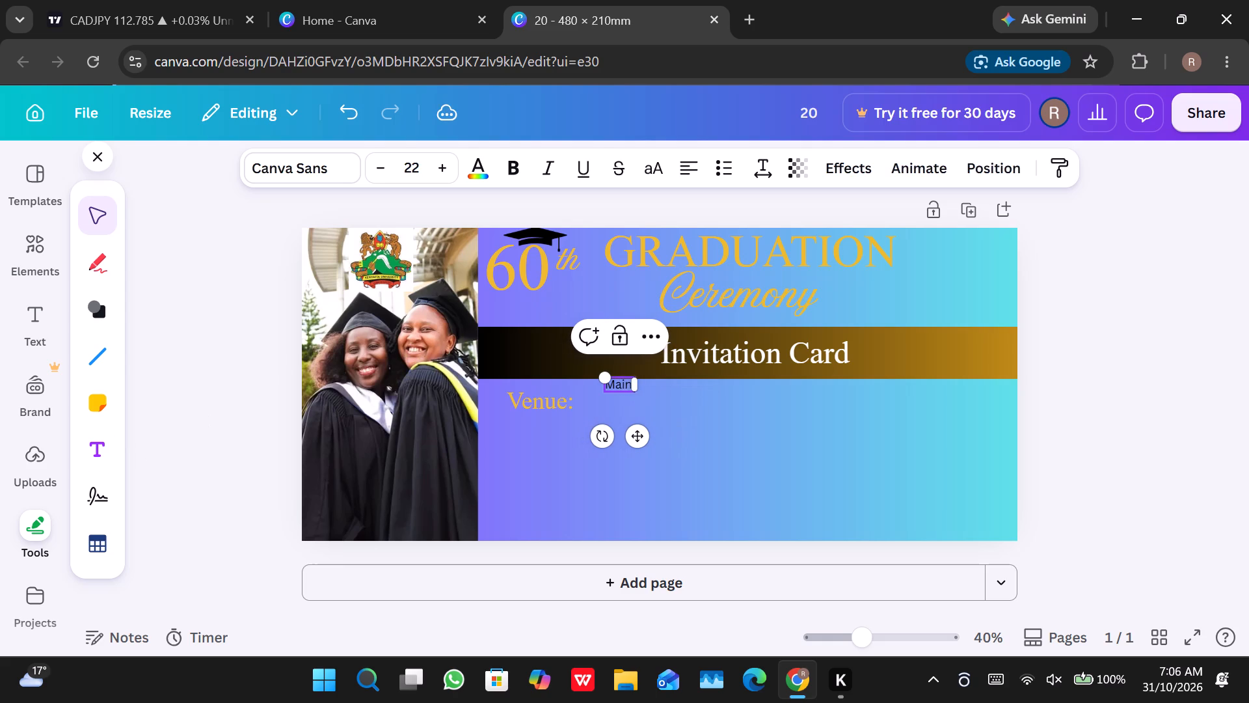
text(ampus)
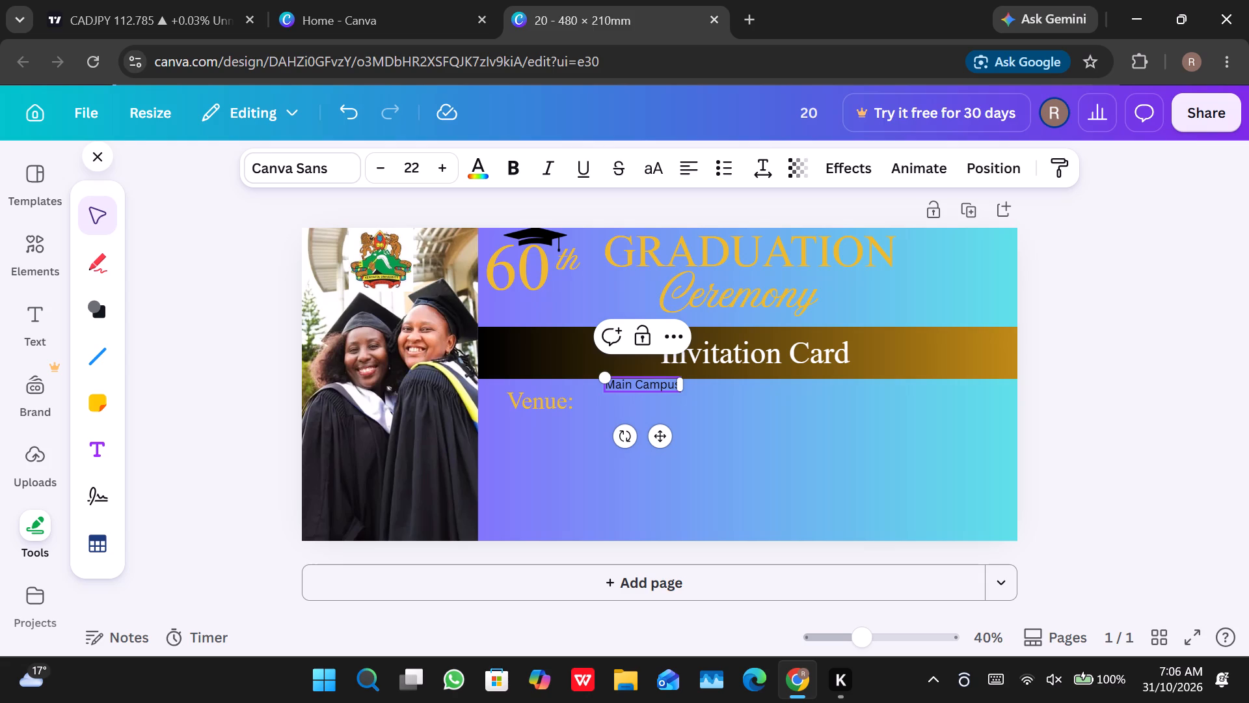
key(comma)
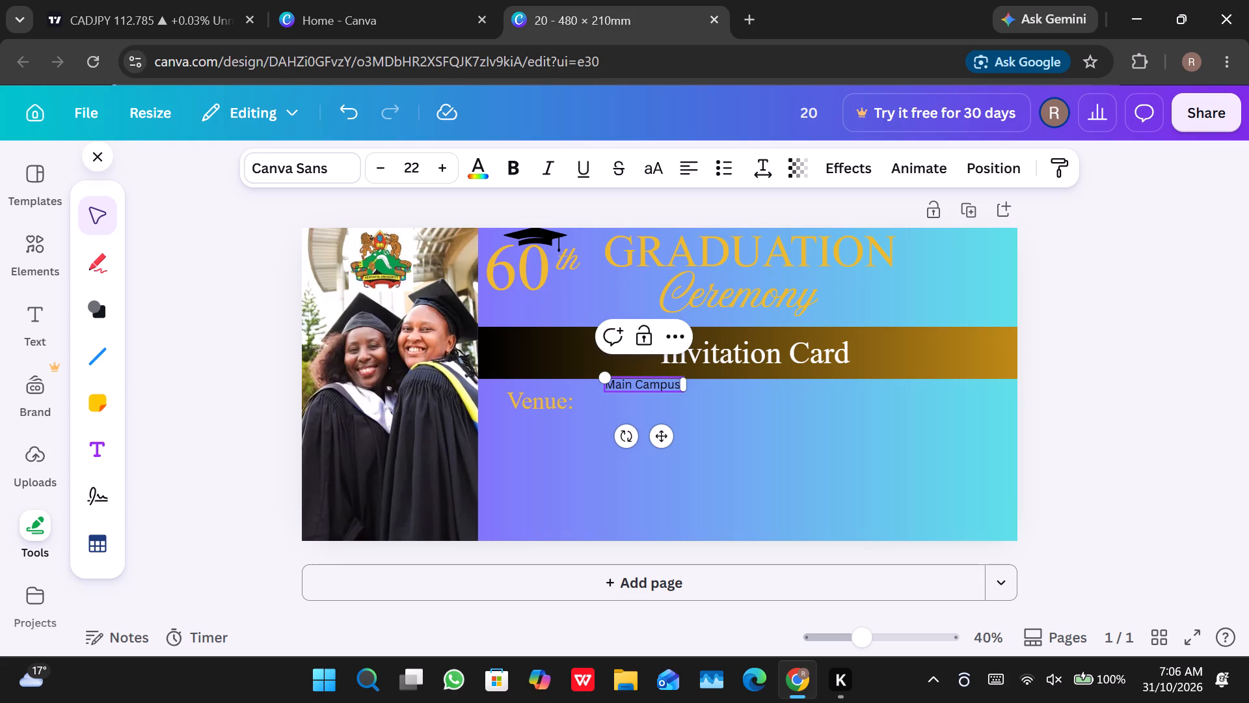
text(nairobi)
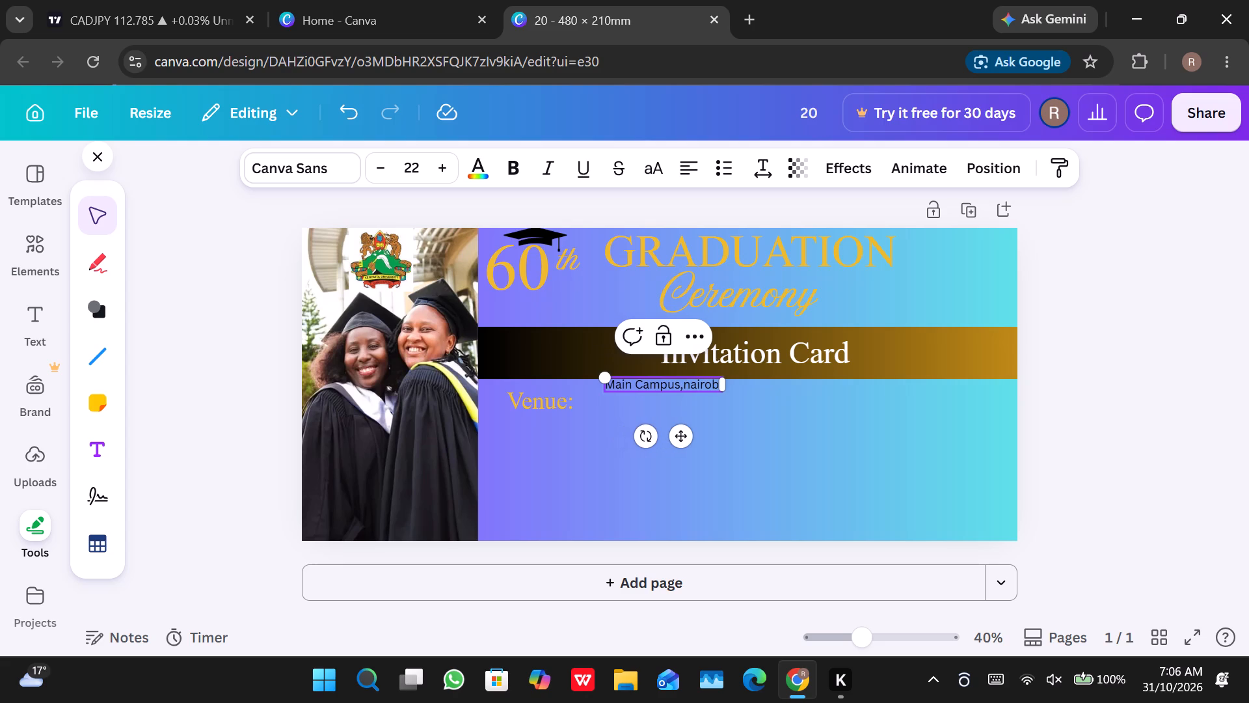
key(BackSpace)
key(BackSpace)
key(BackSpace)
key(BackSpace)
key(BackSpace)
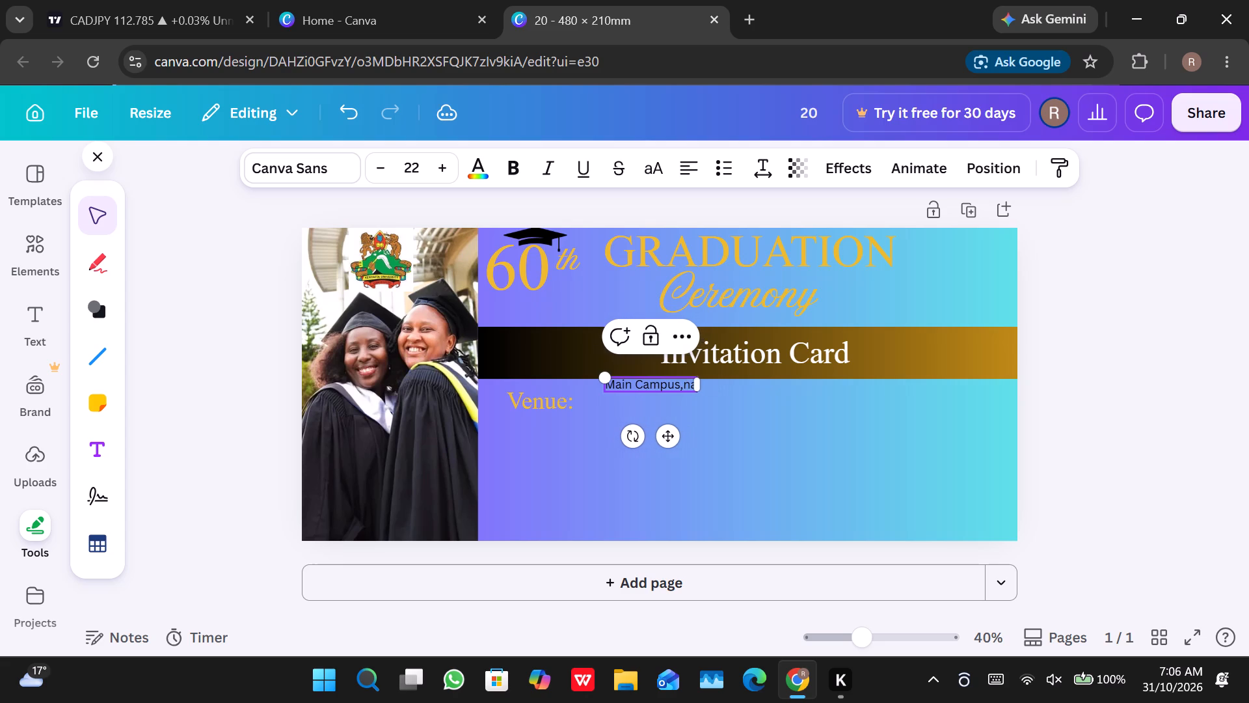
key(BackSpace)
key(BackSpace)
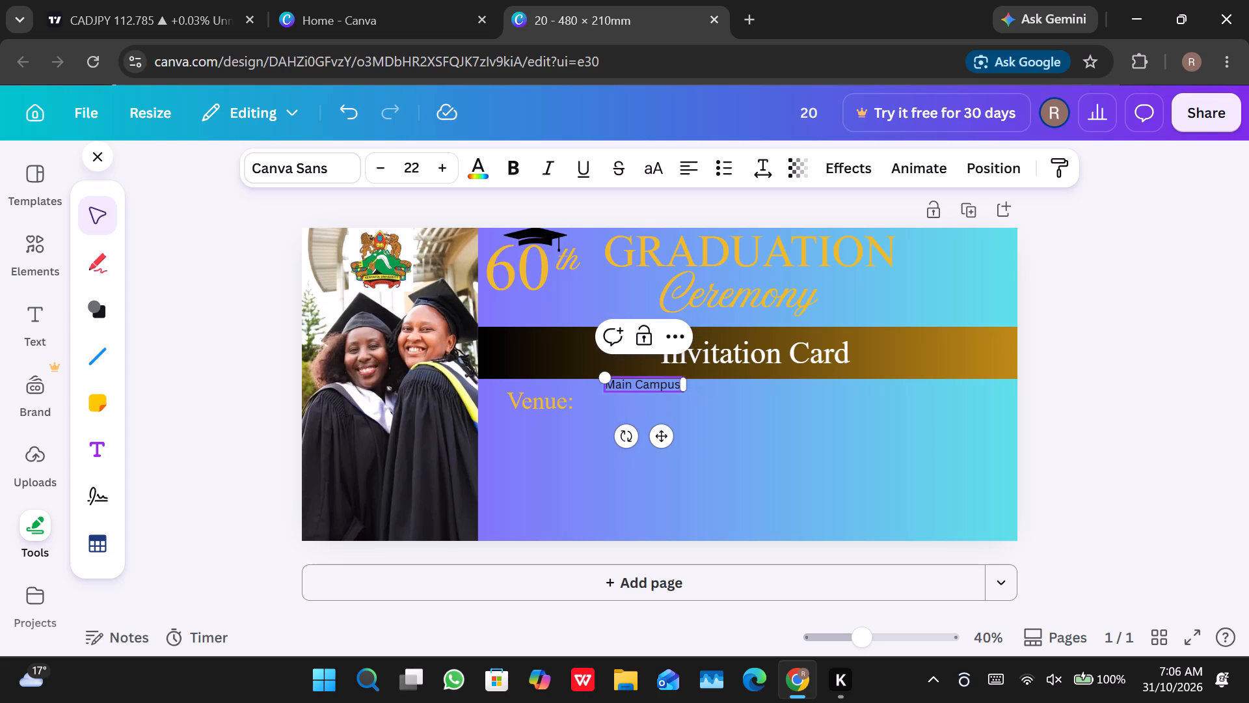
text(airobi)
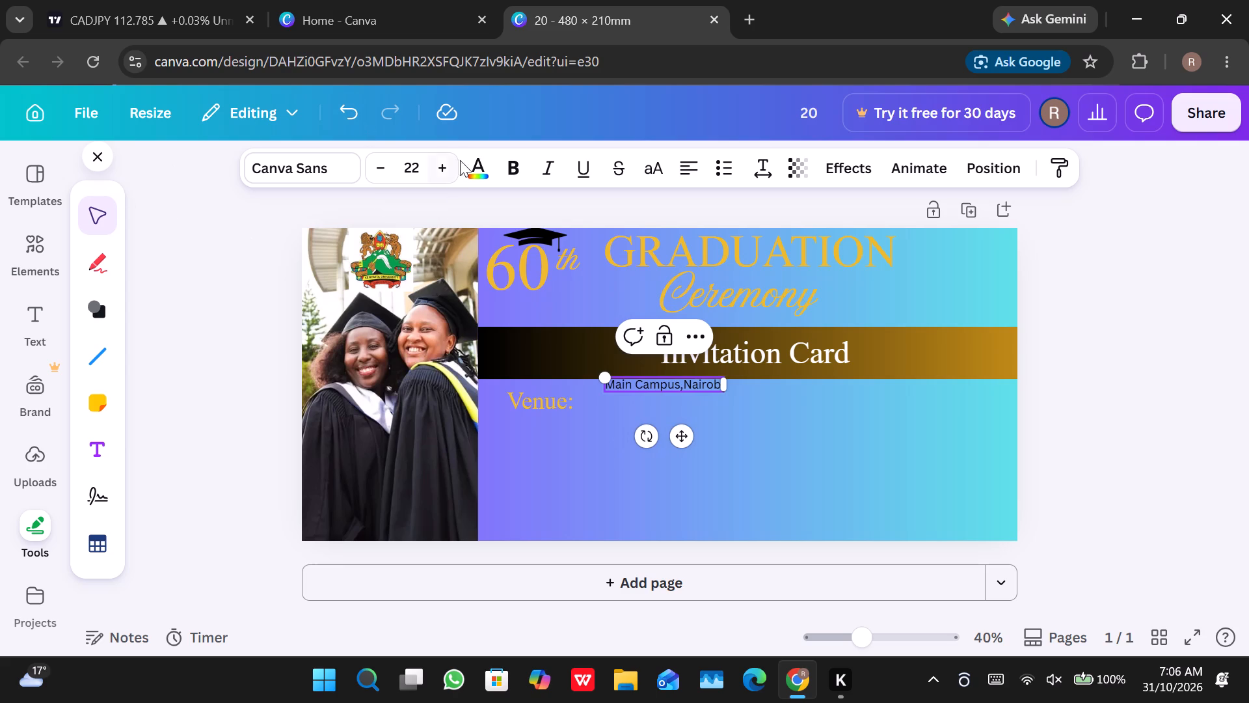
Enlarge the "Main Campus,Nairobi" text to font size 38.
triple_click(443, 163)
triple_click(443, 163)
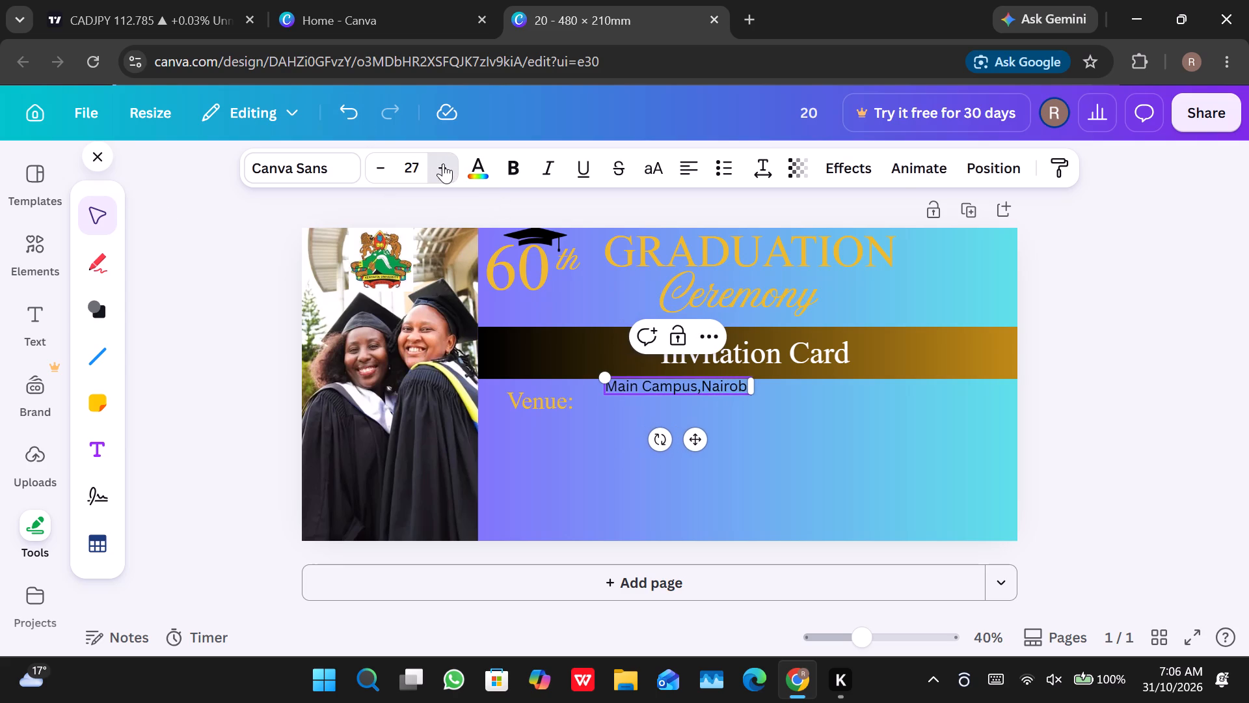
triple_click(443, 163)
triple_click(443, 163)
triple_click(443, 163)
click(443, 163)
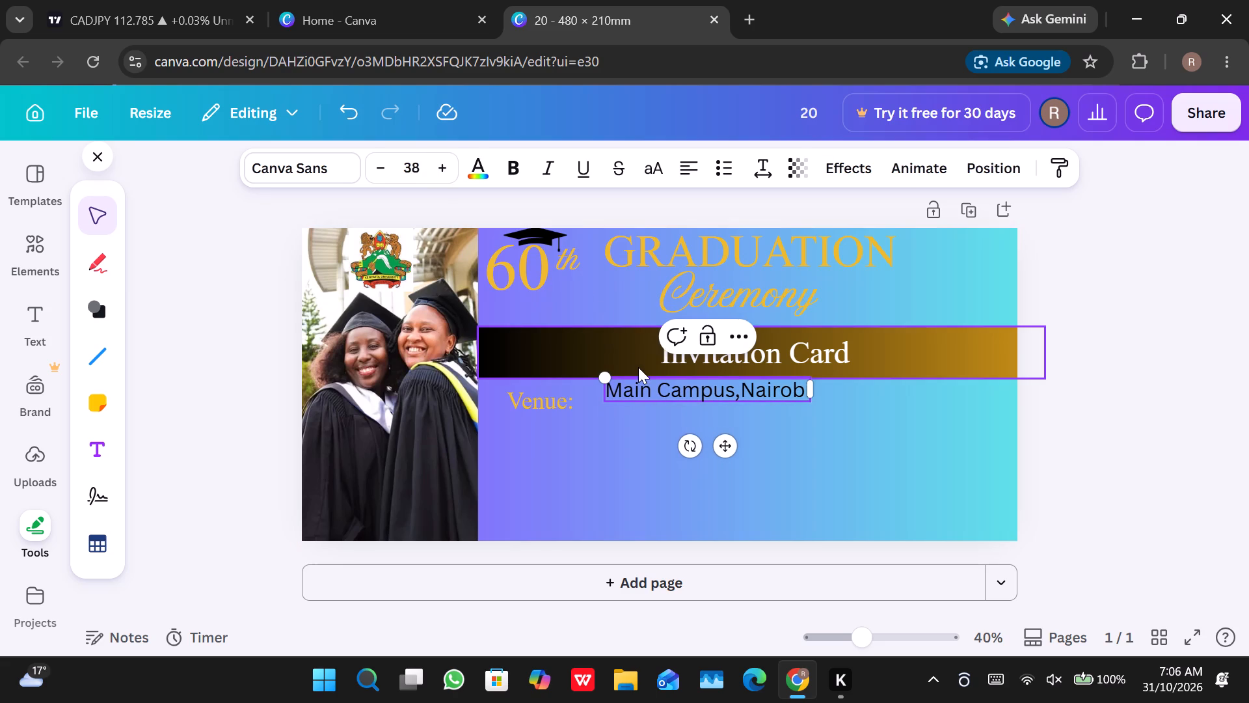
Position "Main Campus,Nairobi" just below the banner and bring "Venue:" closer, level with it on the same line.
click(645, 389)
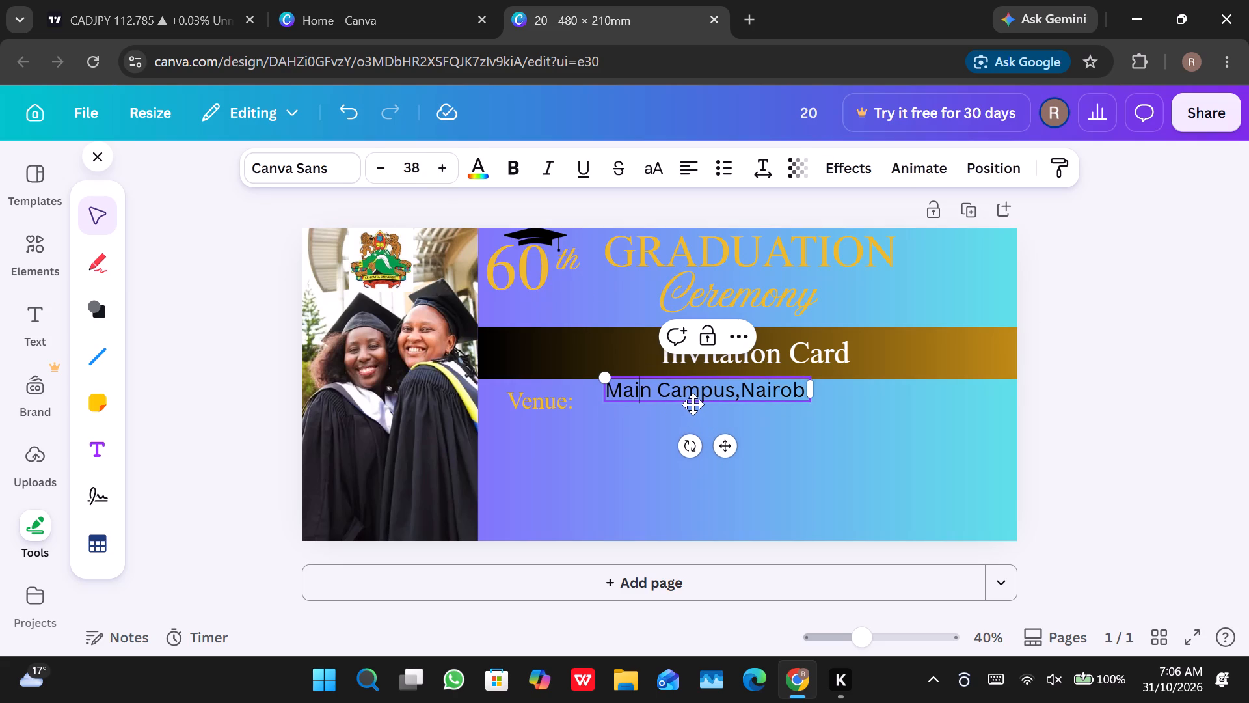
drag(693, 404, 683, 410)
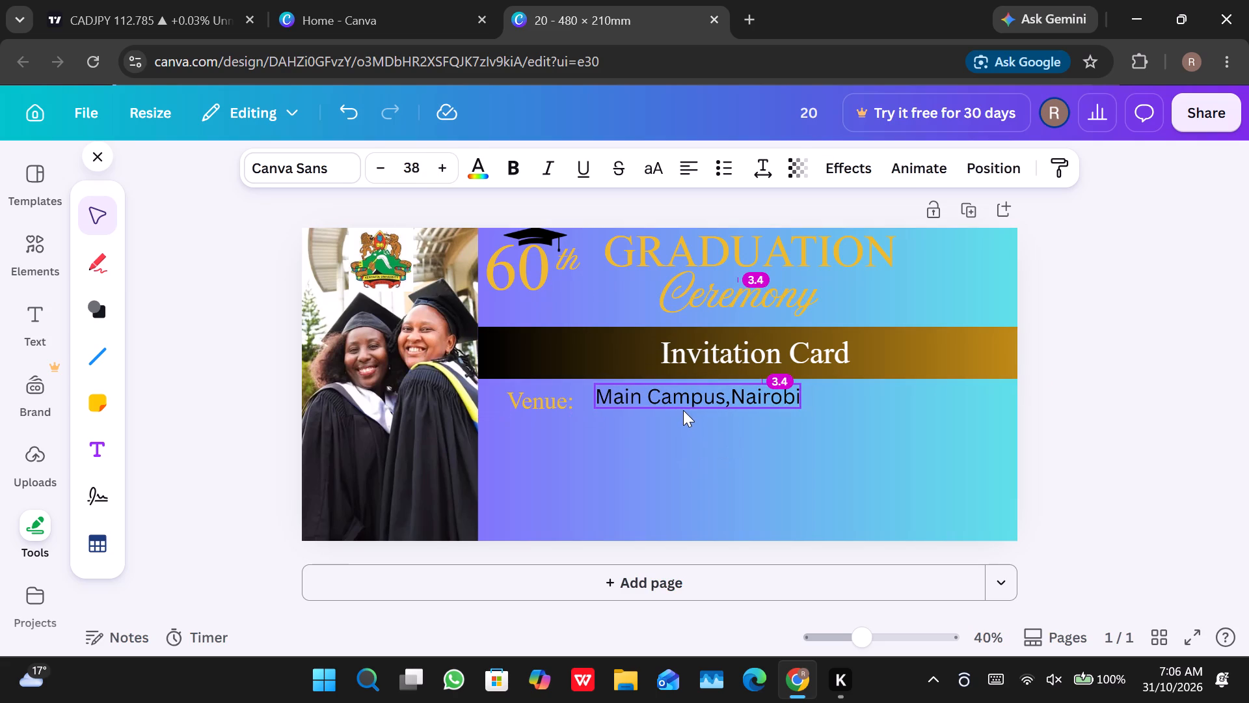
drag(683, 410, 689, 413)
drag(542, 402, 543, 400)
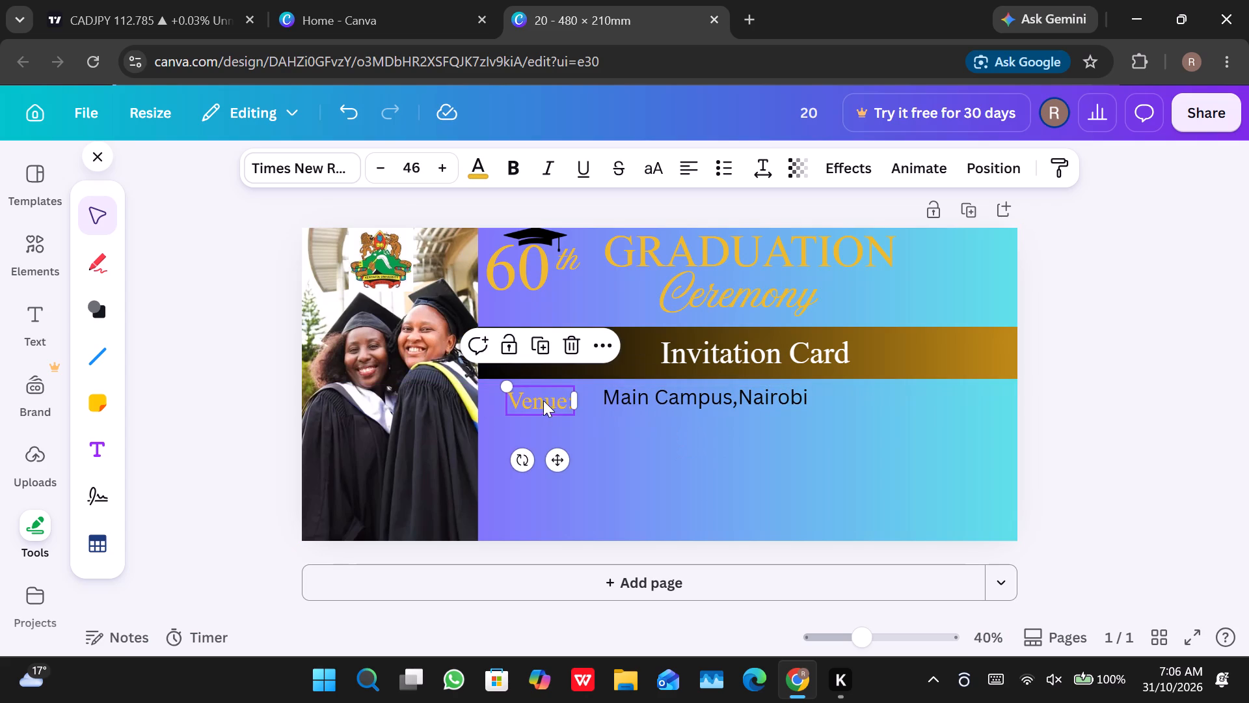
drag(543, 400, 556, 393)
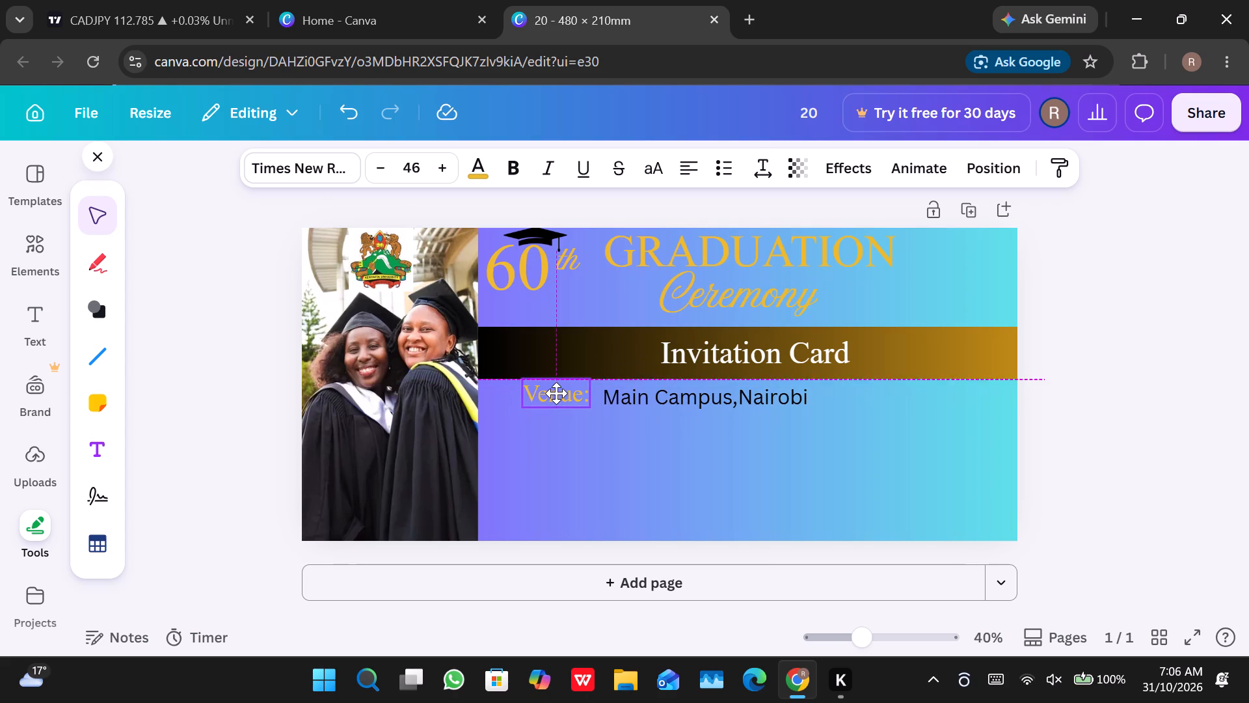
drag(556, 393, 556, 397)
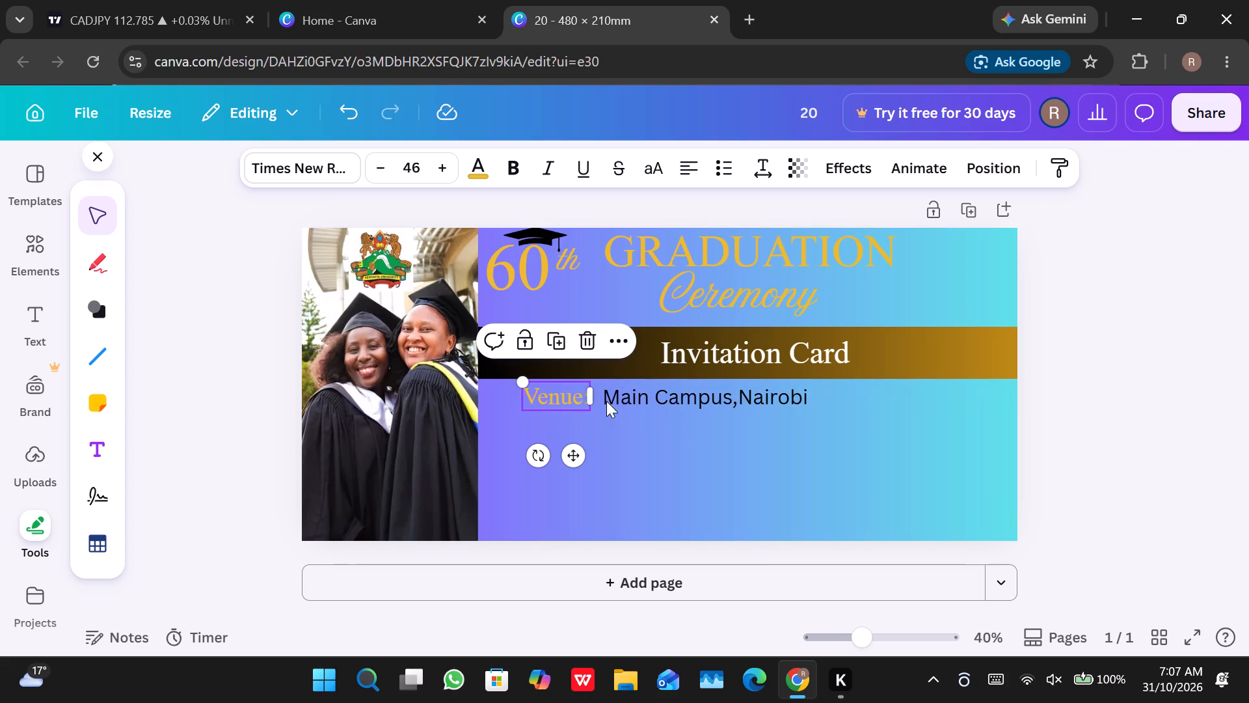
Change "Main Campus,Nairobi" to Times New Roman and colour it with the white of the Luscious Lemonade palette.
click(641, 407)
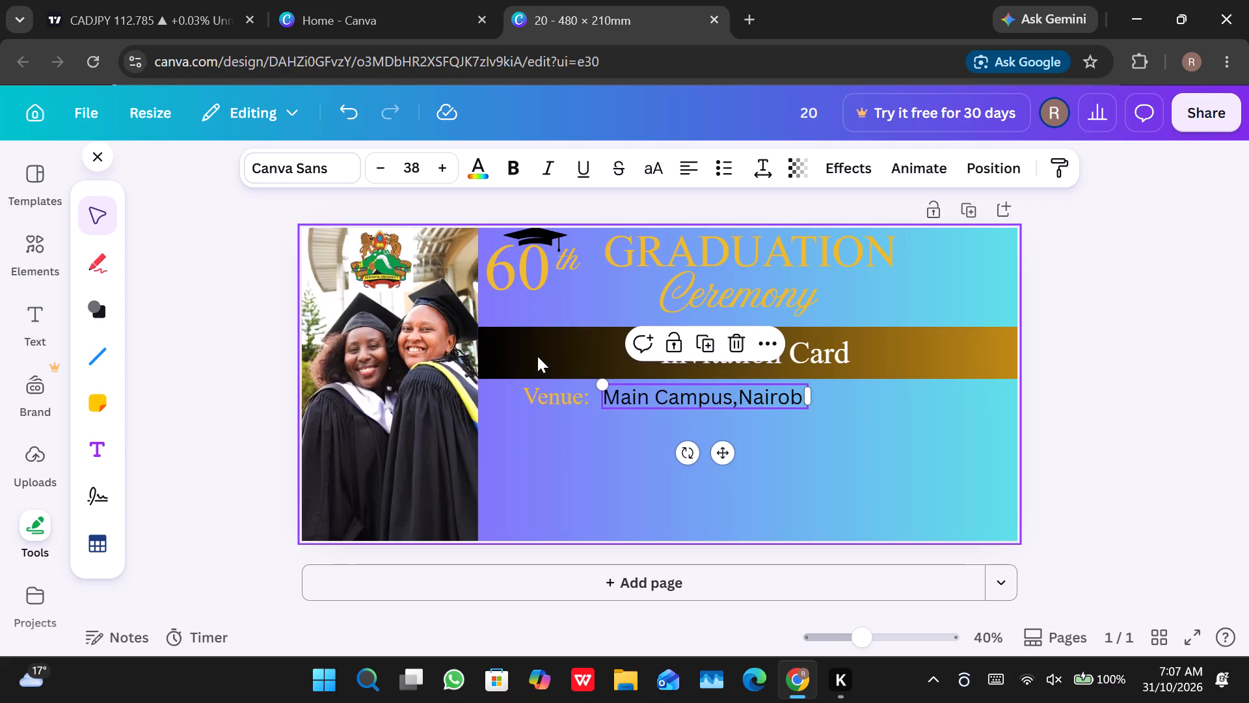
click(320, 167)
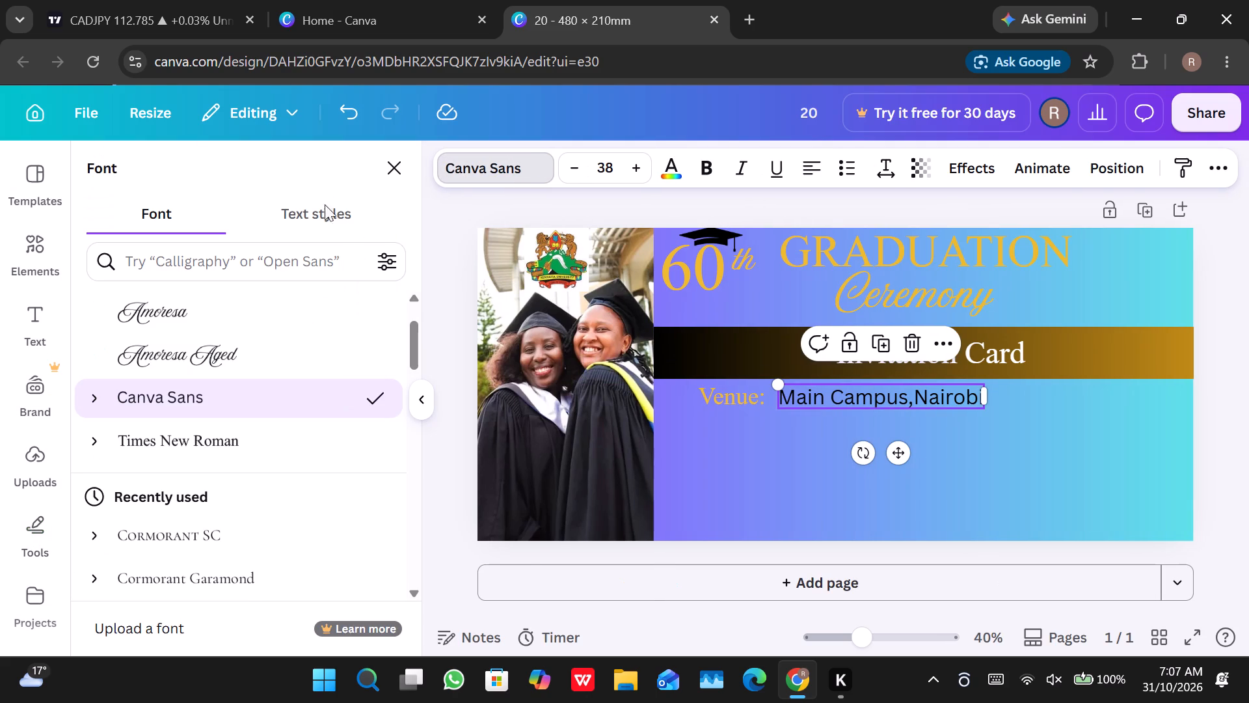
click(271, 428)
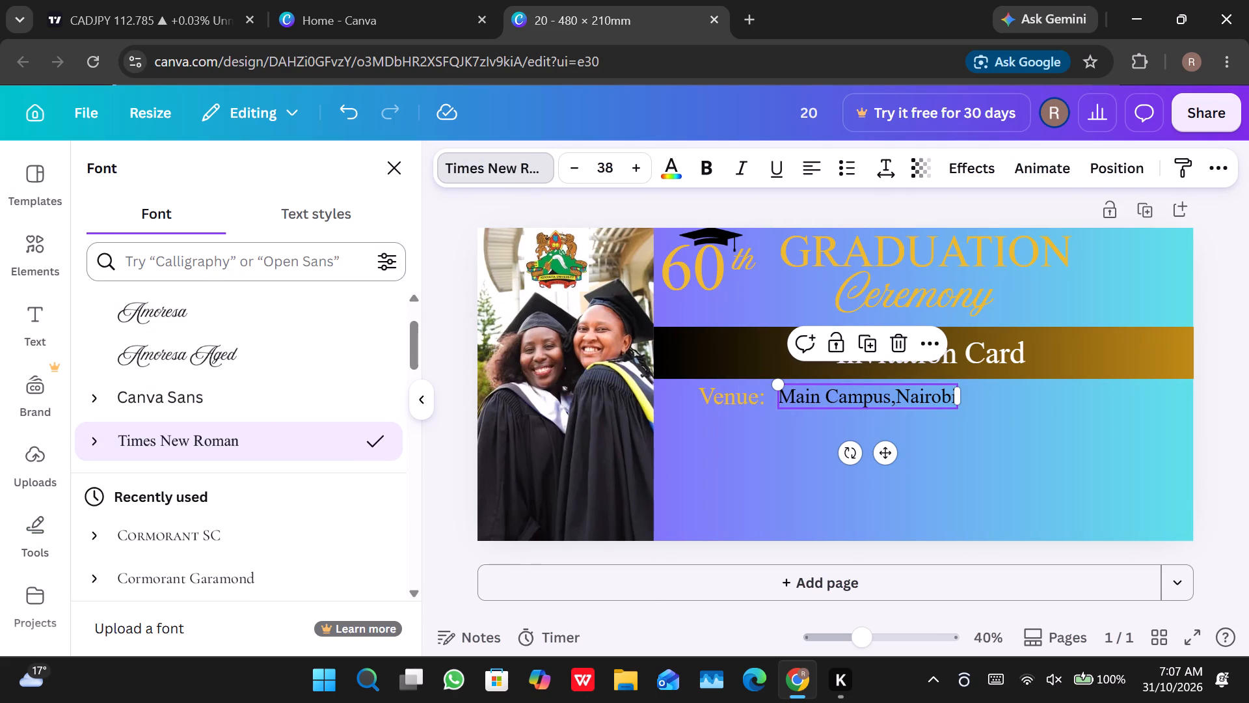
click(671, 164)
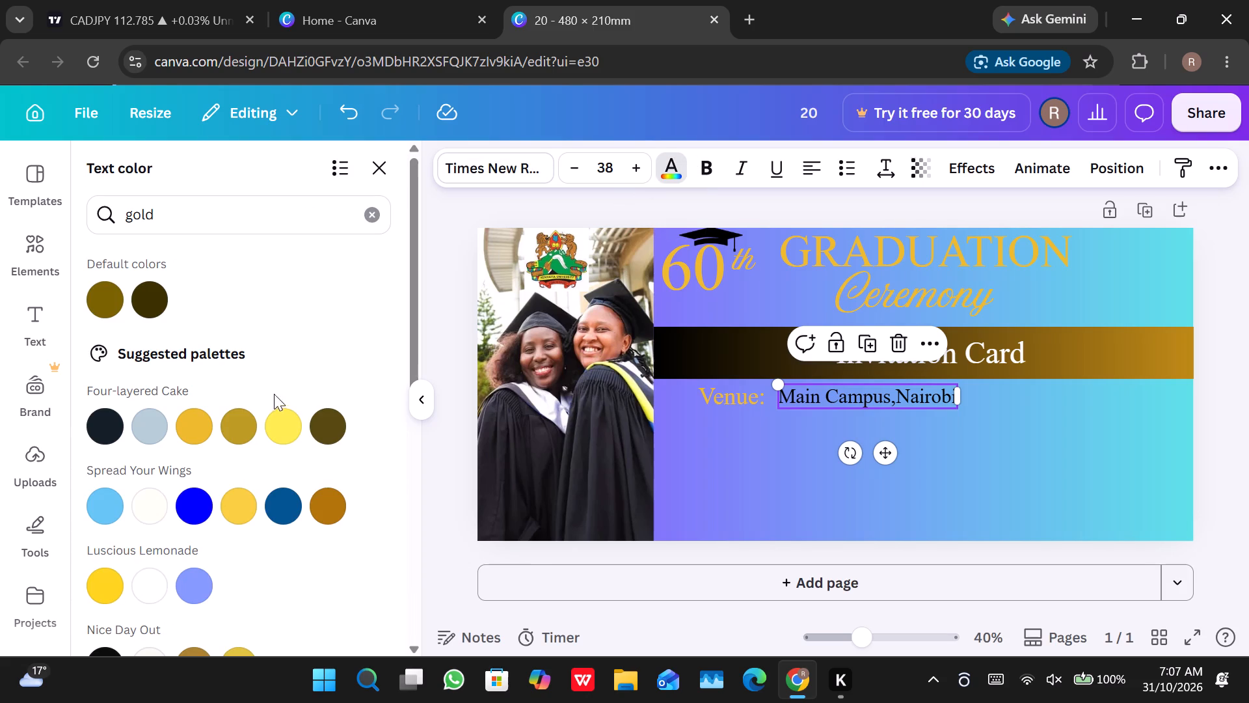
click(144, 595)
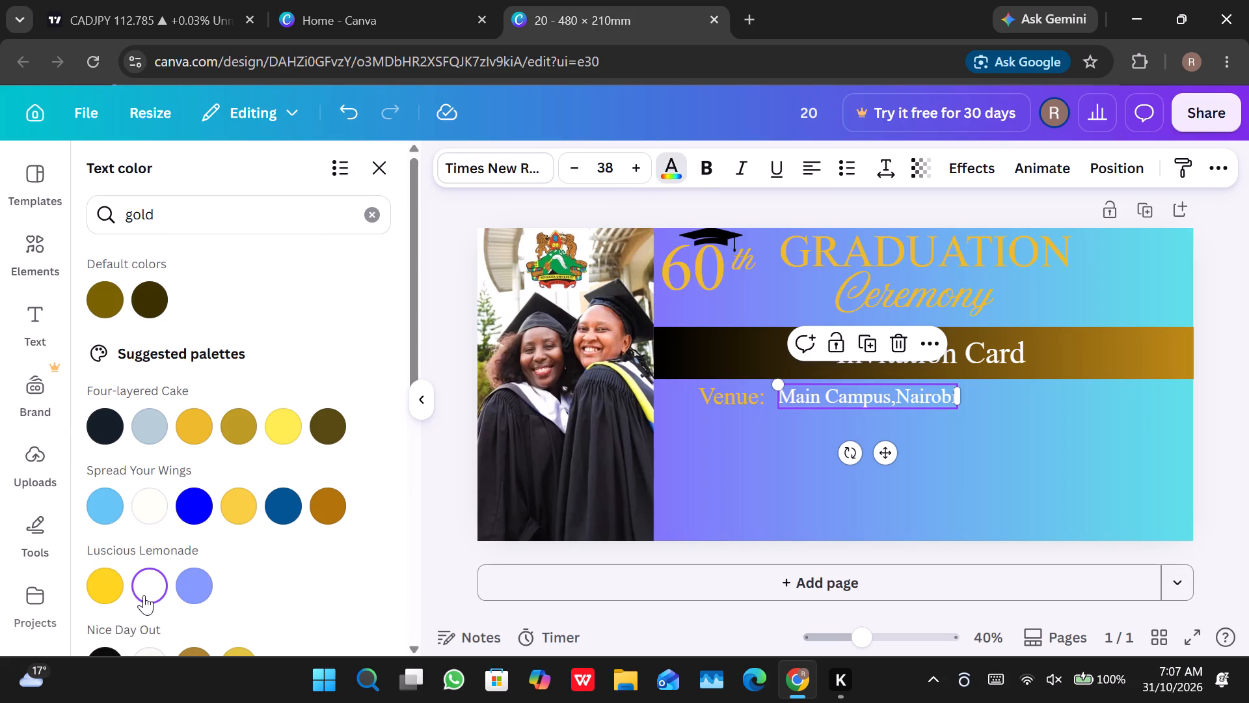
click(144, 595)
Widen the "Main Campus,Nairobi" text box and set its font size to 45, keeping the text on one line.
drag(959, 393, 995, 390)
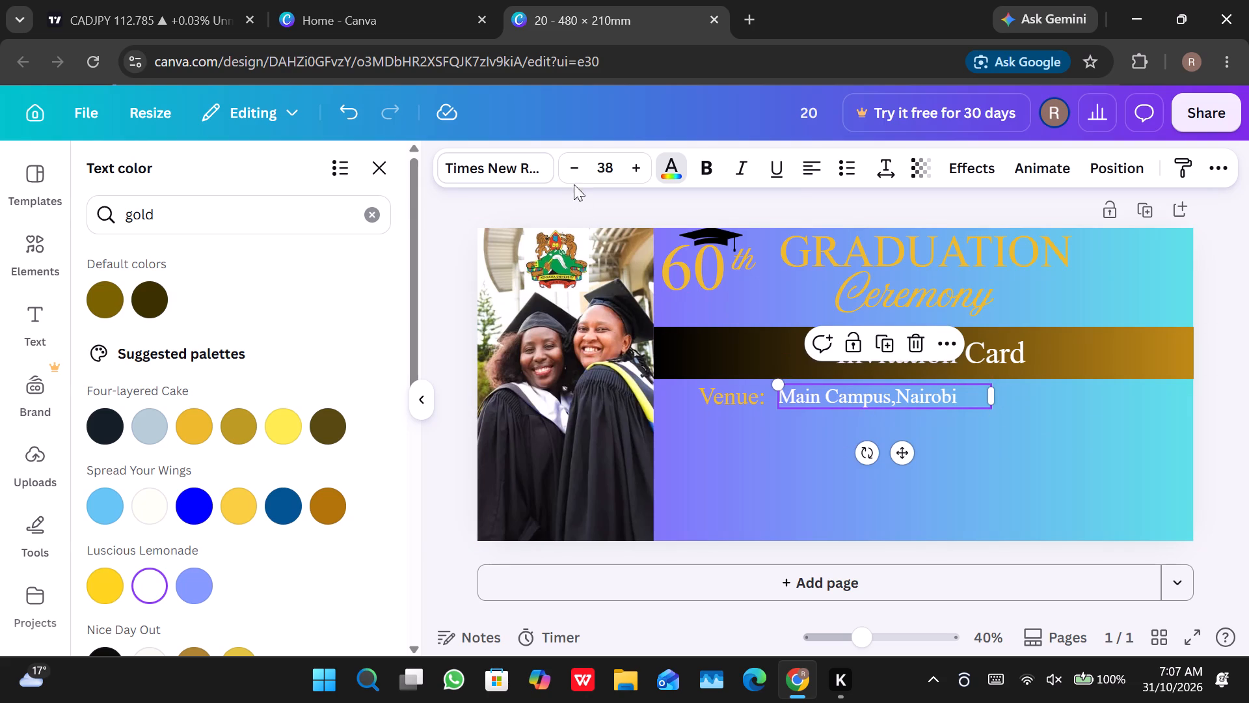
triple_click(641, 166)
triple_click(641, 166)
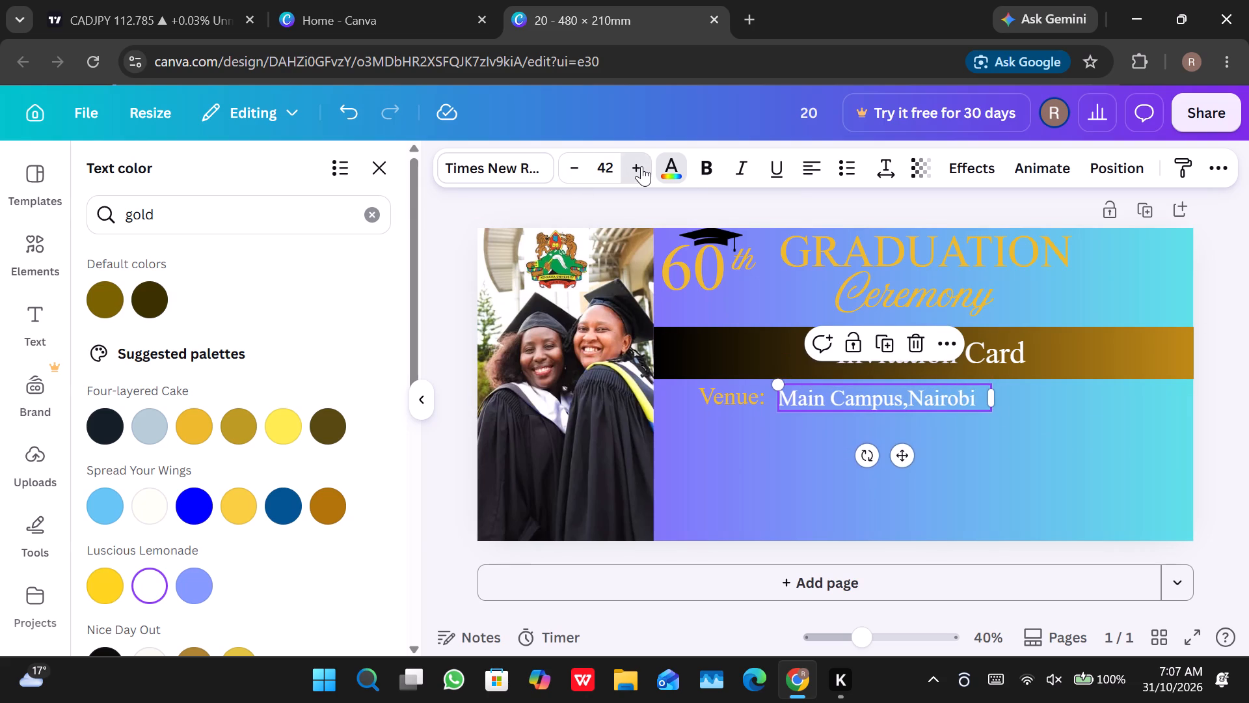
triple_click(641, 166)
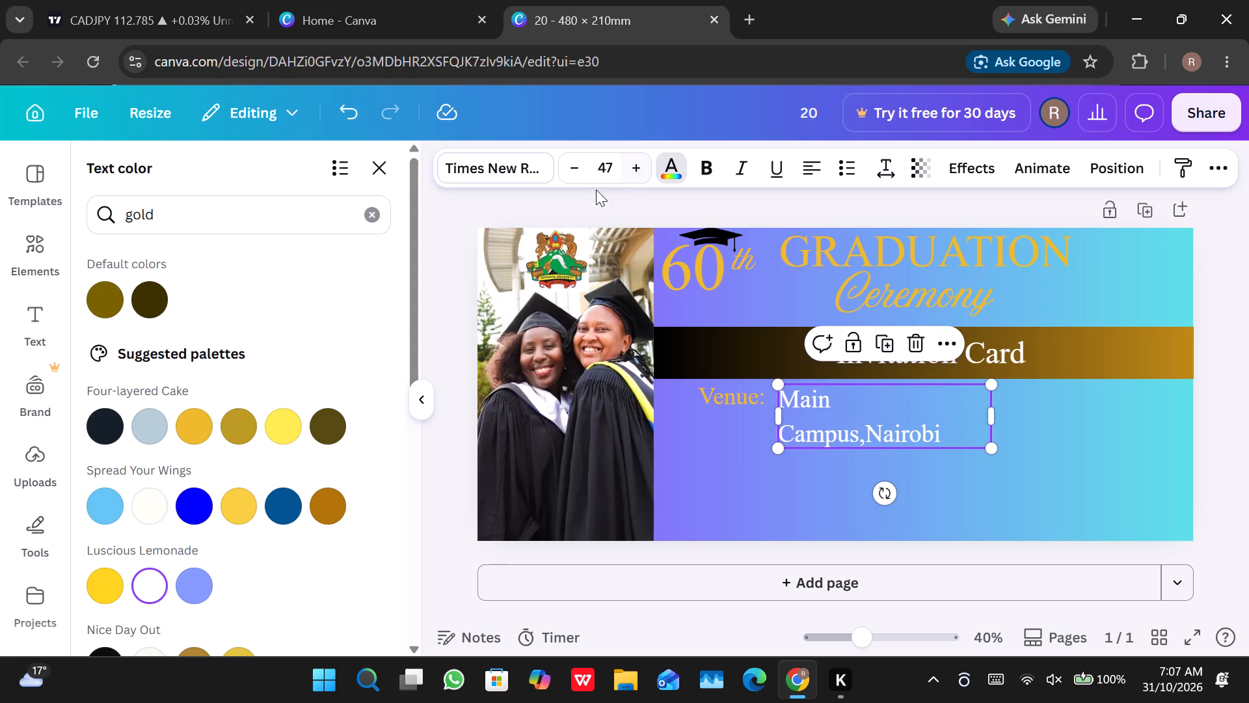
click(571, 170)
click(571, 170)
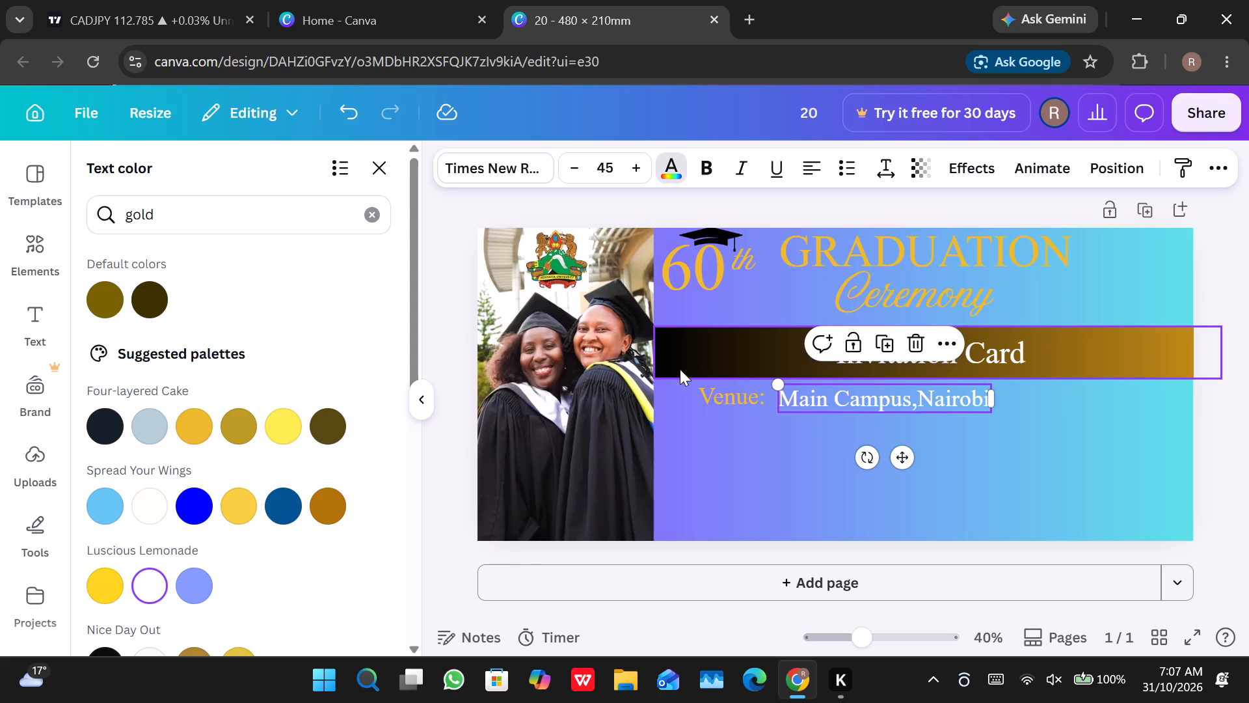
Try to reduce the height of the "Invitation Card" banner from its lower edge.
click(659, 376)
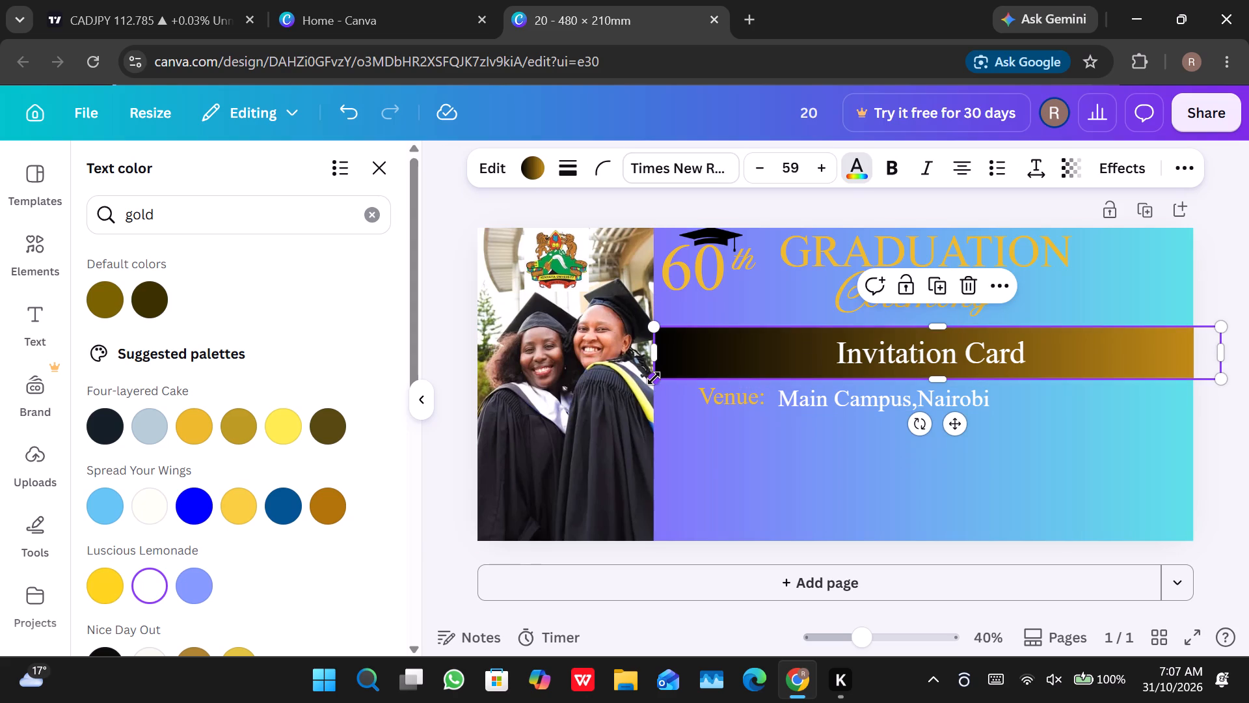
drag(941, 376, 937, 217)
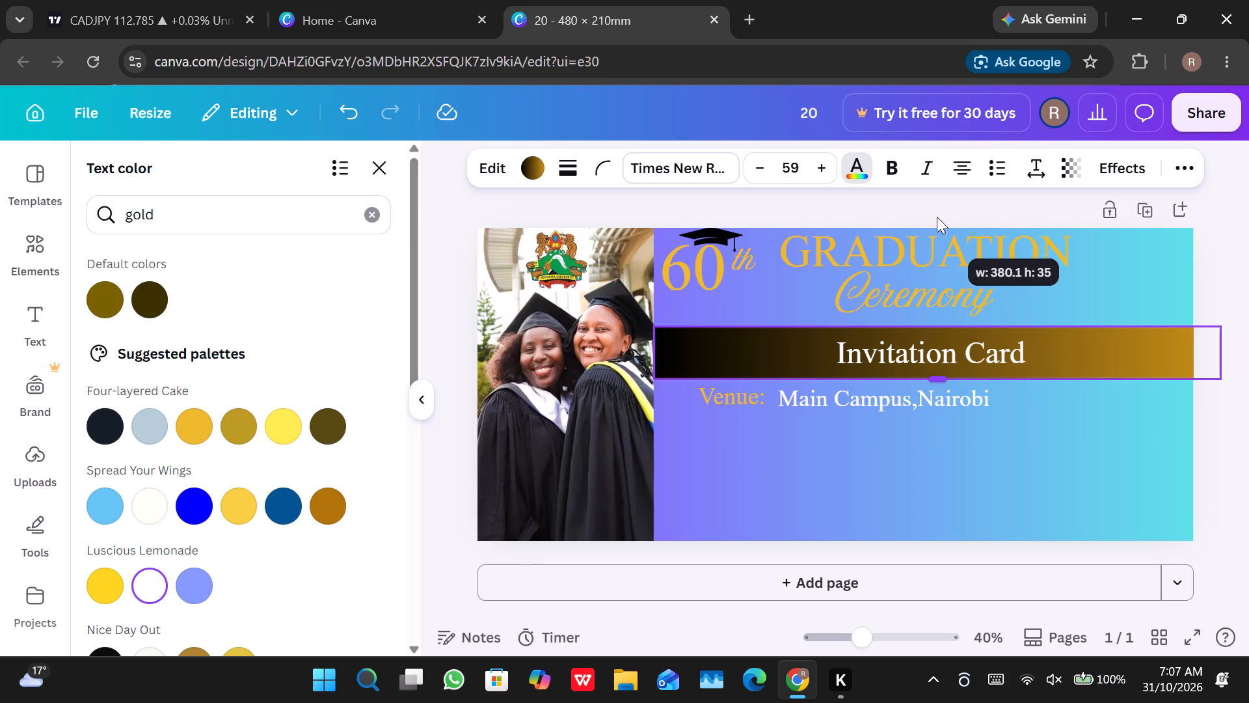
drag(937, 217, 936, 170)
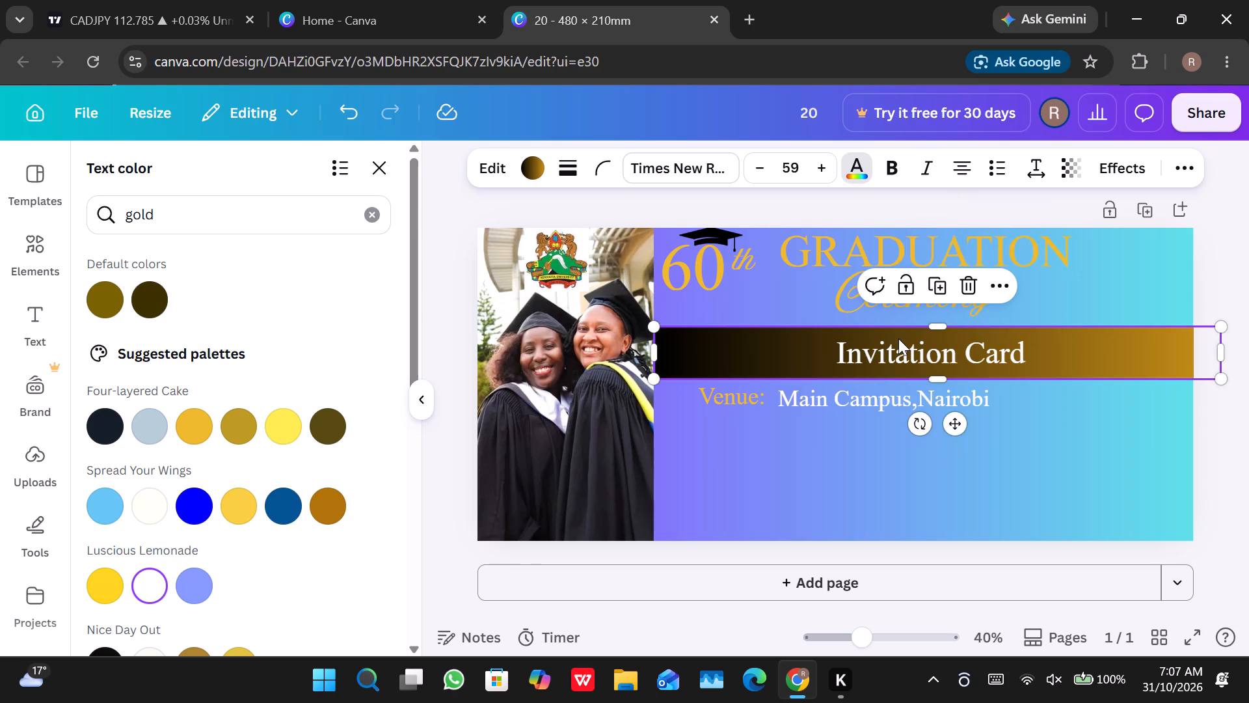
Move the "Invitation Card" banner slightly up, closer to the "Ceremony" text.
drag(898, 338, 898, 330)
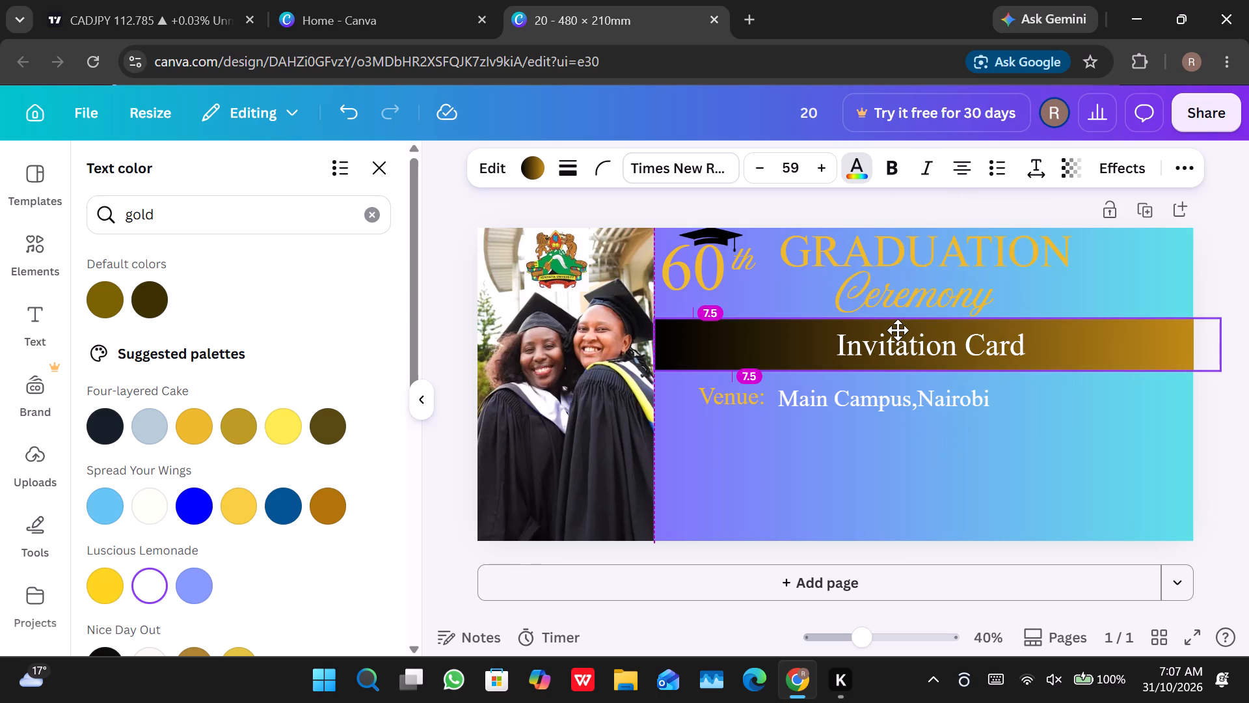
drag(898, 330, 897, 330)
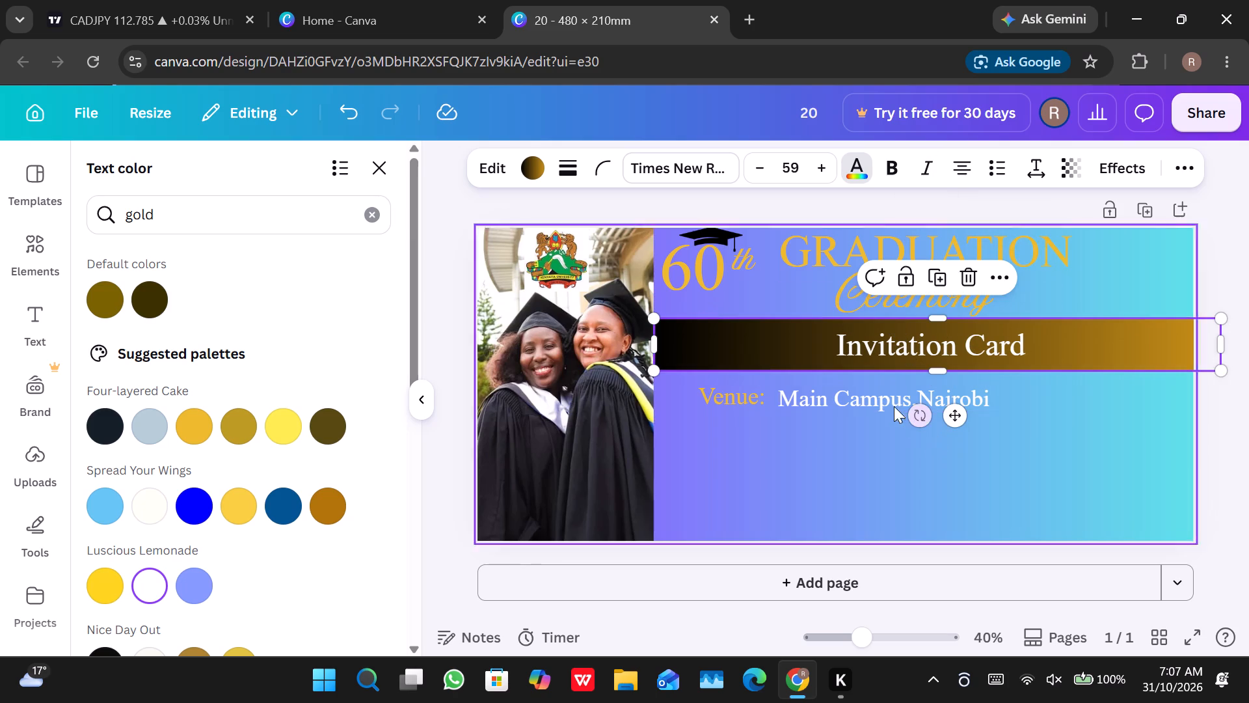
Move "Main Campus,Nairobi" and "Venue:" slightly up beneath the banner, keeping them level, and deselect the text.
drag(883, 400, 883, 392)
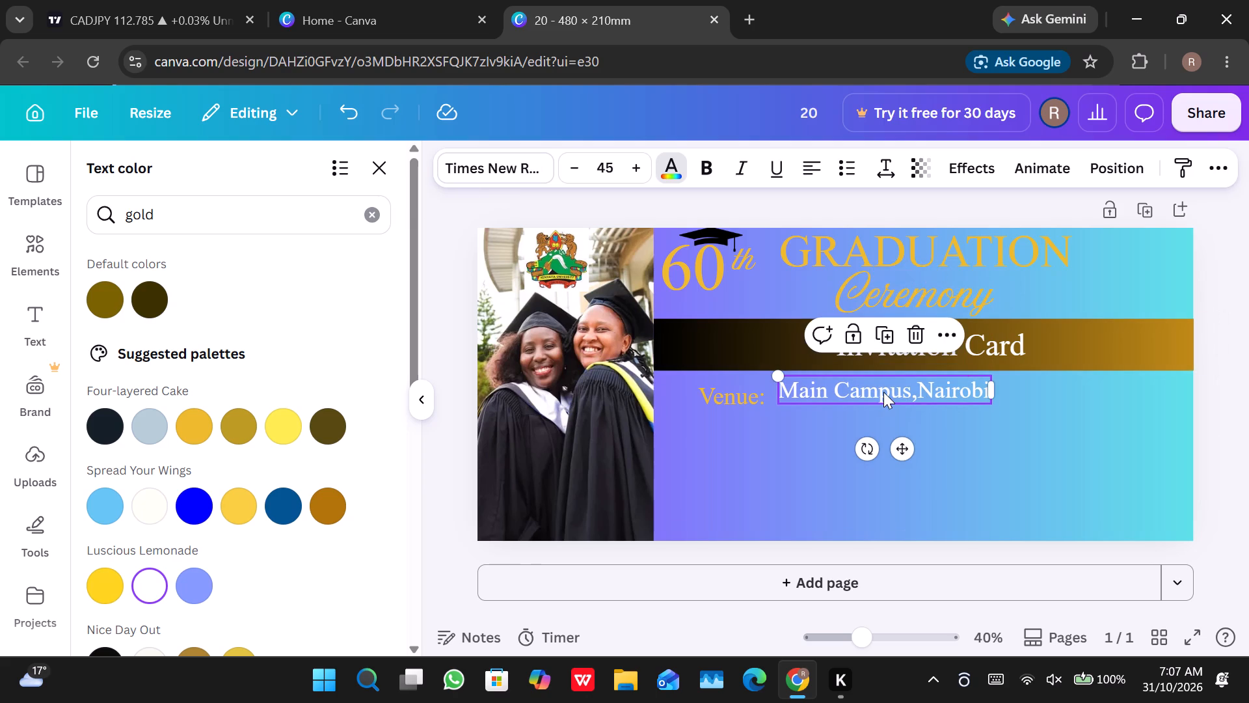
drag(731, 389, 731, 383)
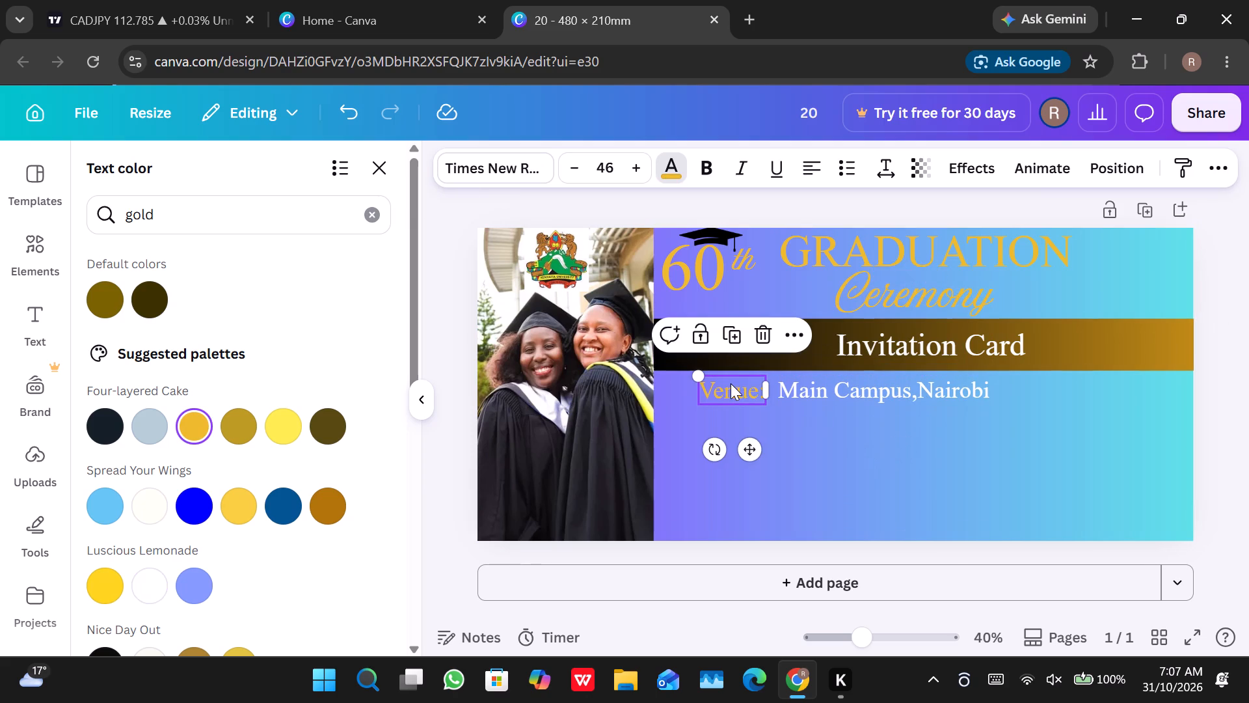
click(1028, 421)
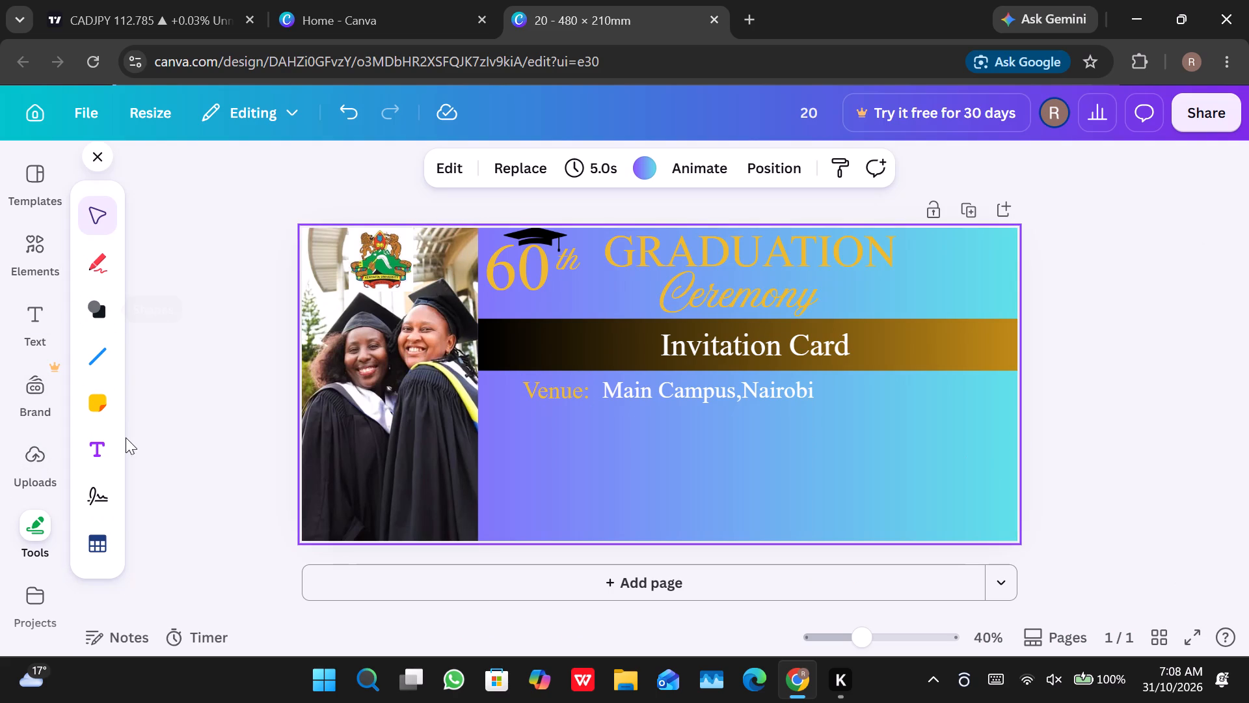
Search the design elements for "location pin" and add the solid black location pin graphic to the invitation.
click(98, 292)
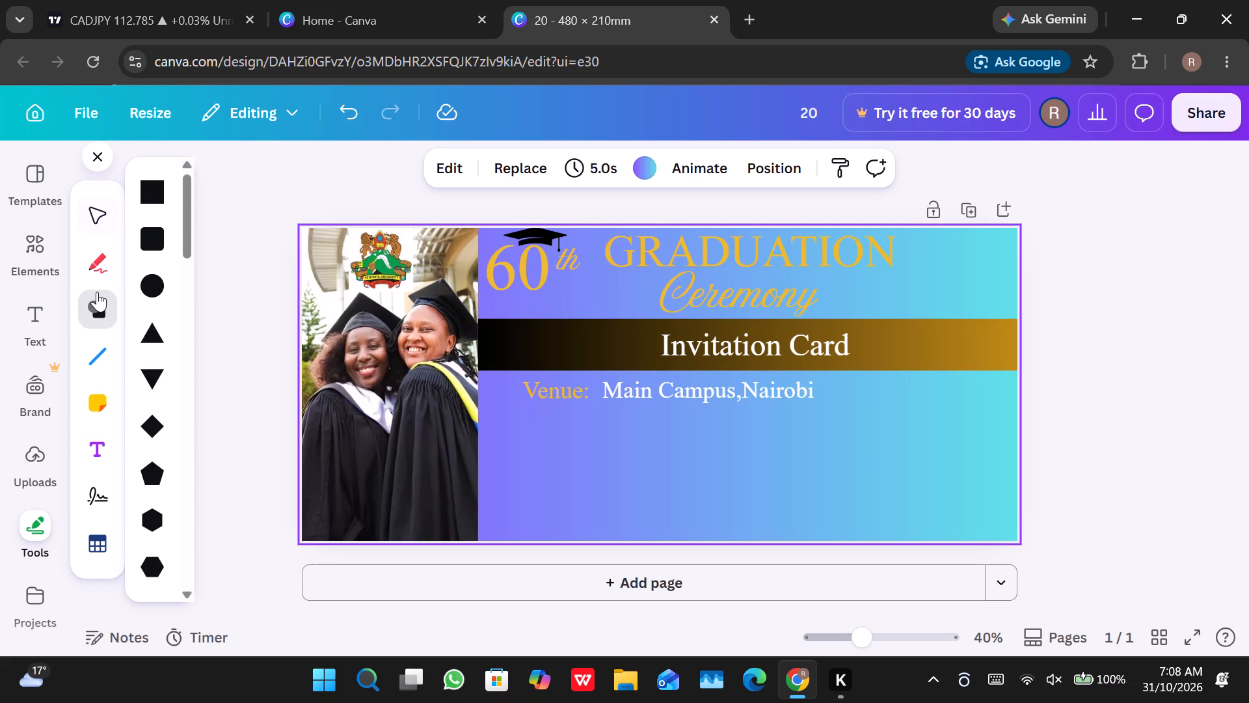
click(34, 261)
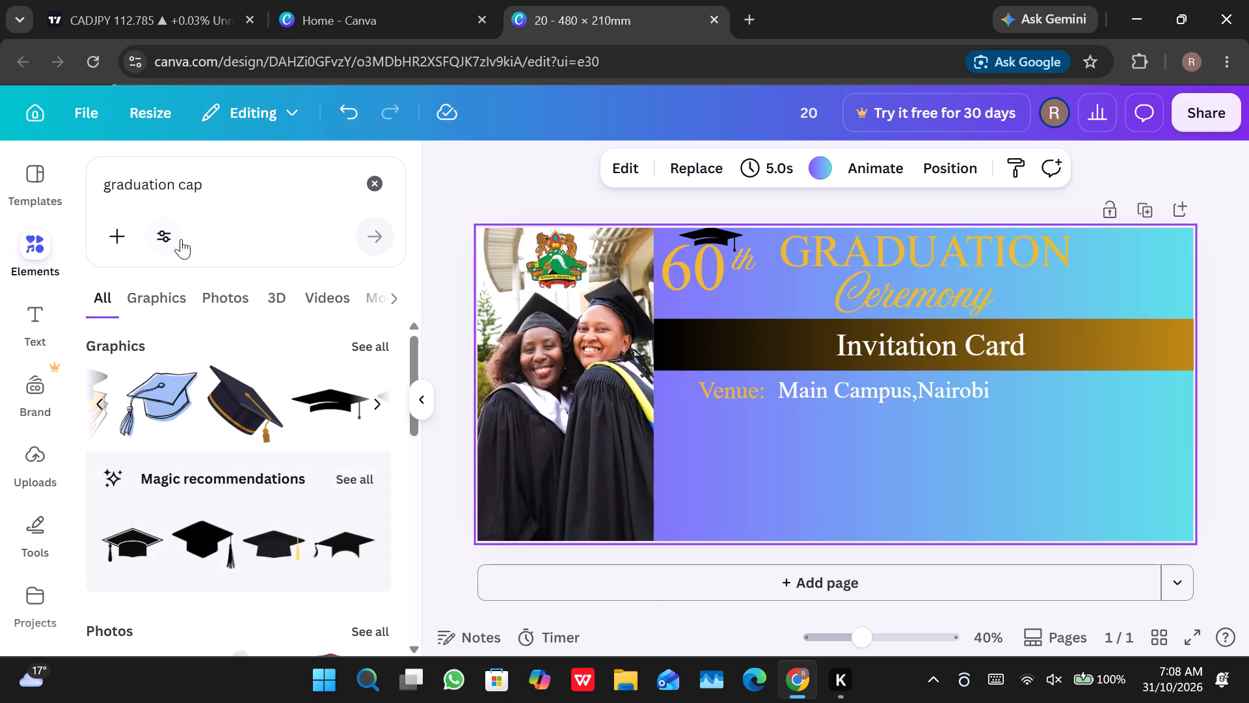
click(226, 237)
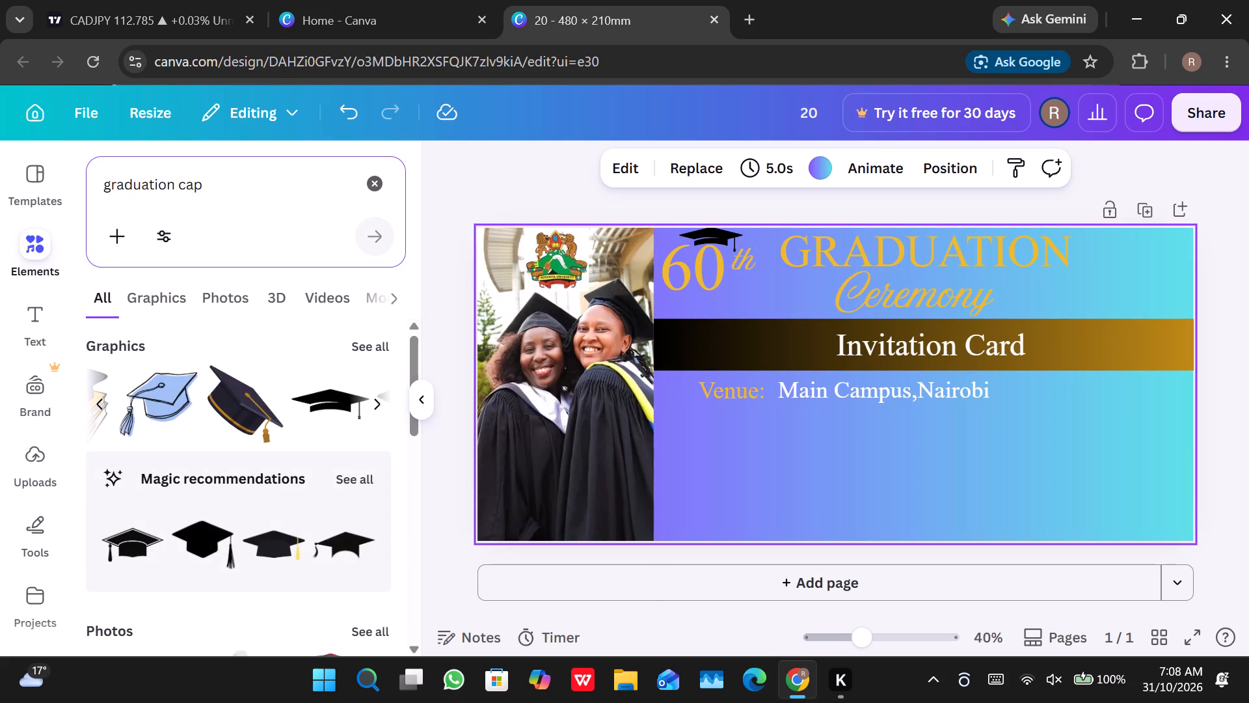
drag(215, 179, 79, 199)
key(BackSpace)
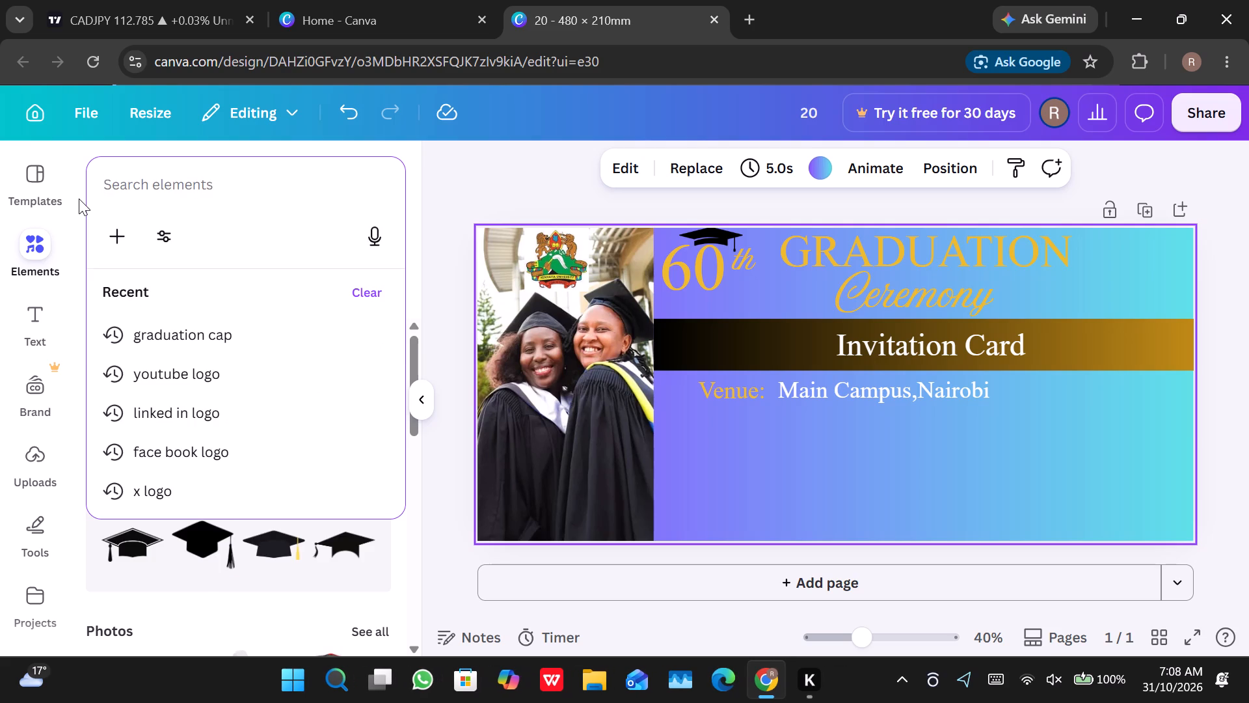
text(location)
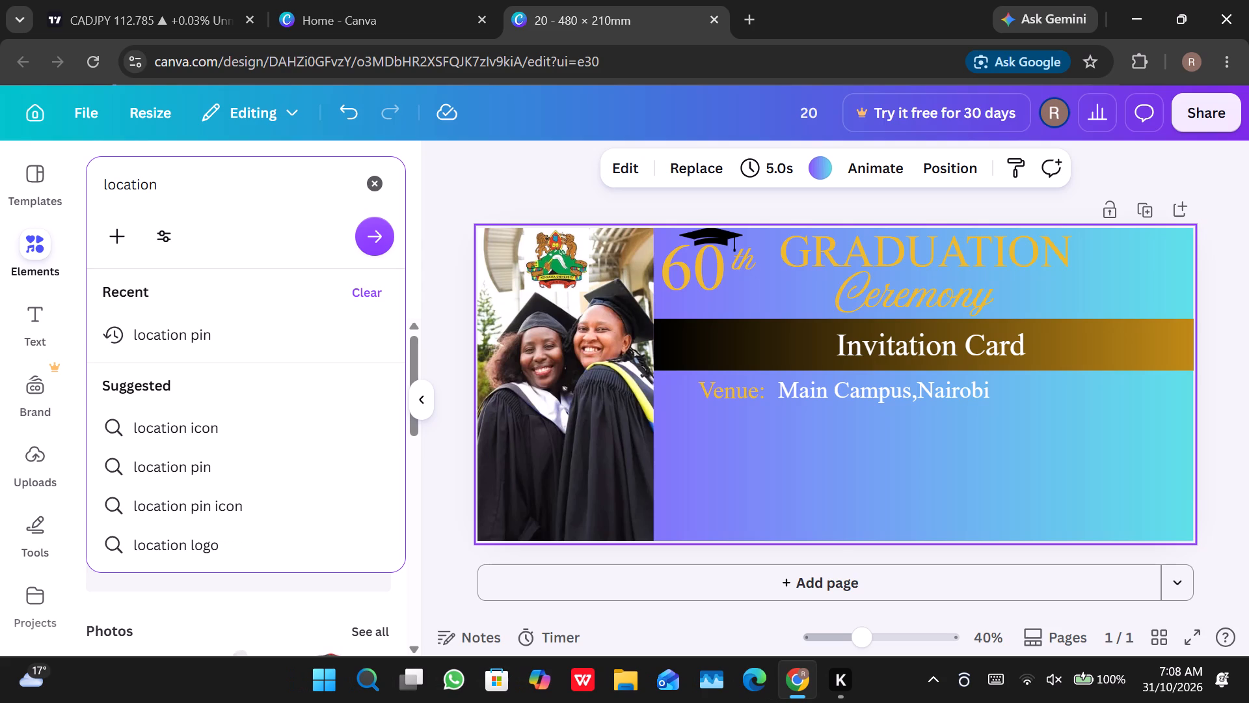
click(201, 326)
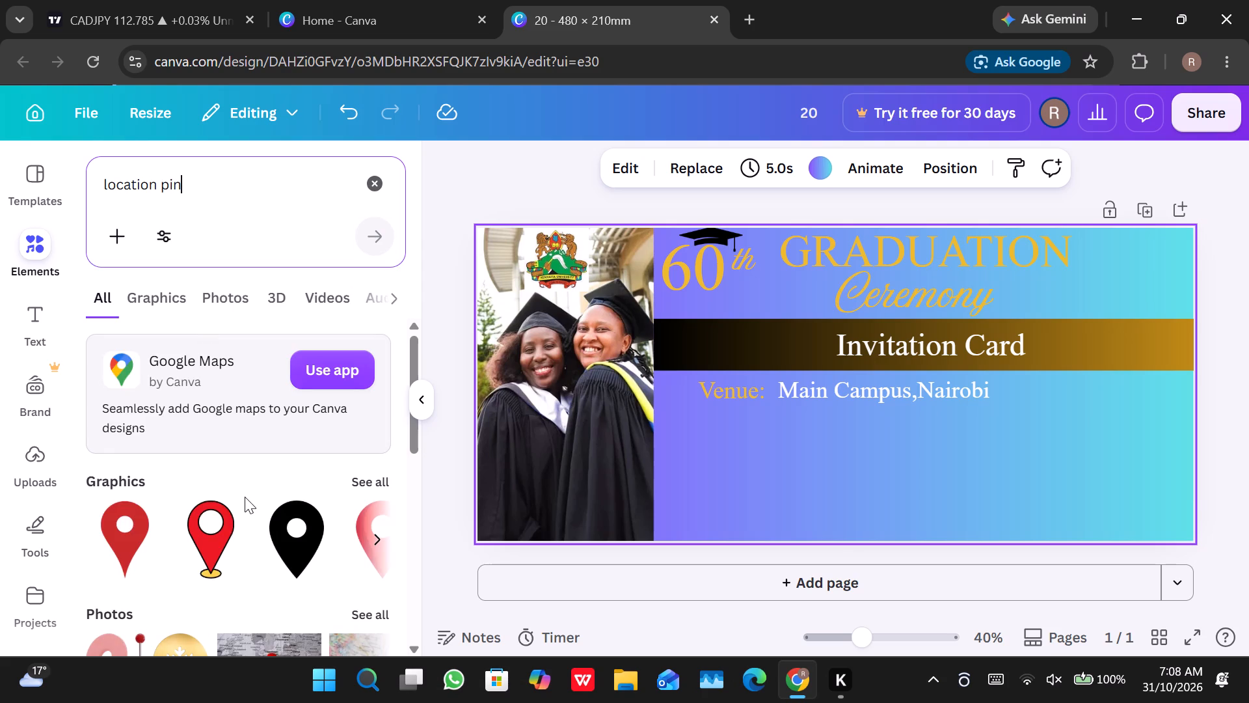
click(245, 497)
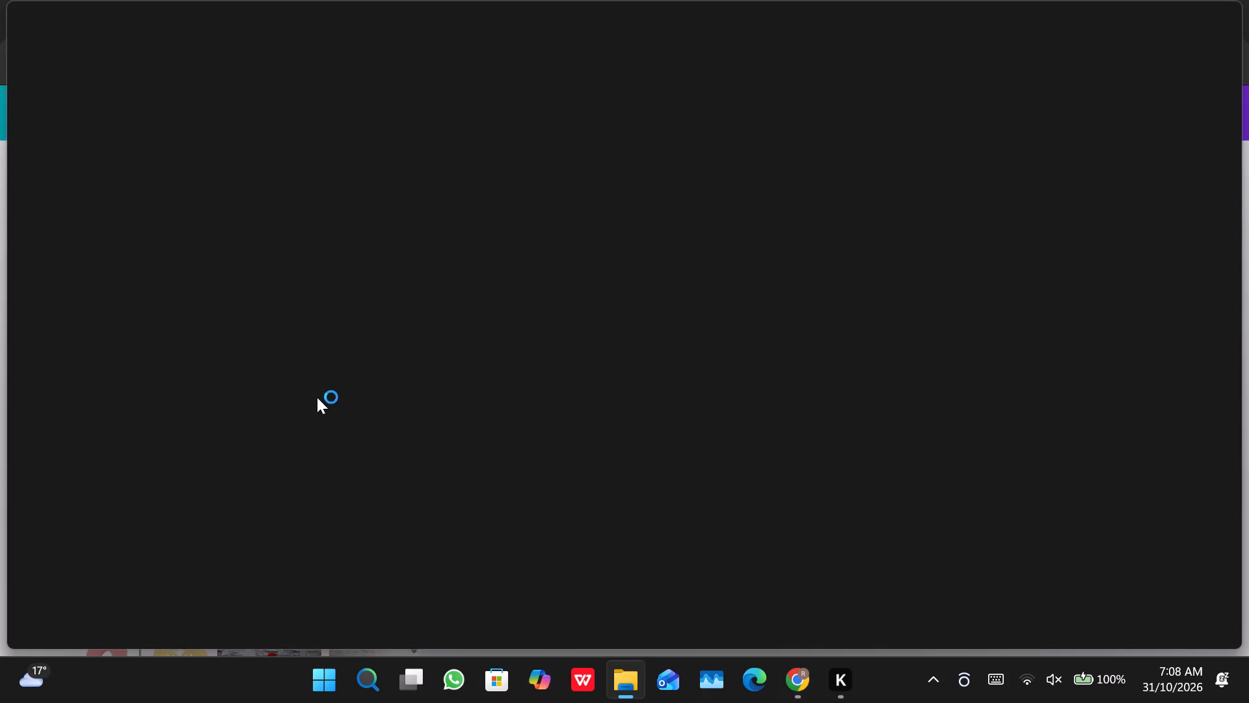
click(1229, 5)
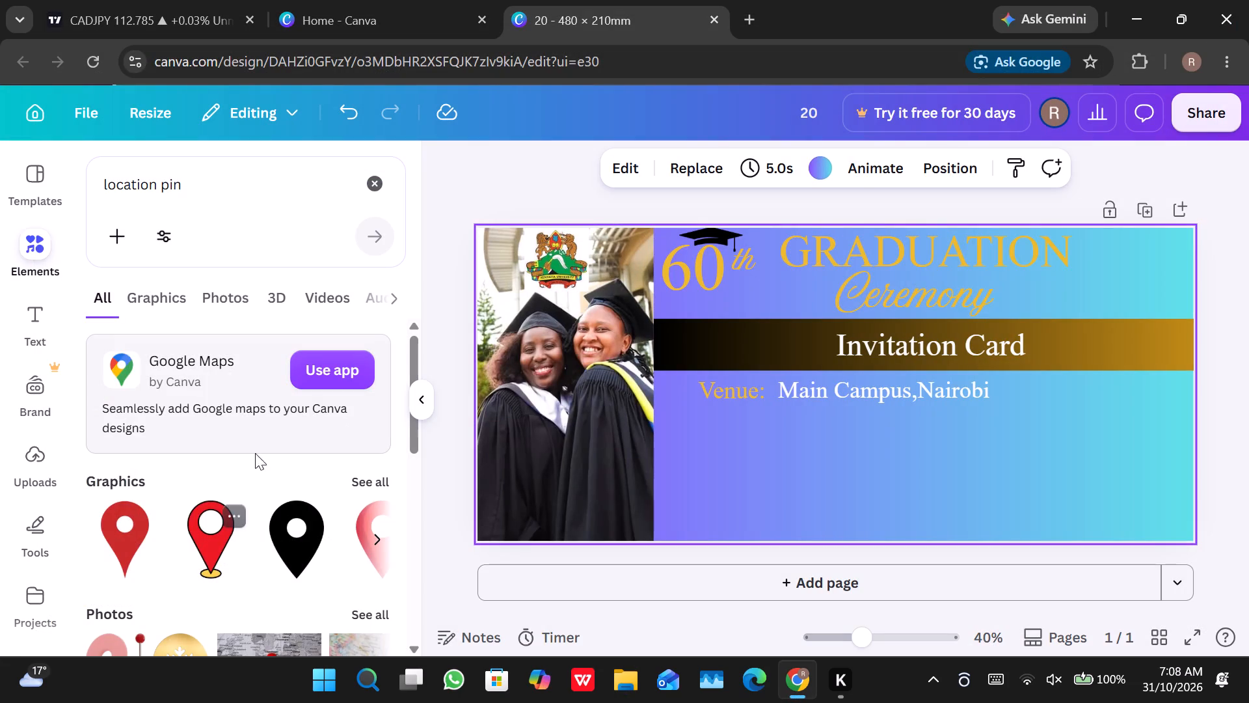
scroll(273, 484, down, 1)
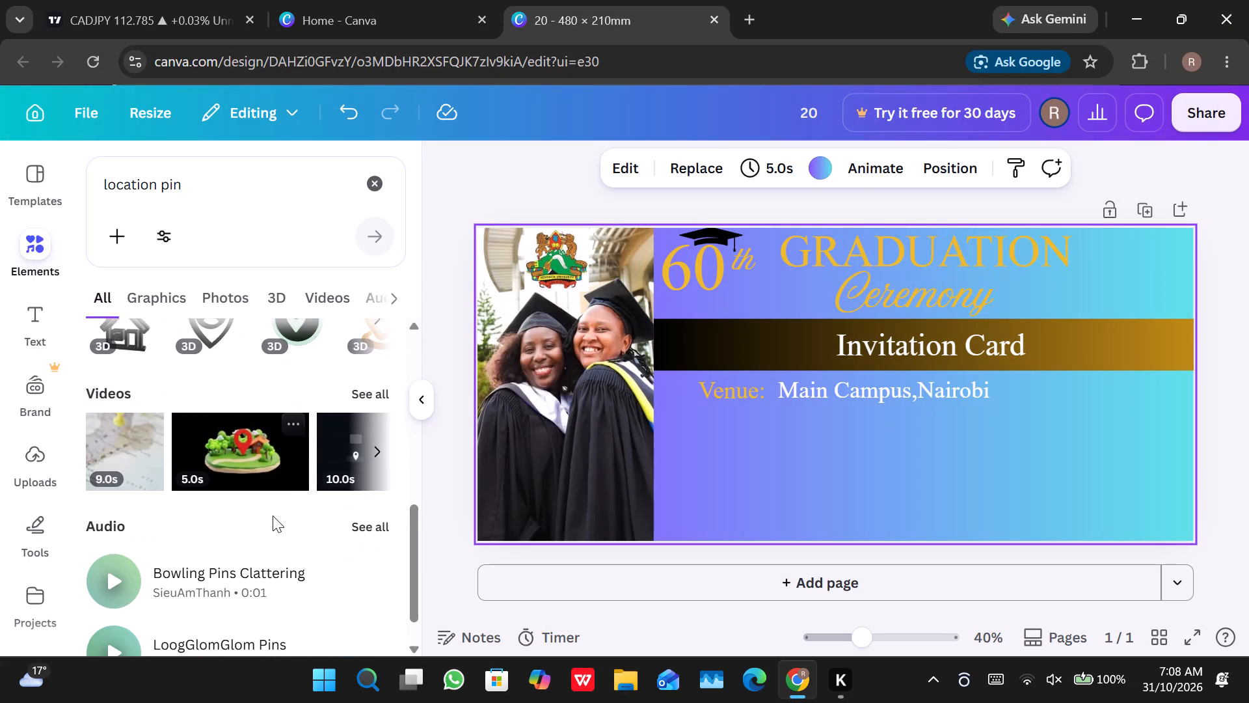
scroll(278, 453, up, 3)
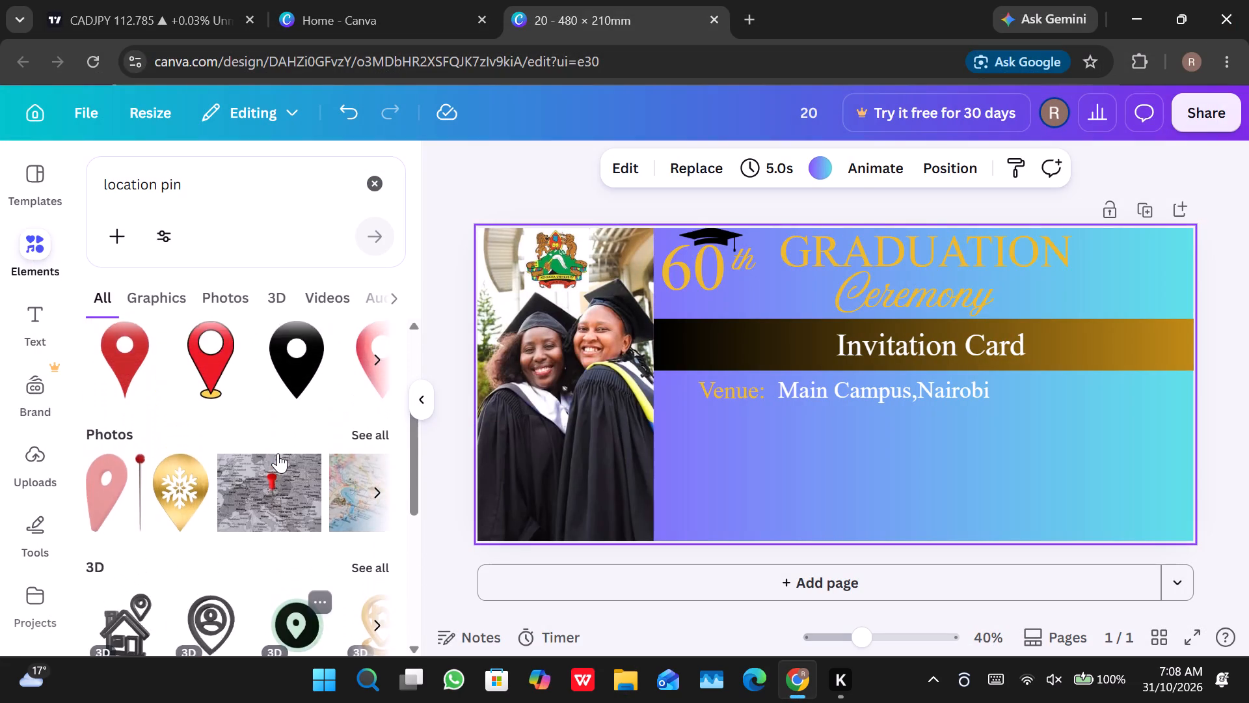
scroll(278, 453, up, 1)
click(298, 469)
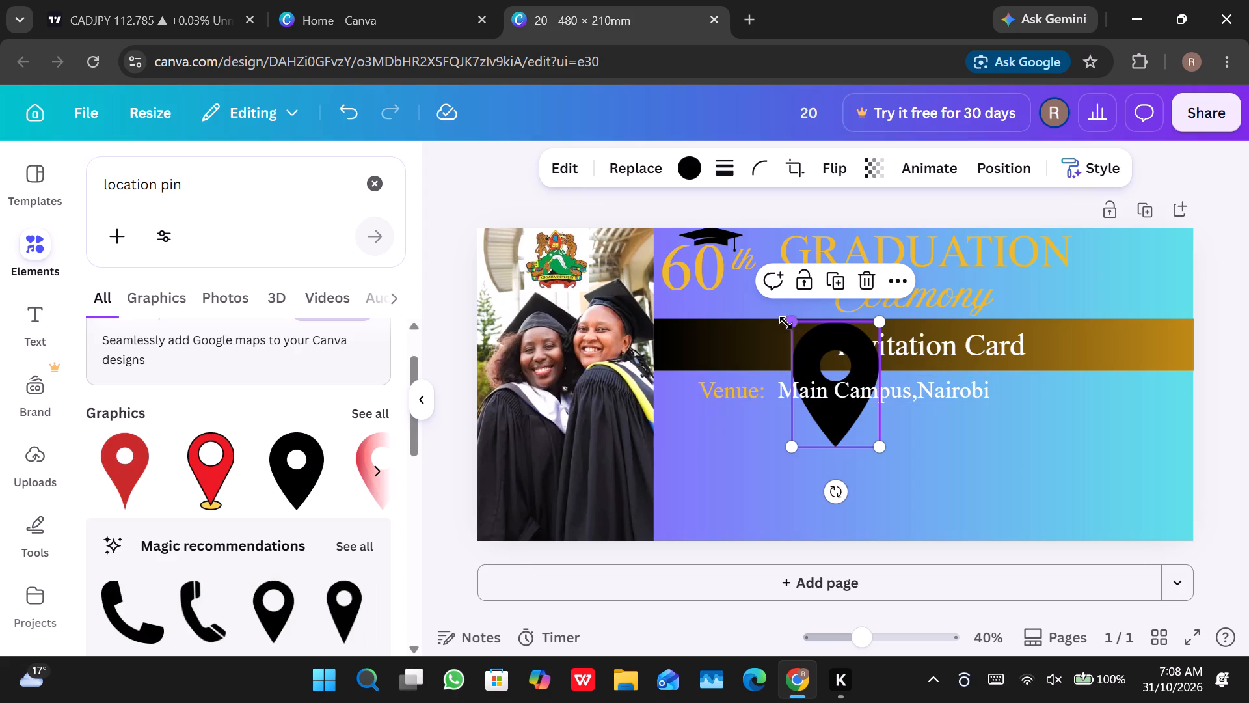
Shrink the black location pin to about text height and place it just after "Main Campus,Nairobi", then deselect it.
drag(786, 323, 844, 406)
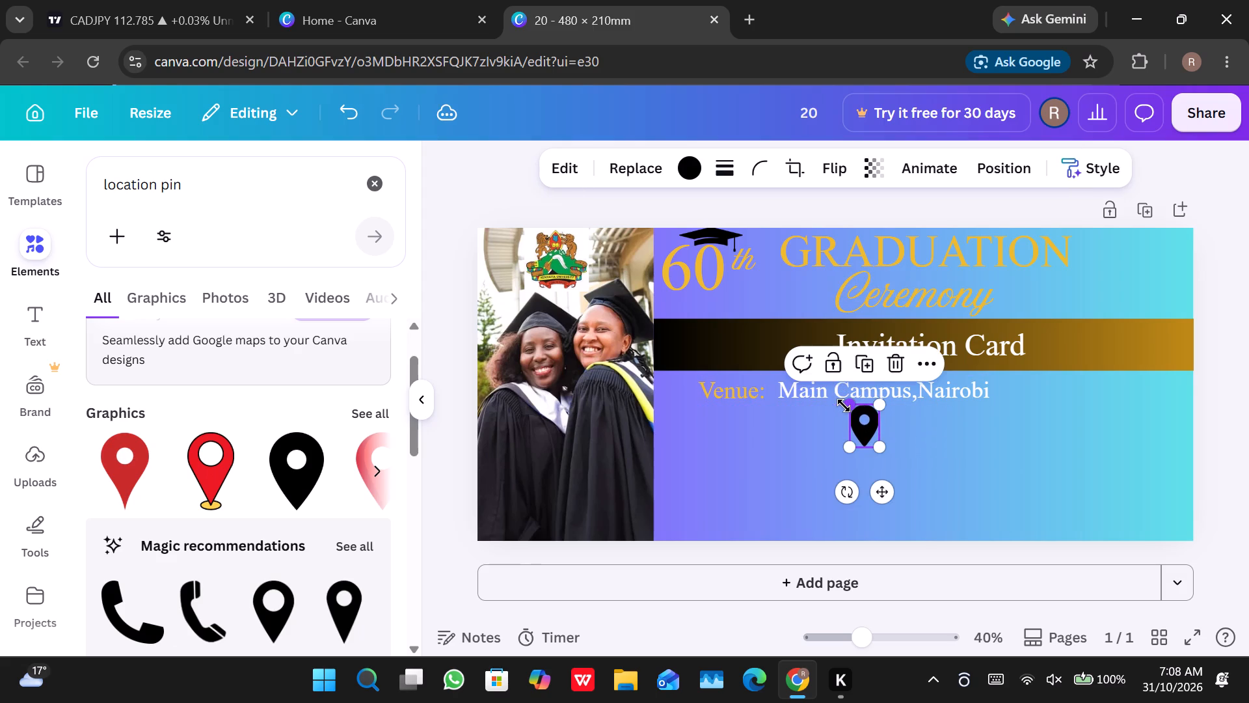
drag(872, 426, 1037, 387)
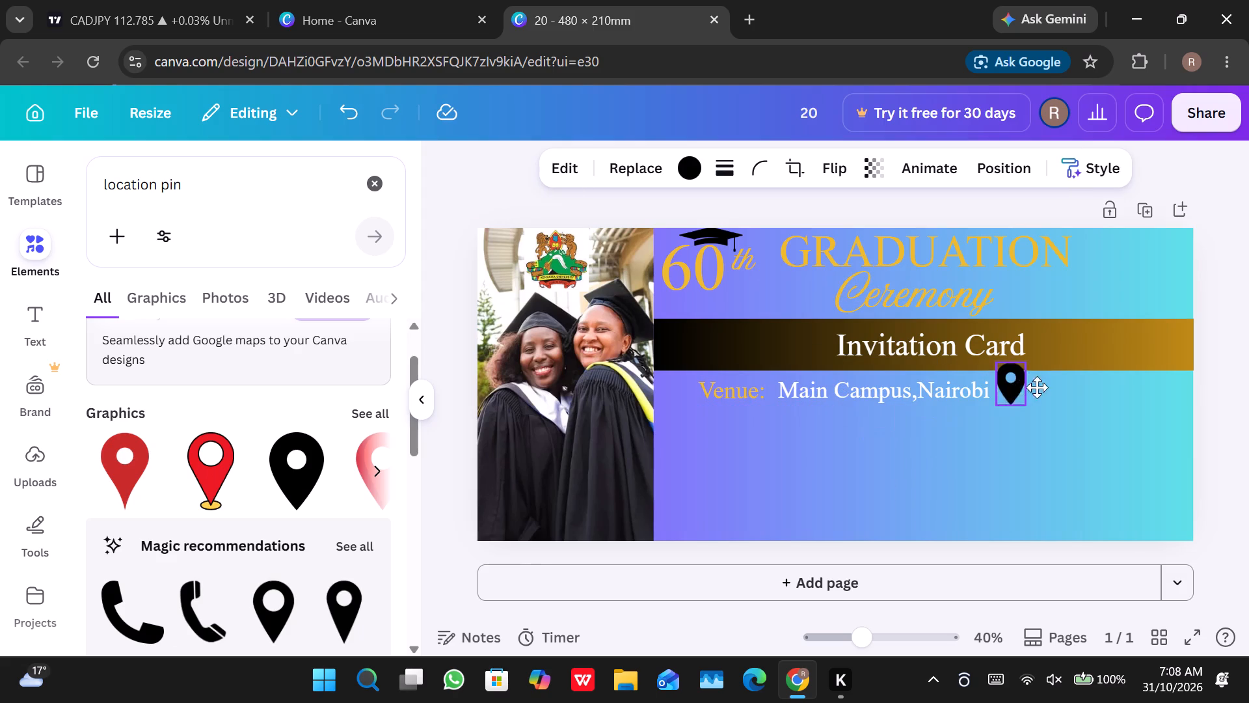
drag(1037, 387, 1043, 393)
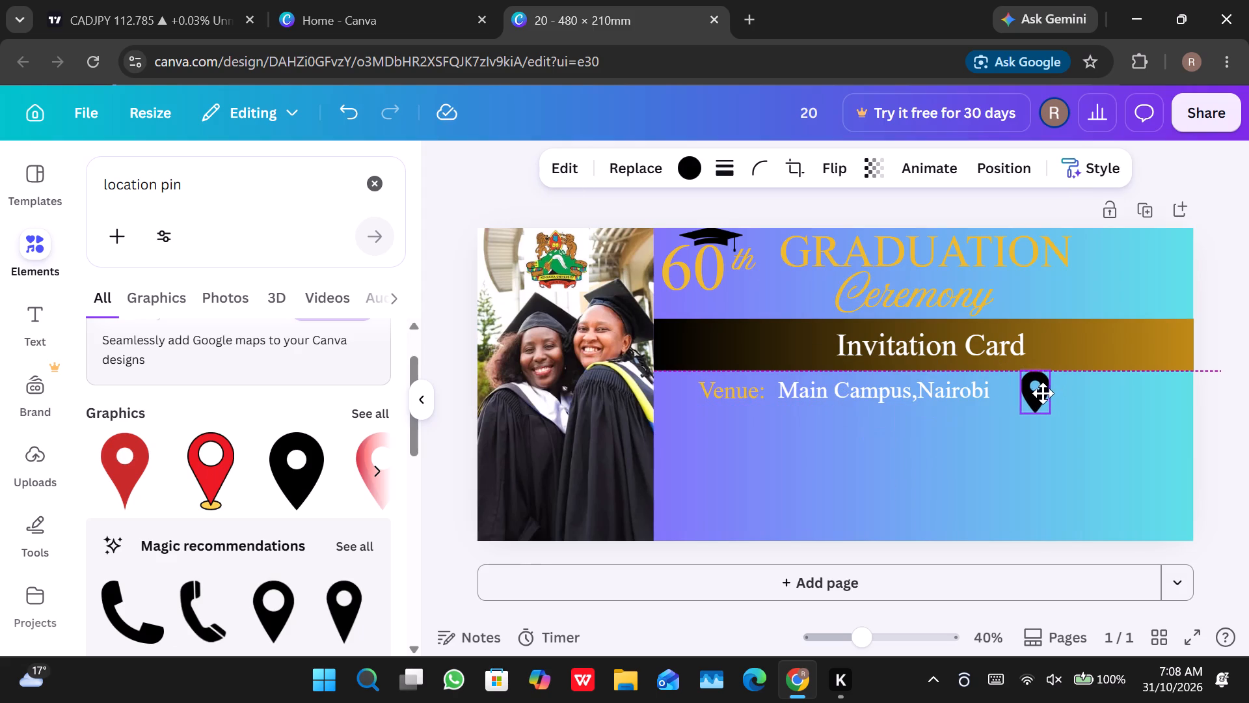
drag(1043, 393, 1041, 394)
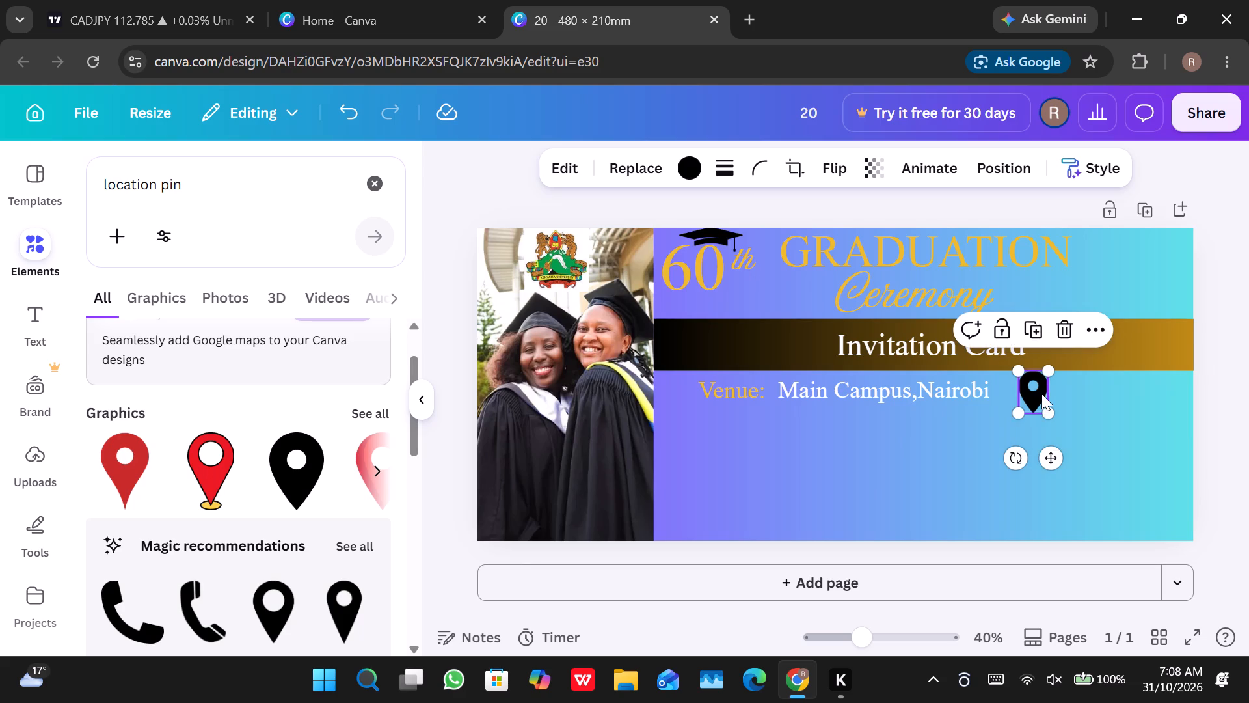
drag(1019, 415, 1019, 411)
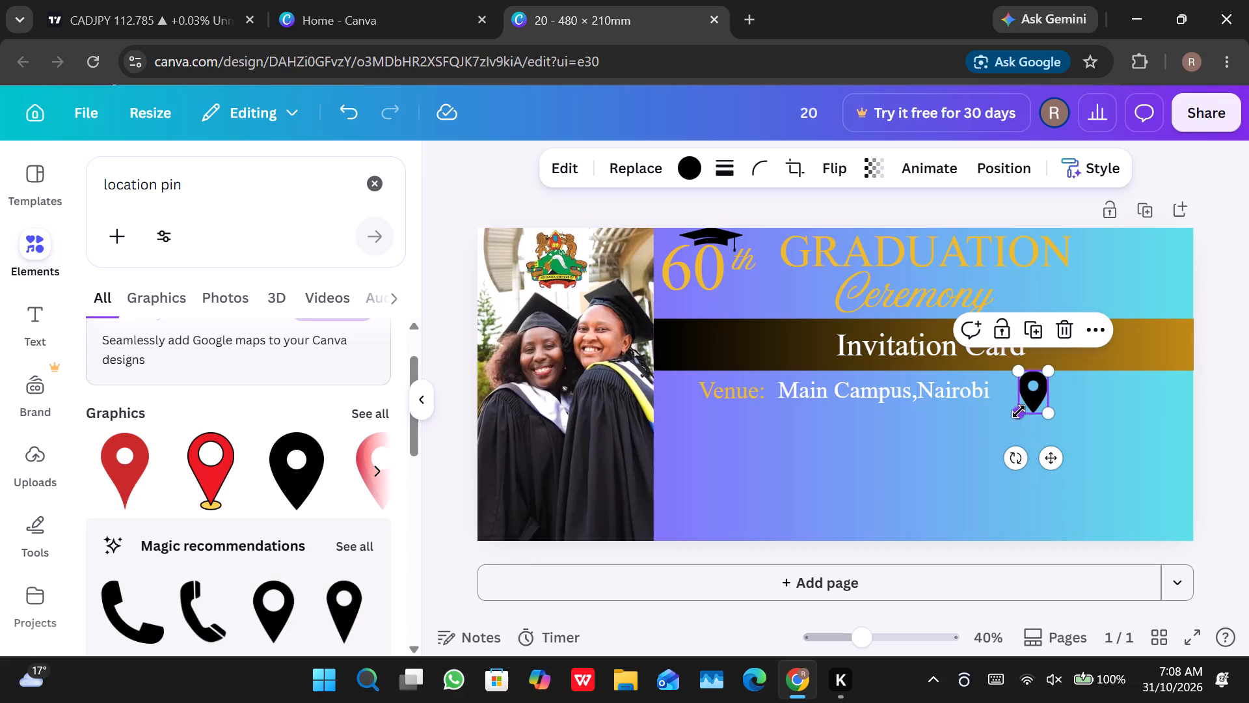
drag(1019, 411, 1022, 404)
drag(1032, 390, 1018, 398)
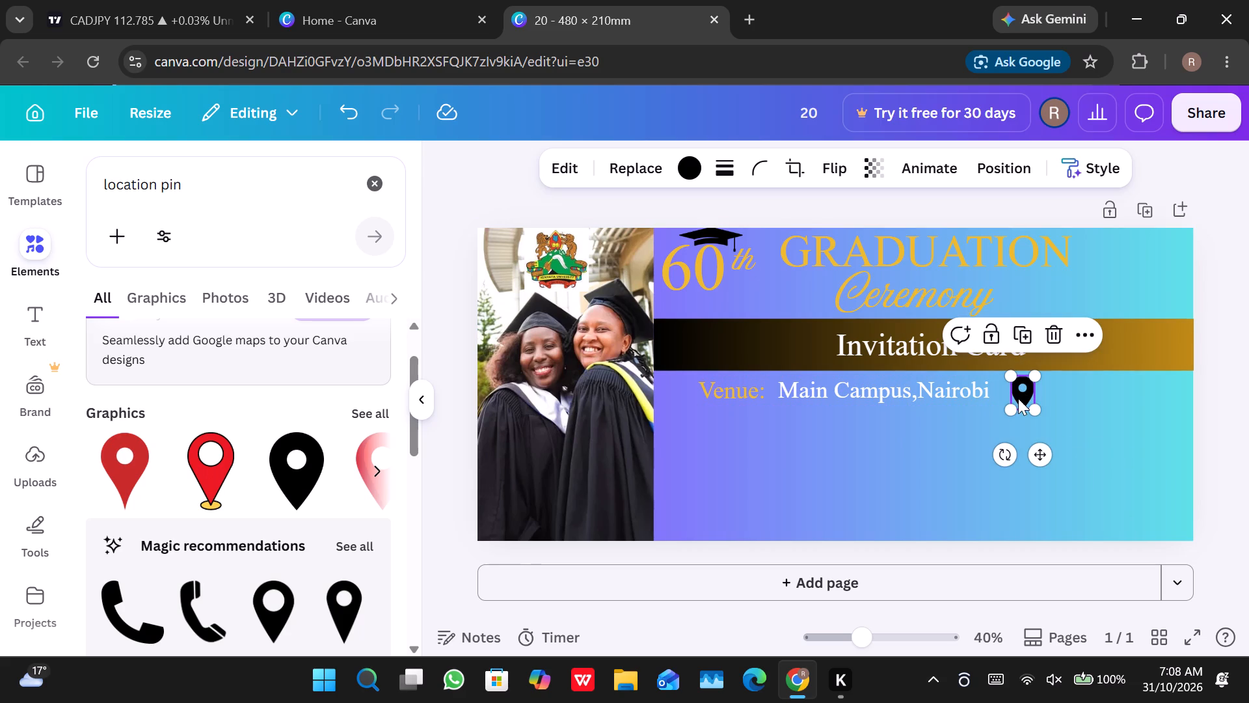
click(1077, 380)
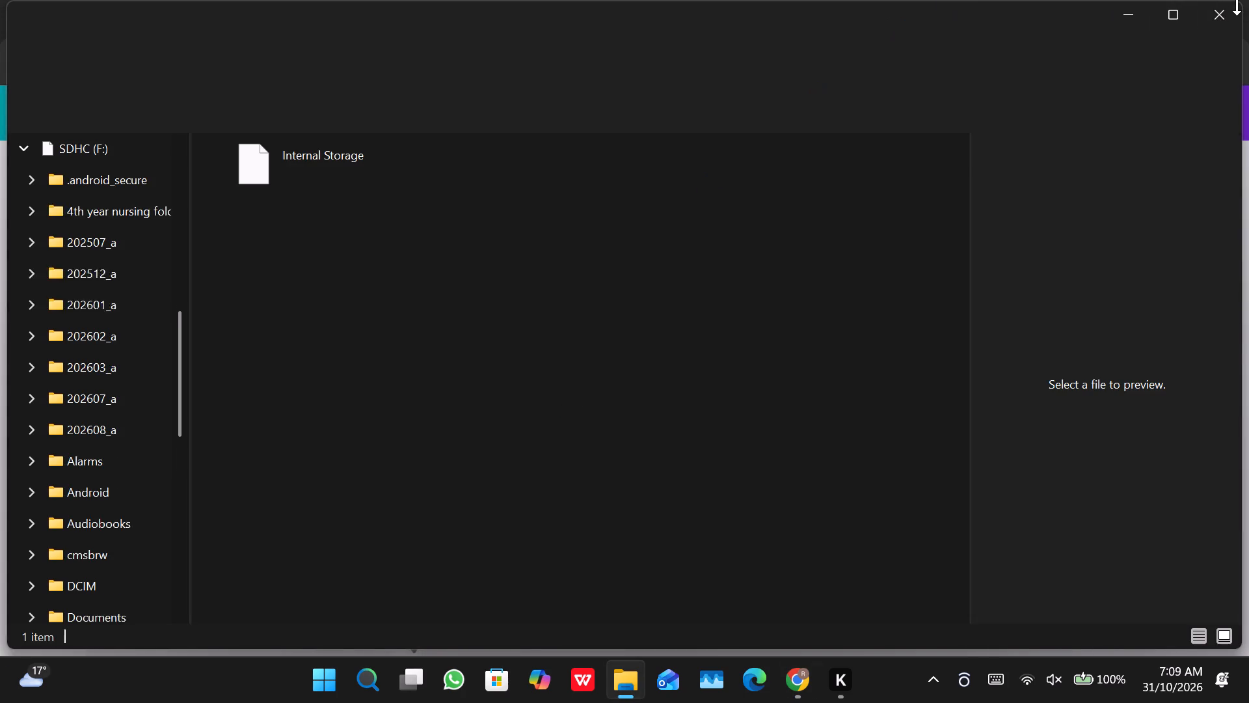
click(1211, 15)
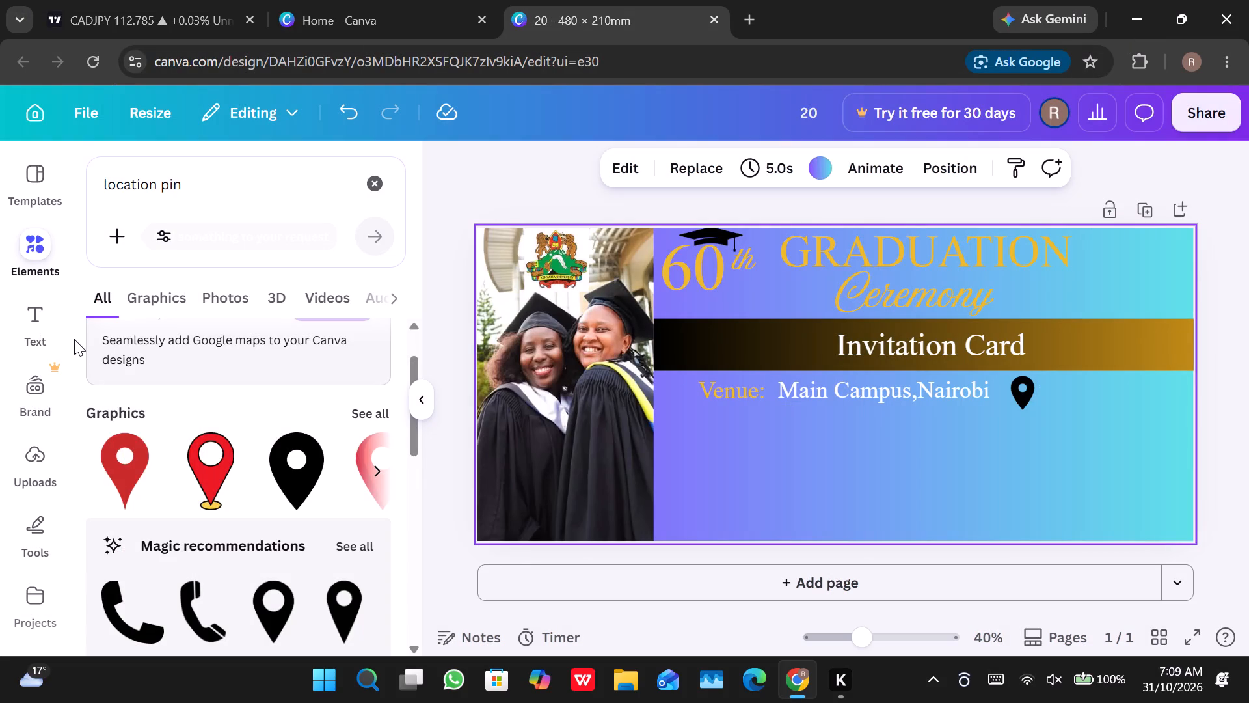
Add a new text box reading "Graduation square" to the invitation.
click(34, 517)
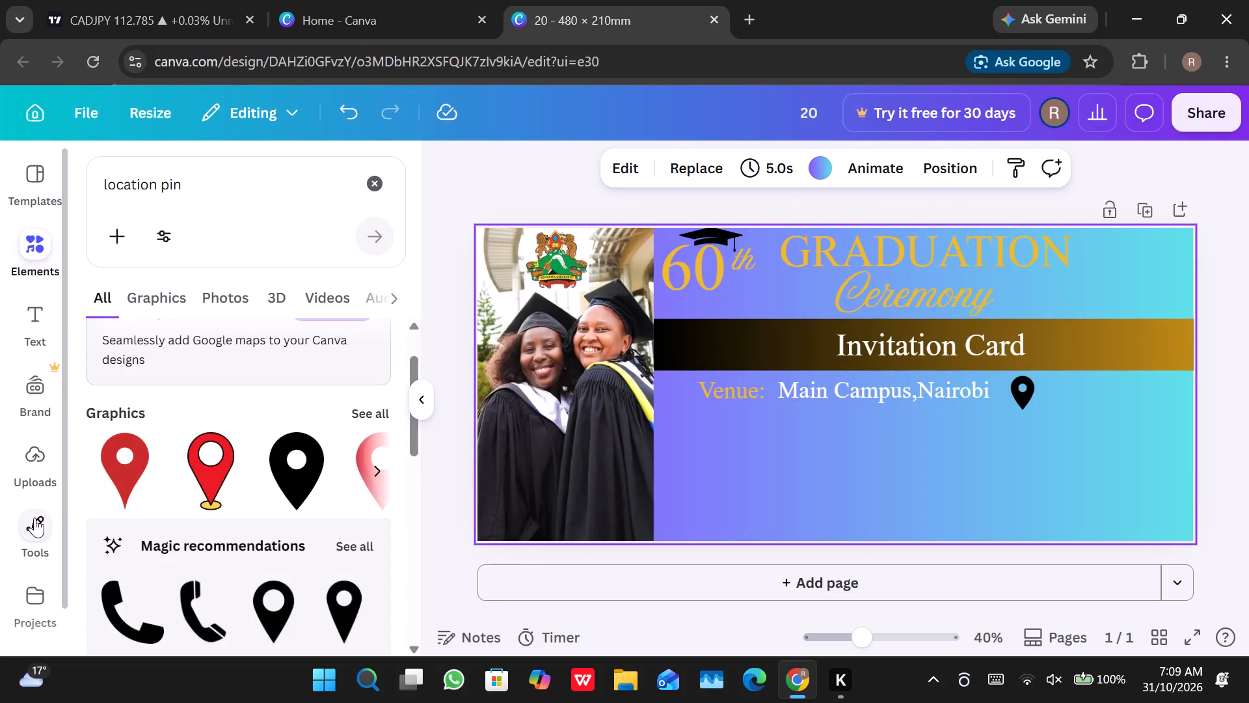
click(90, 451)
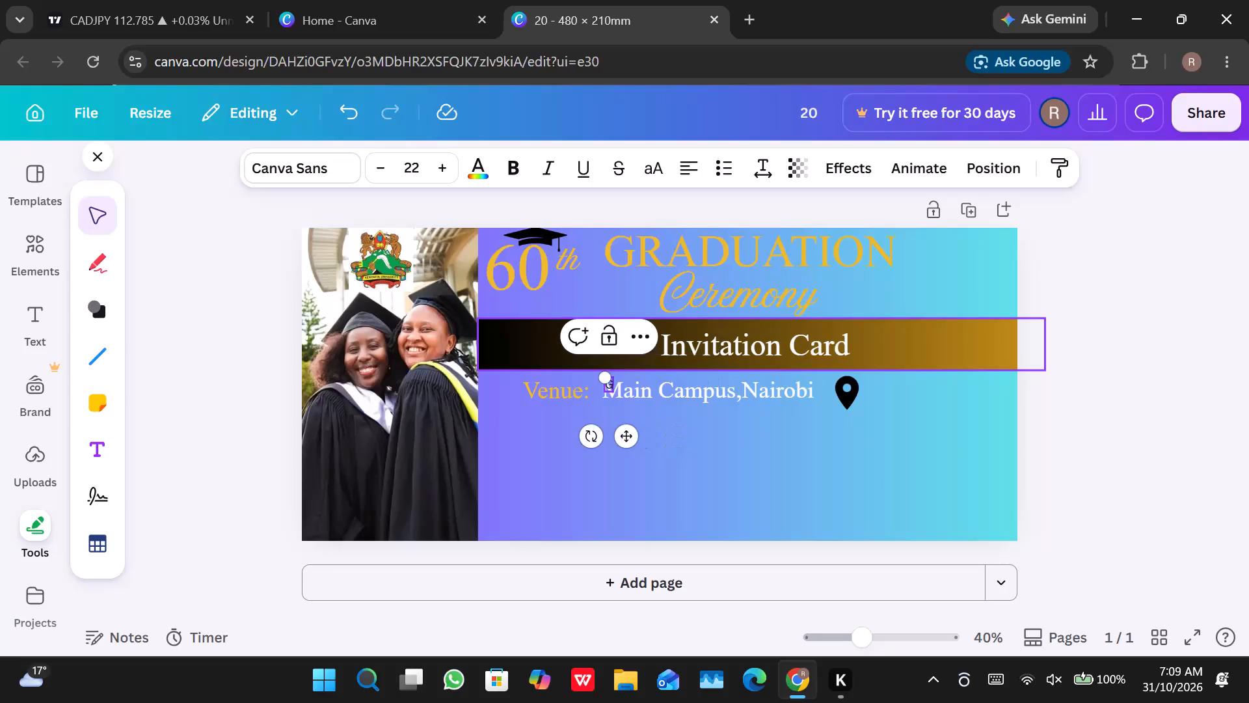
key(r)
text(aduation)
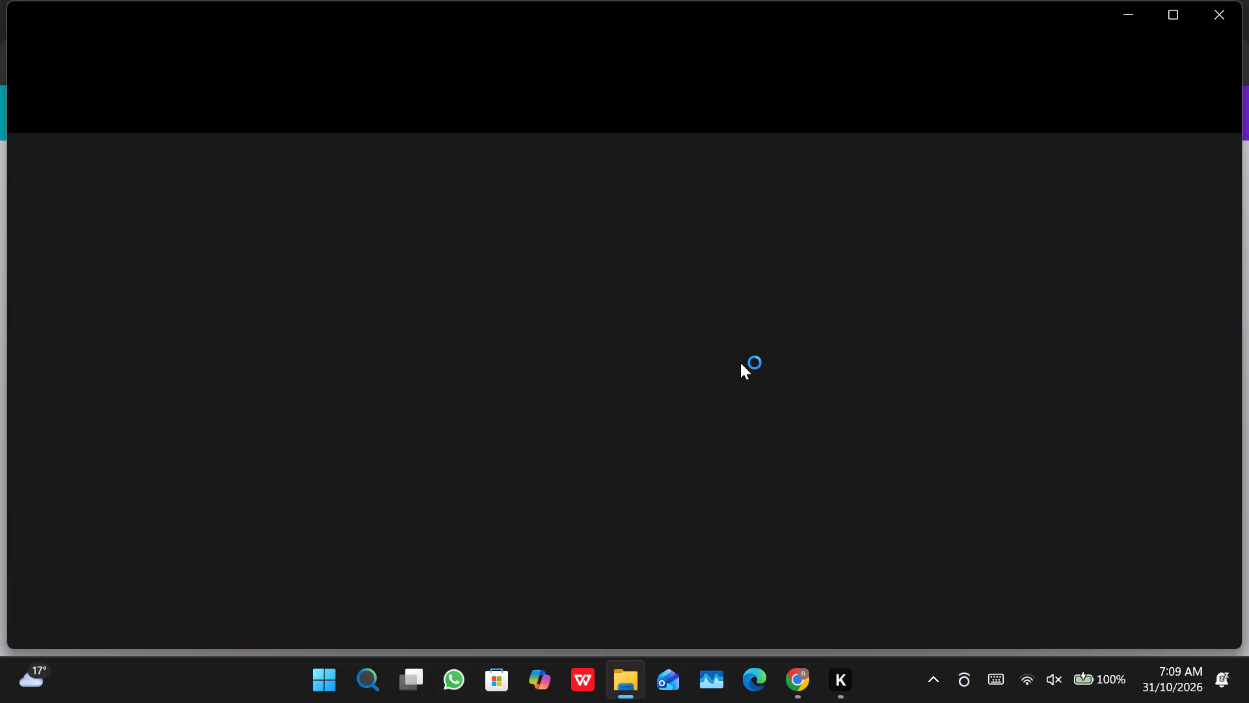
click(1228, 10)
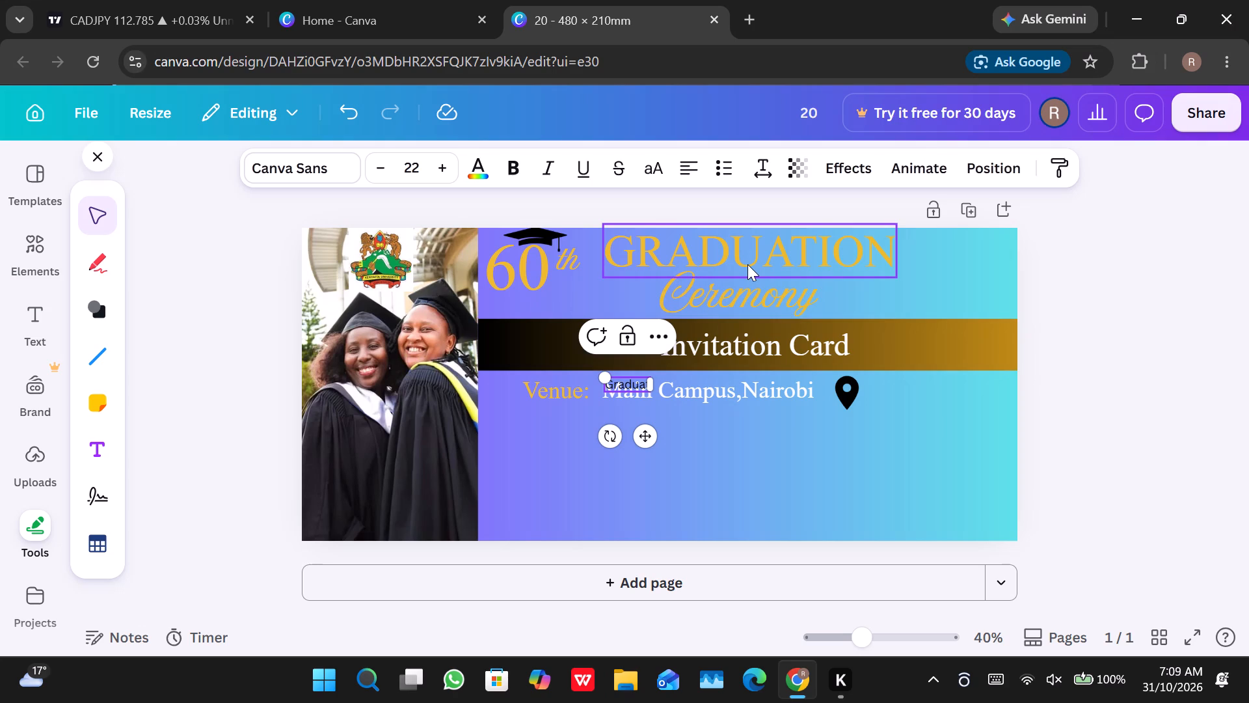
click(646, 382)
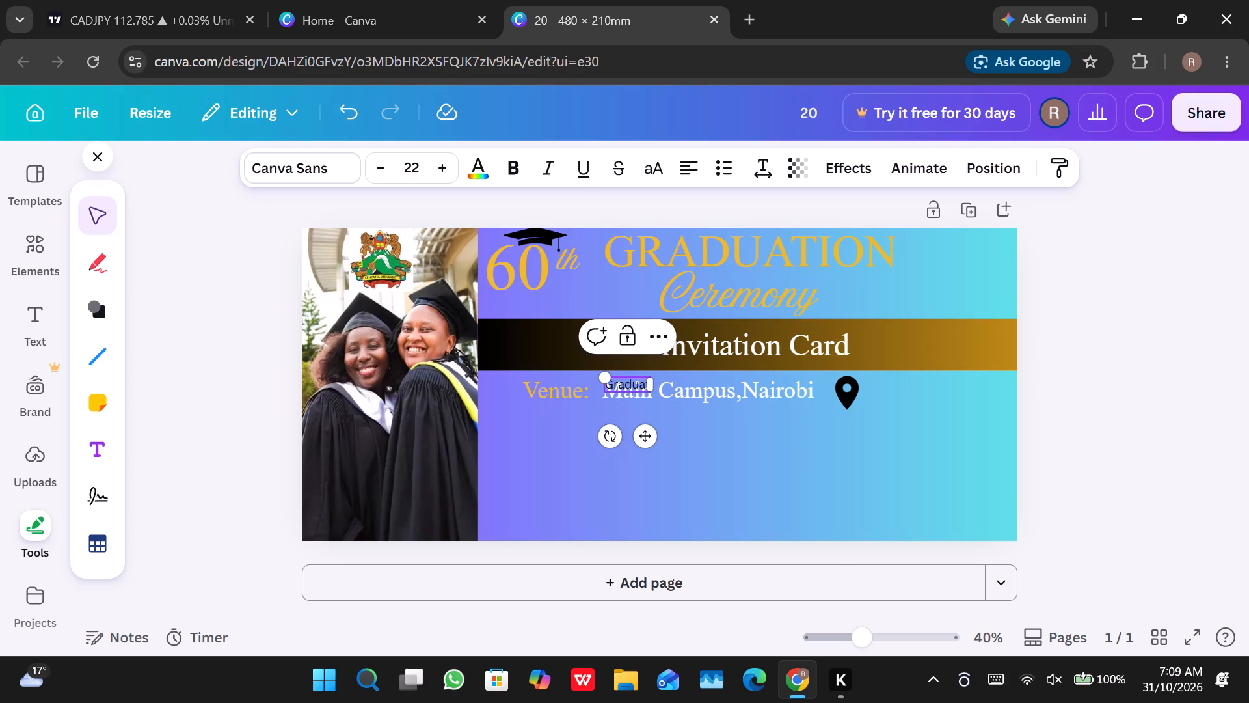
click(647, 381)
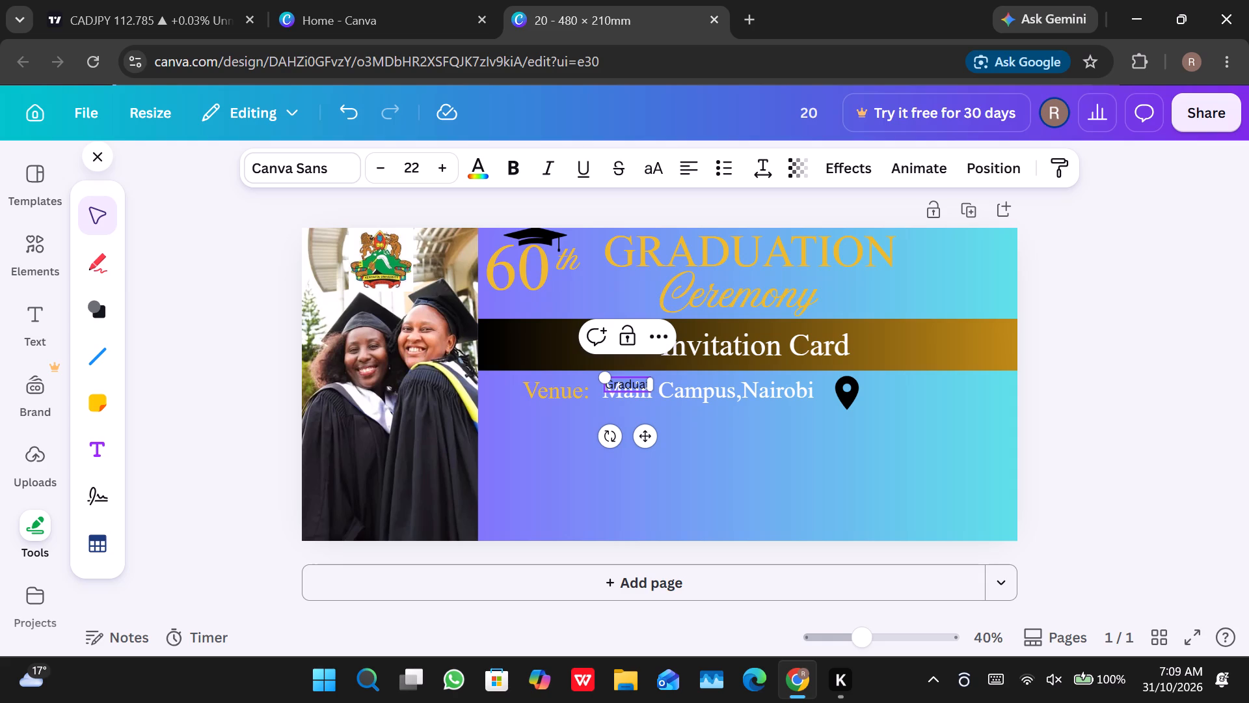
triple_click(648, 382)
double_click(648, 382)
click(648, 382)
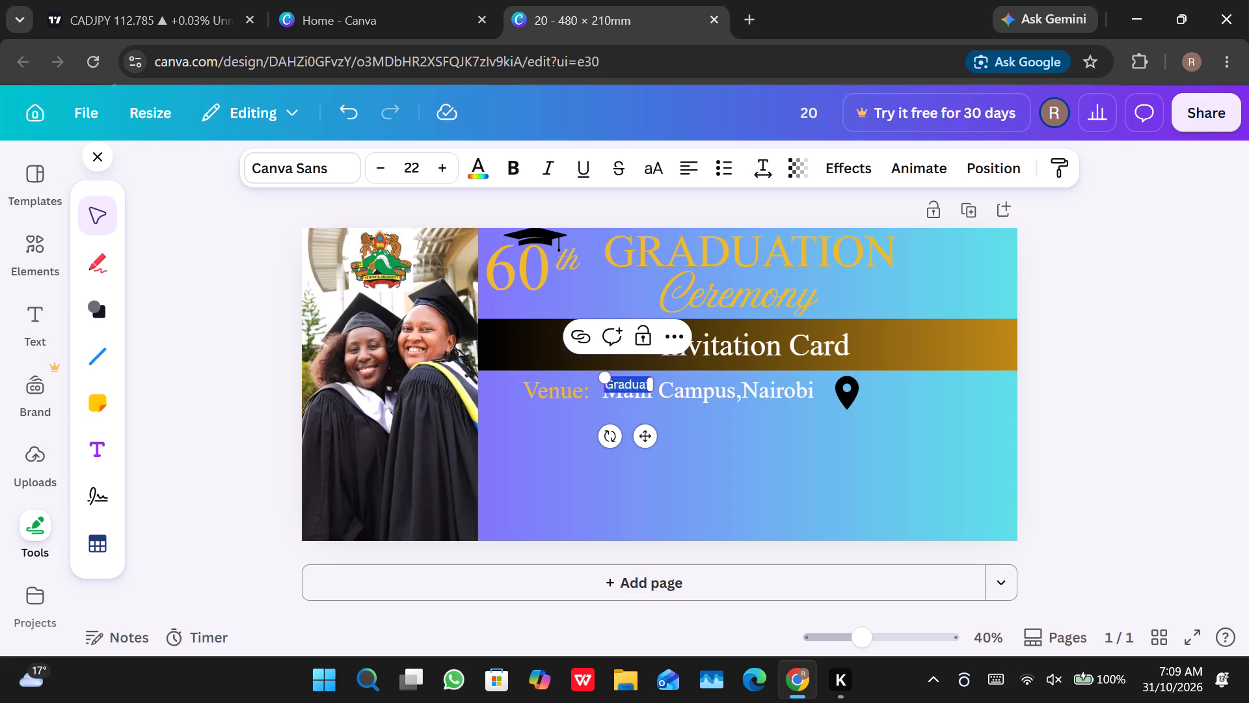
click(648, 381)
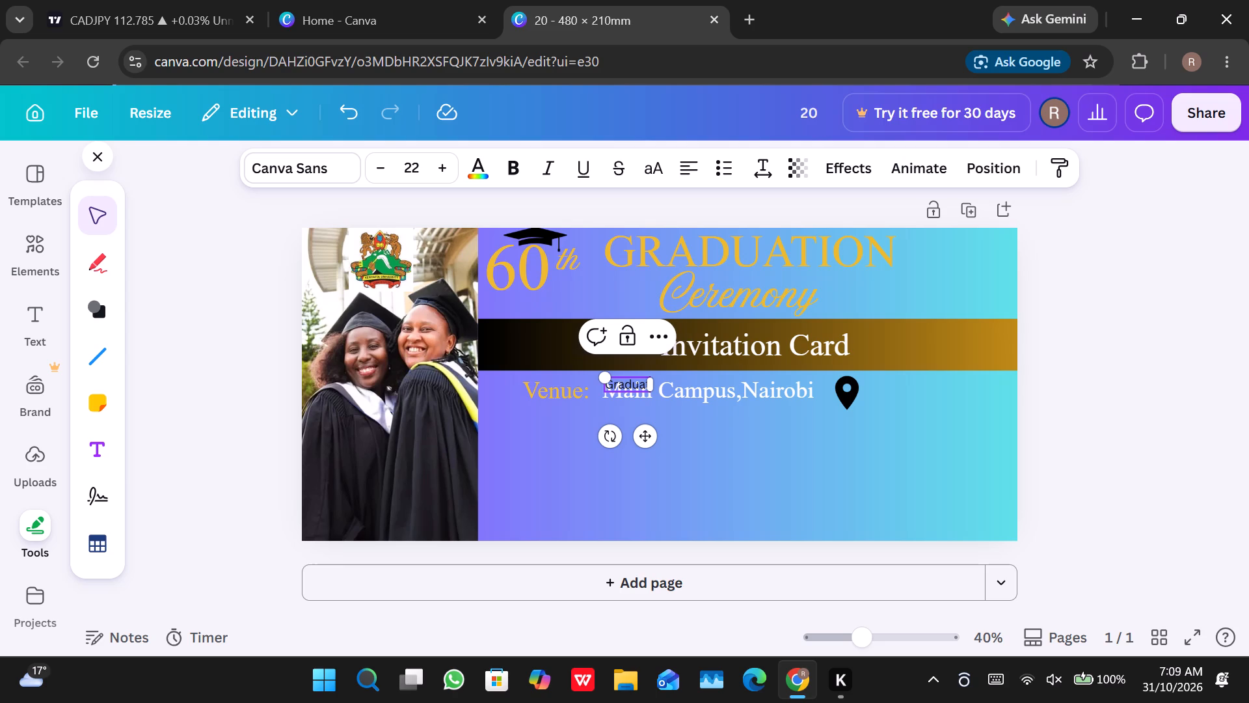
text(io)
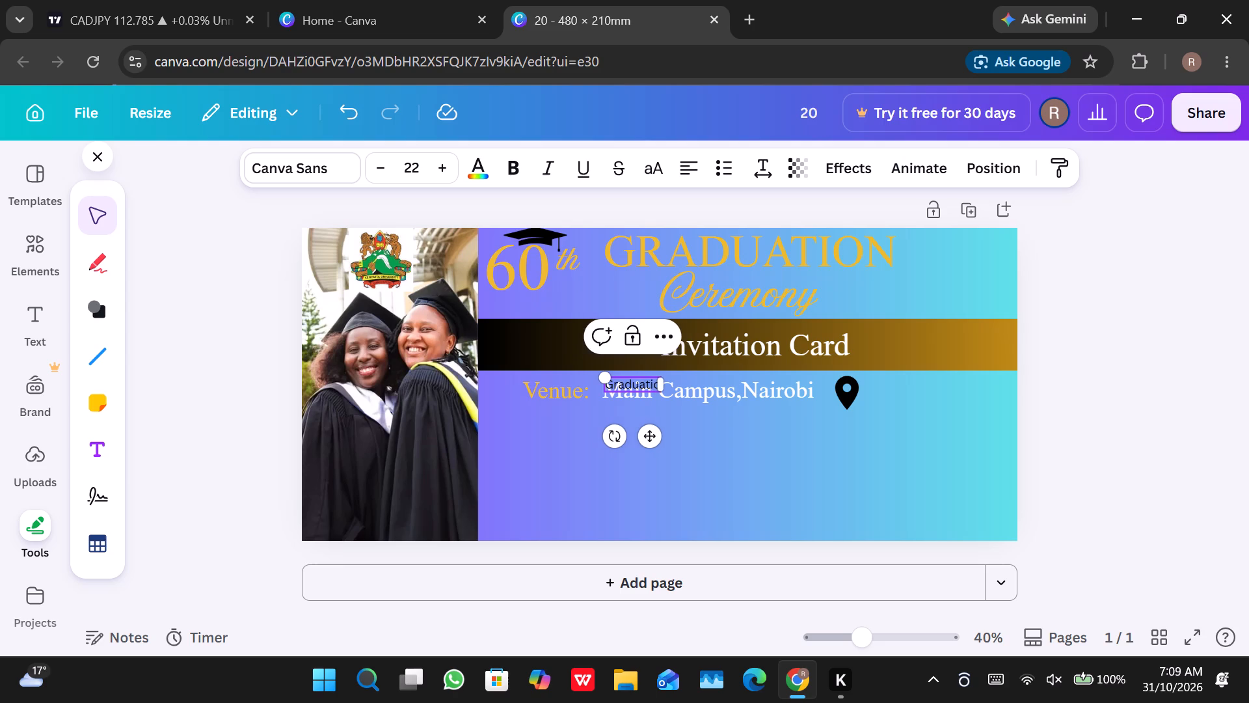
key(n)
key(space)
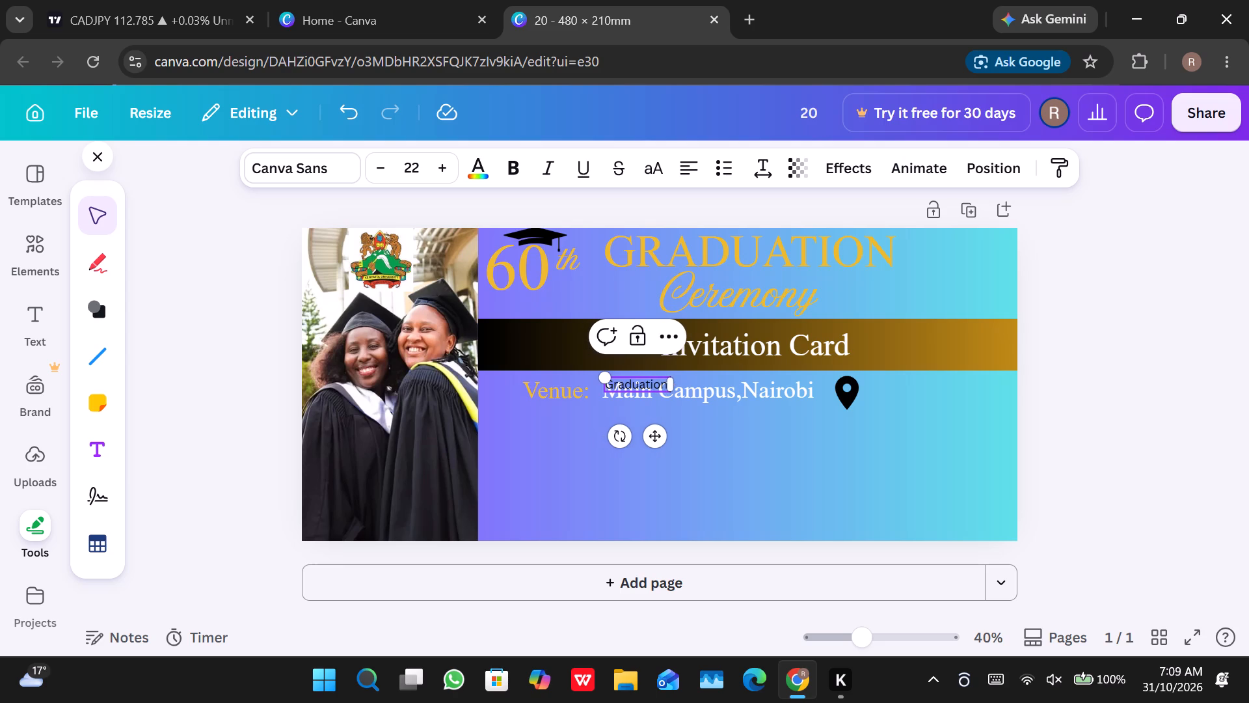
key(s)
text(qu)
text(are)
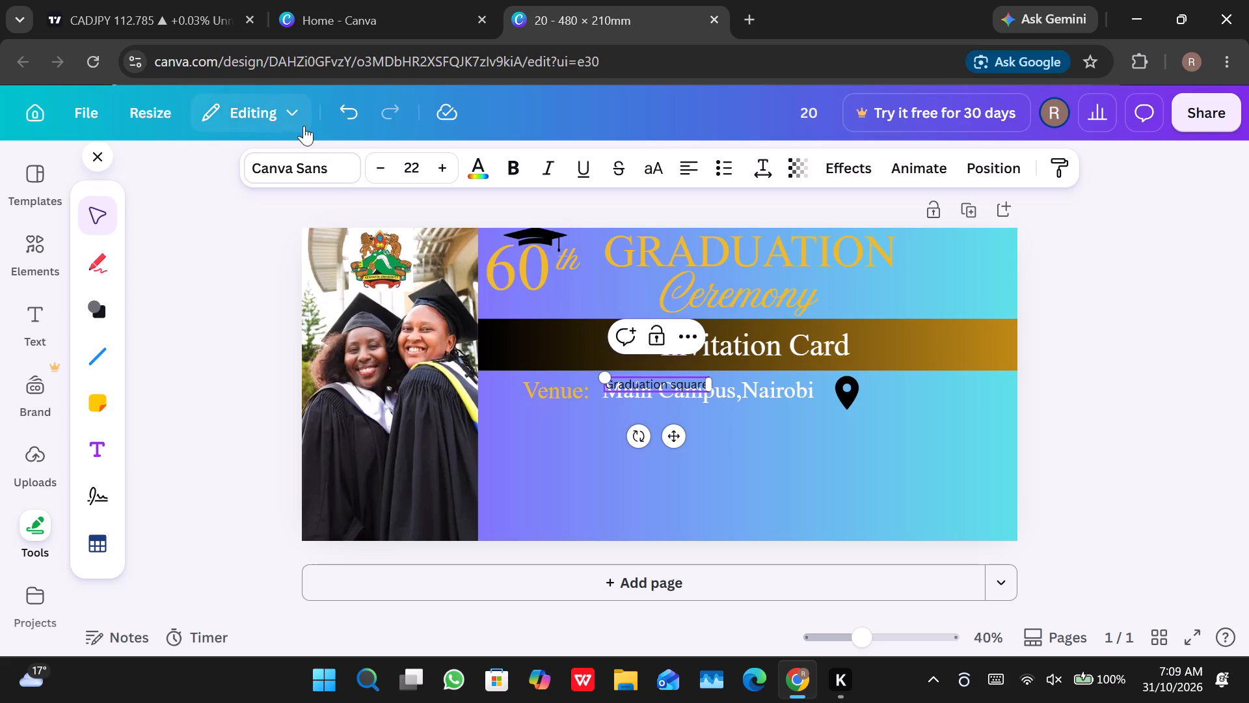
Set the "Graduation square" text to font size 30 in Times New Roman.
triple_click(436, 163)
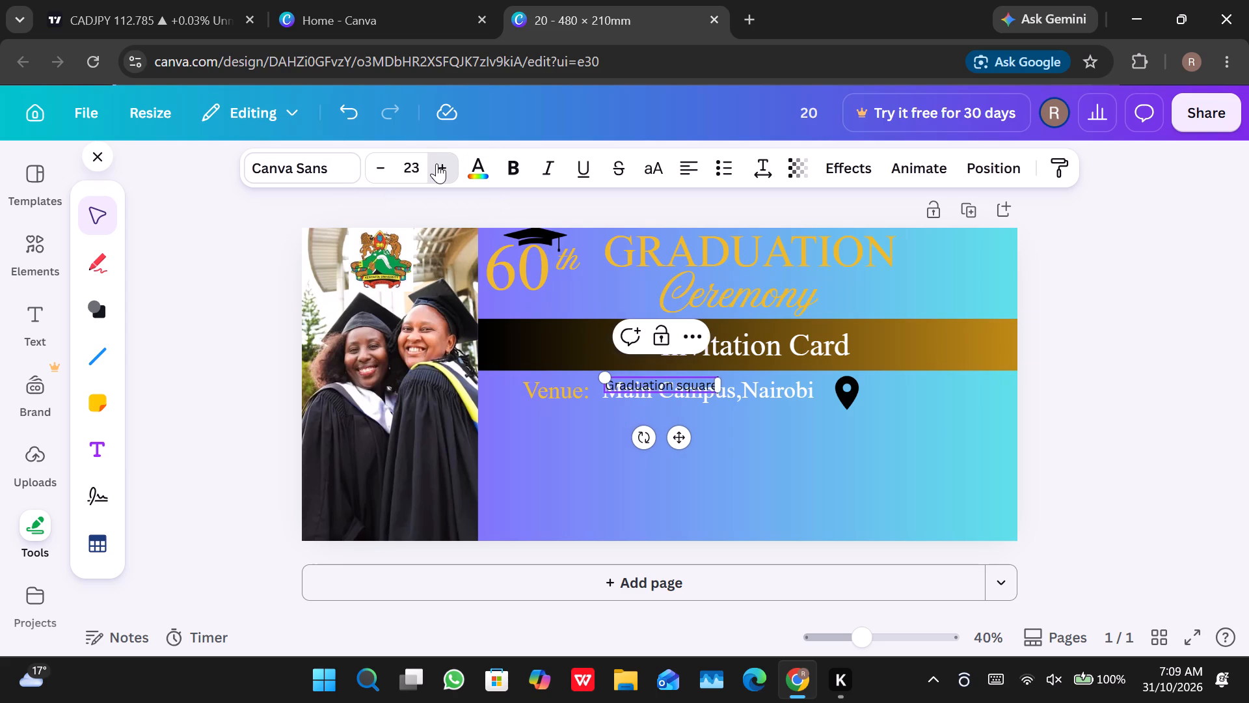
triple_click(436, 163)
double_click(436, 163)
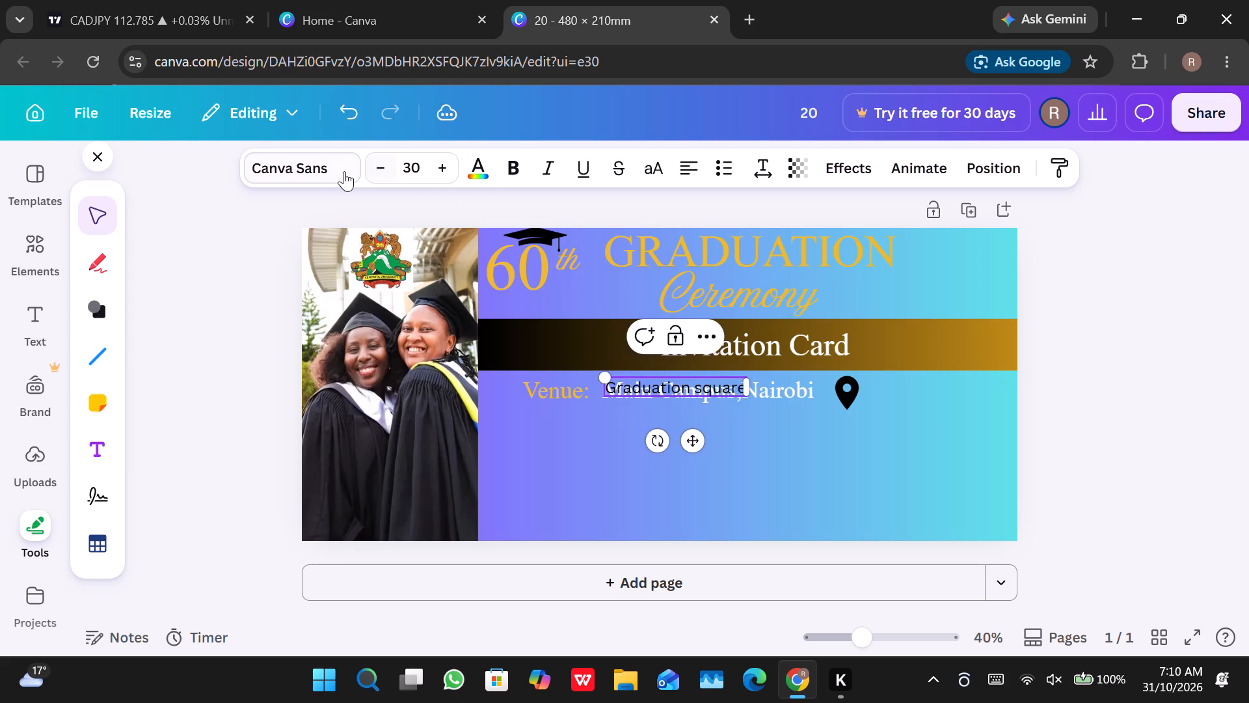
click(336, 171)
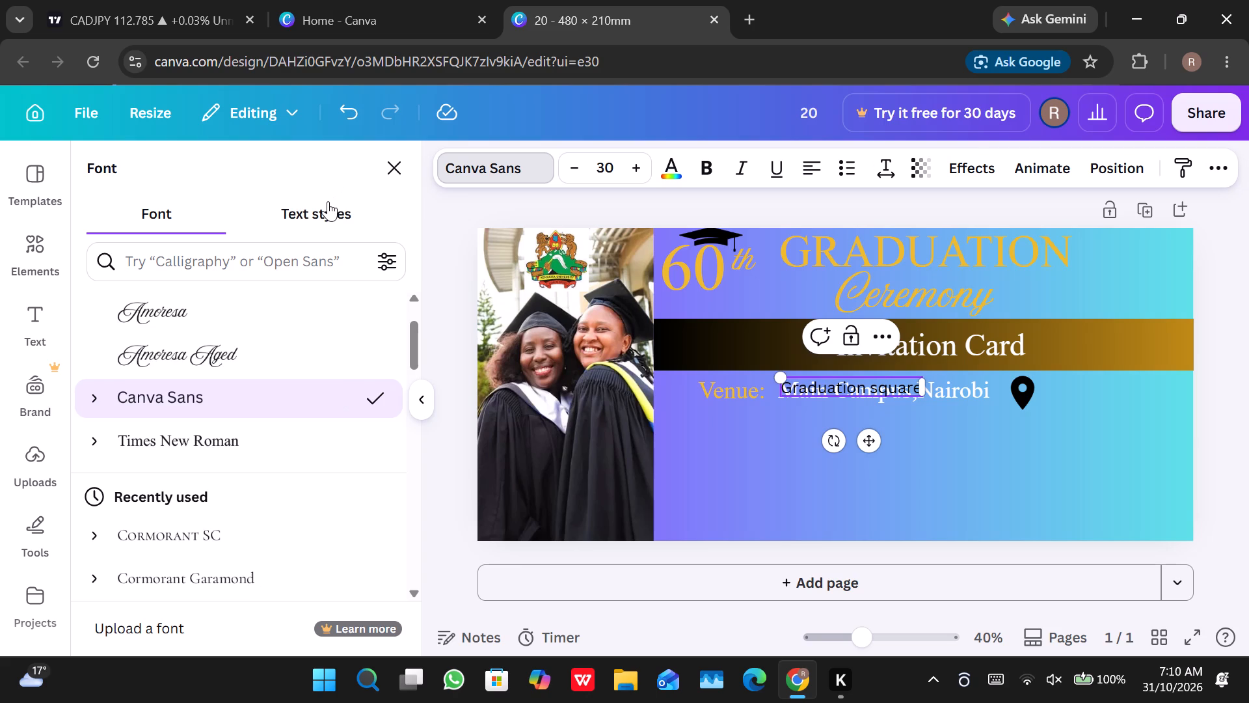
click(245, 443)
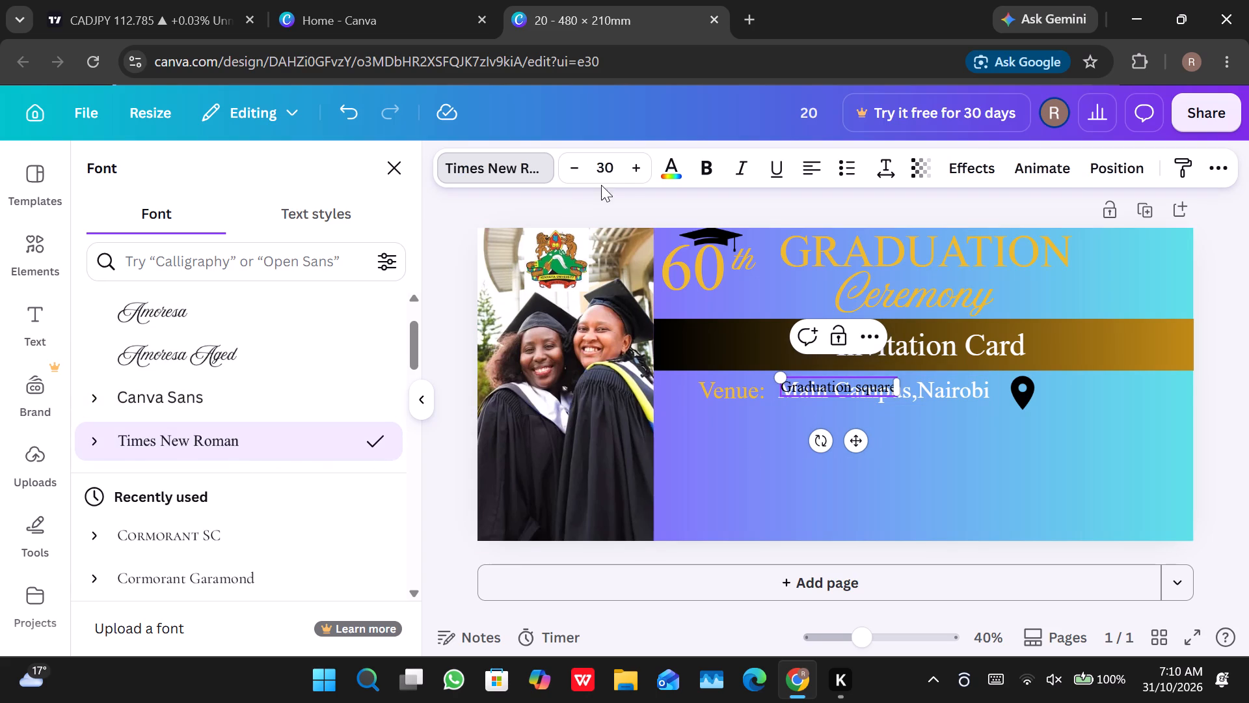
Change the "Graduation square" text colour to white (#ffffff), applying it to all matching black on the page.
click(665, 169)
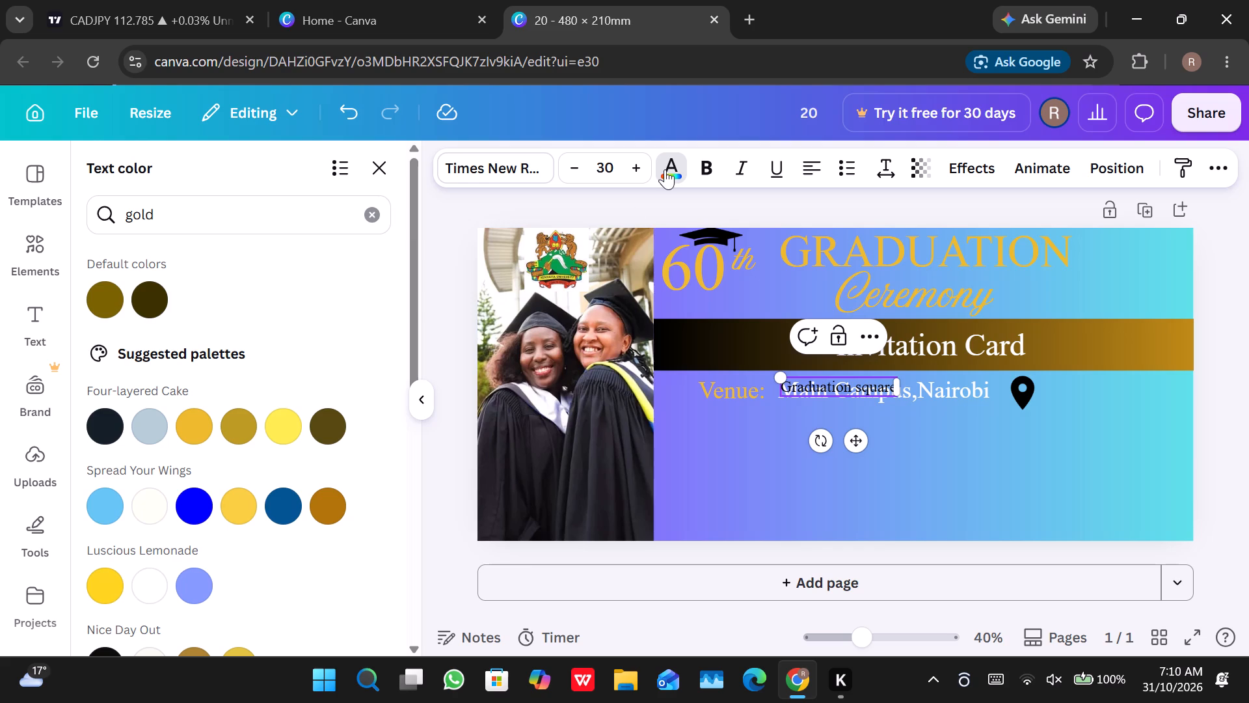
click(157, 582)
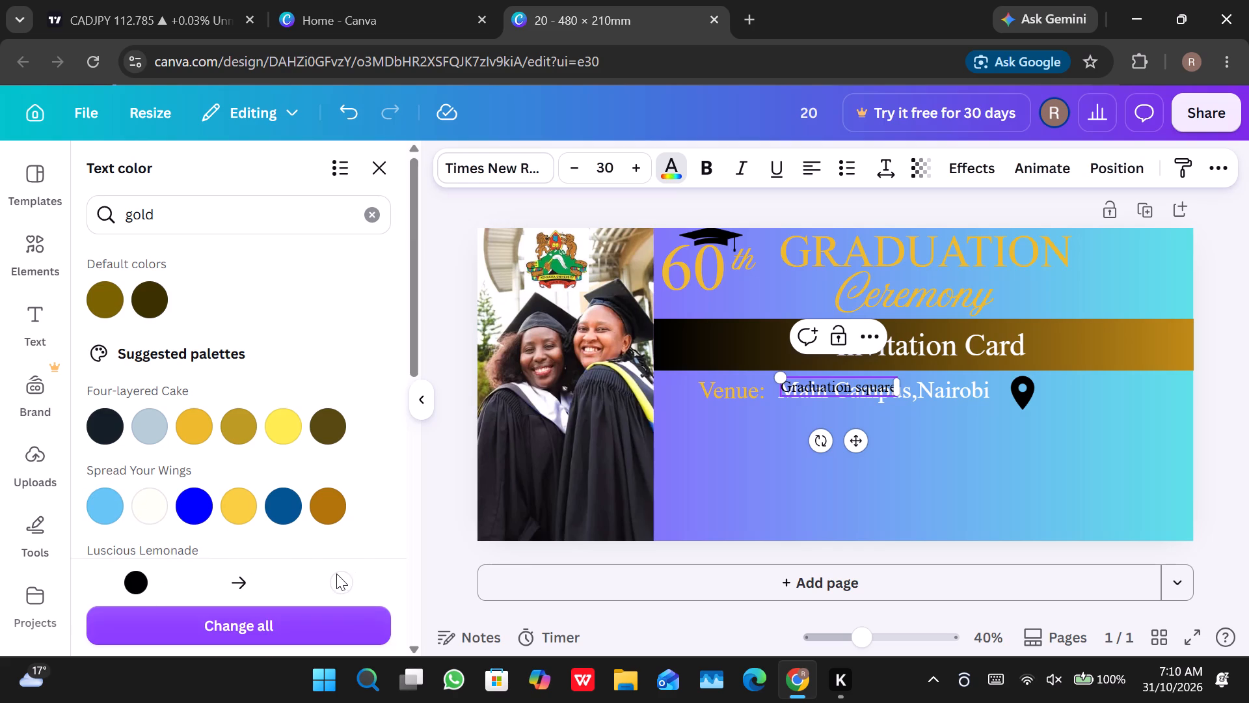
click(241, 633)
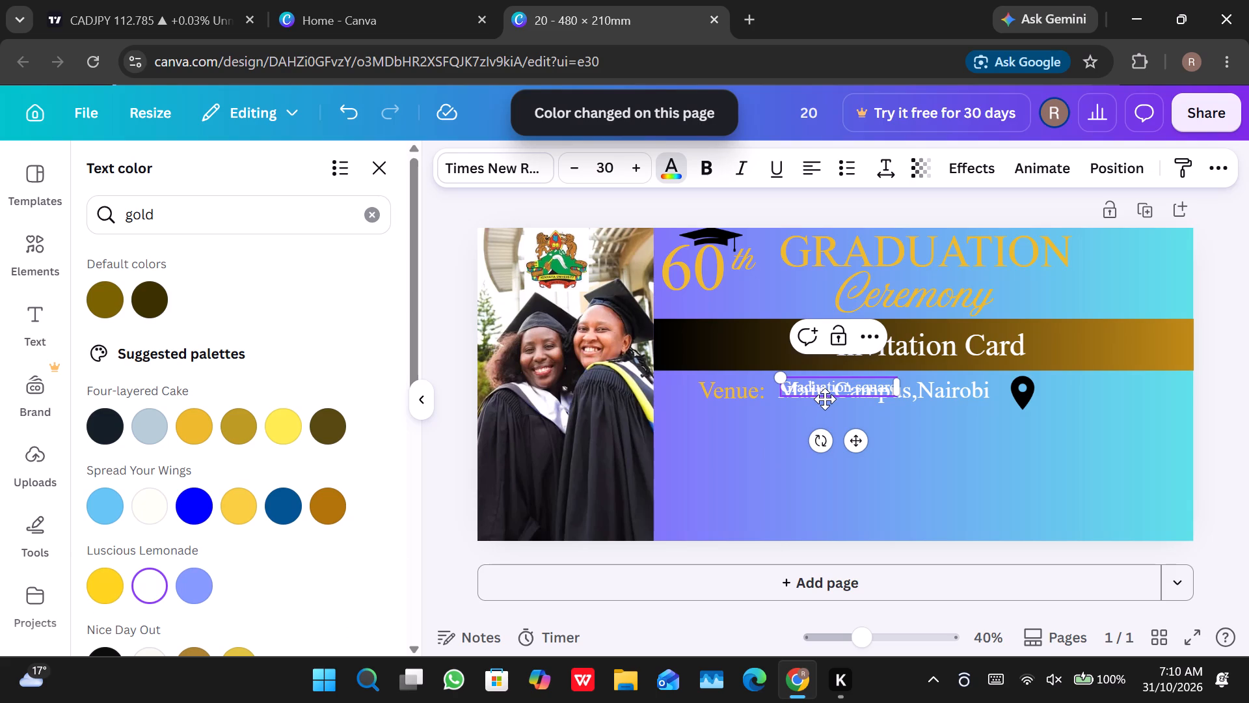
Place the "Graduation square" text just after the location pin, narrowing its box to about 48 mm so it wraps onto two lines.
drag(825, 399, 1104, 405)
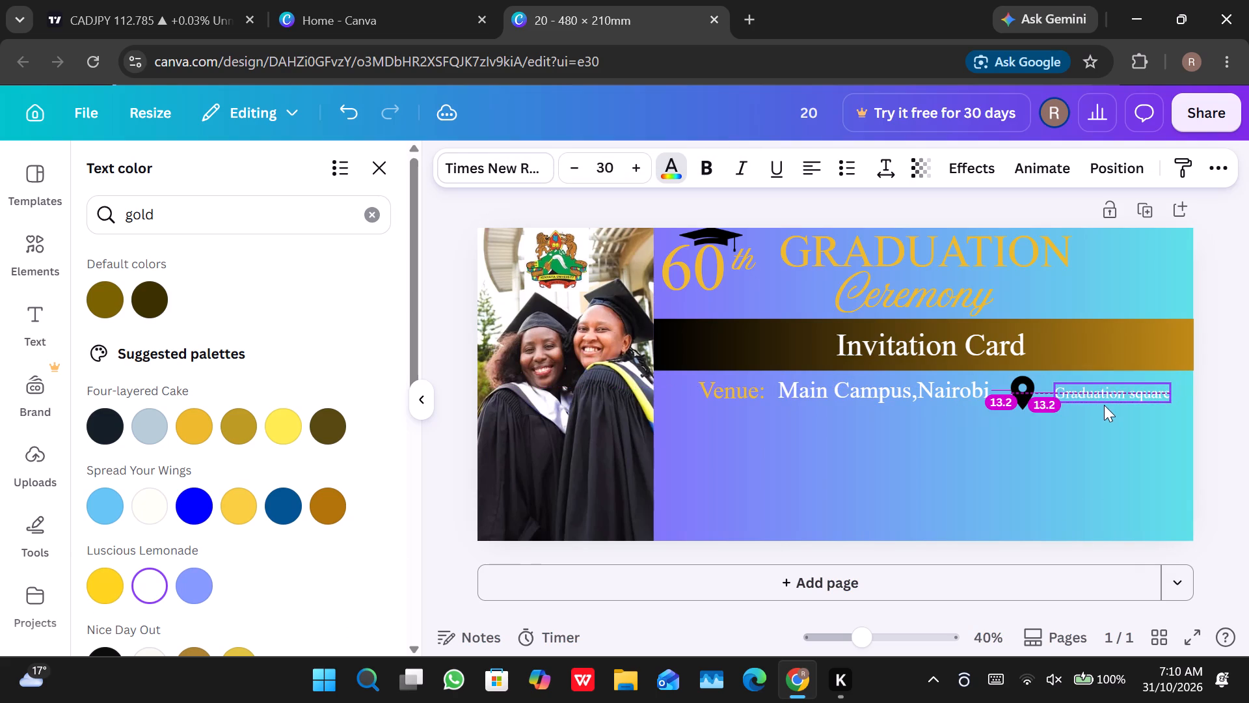
drag(1104, 405, 1101, 401)
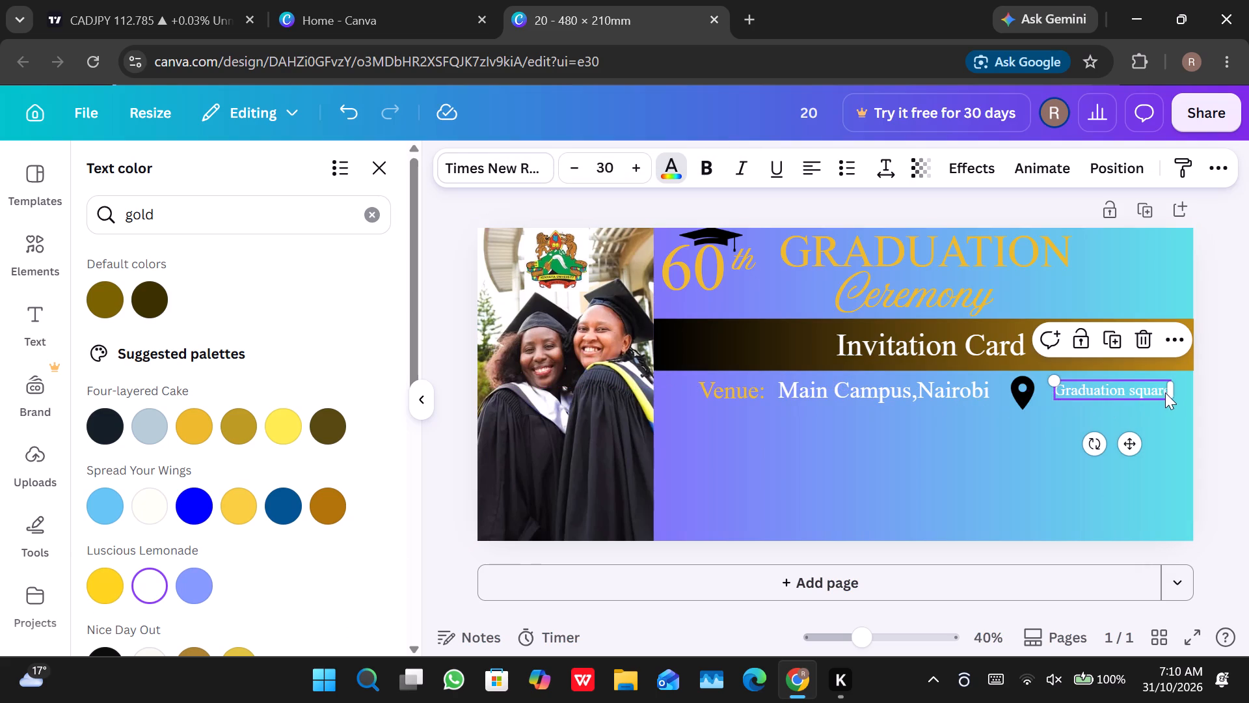
drag(1172, 389, 1127, 346)
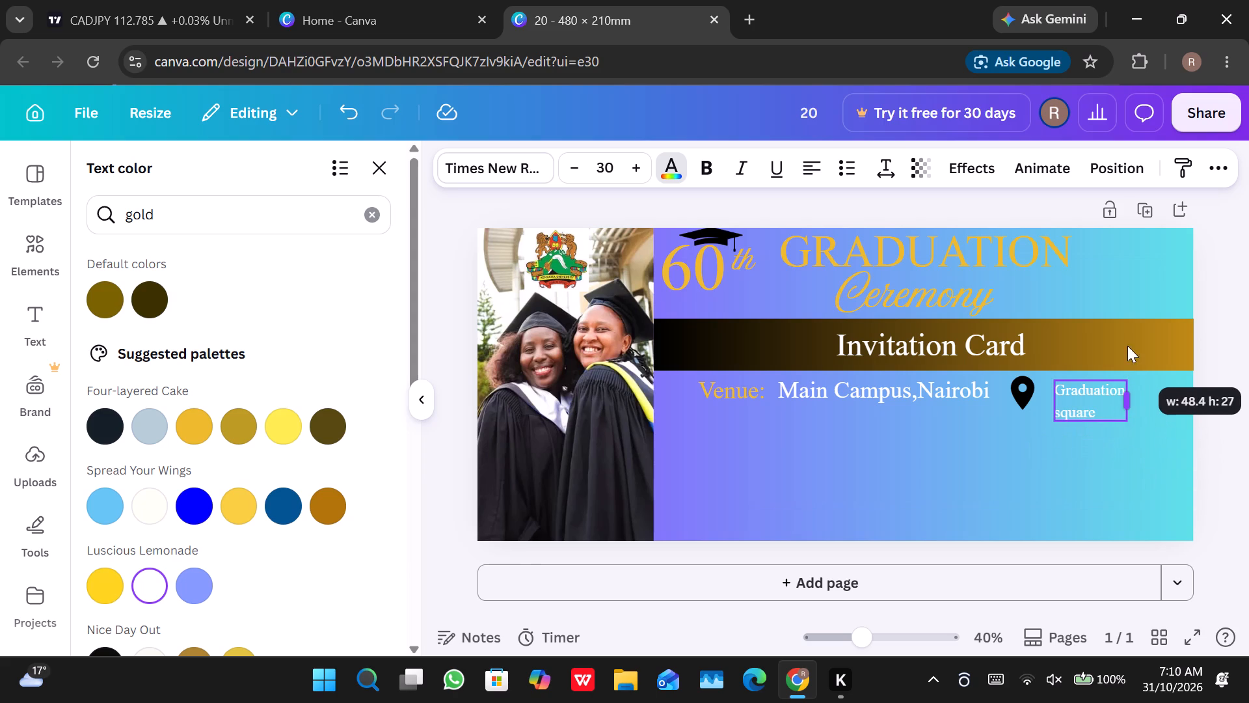
drag(1127, 346, 1129, 283)
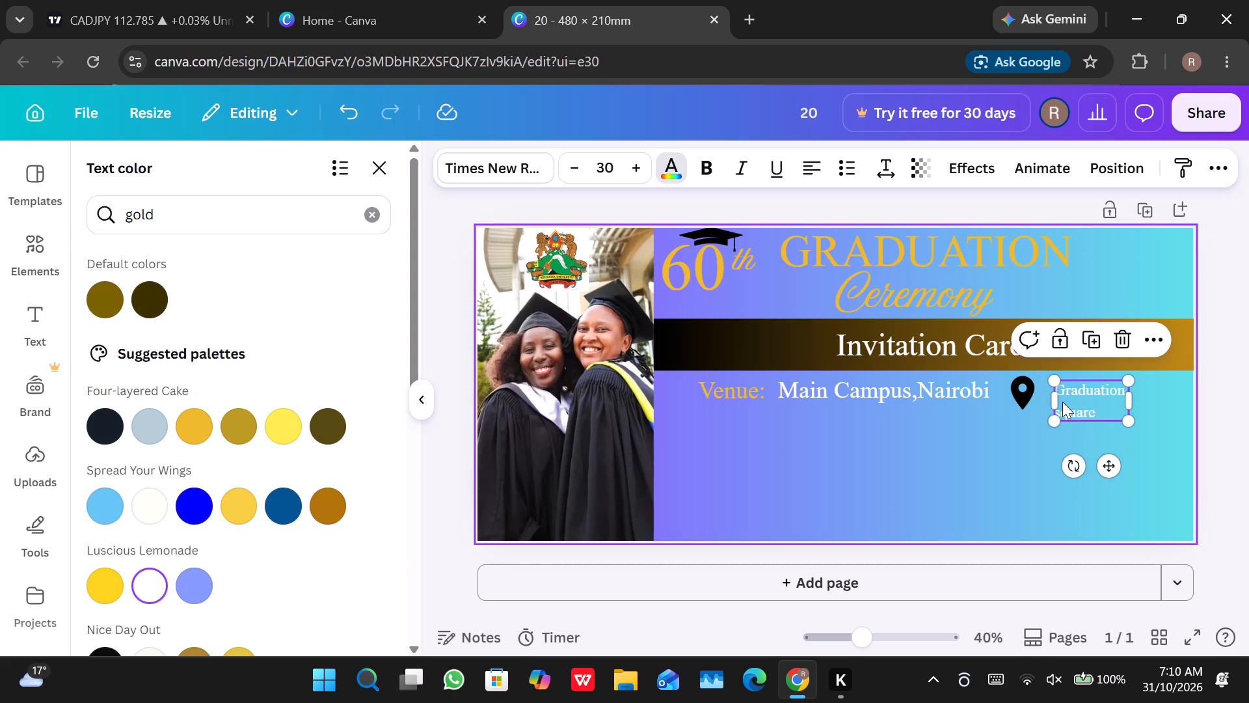
drag(1062, 402, 1059, 396)
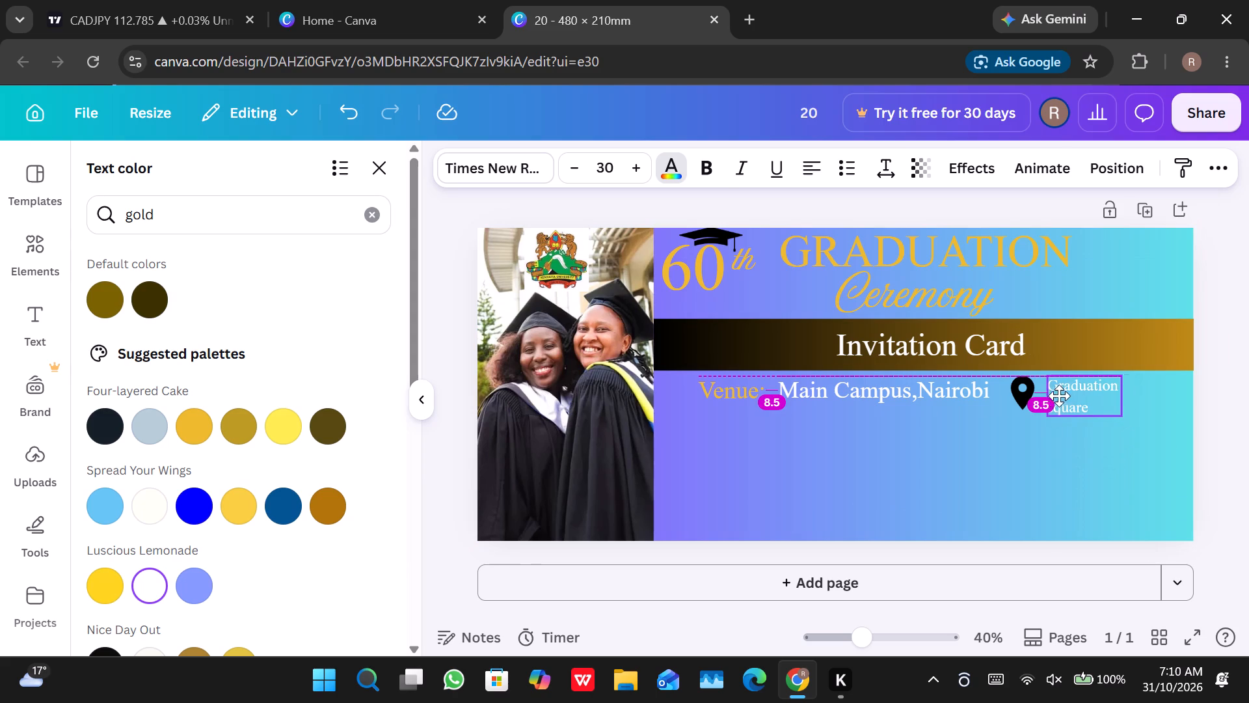
drag(1059, 396, 1075, 394)
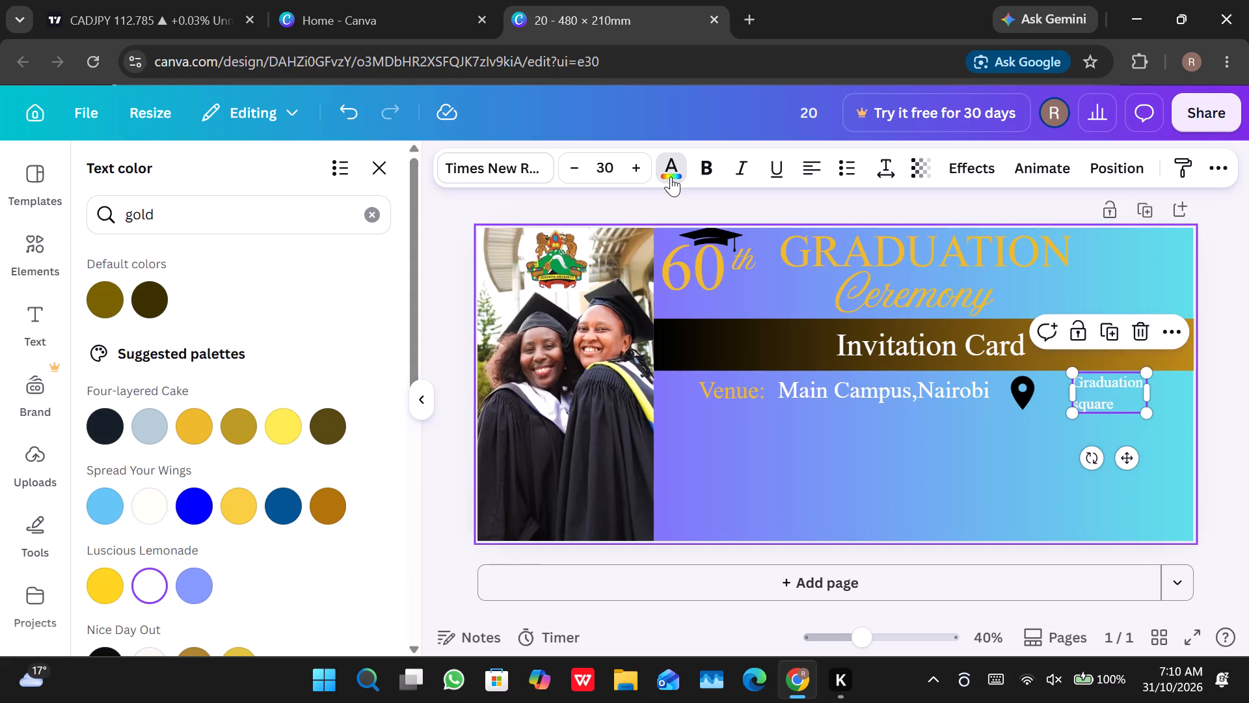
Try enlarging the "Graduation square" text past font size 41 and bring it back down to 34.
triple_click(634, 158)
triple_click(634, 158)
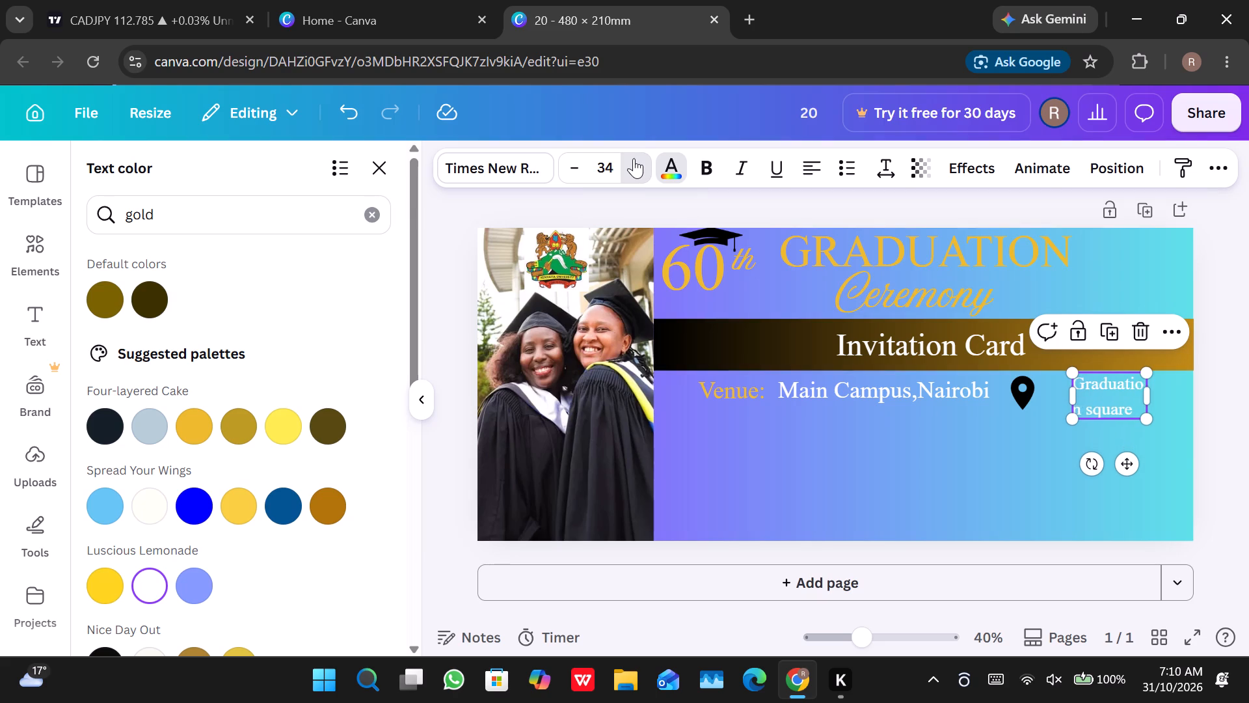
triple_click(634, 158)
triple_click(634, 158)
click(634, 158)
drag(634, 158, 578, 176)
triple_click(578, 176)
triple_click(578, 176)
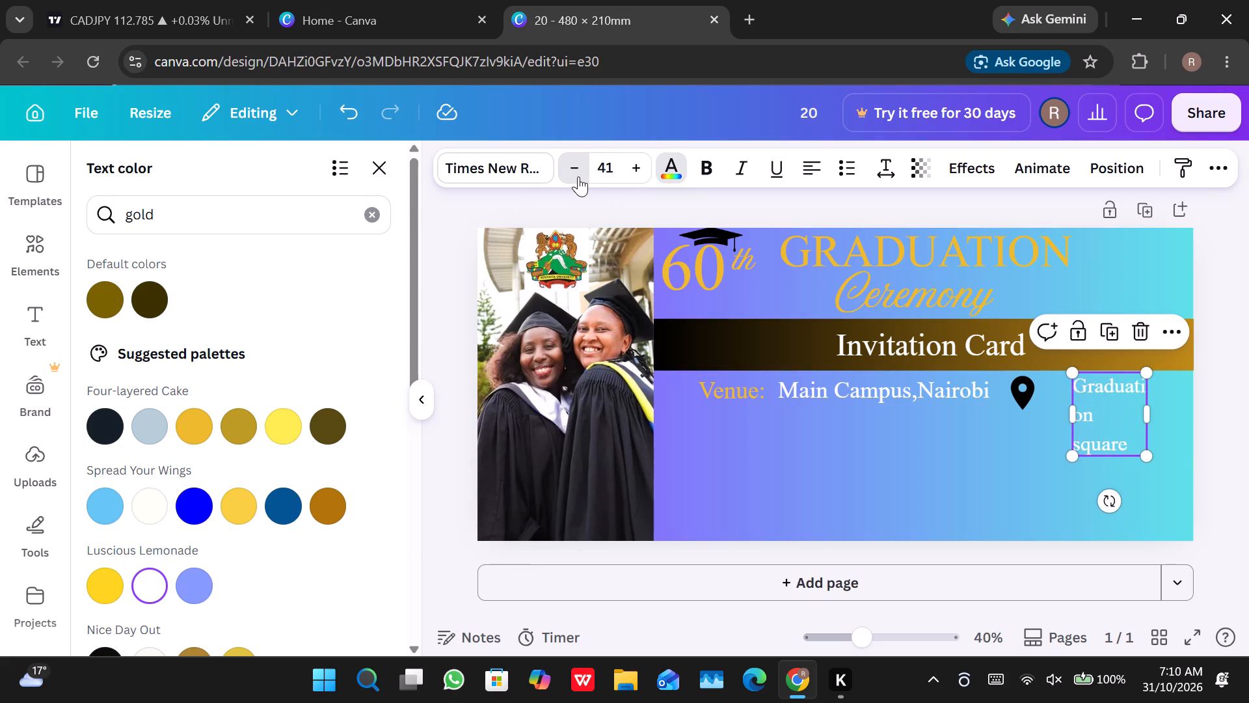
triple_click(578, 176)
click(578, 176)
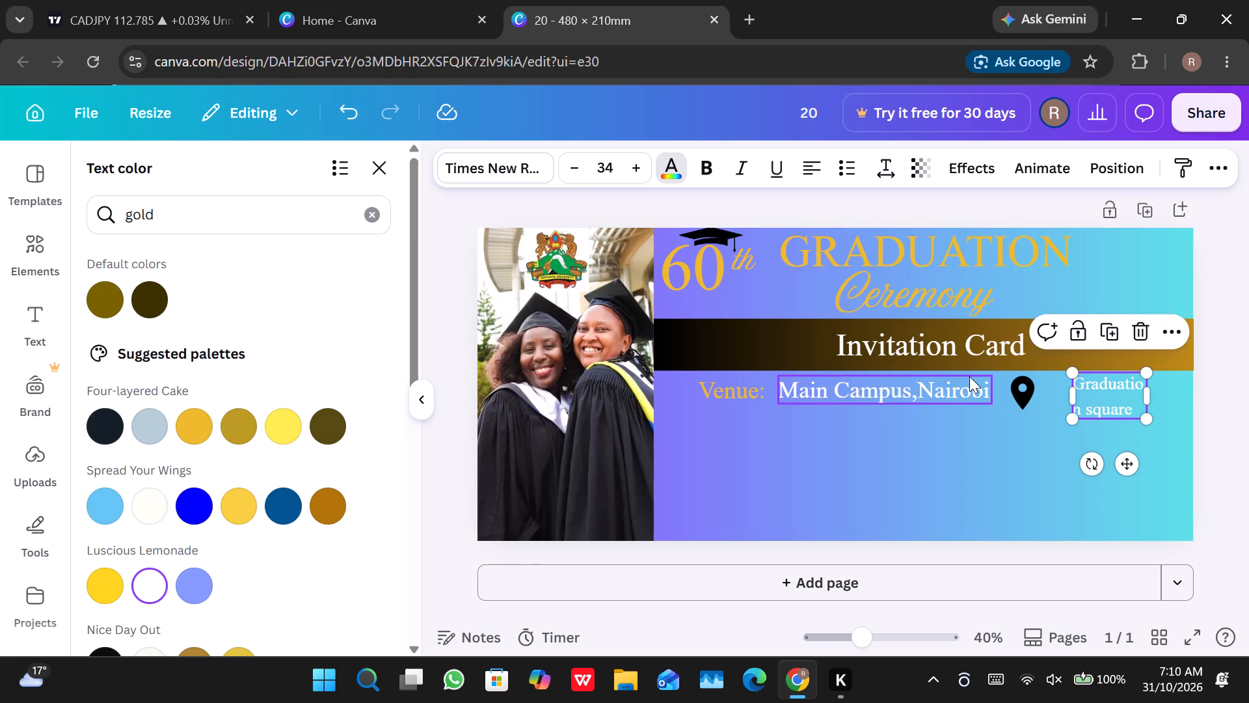
Set the "Graduation square" text to font size 28.
drag(1026, 391, 1035, 394)
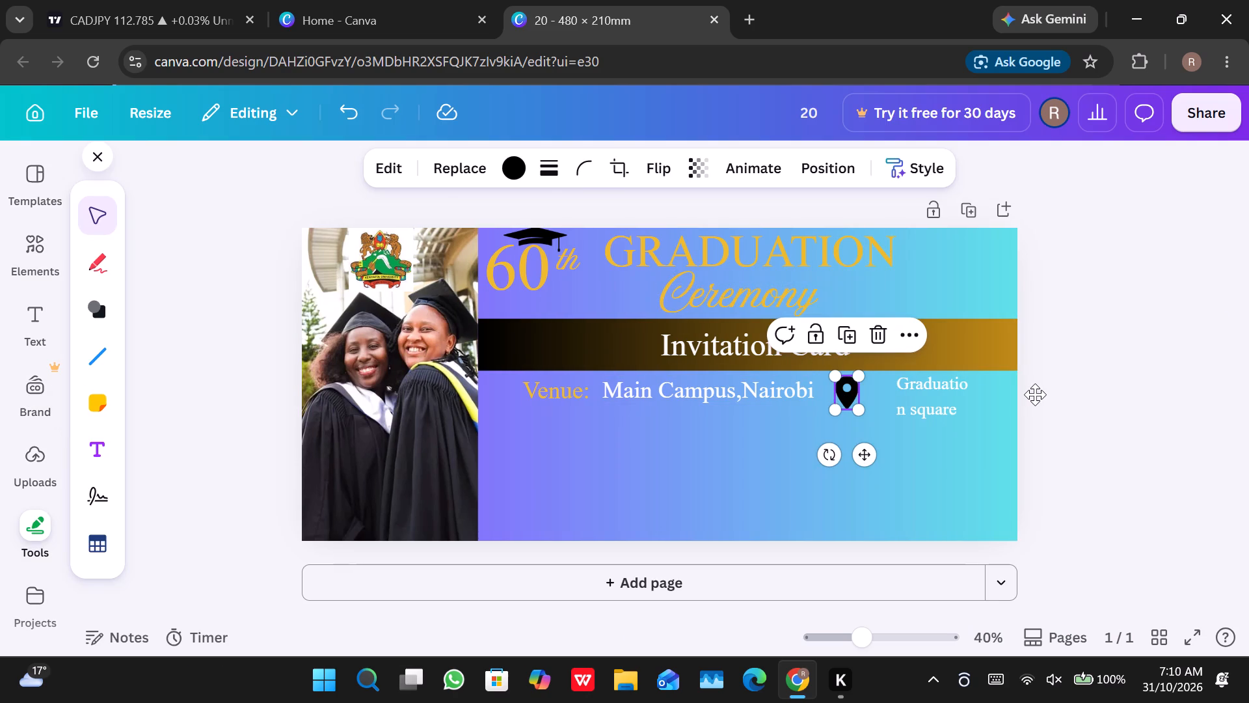
drag(1035, 394, 1034, 394)
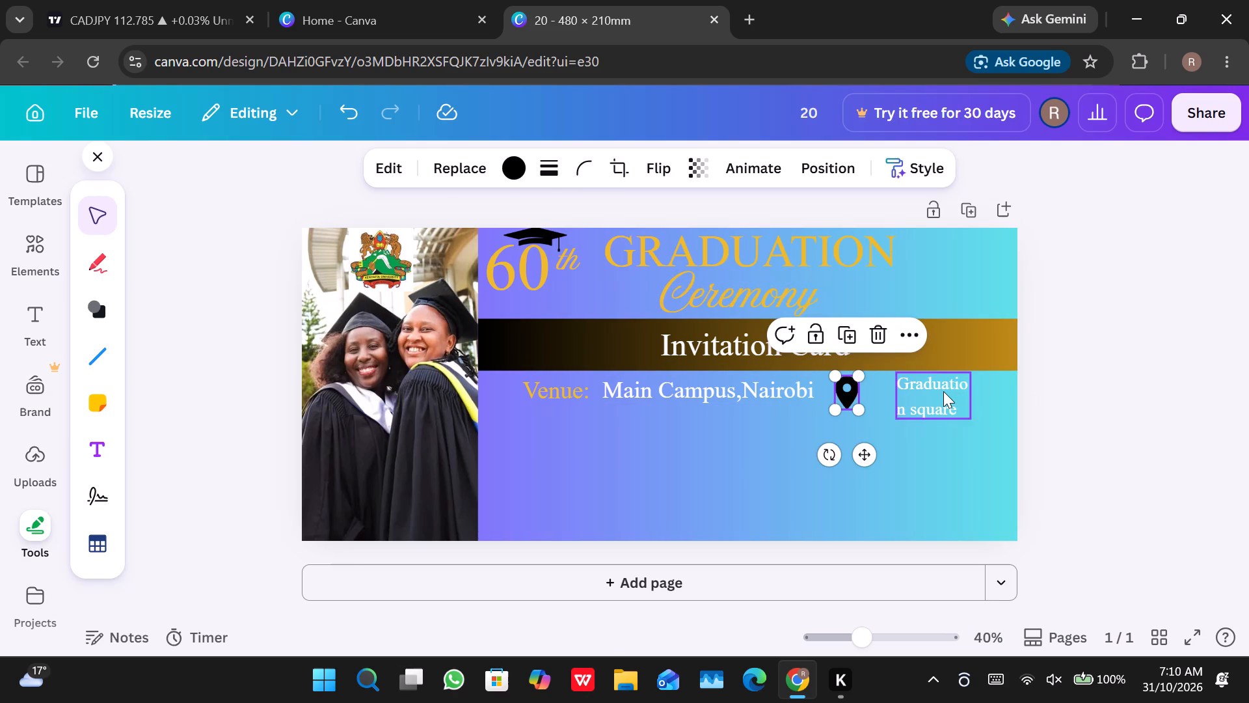
click(943, 391)
click(392, 175)
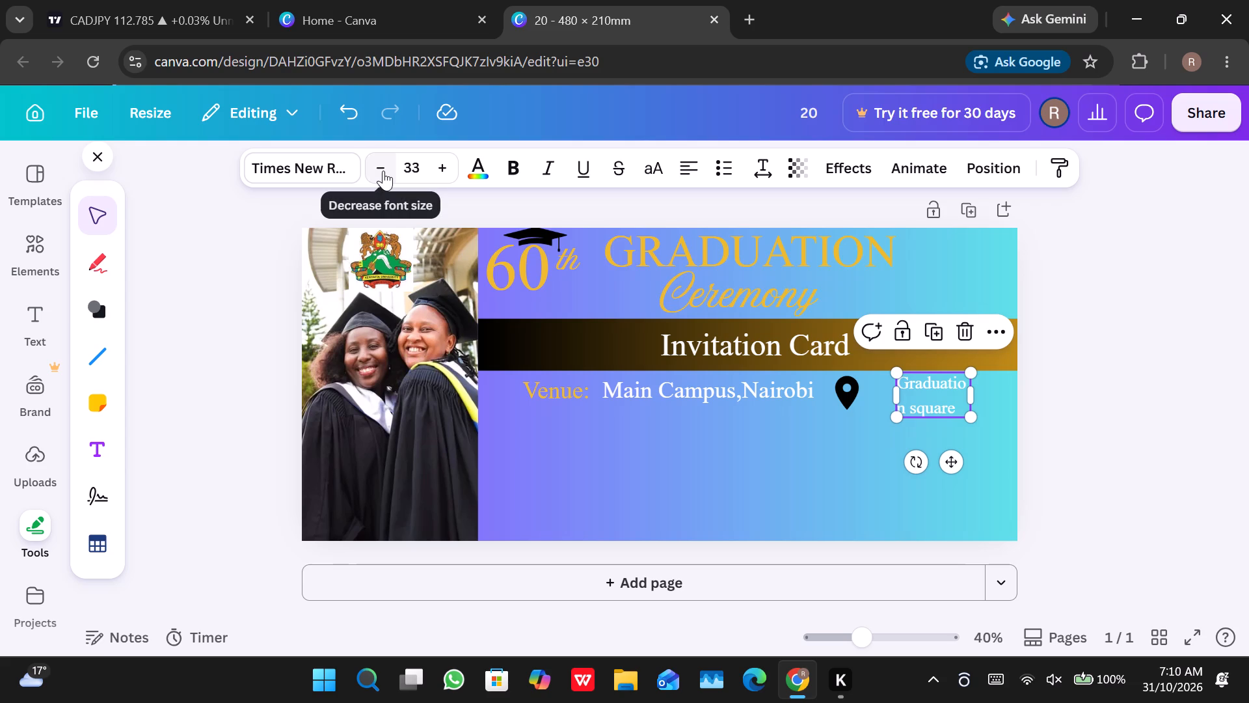
click(383, 171)
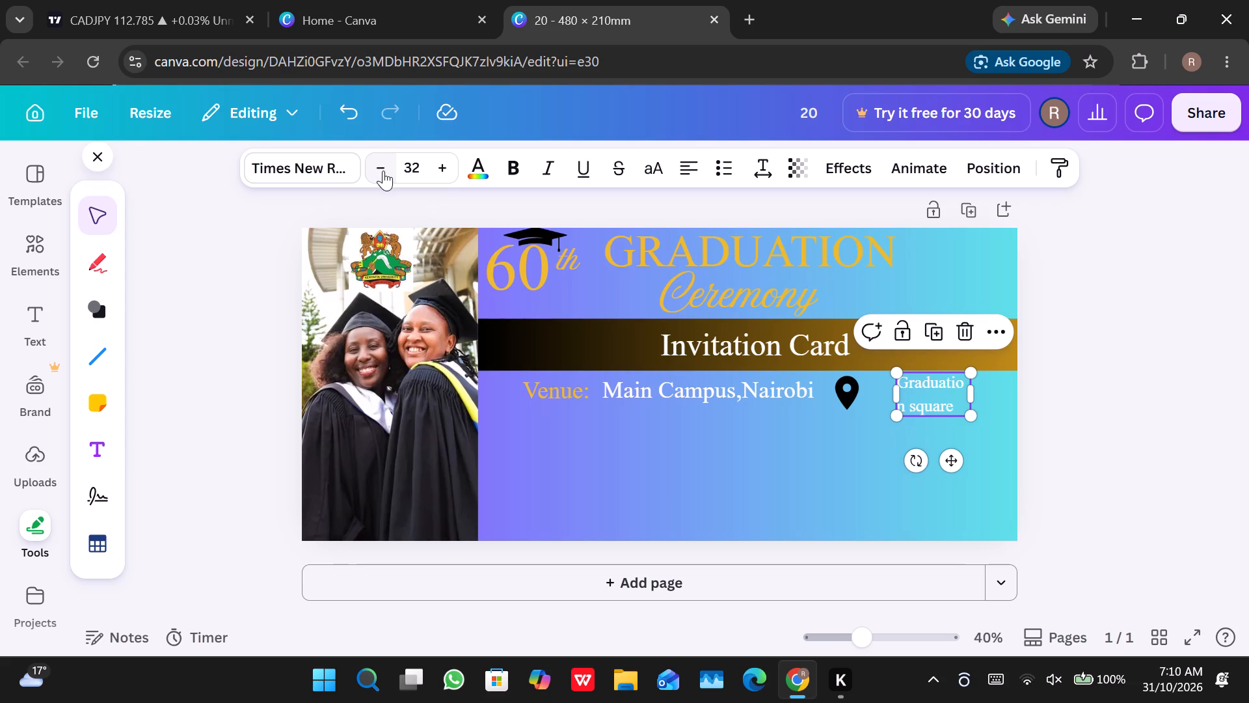
triple_click(383, 171)
click(383, 171)
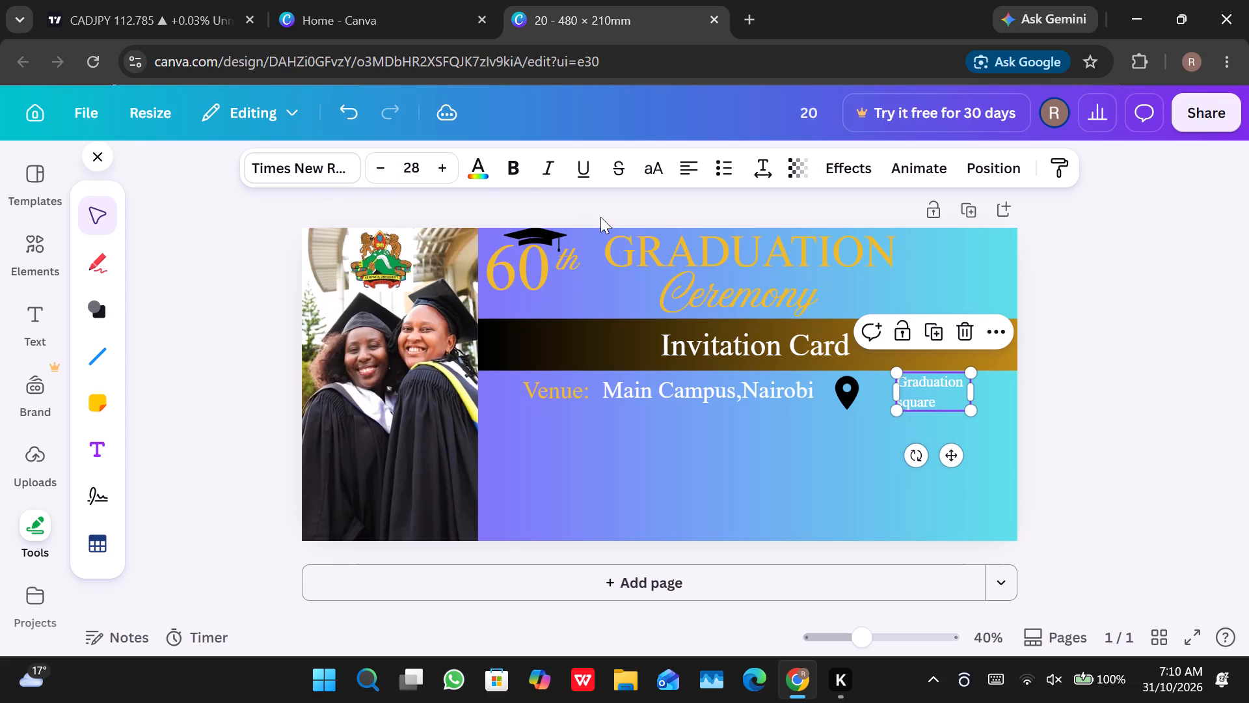
Move the black location pin closer to the "Graduation square" text, level with the venue line, and deselect everything.
click(865, 394)
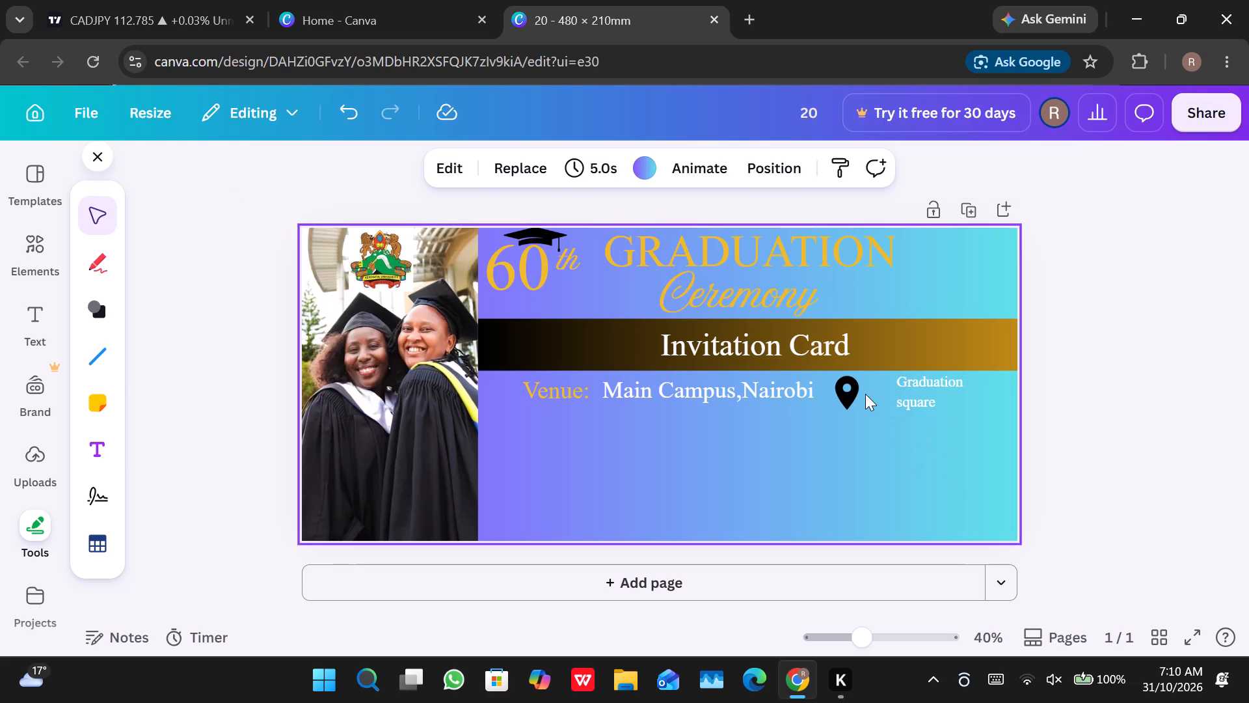
drag(852, 390, 881, 386)
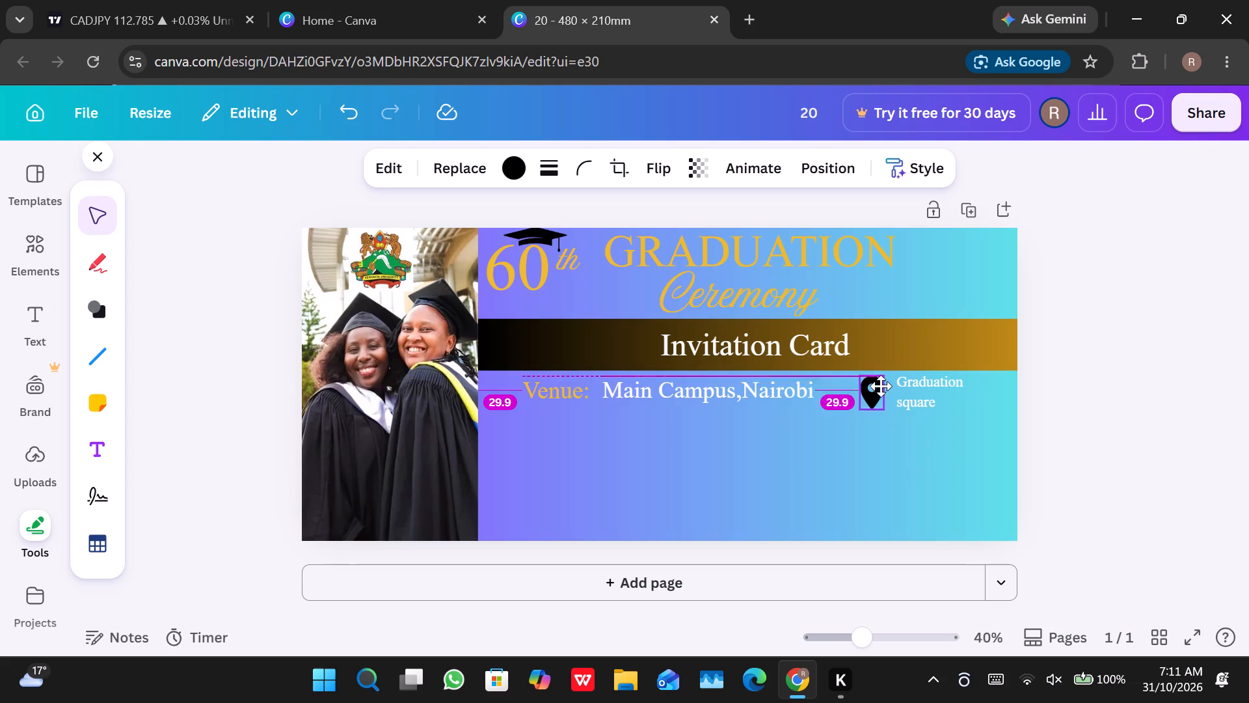
drag(881, 386, 883, 384)
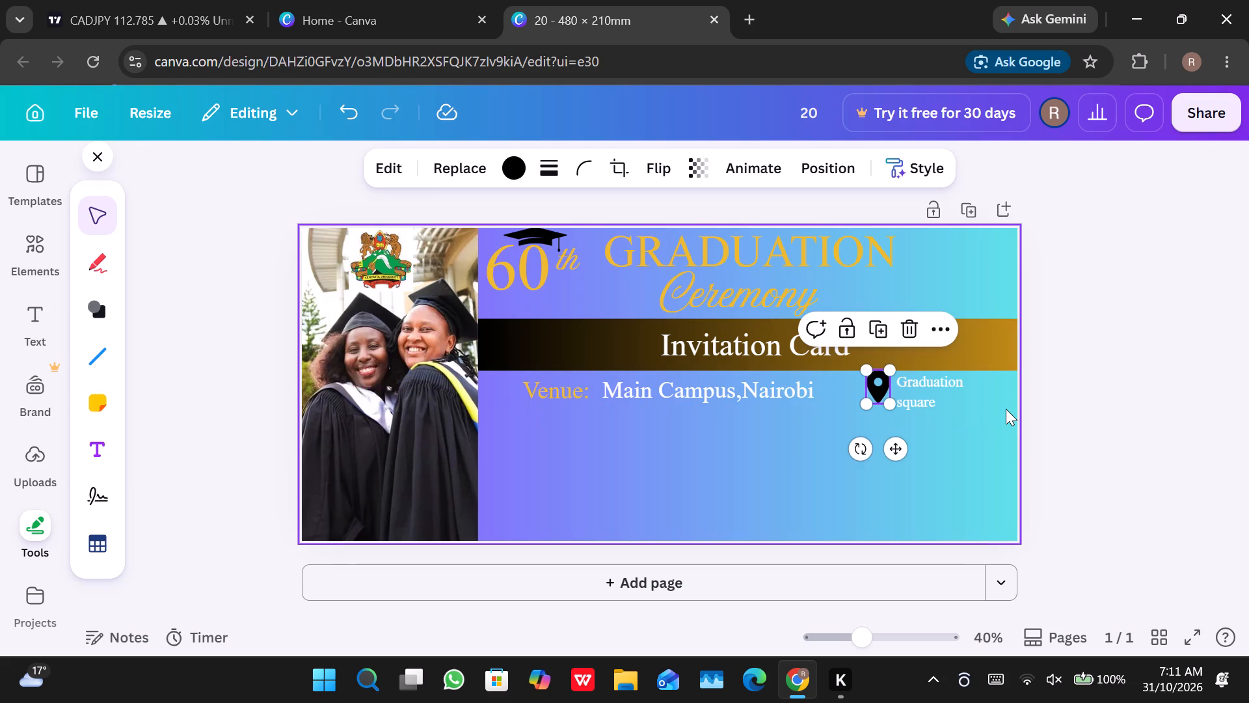
click(960, 420)
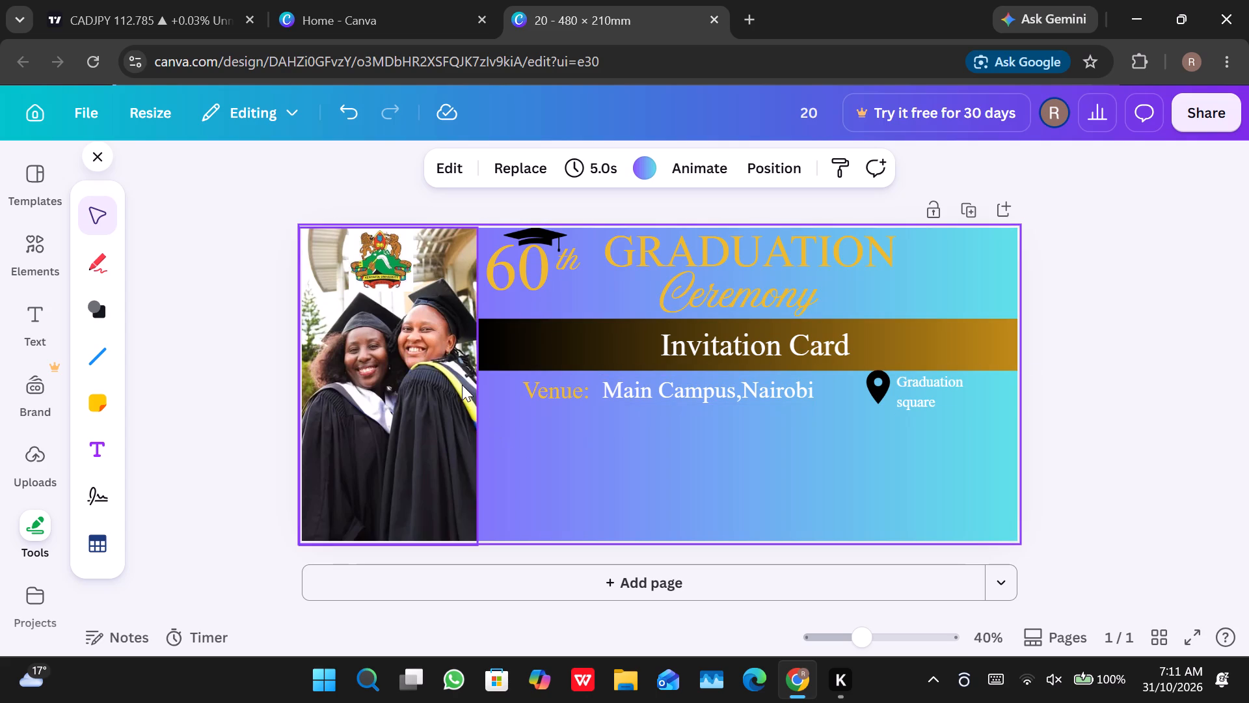
click(876, 400)
click(872, 401)
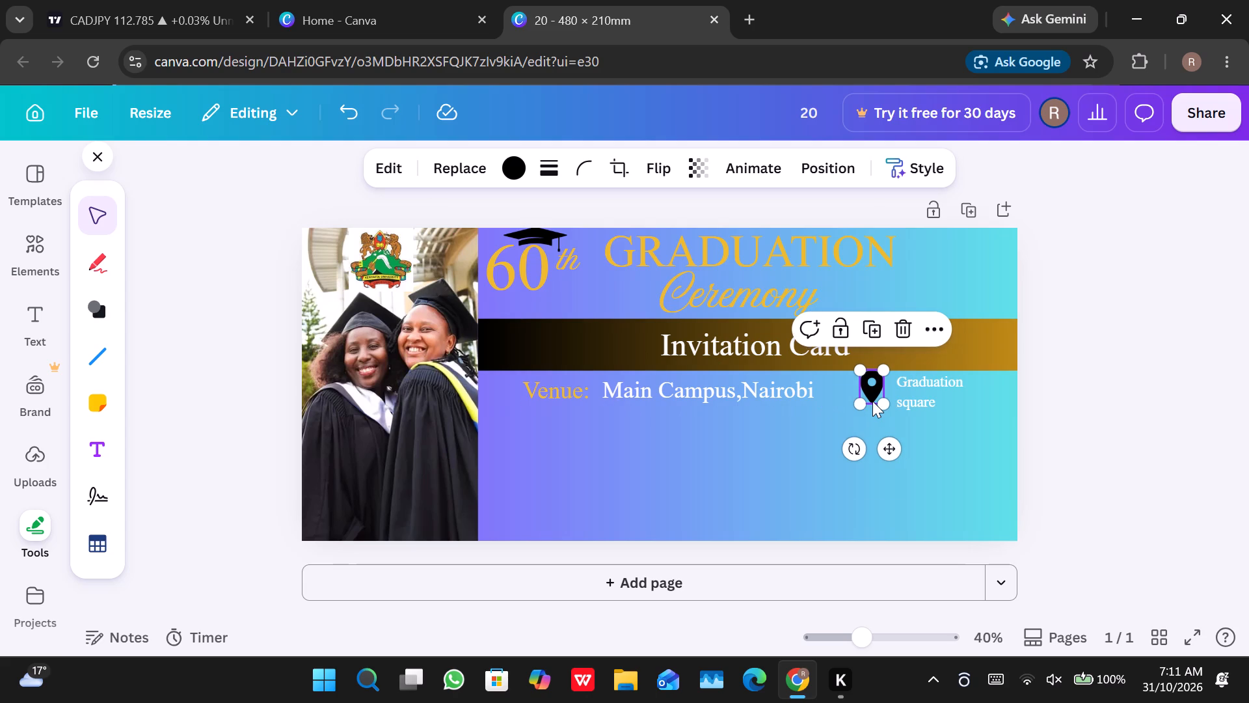
drag(872, 394, 859, 396)
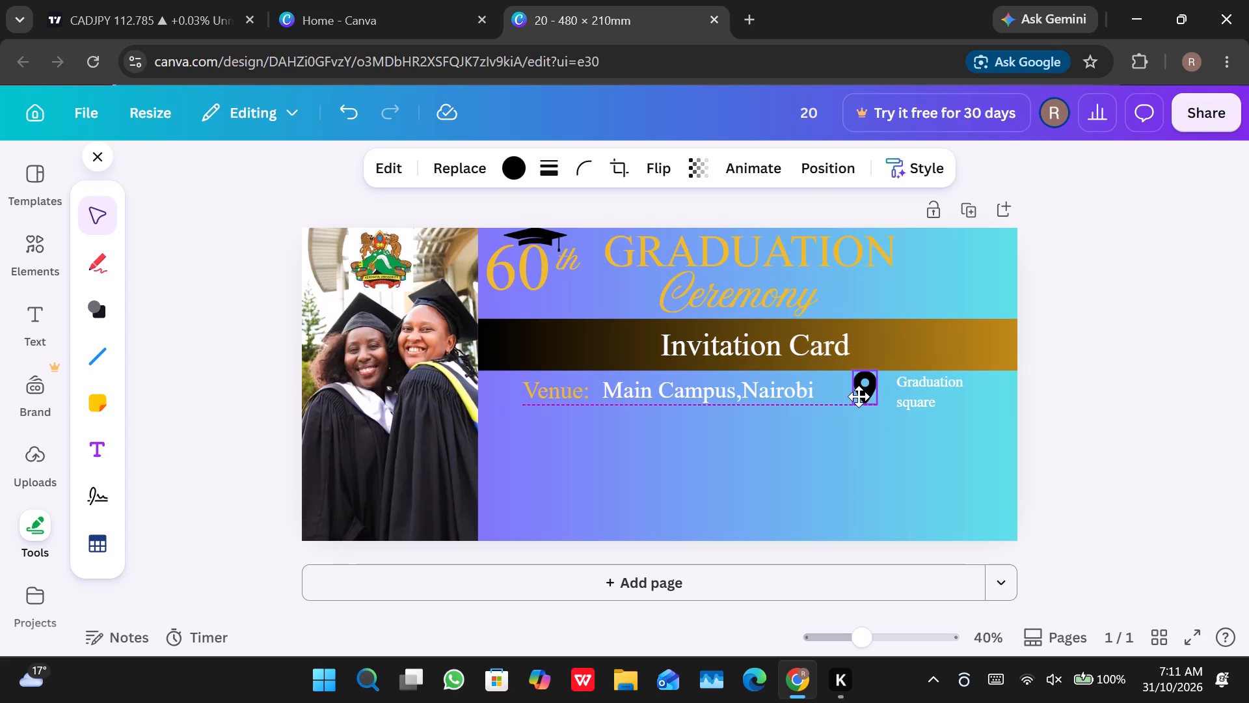
drag(859, 396, 866, 396)
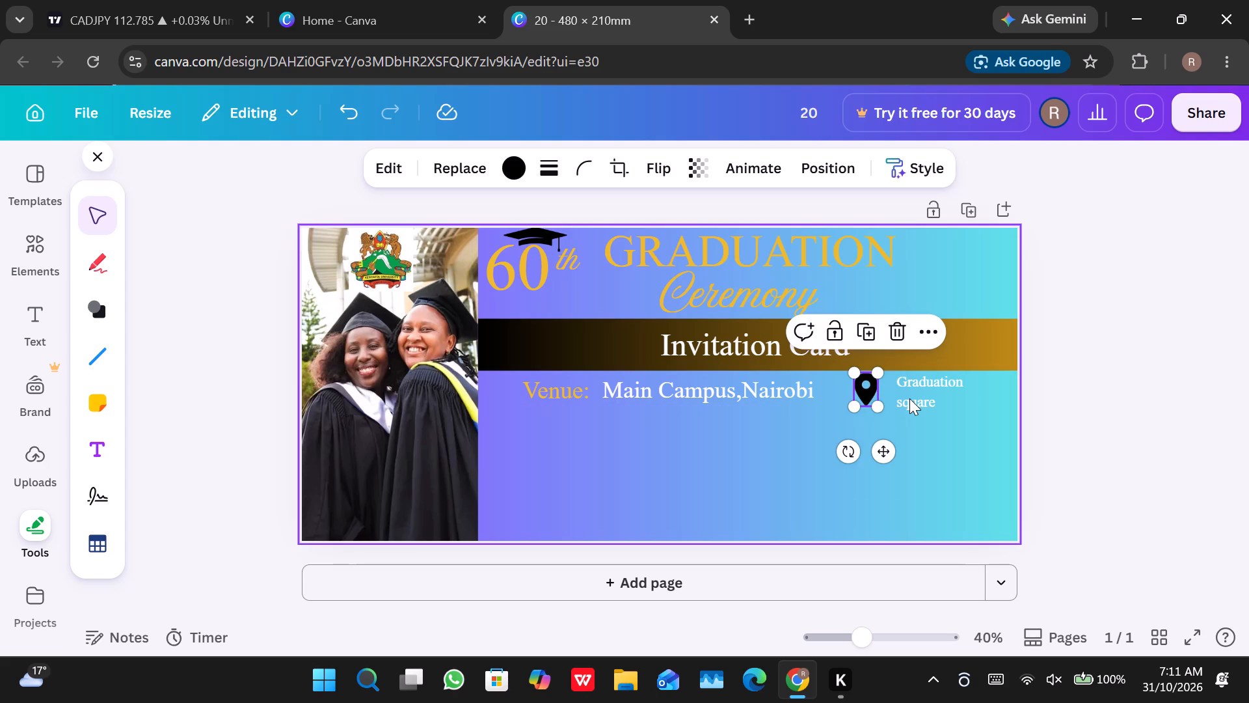
click(909, 398)
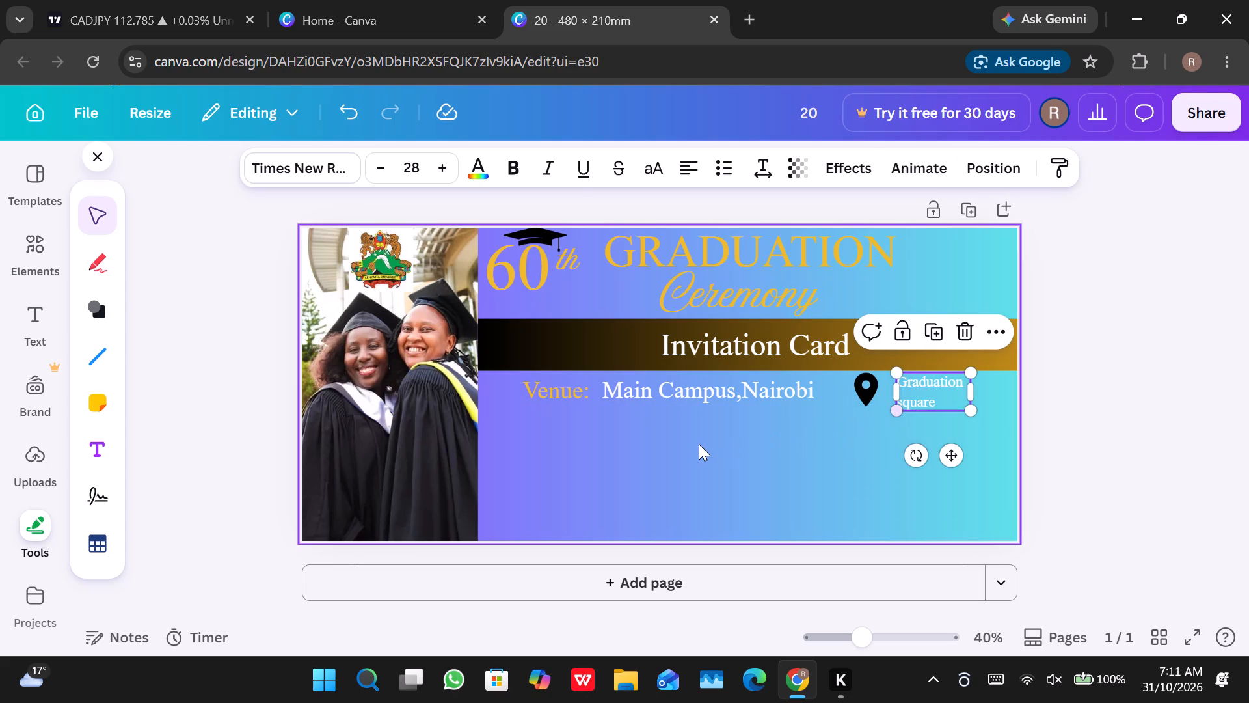
click(699, 444)
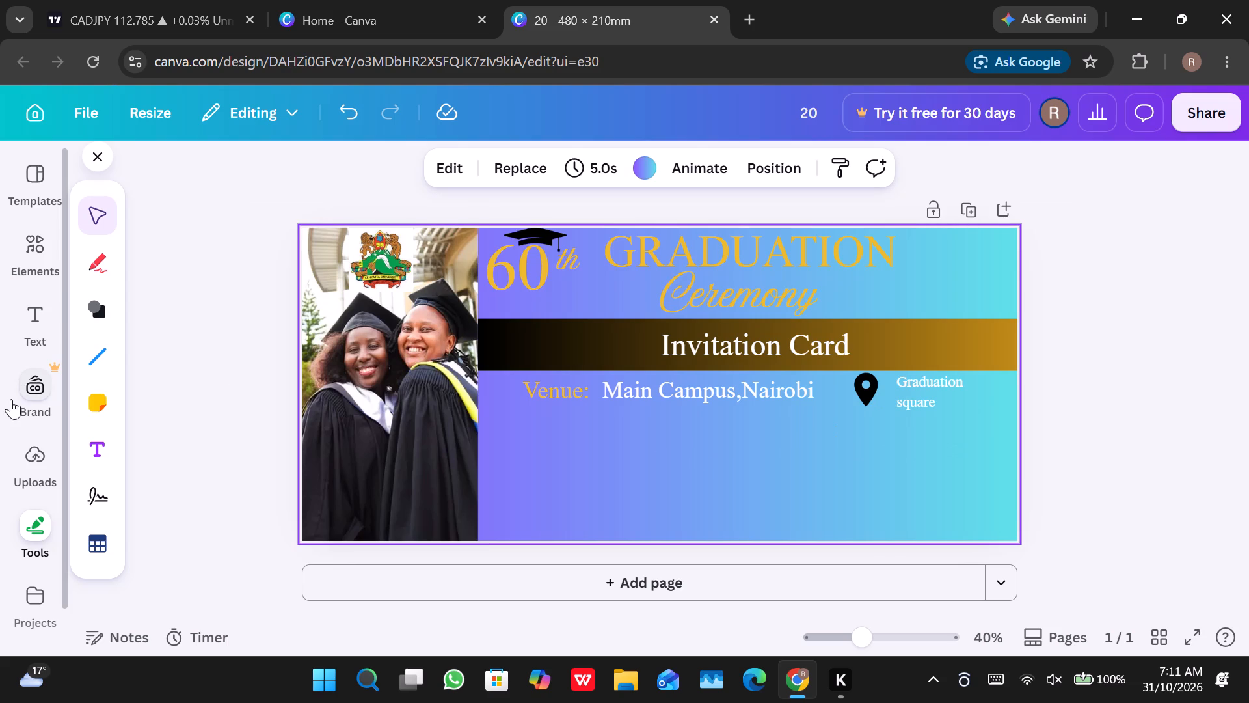
Add a new text box reading "Date:" to the invitation.
click(113, 460)
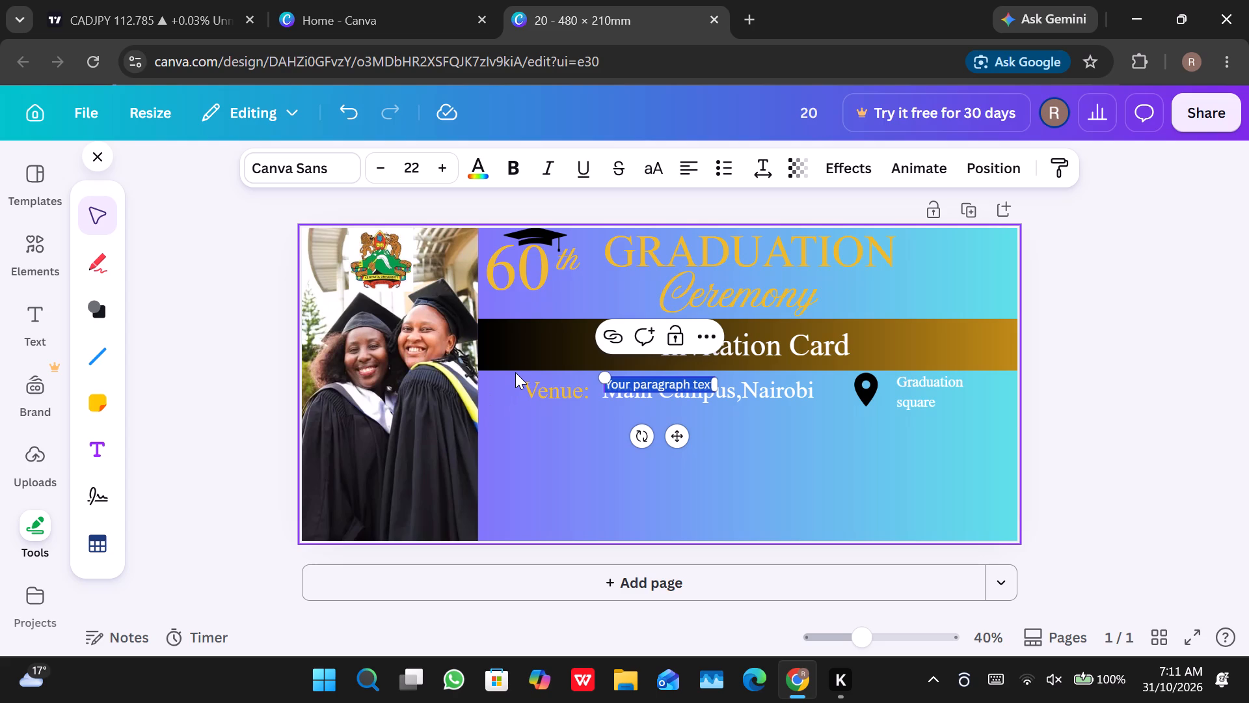
text(da)
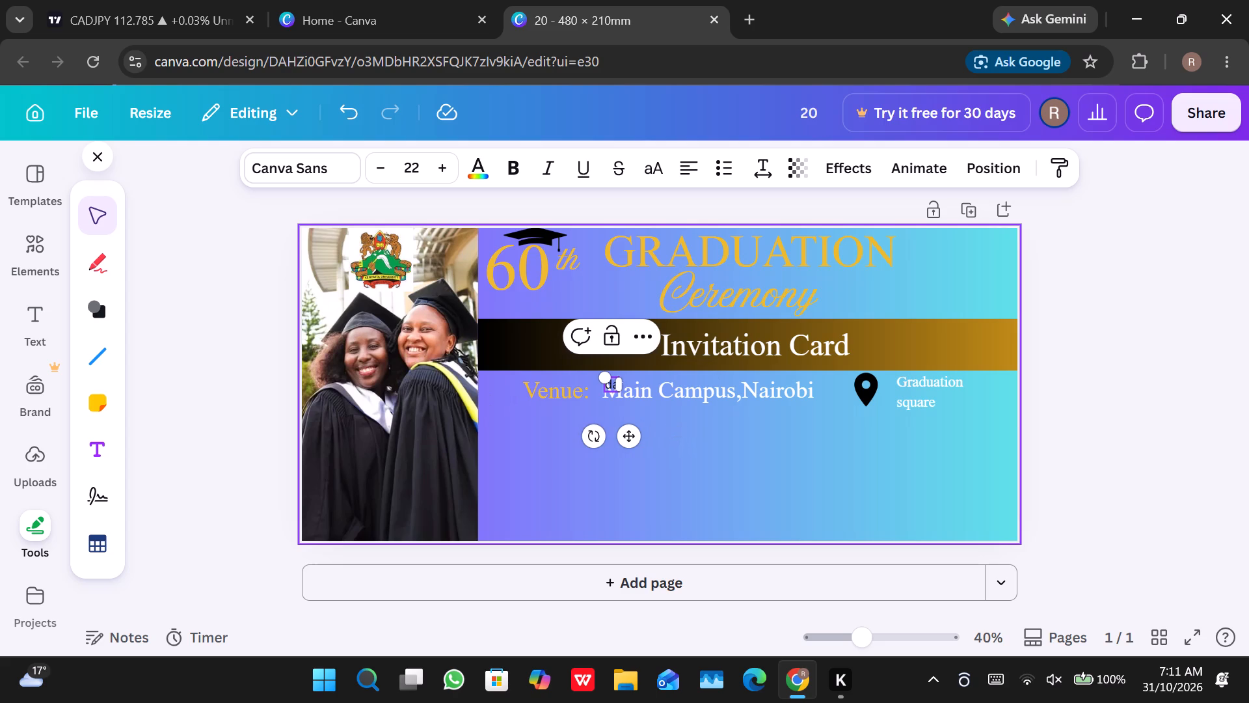
key(BackSpace)
key(BackSpace)
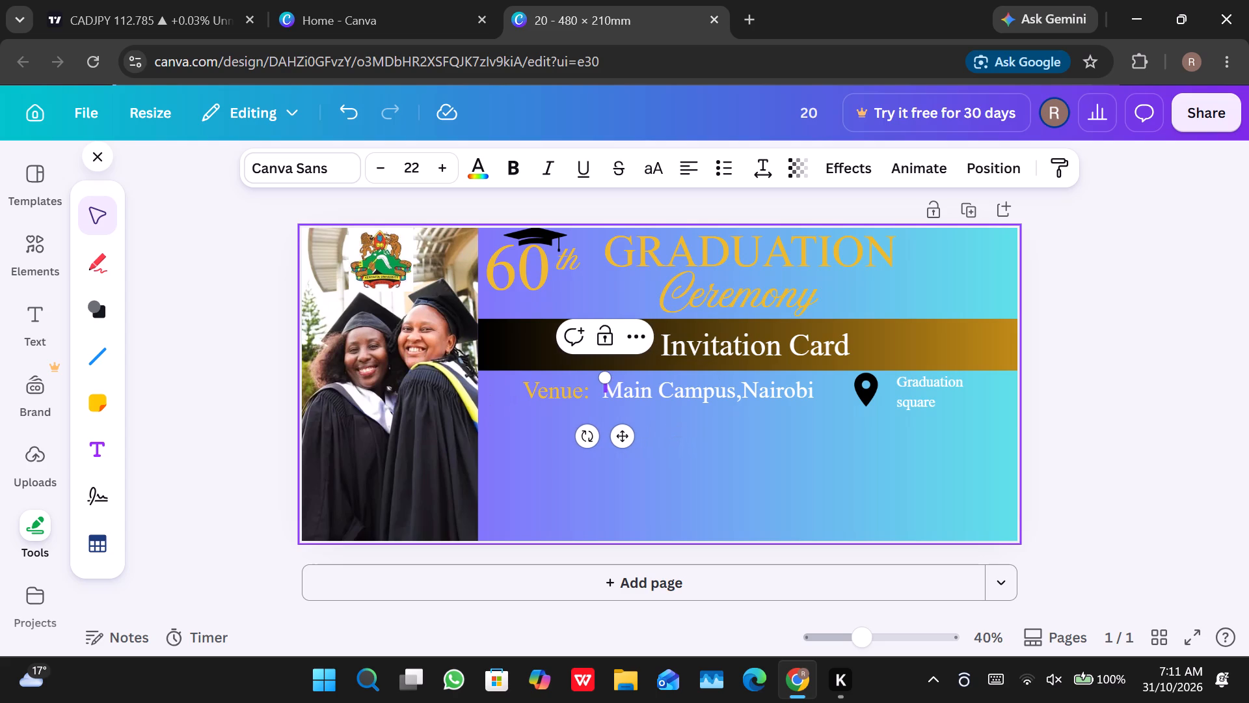
key(d)
text(ate)
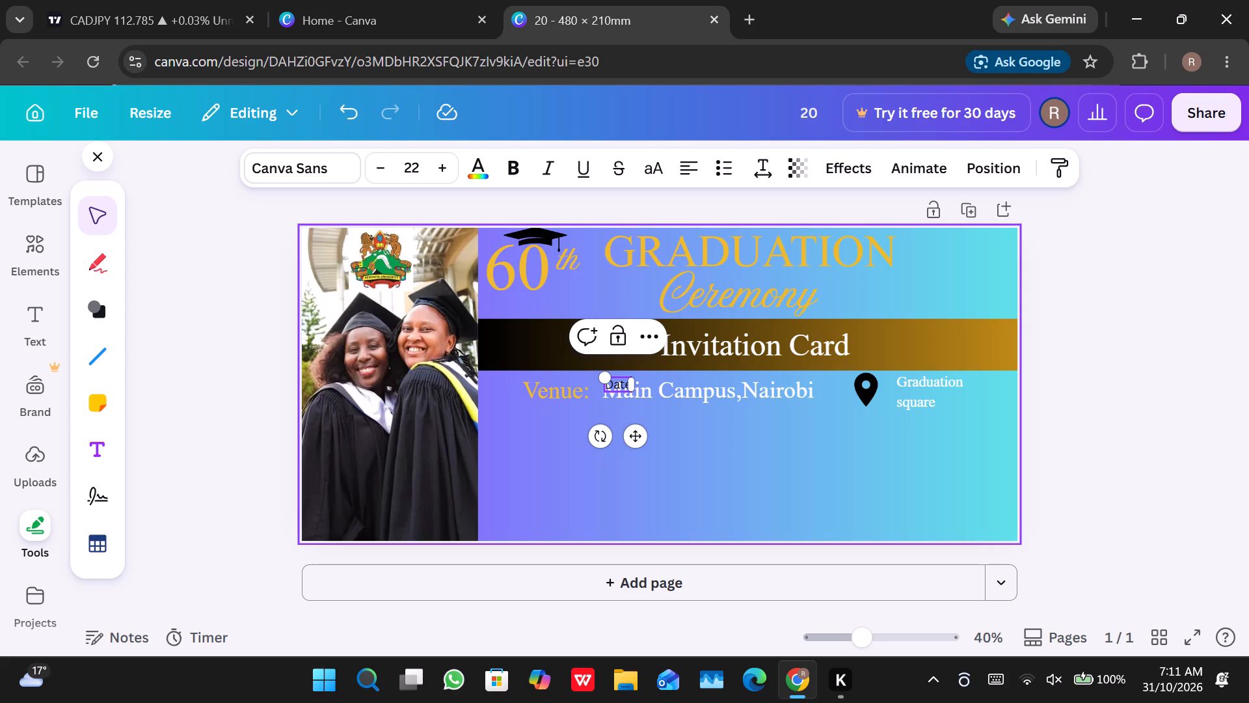
key(shift+colon)
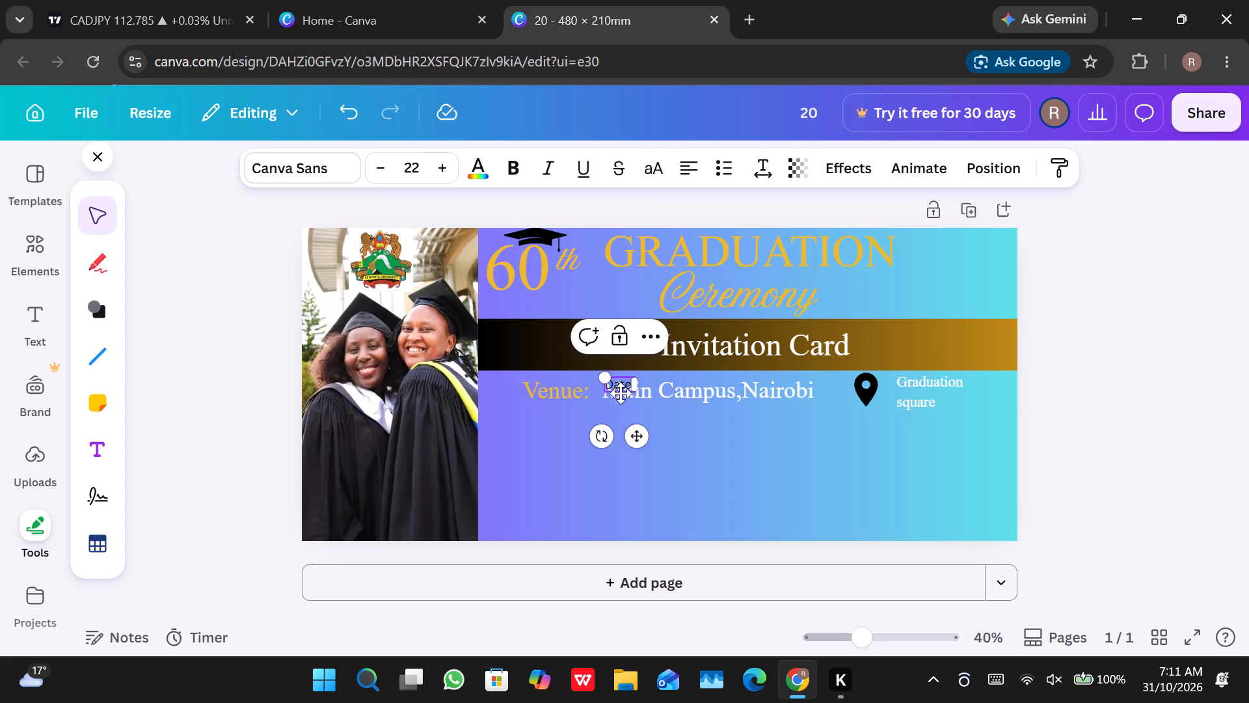
Enlarge the "Date:" text to font size 46, matching the "Venue:" label.
triple_click(440, 169)
triple_click(440, 169)
click(440, 169)
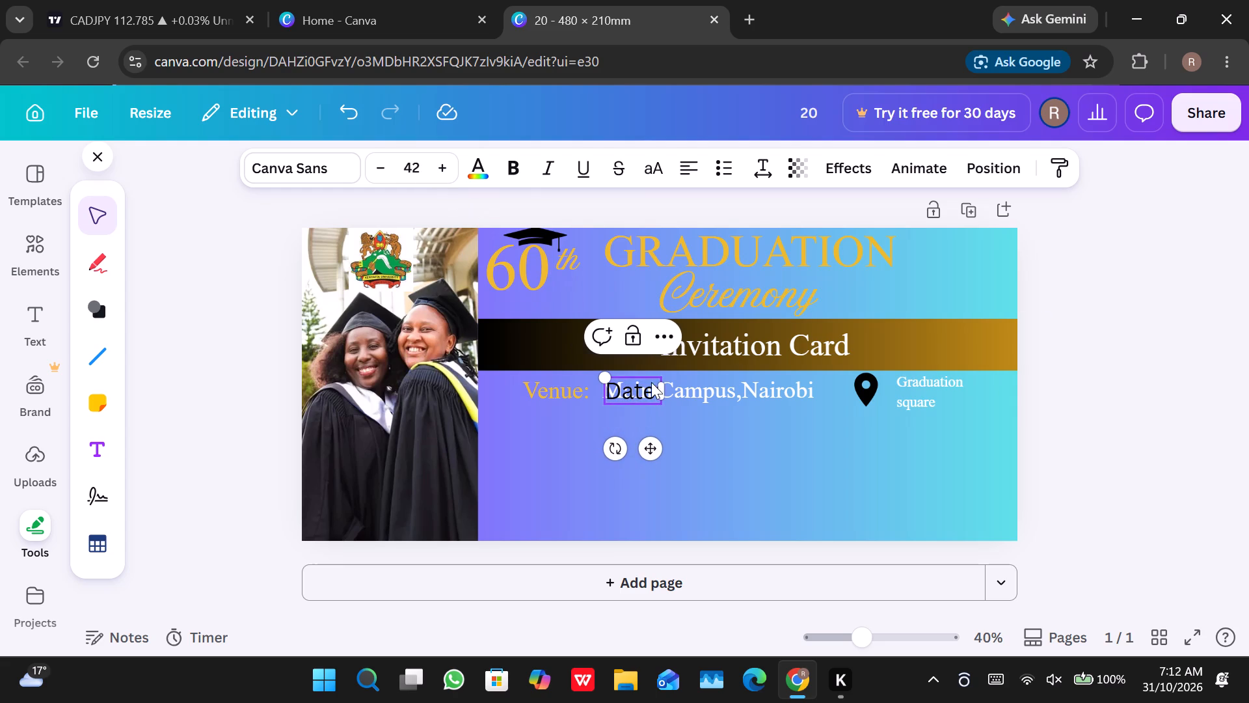
click(556, 379)
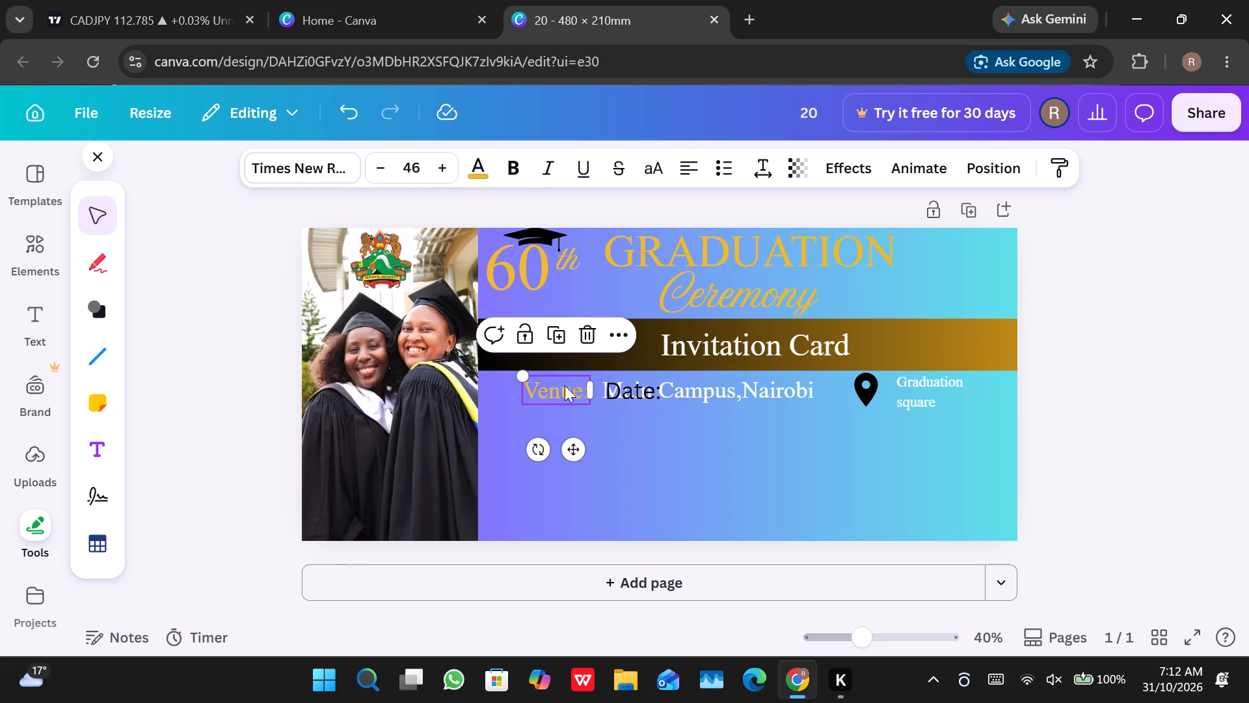
click(640, 385)
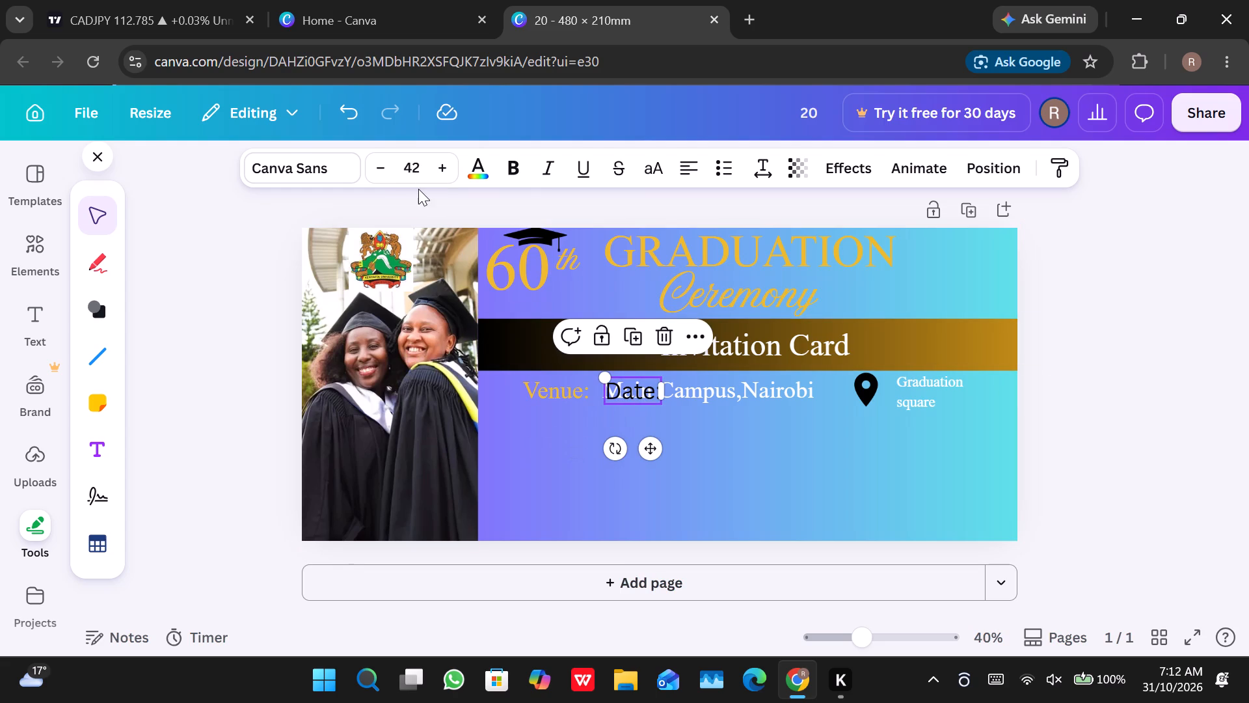
triple_click(443, 167)
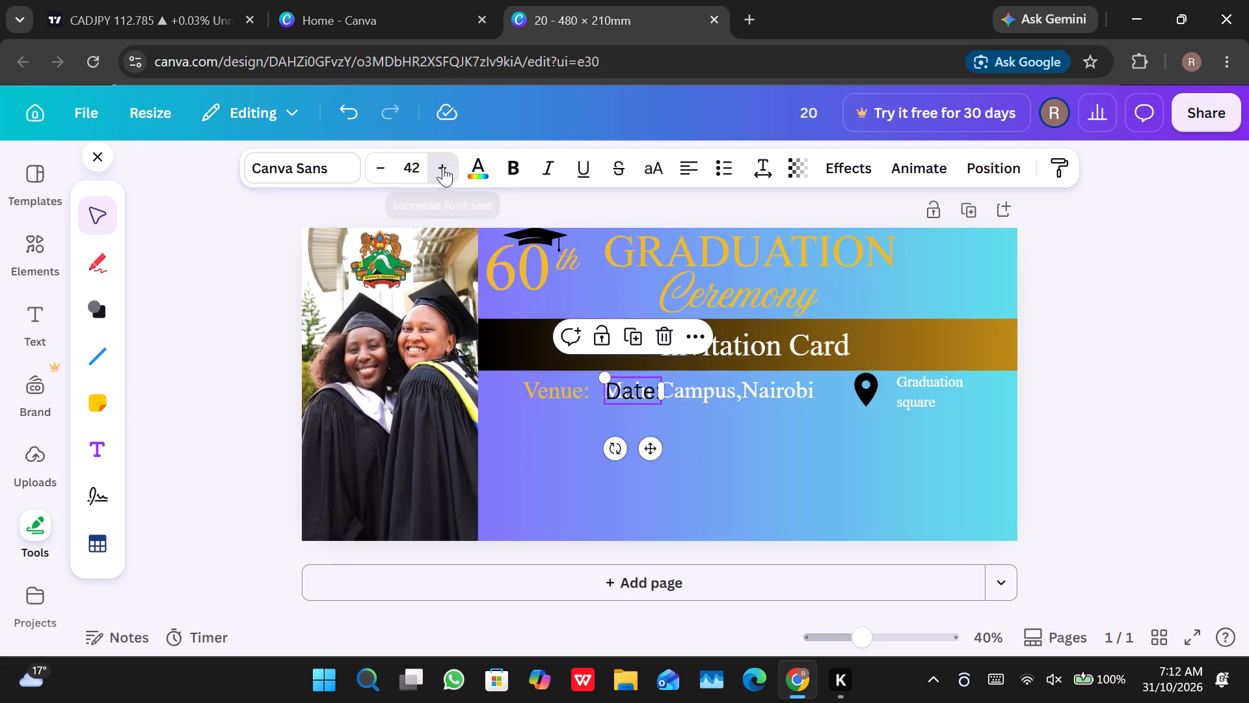
double_click(443, 167)
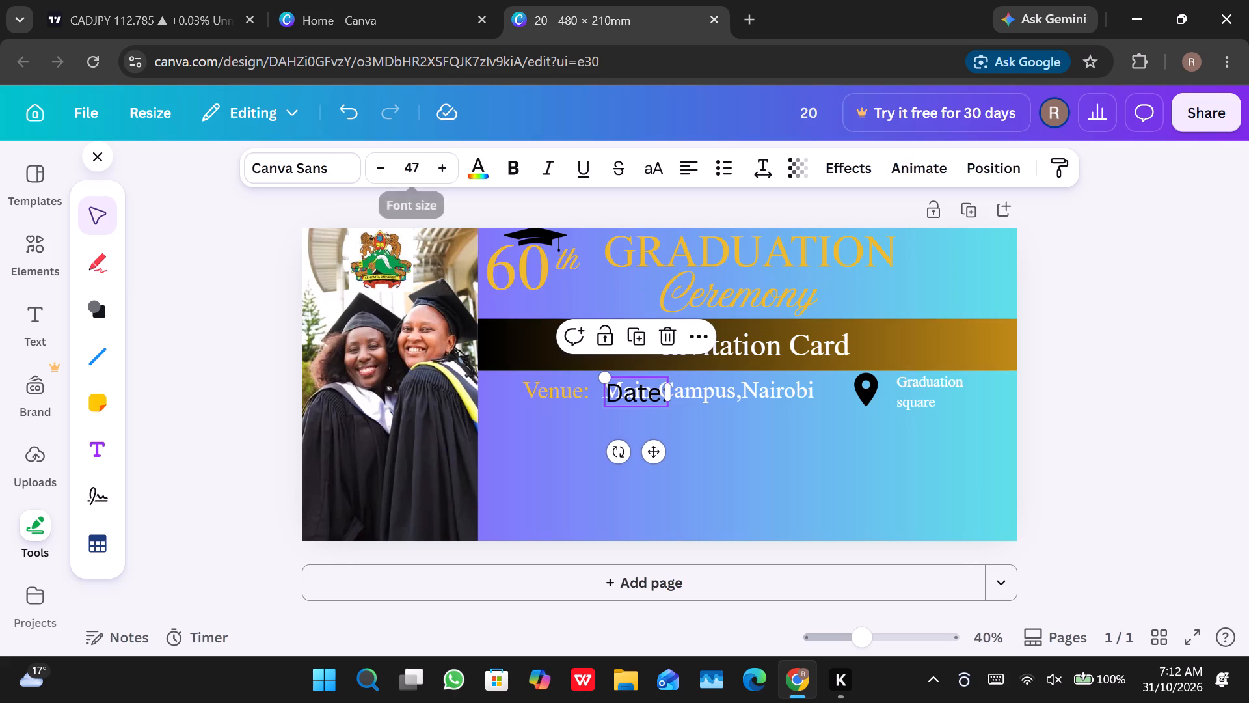
click(390, 167)
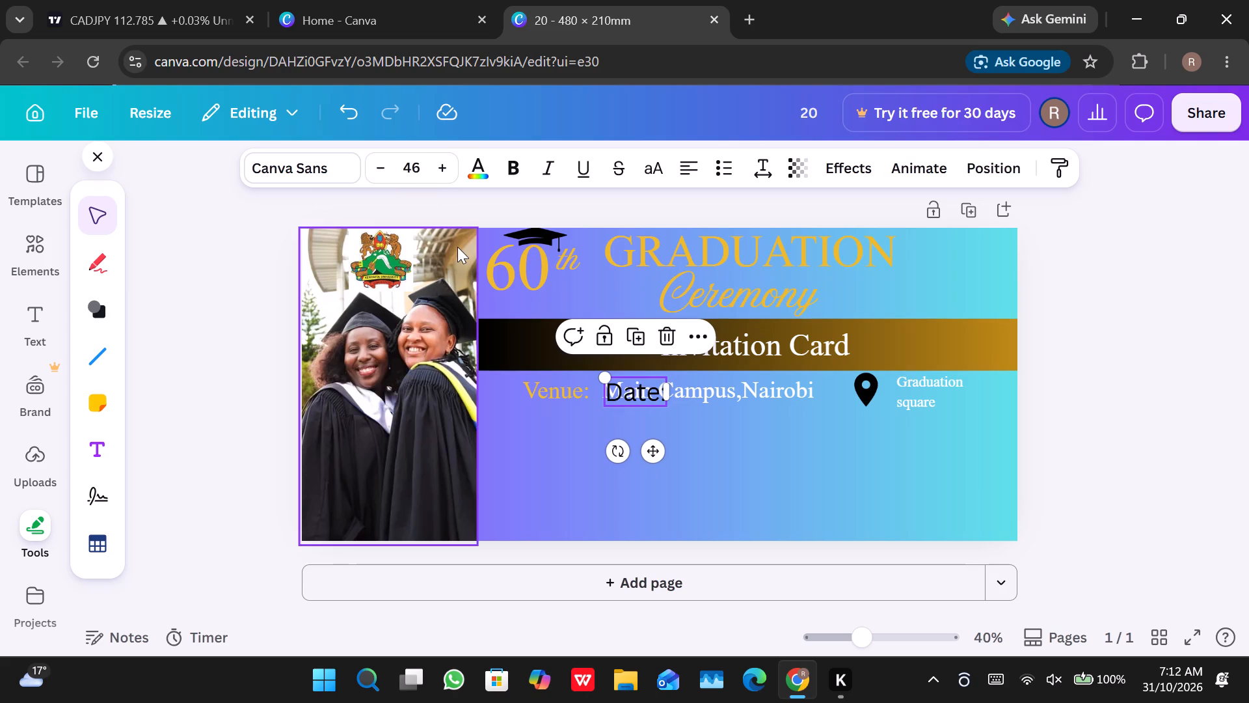
Move the "Date:" text directly below the "Venue:" label, aligned with its left edge.
drag(644, 387, 581, 394)
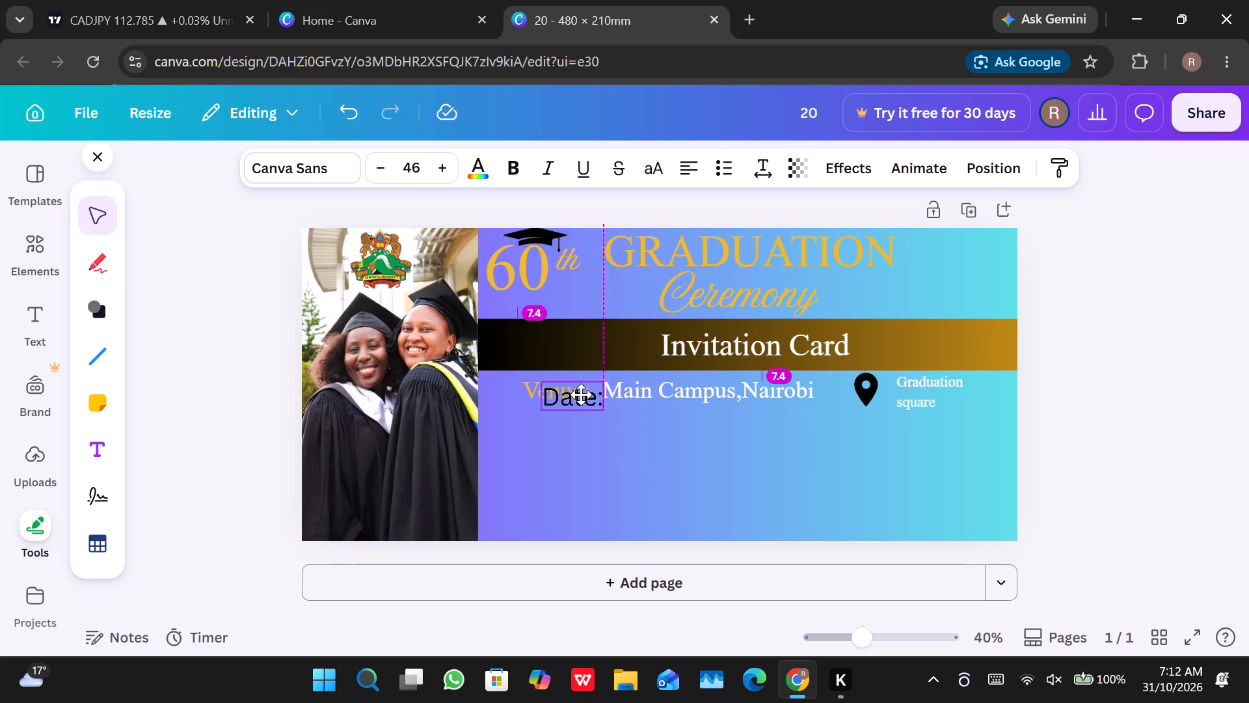
drag(581, 394, 563, 411)
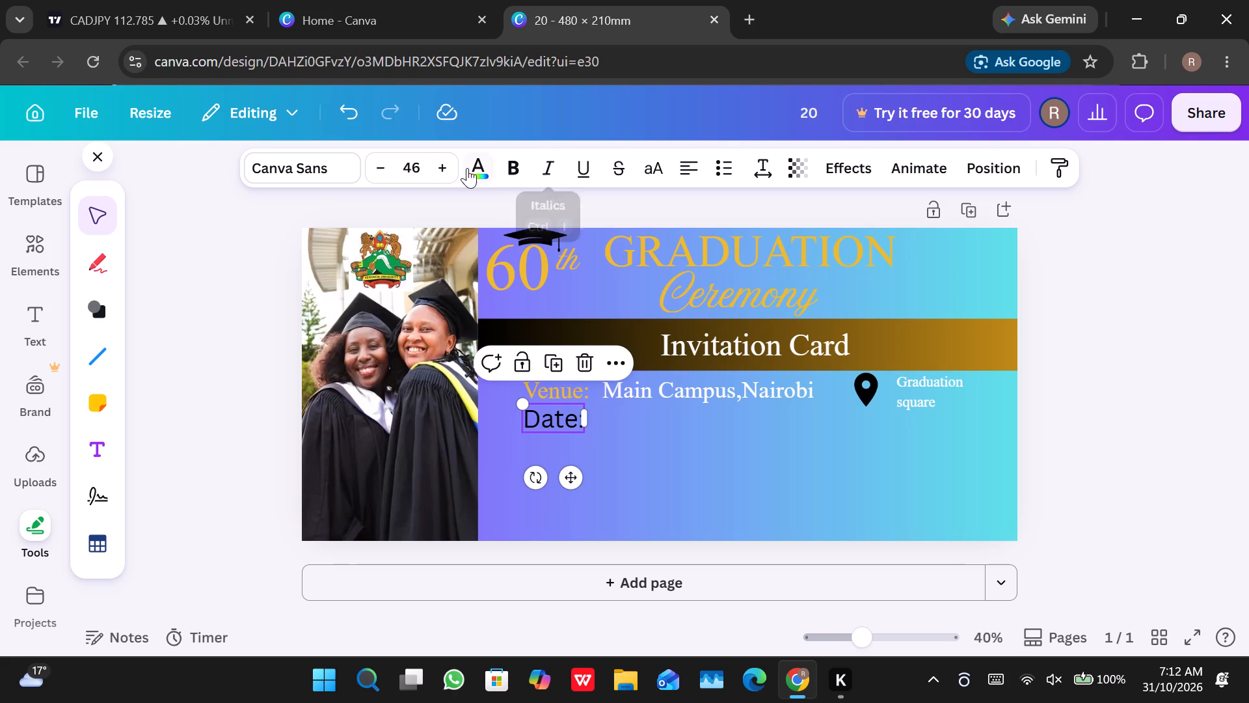
Change the "Date:" text's font to Times New Roman at font size 46.
click(320, 165)
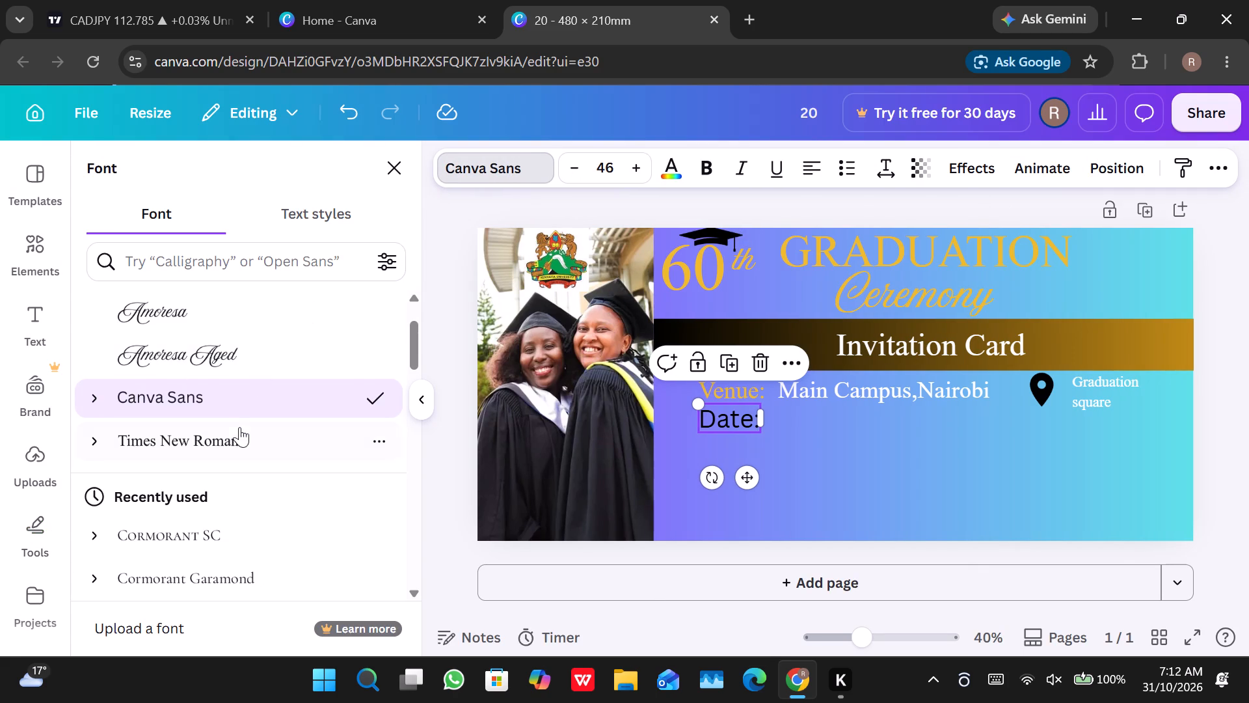
click(234, 445)
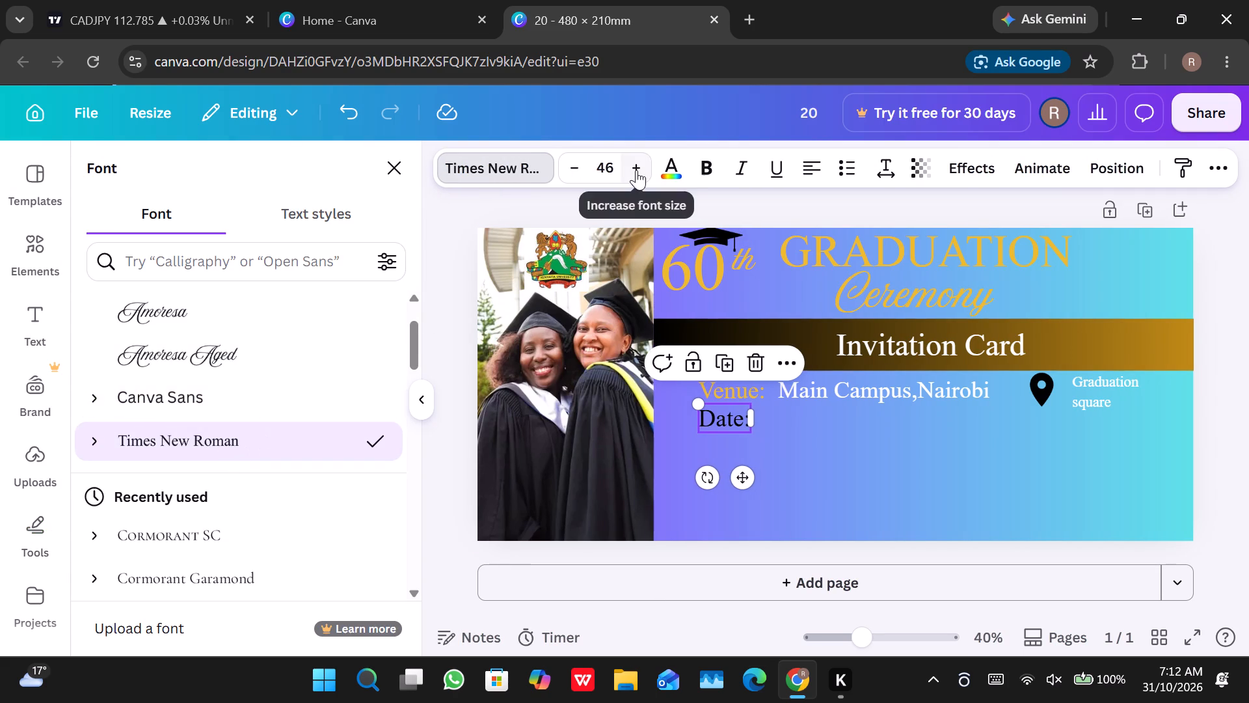
click(636, 170)
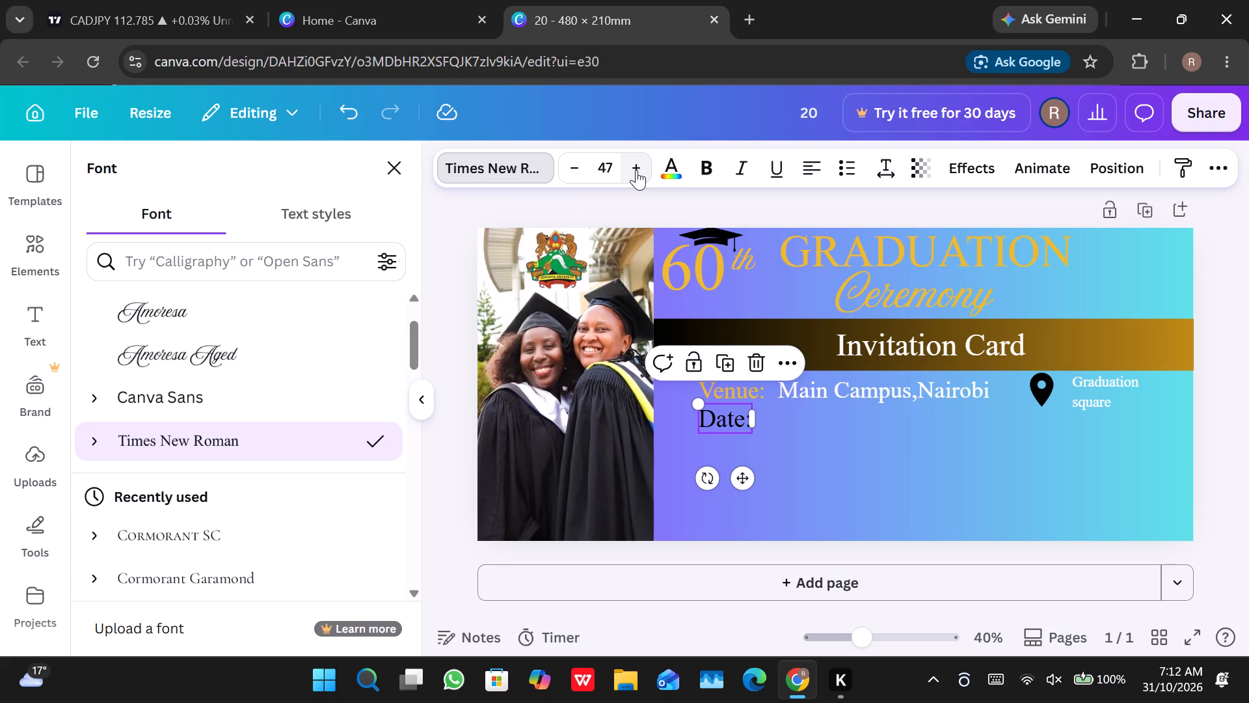
click(578, 169)
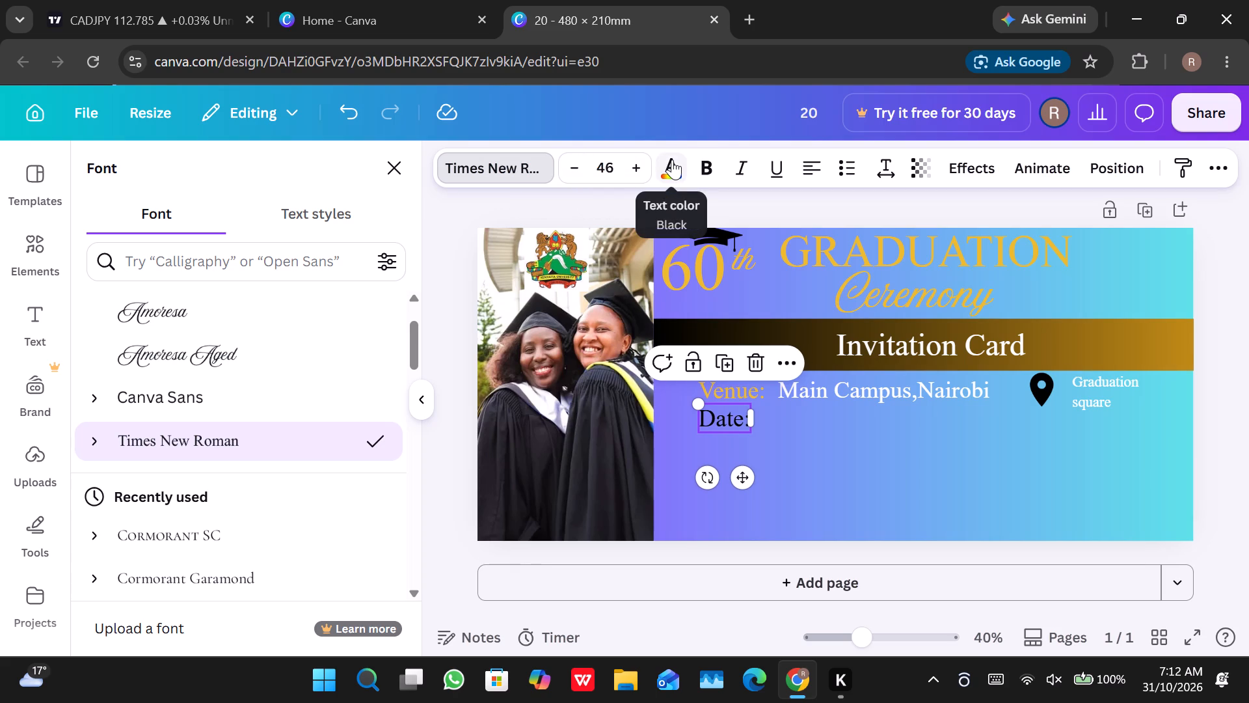
Colour the "Date:" text with the golden yellow of the Four-layered Cake palette and deselect it.
click(672, 159)
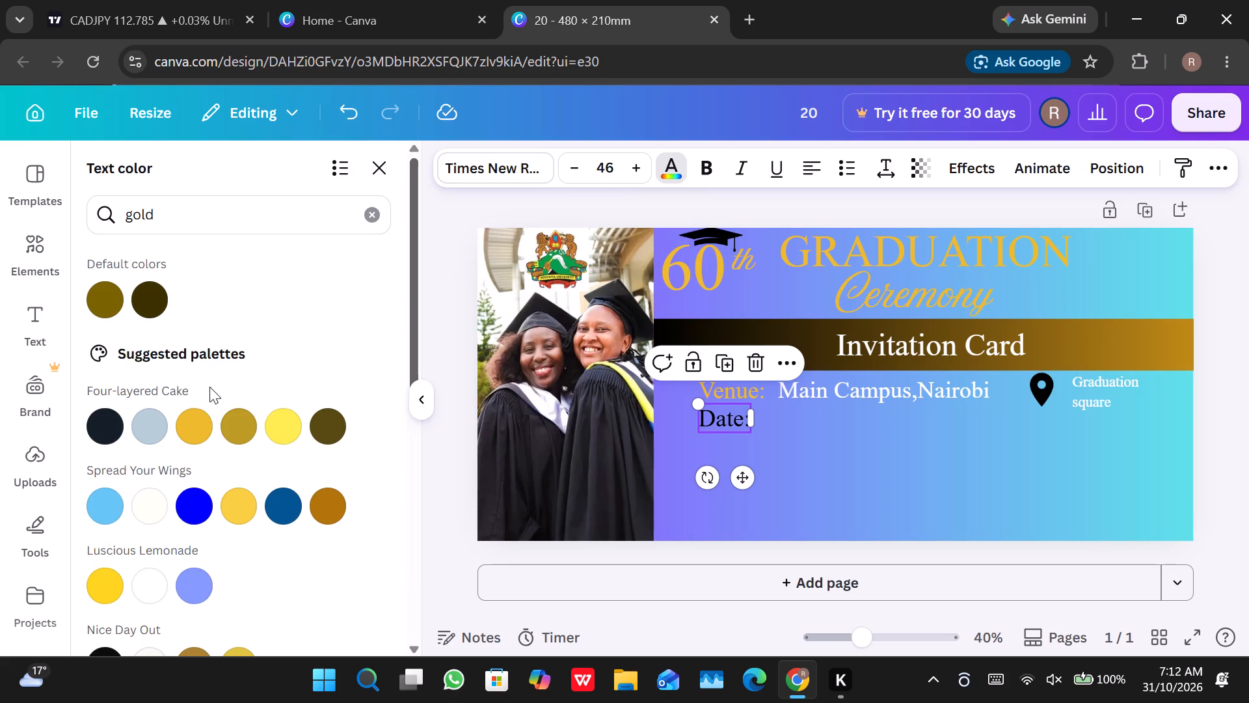
click(188, 428)
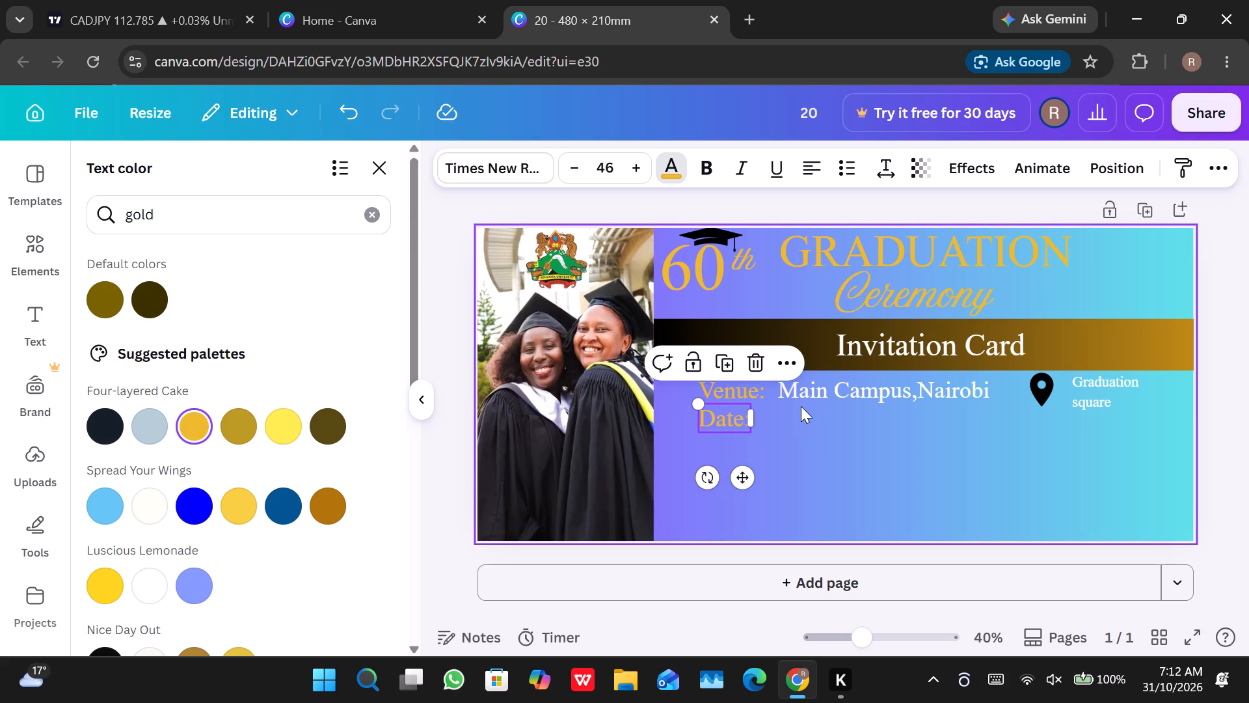
click(787, 415)
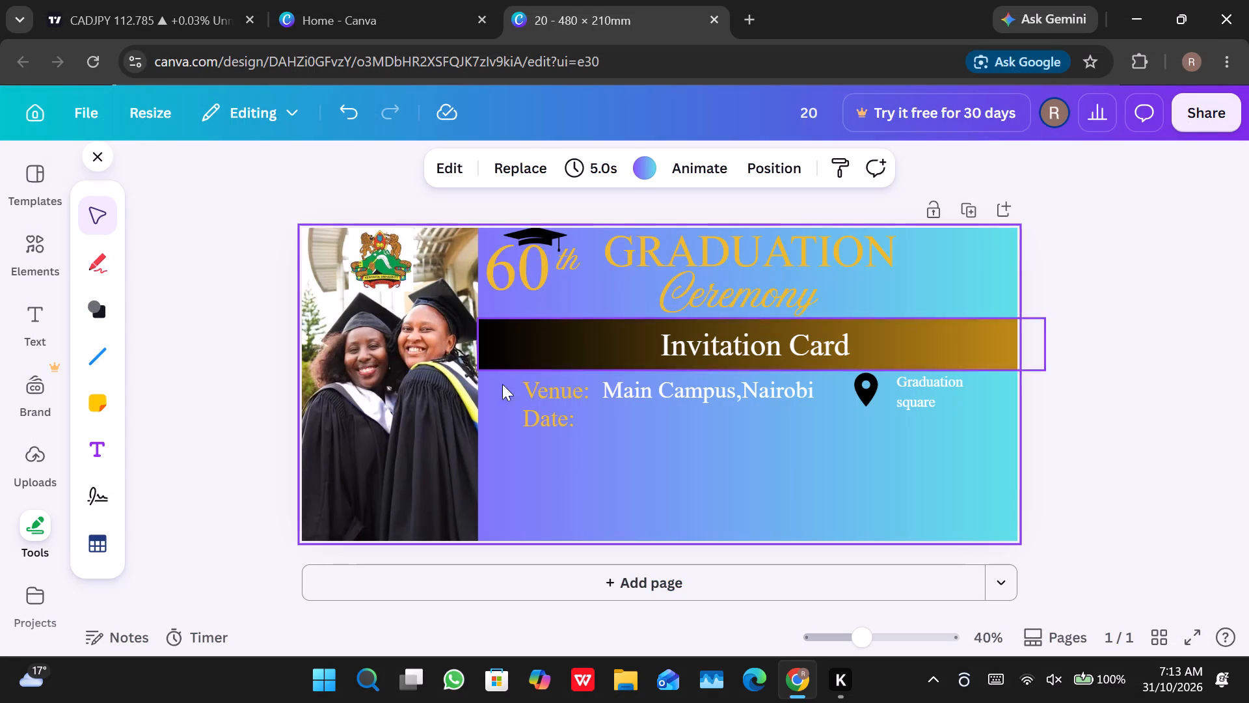
click(604, 424)
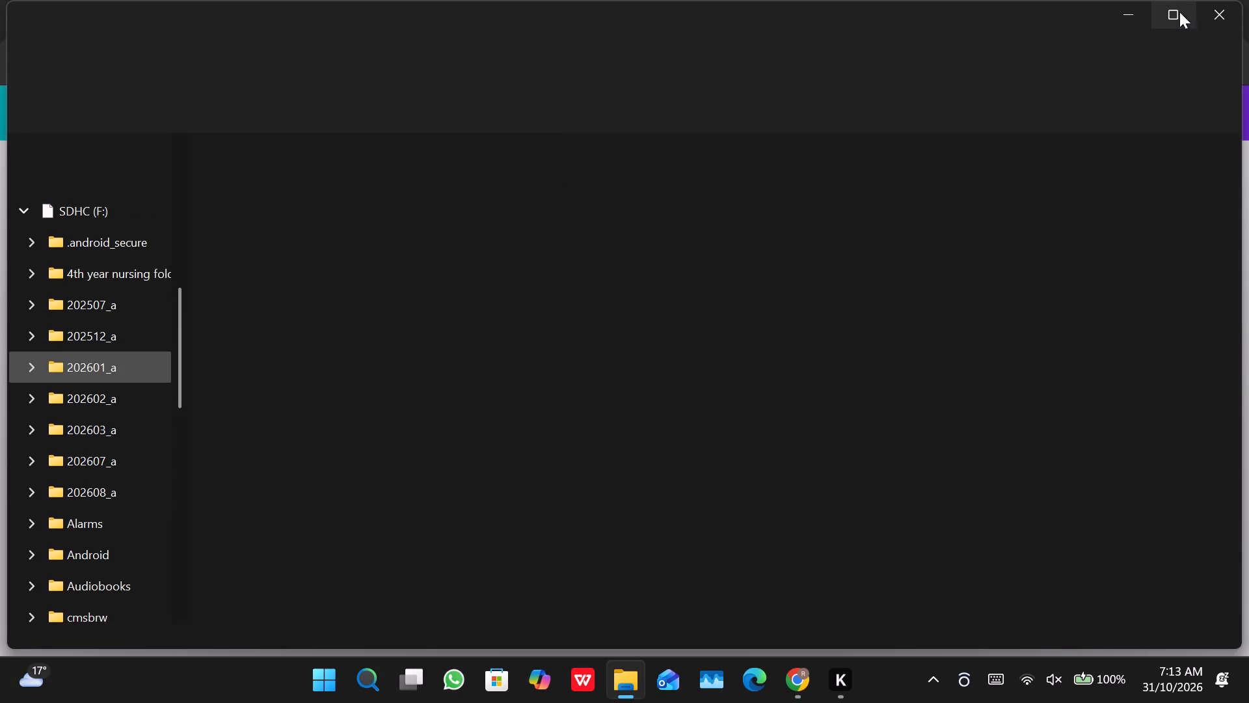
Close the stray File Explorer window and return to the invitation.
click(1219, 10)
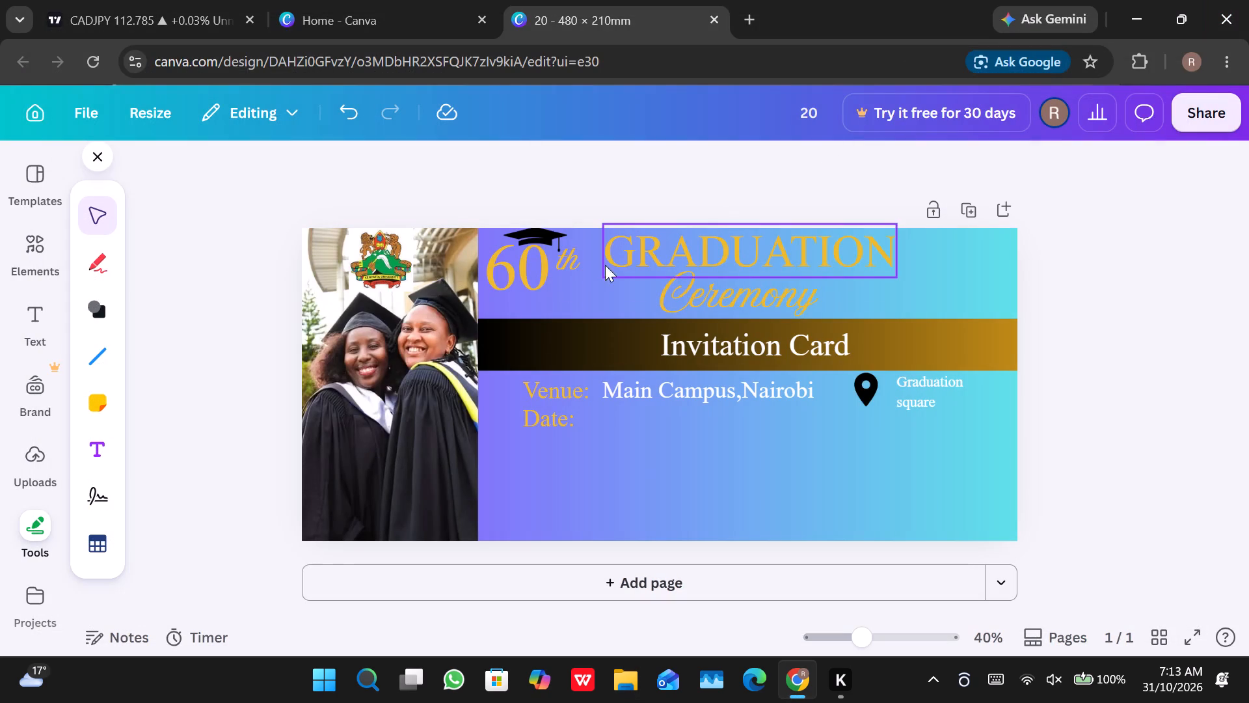
Add a new text box reading "Friday, 11th December 2026" to the invitation.
click(96, 443)
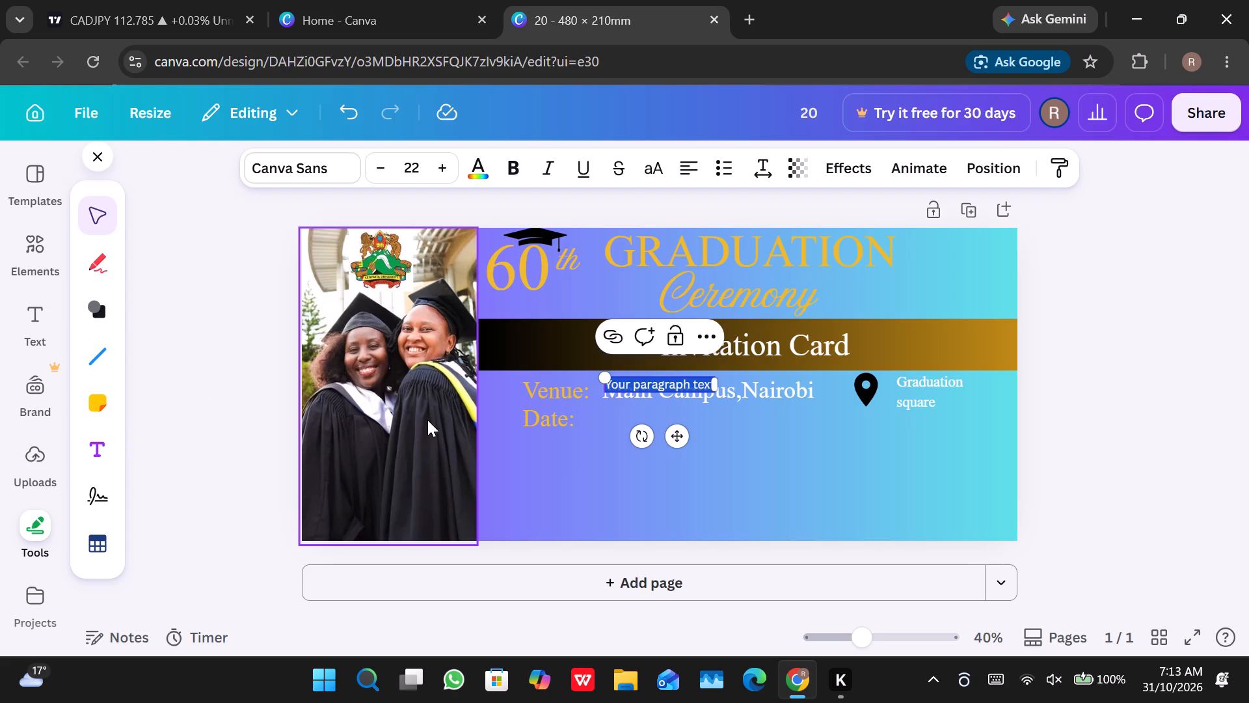
key(f)
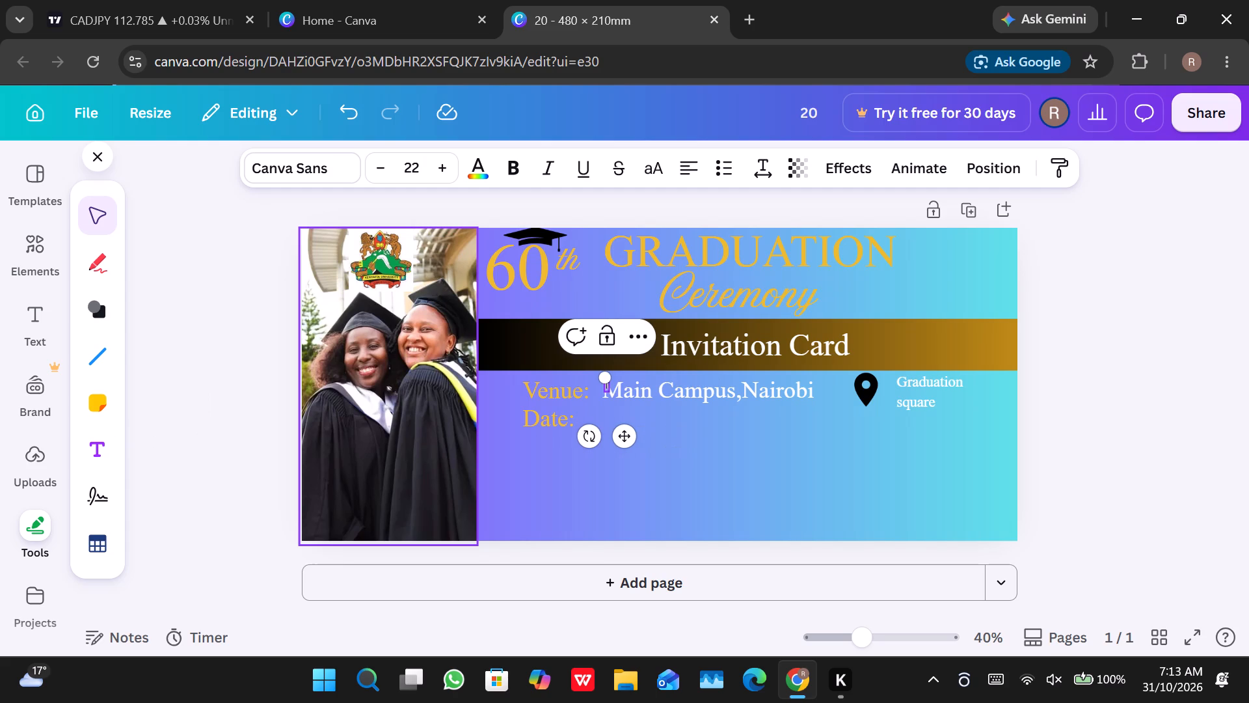
text(ri)
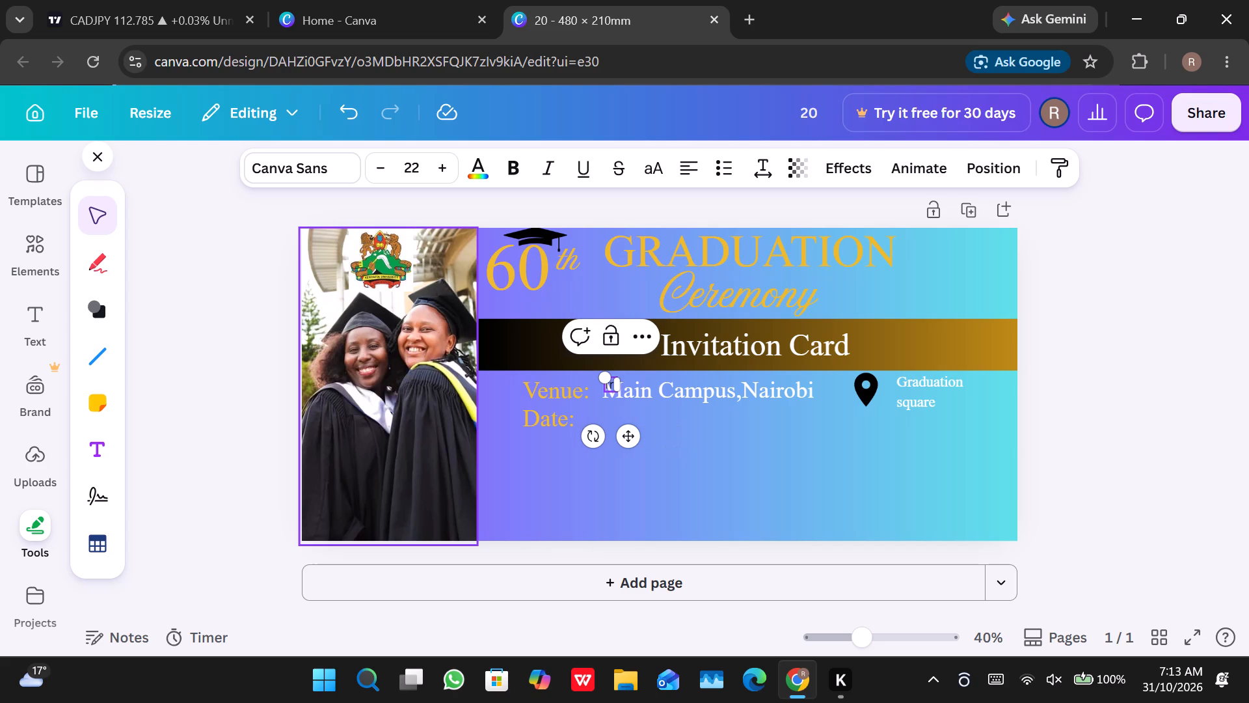
key(BackSpace)
key(BackSpace)
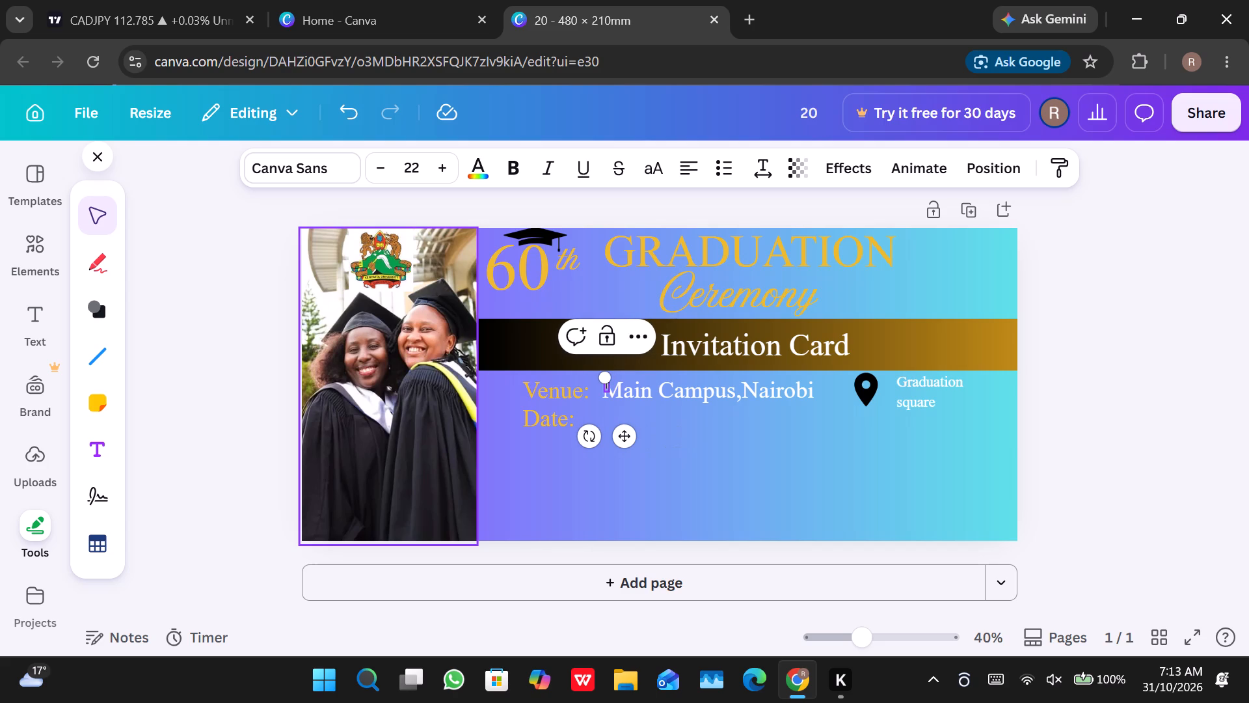
key(BackSpace)
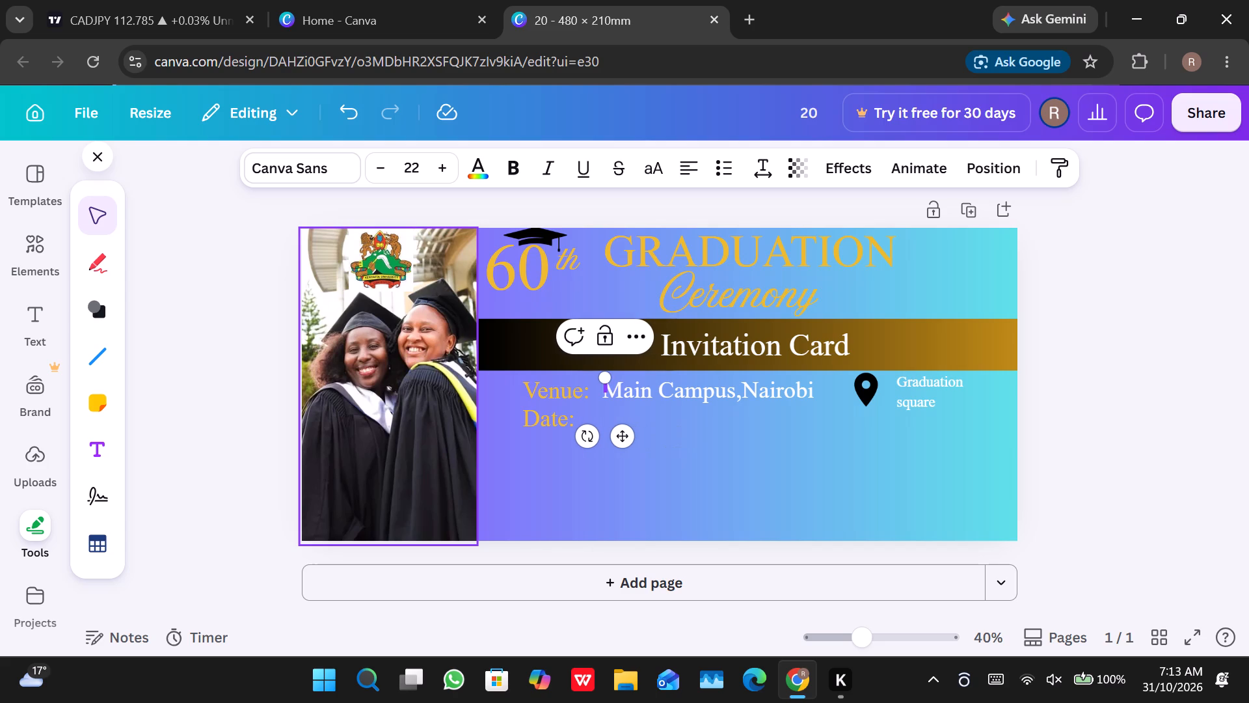
key(f)
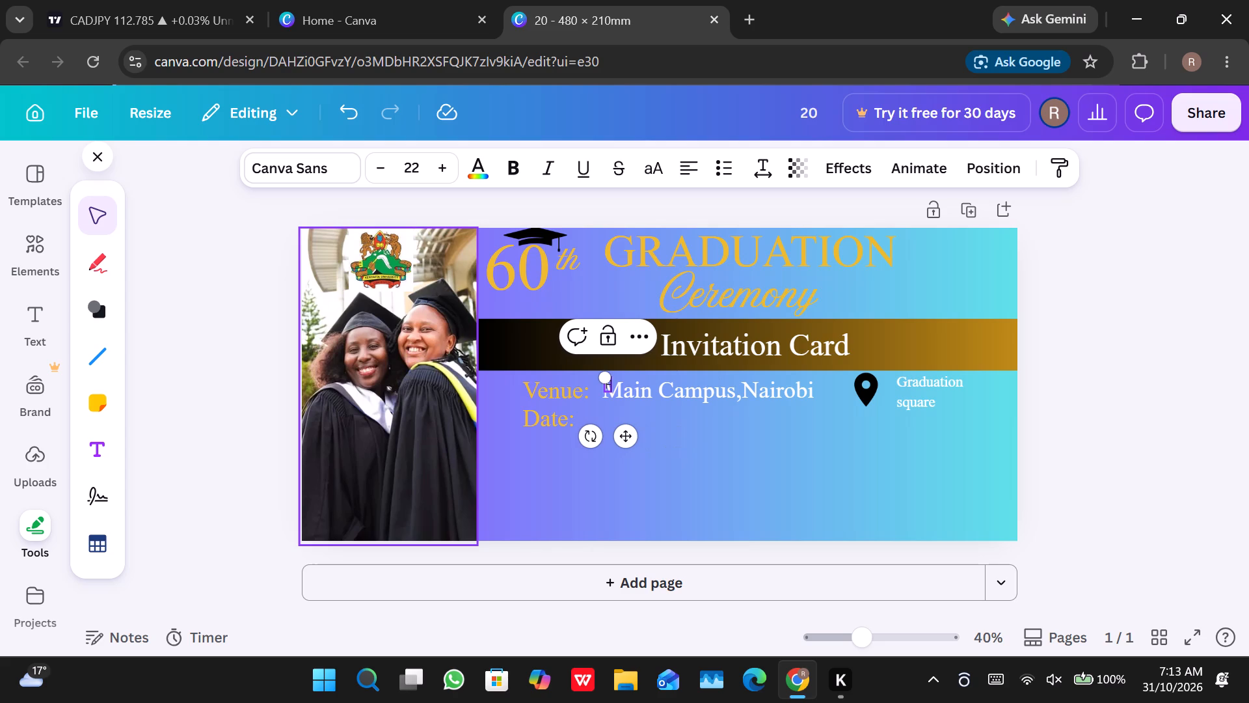
text(ri)
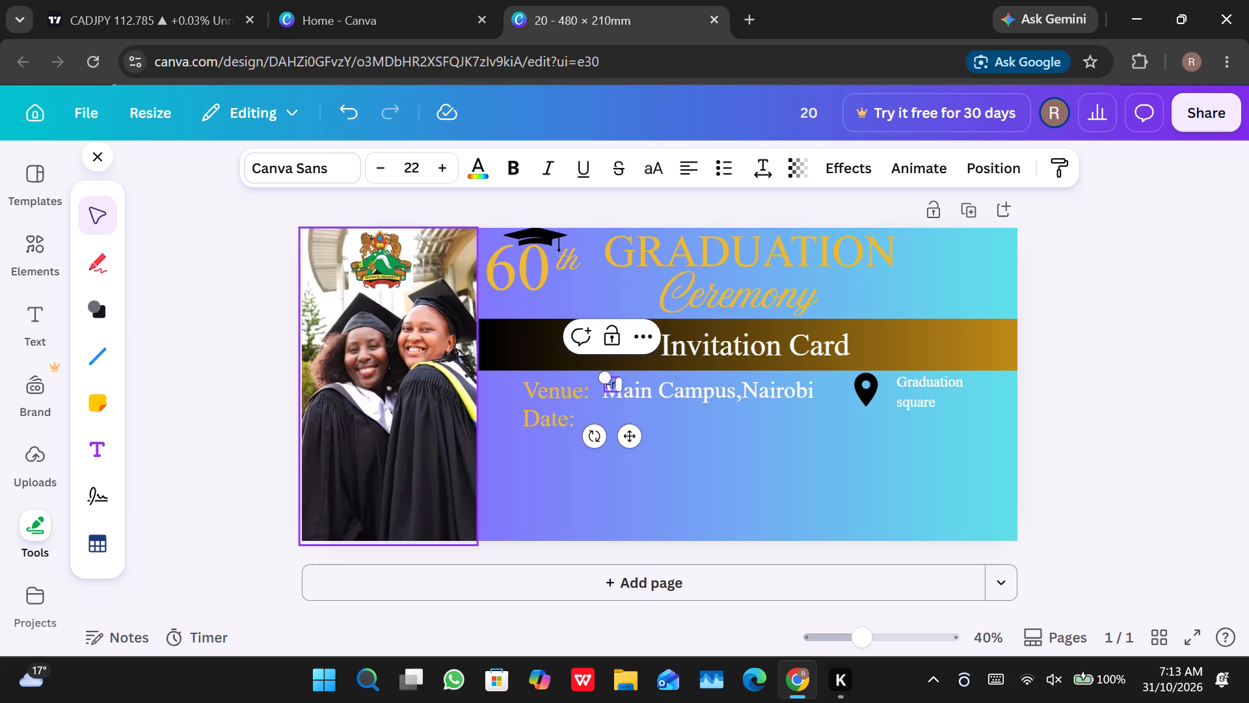
text(da)
key(y)
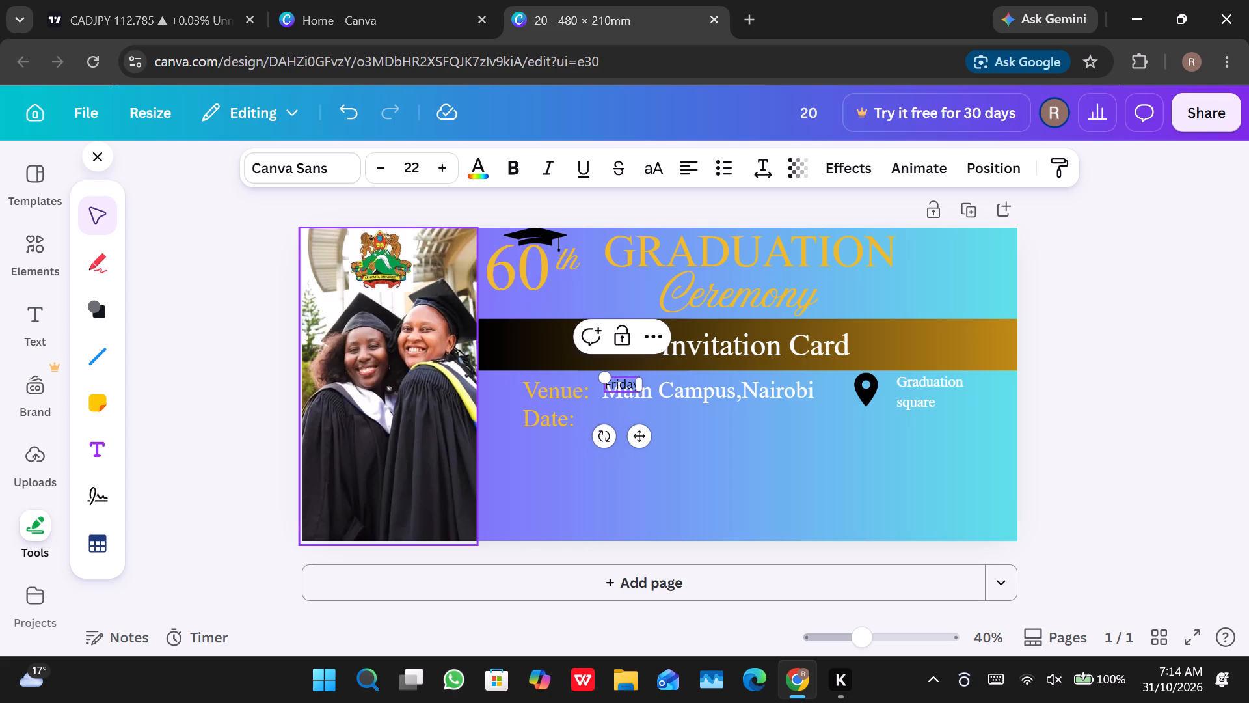
key(comma)
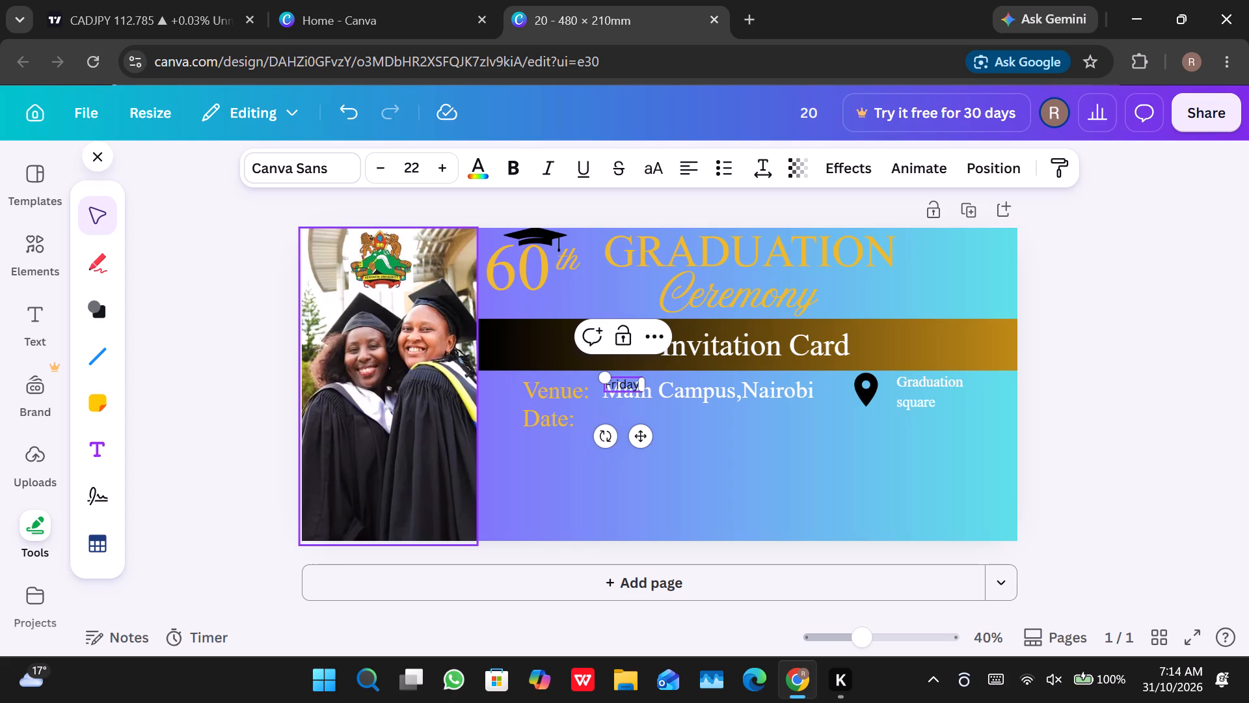
key(space)
text(11)
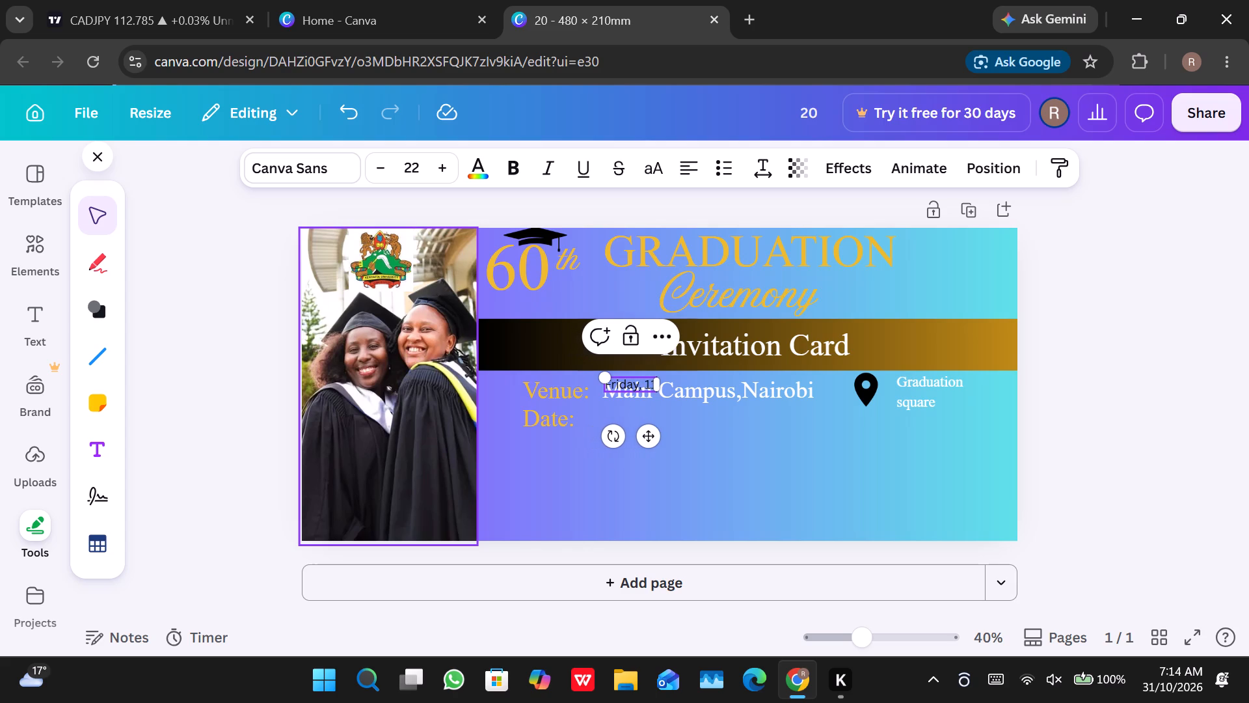
text(th)
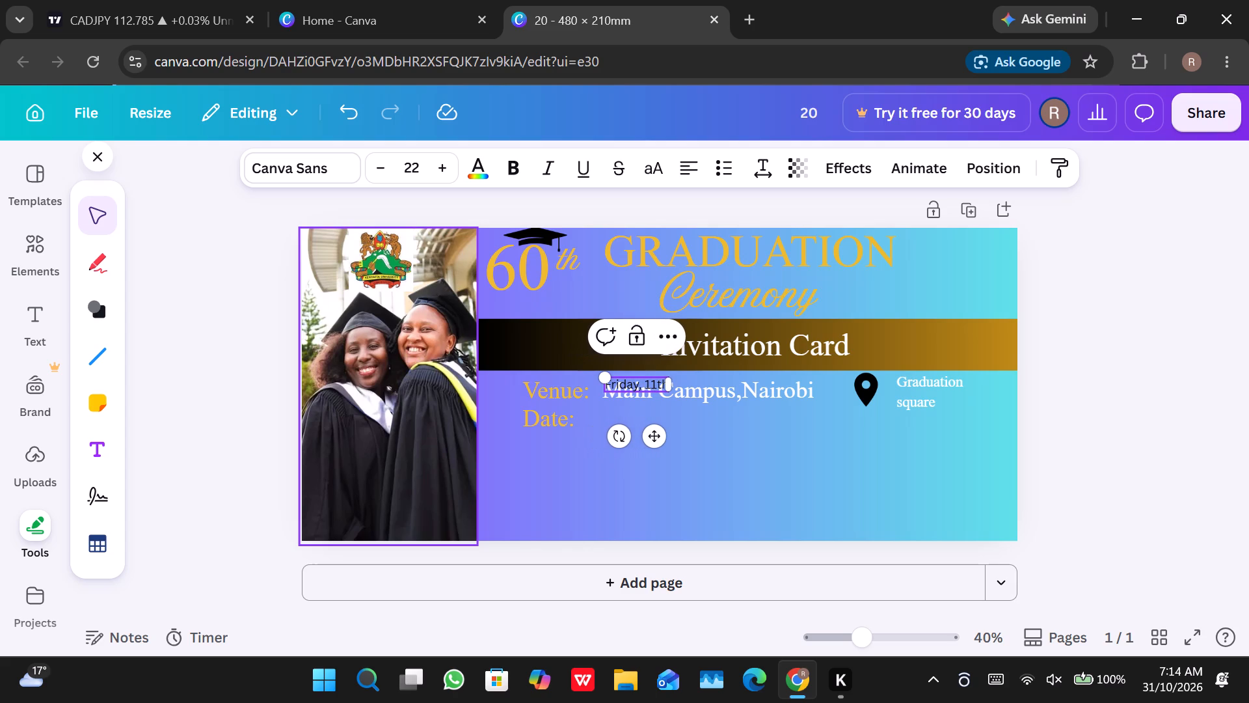
key(space)
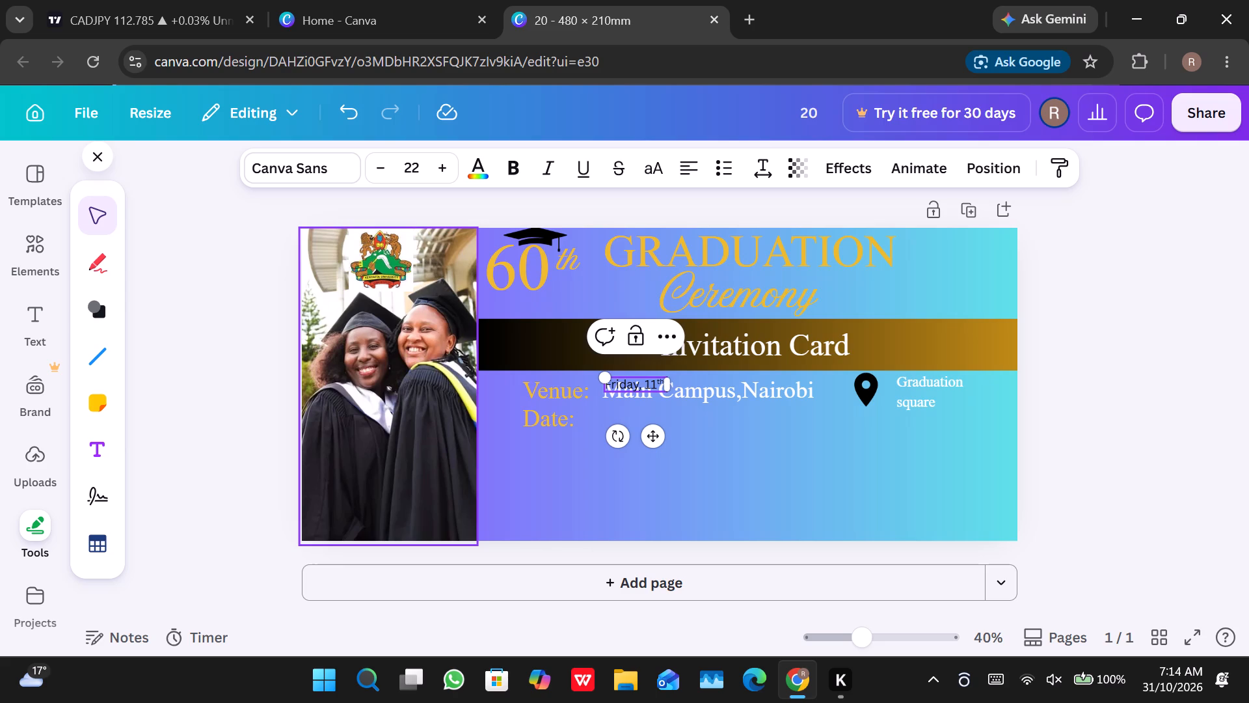
key(d)
key(e)
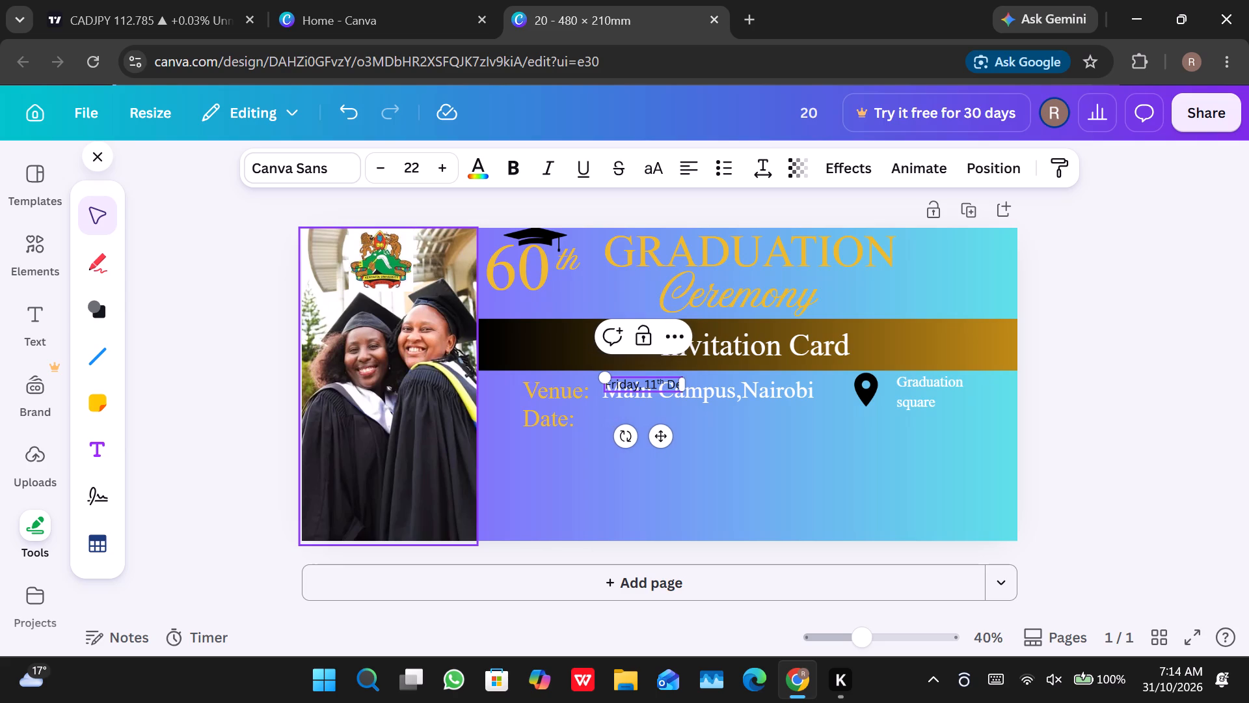
key(c)
text(embe)
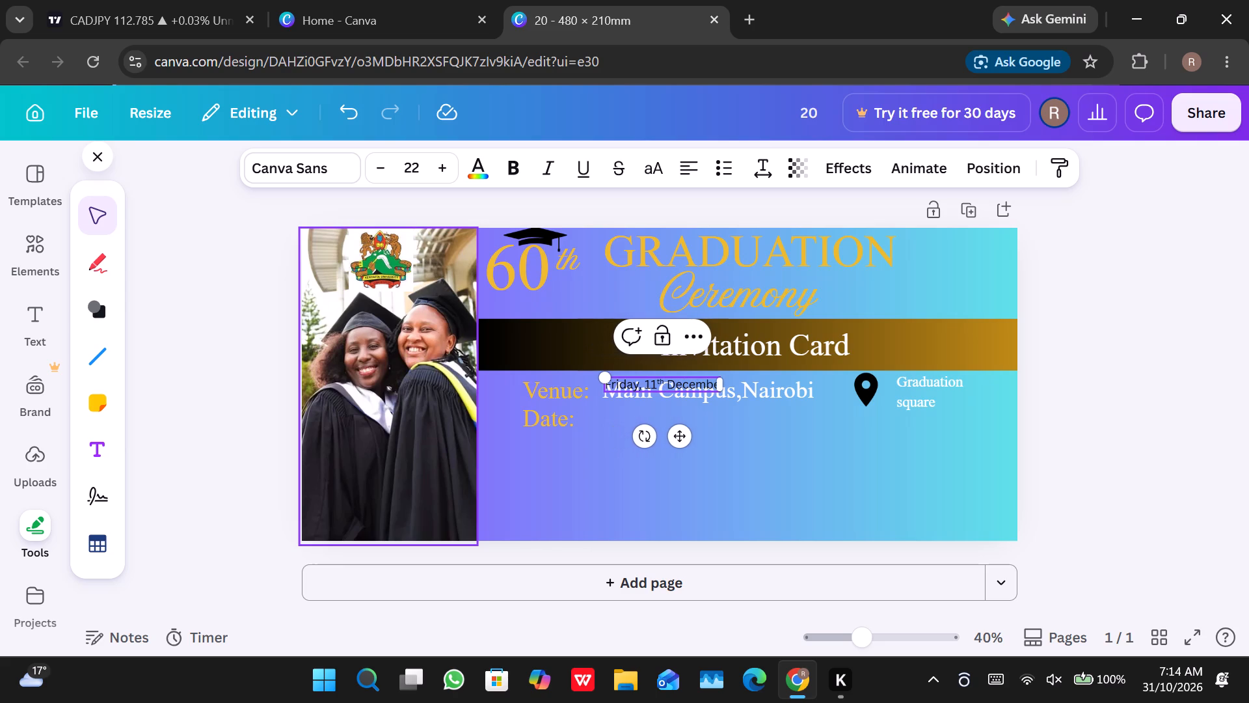
text(r)
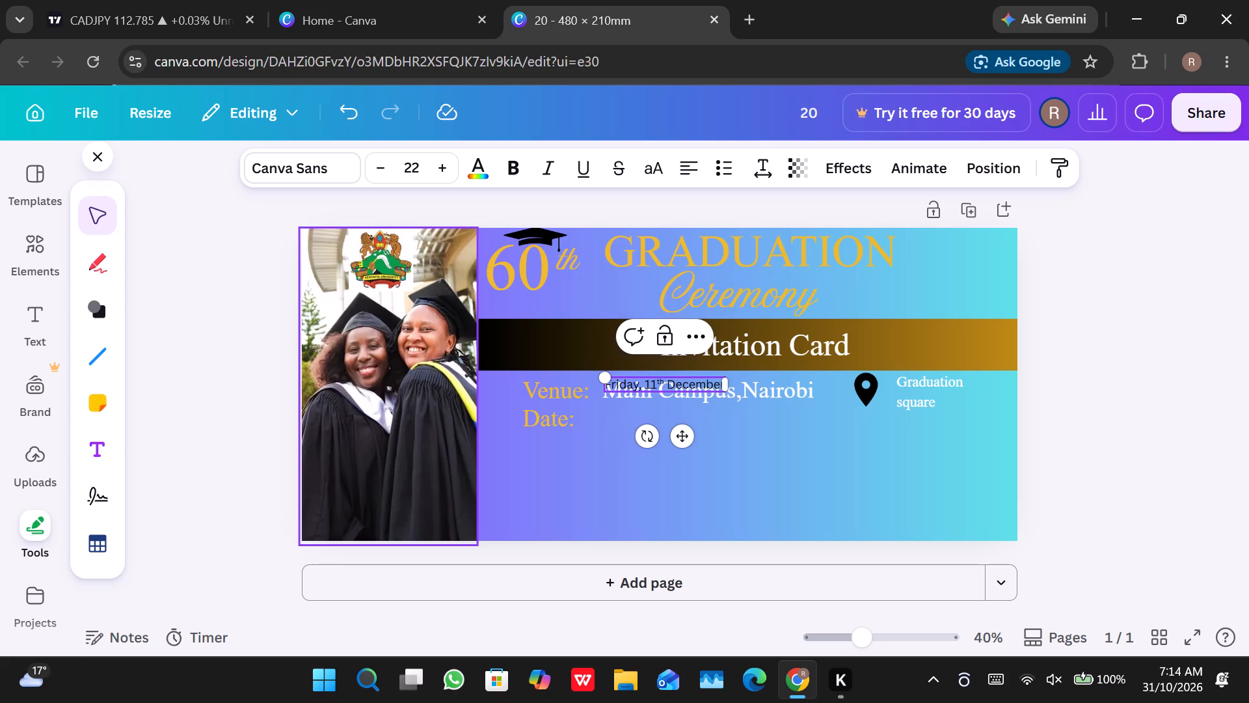
key(space)
key(2)
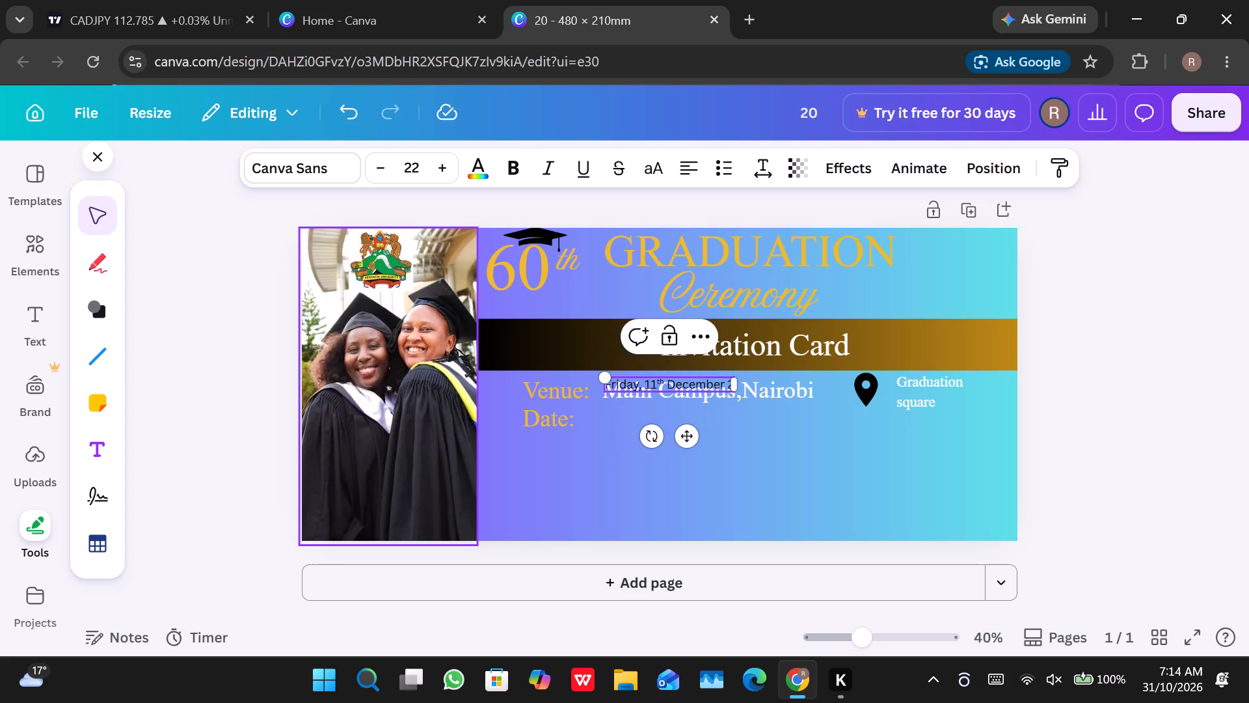
text(02)
key(6)
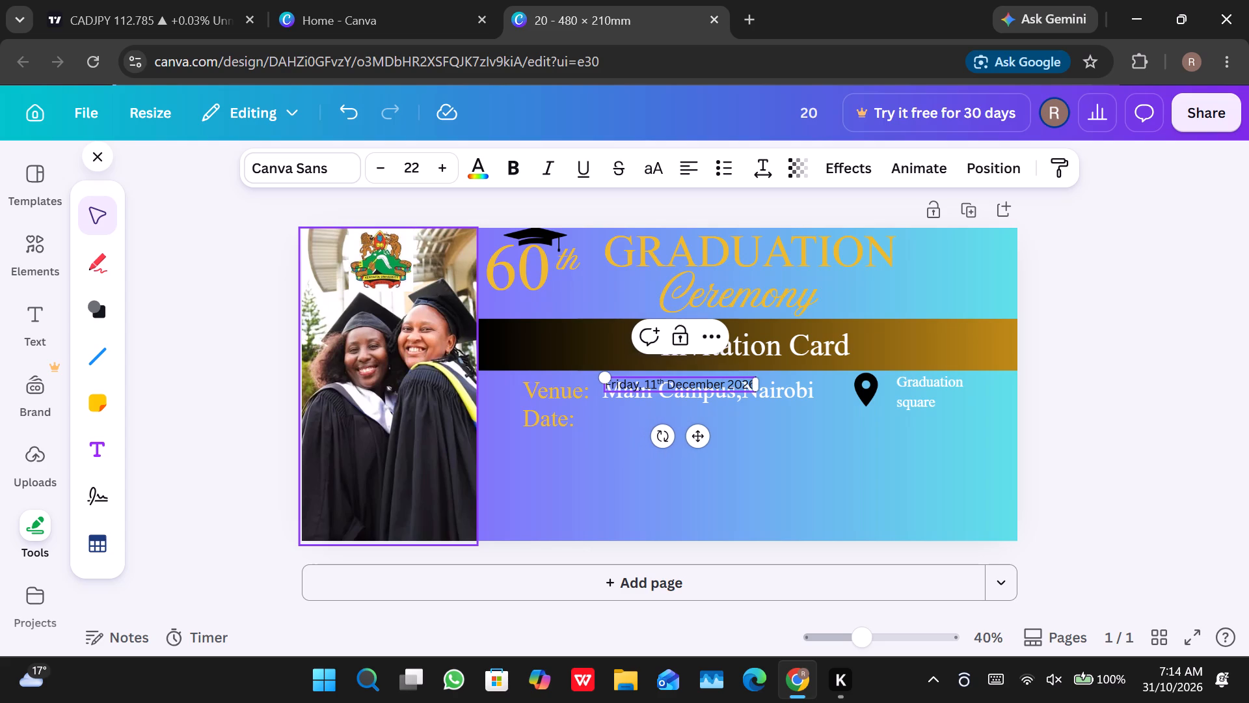
Enlarge the "Friday, 11th December 2026" text to font size 30.
triple_click(449, 165)
triple_click(449, 165)
double_click(449, 165)
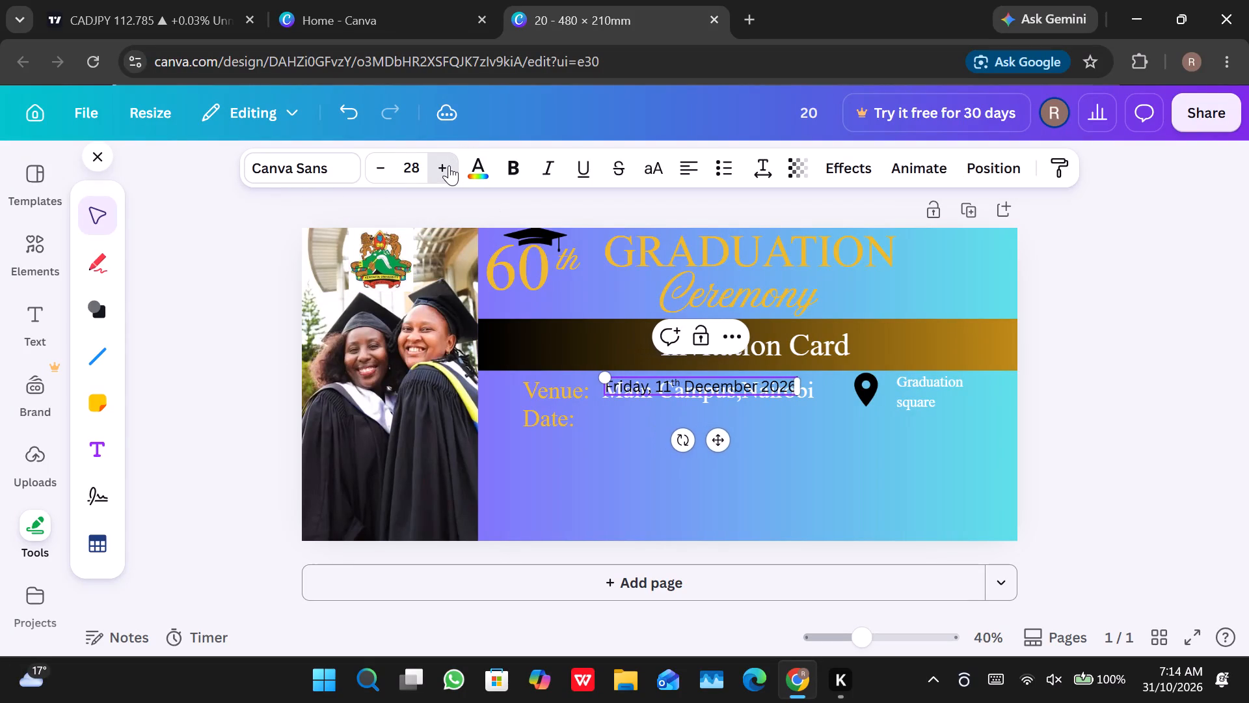
Set the "Friday, 11th December 2026" text in Times New Roman at font size 37.
click(304, 166)
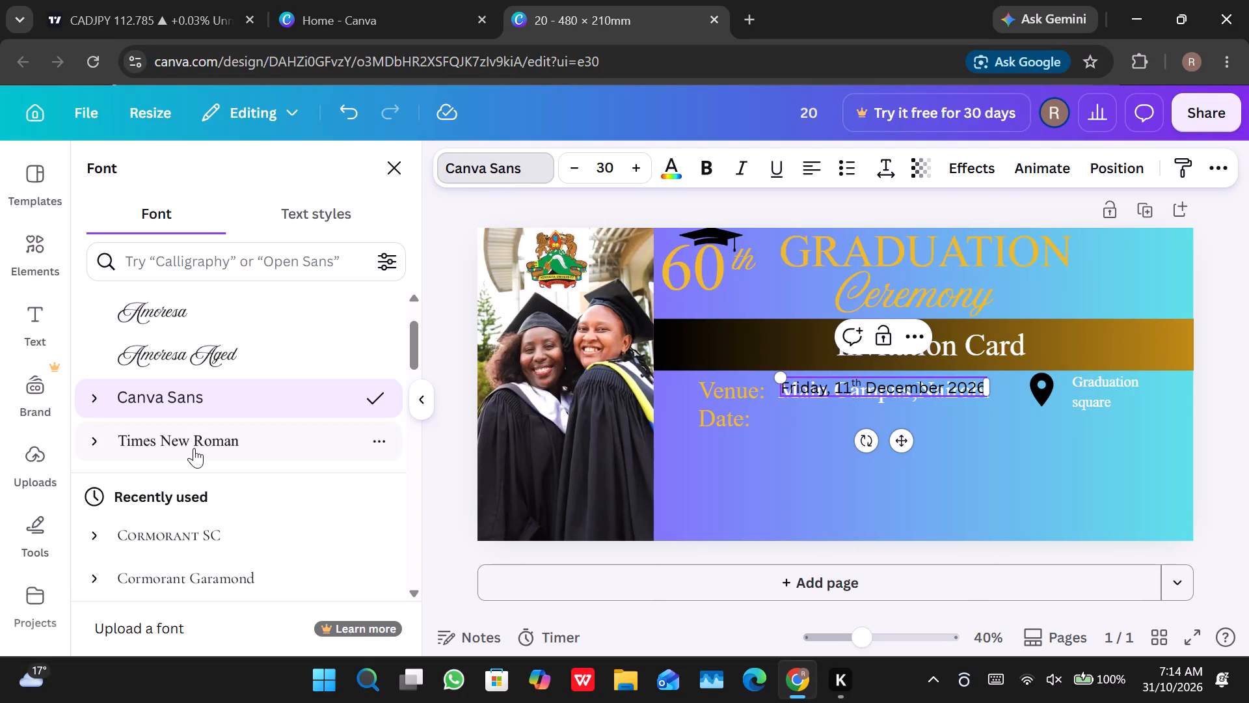
click(194, 448)
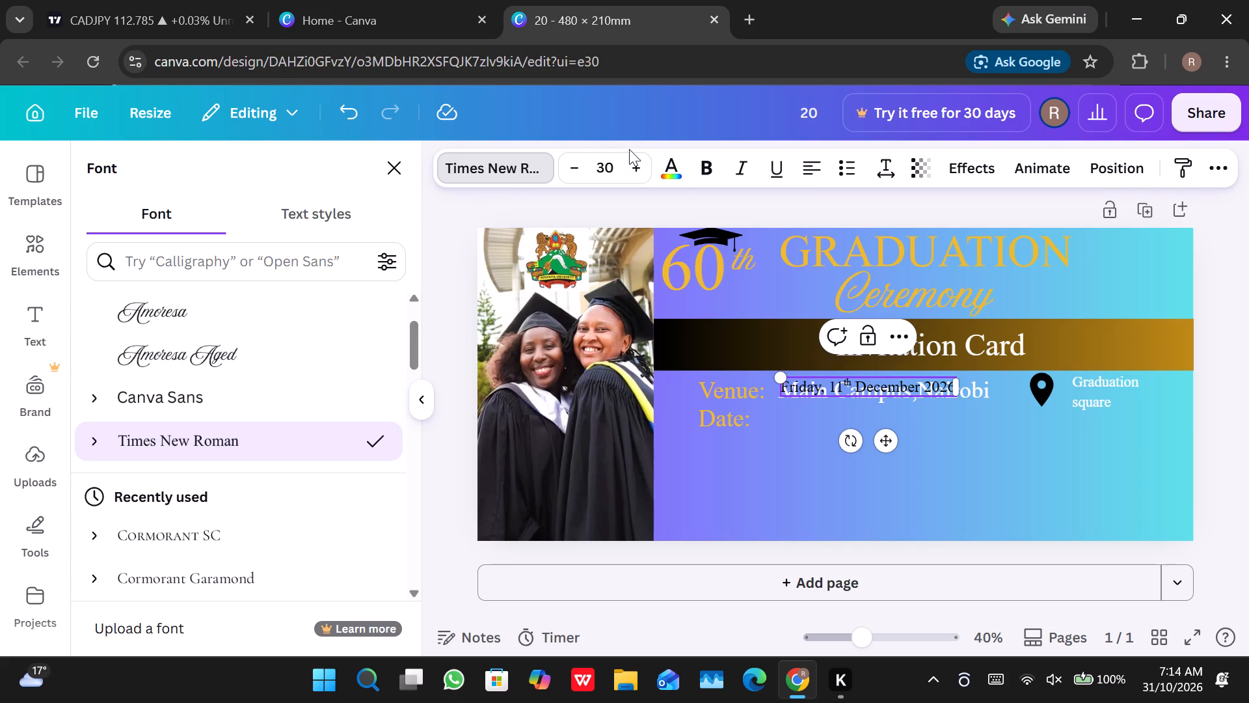
triple_click(636, 167)
triple_click(636, 167)
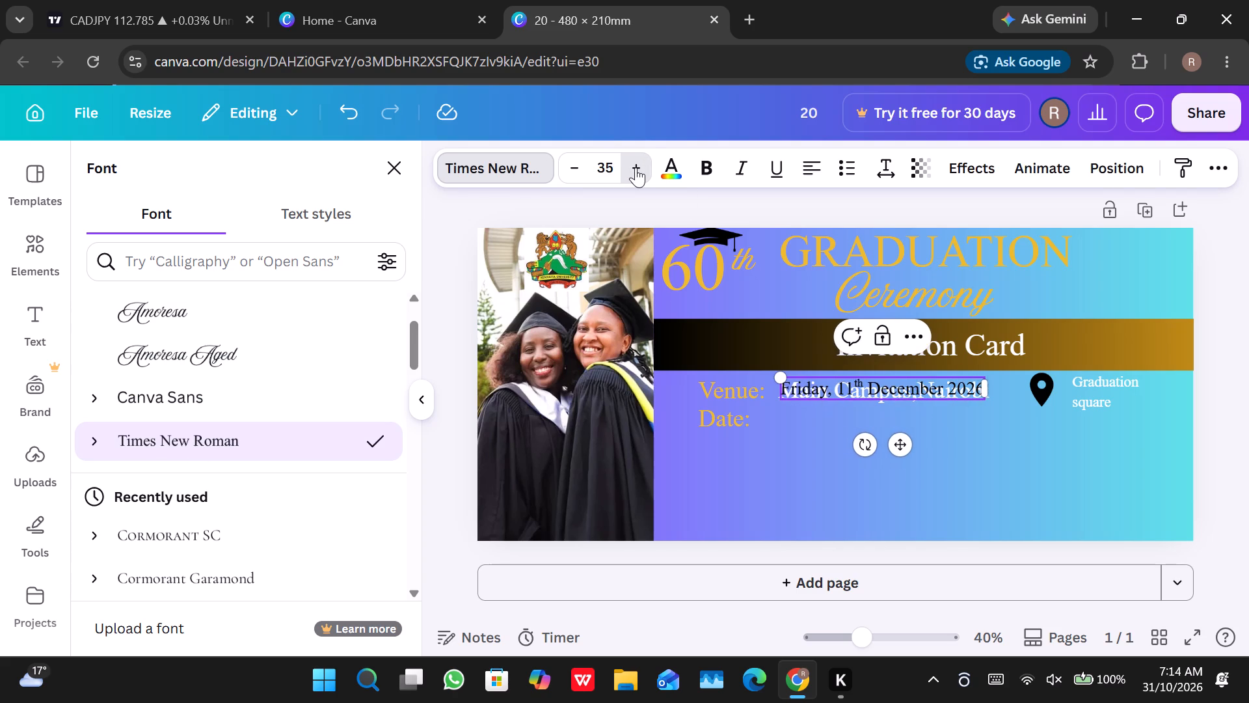
click(636, 167)
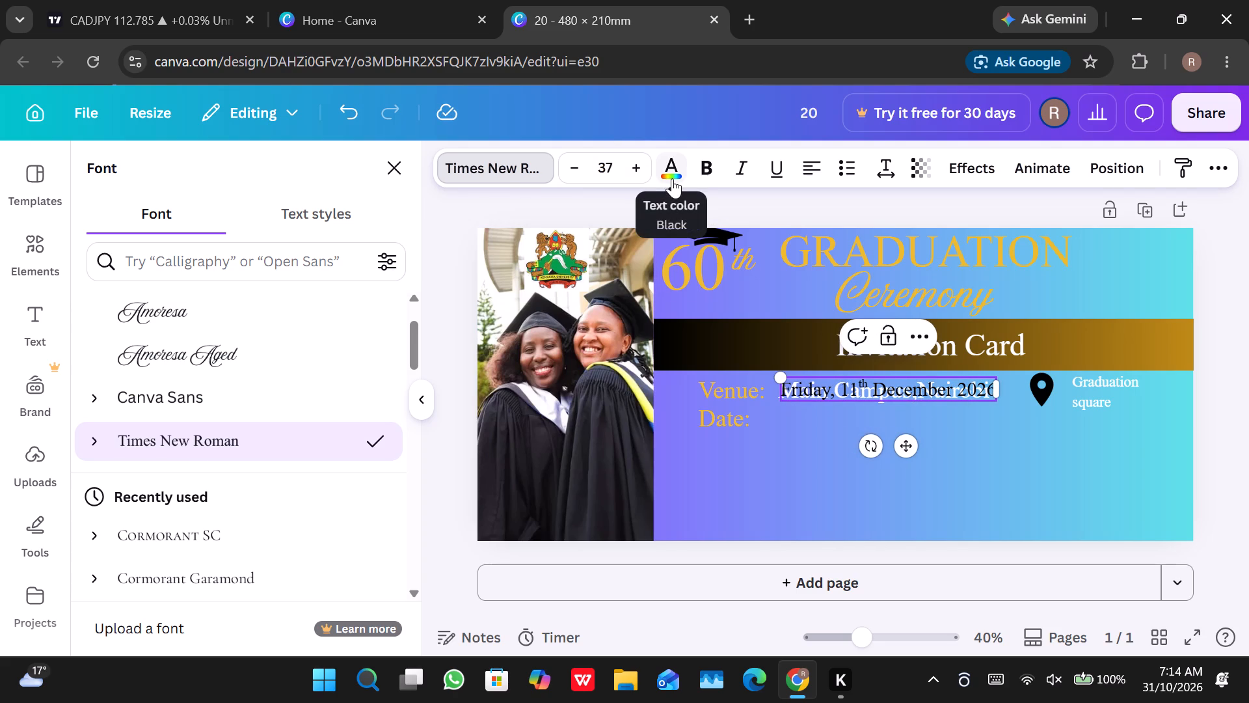
Recolour the date text from black to the white of the Luscious Lemonade palette, applying the change to all matching items.
click(672, 178)
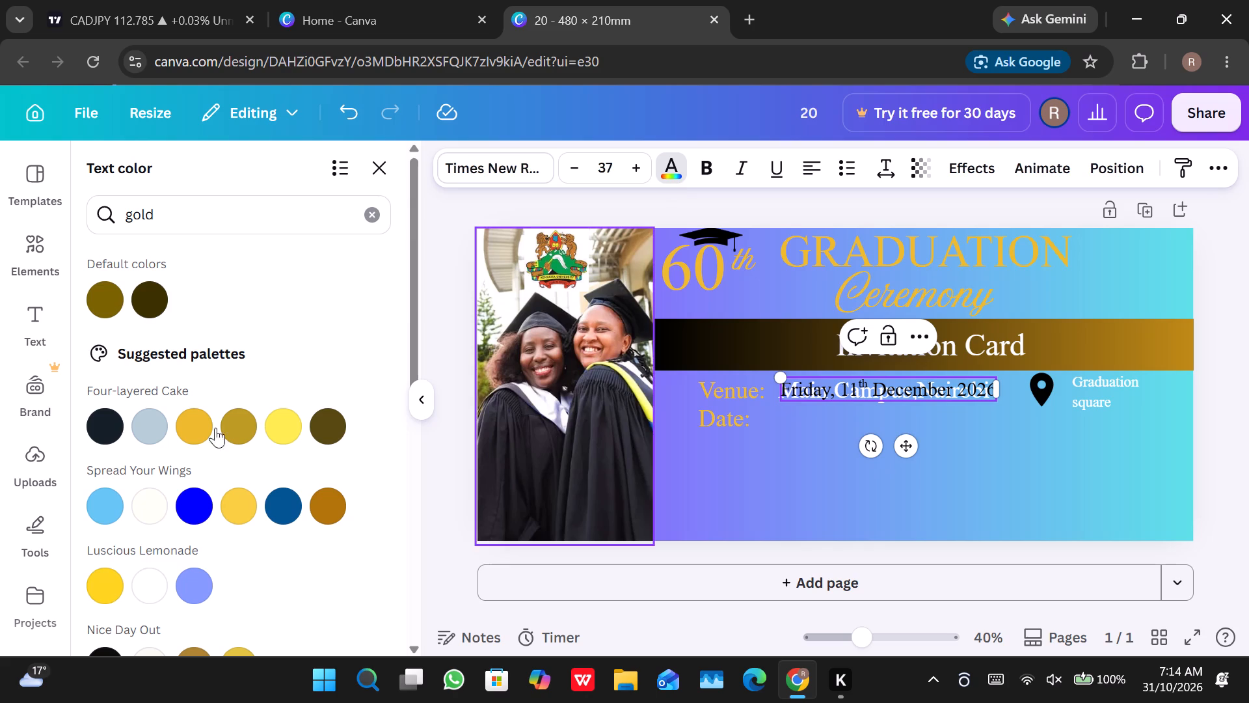
click(152, 579)
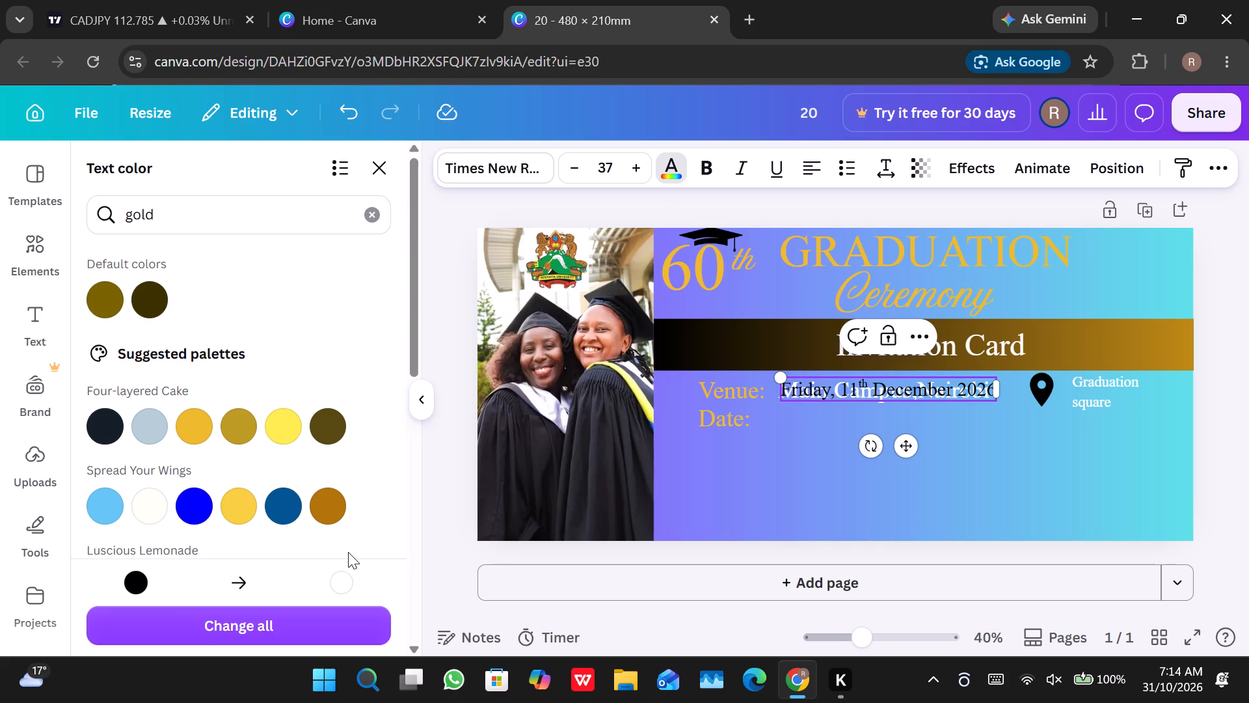
click(230, 622)
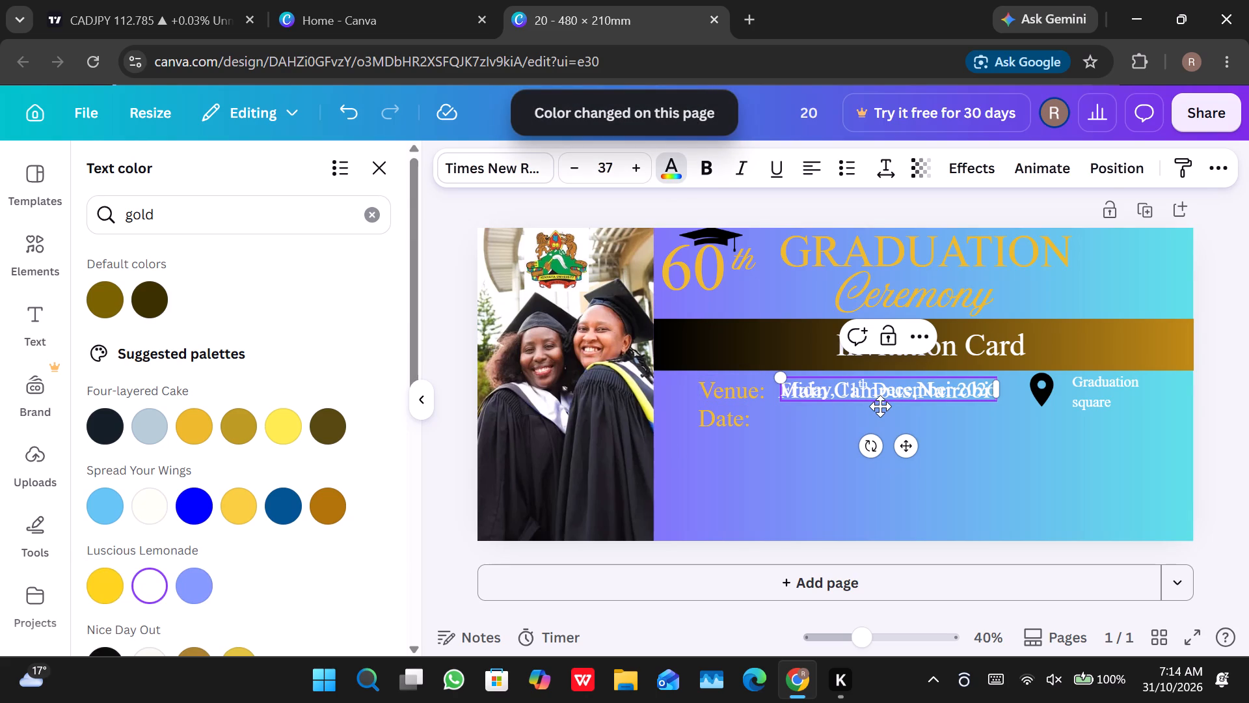
Move the "Friday, 11th December 2026" text next to the "Date:" label, below the venue line, and deselect it.
drag(880, 406, 865, 435)
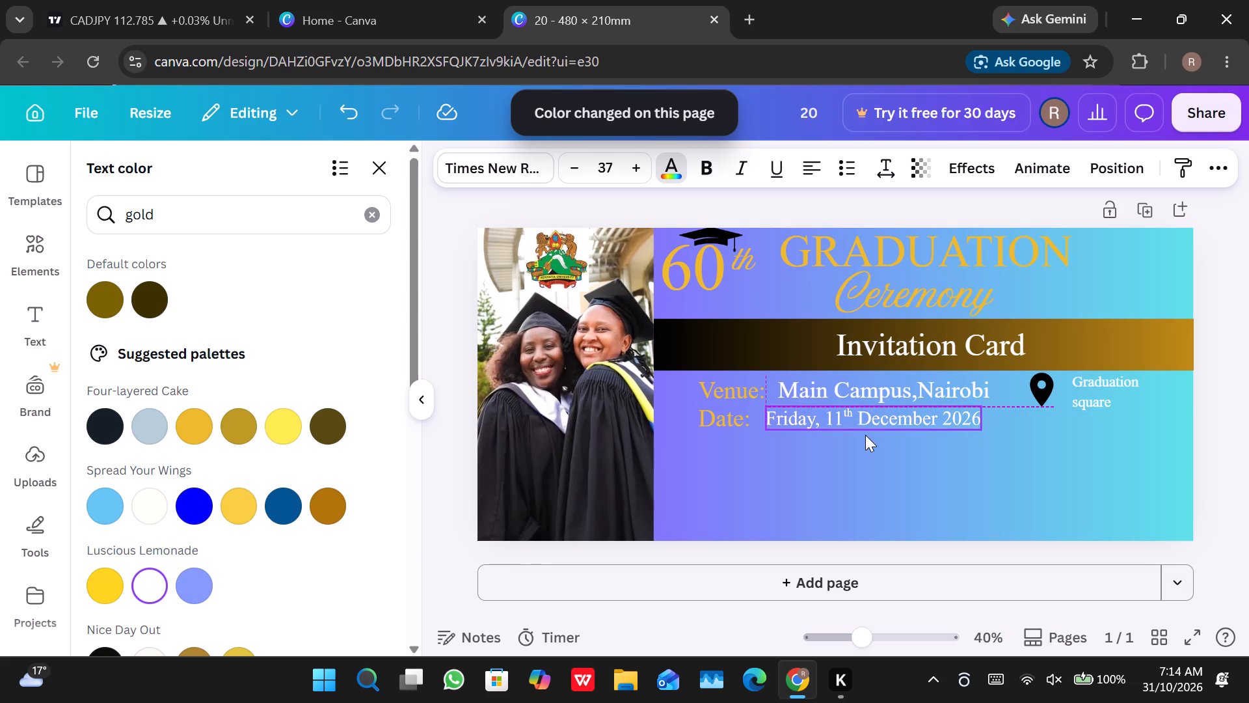
drag(865, 435, 865, 438)
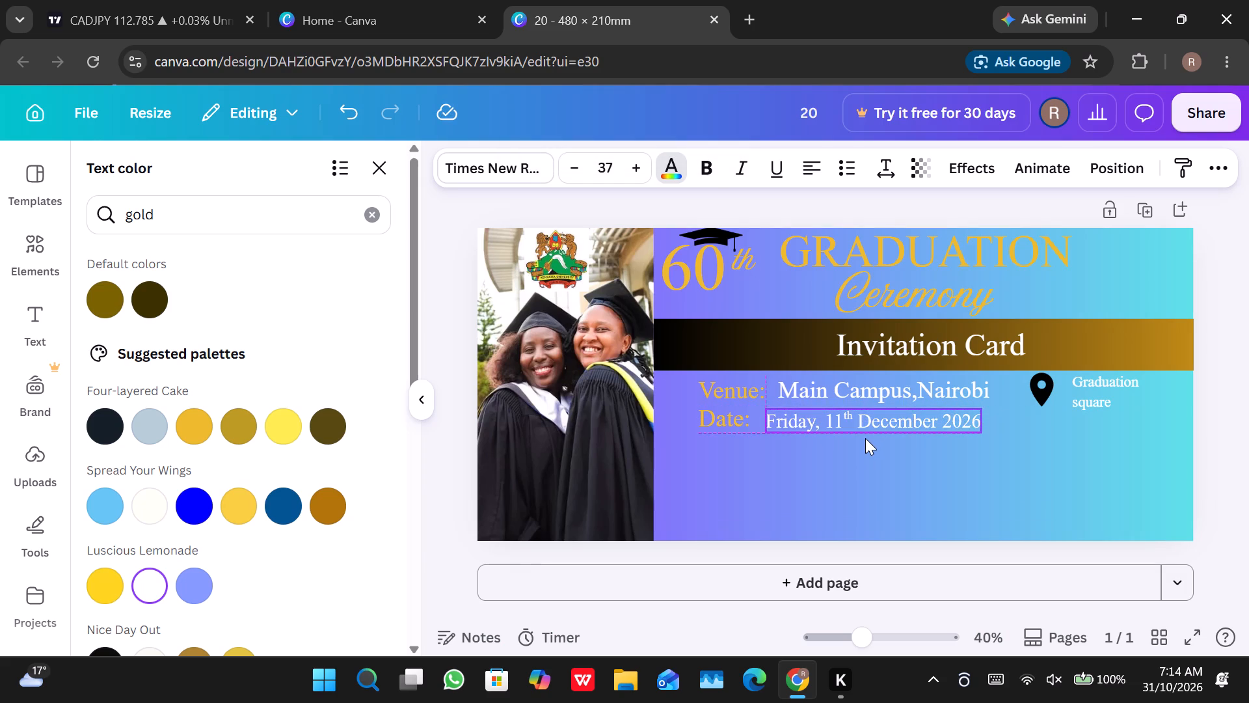
drag(865, 438, 865, 437)
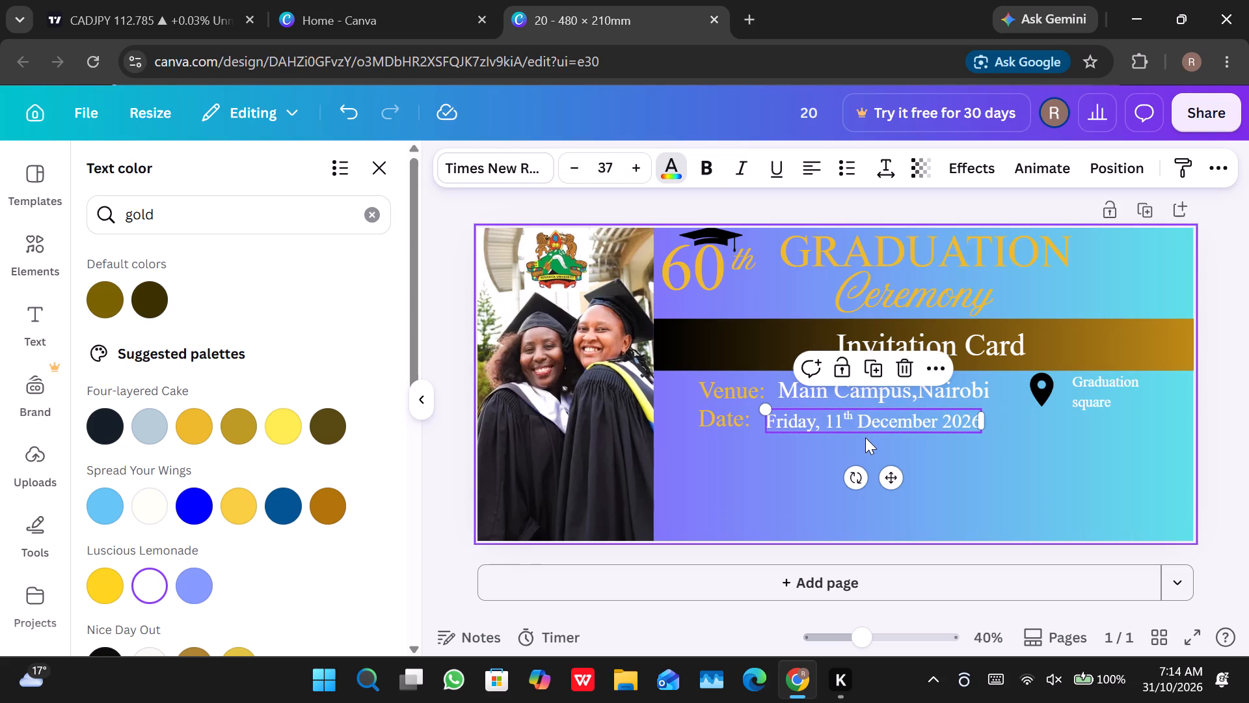
click(1057, 421)
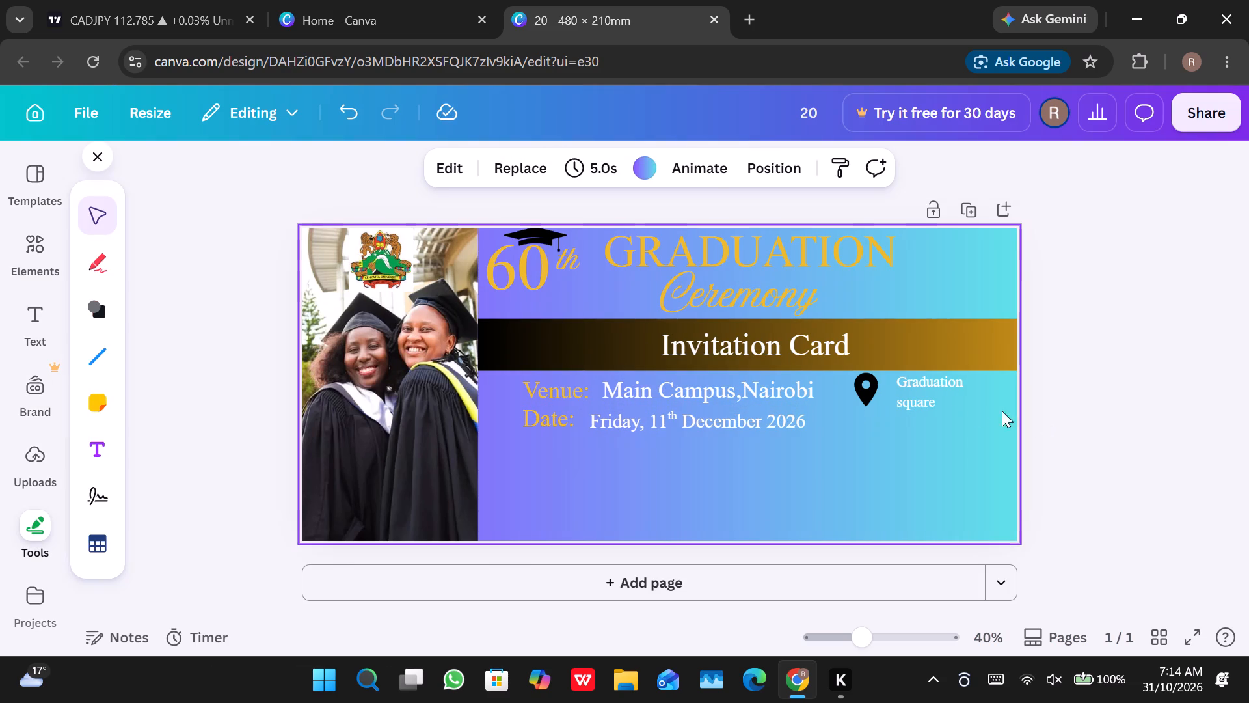
Match the date text to the "Main Campus,Nairobi" text by setting it to font size 45.
click(779, 384)
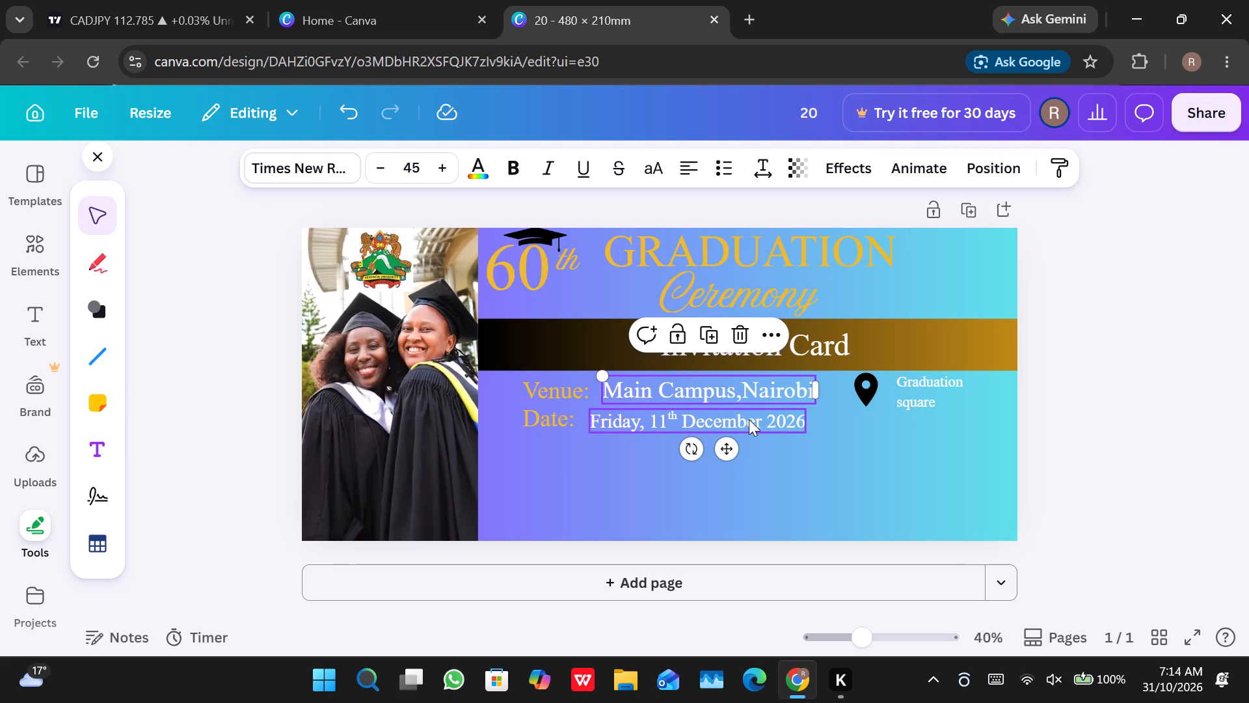
click(748, 419)
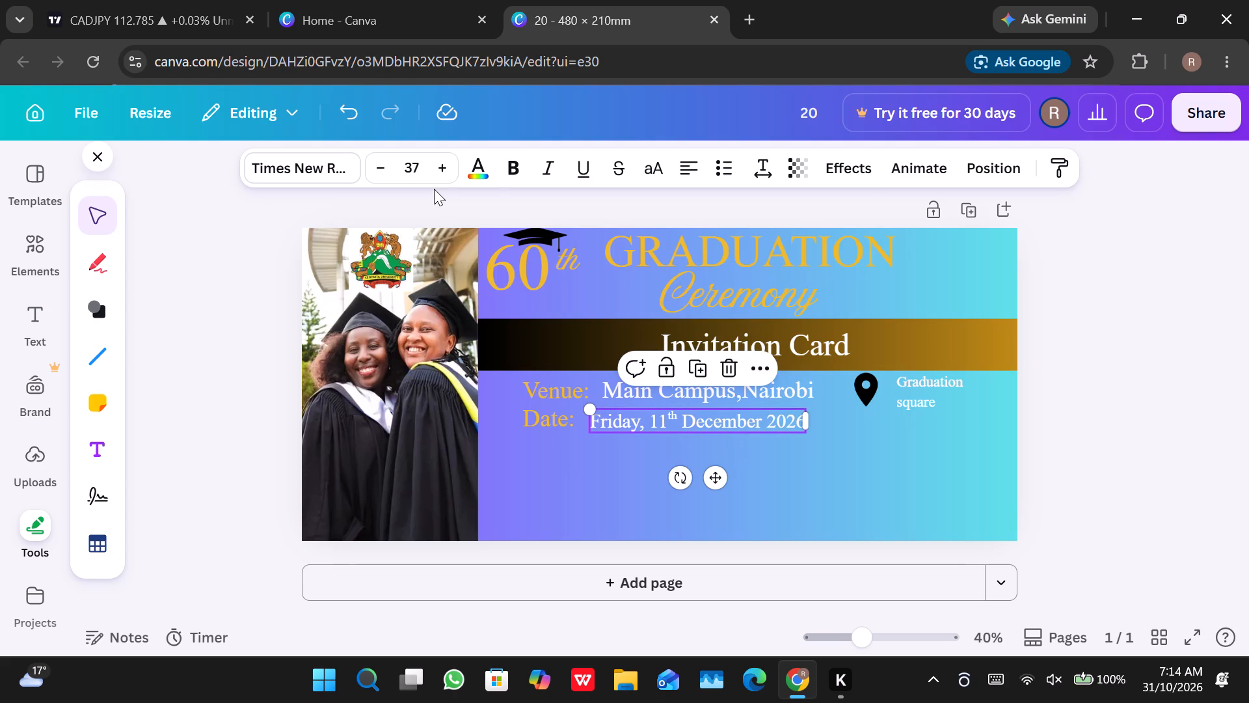
triple_click(447, 161)
double_click(447, 161)
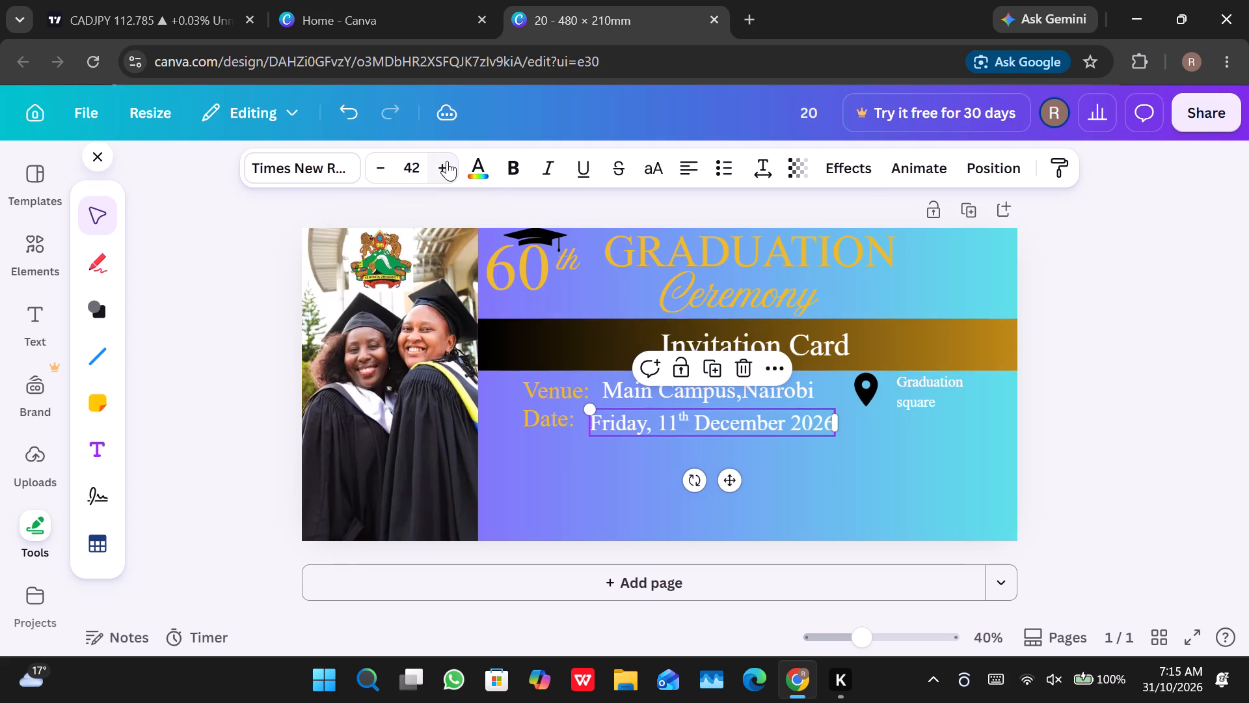
click(447, 161)
click(447, 161)
click(447, 161)
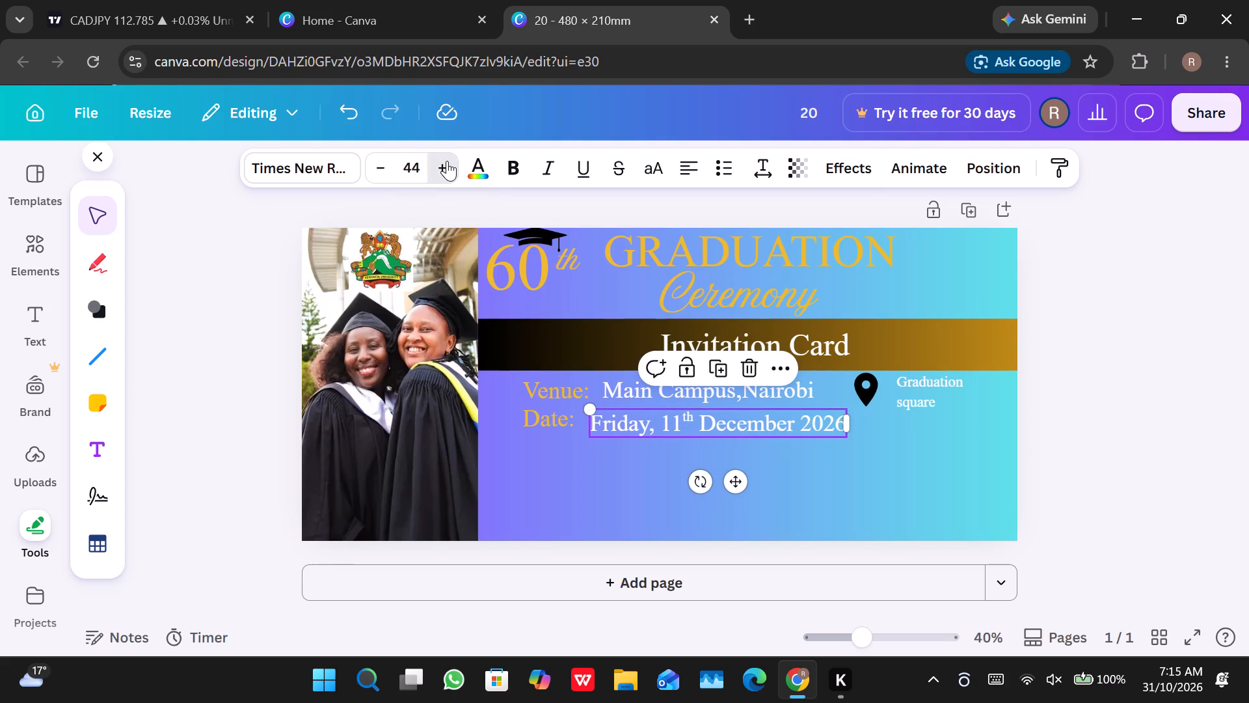
click(559, 452)
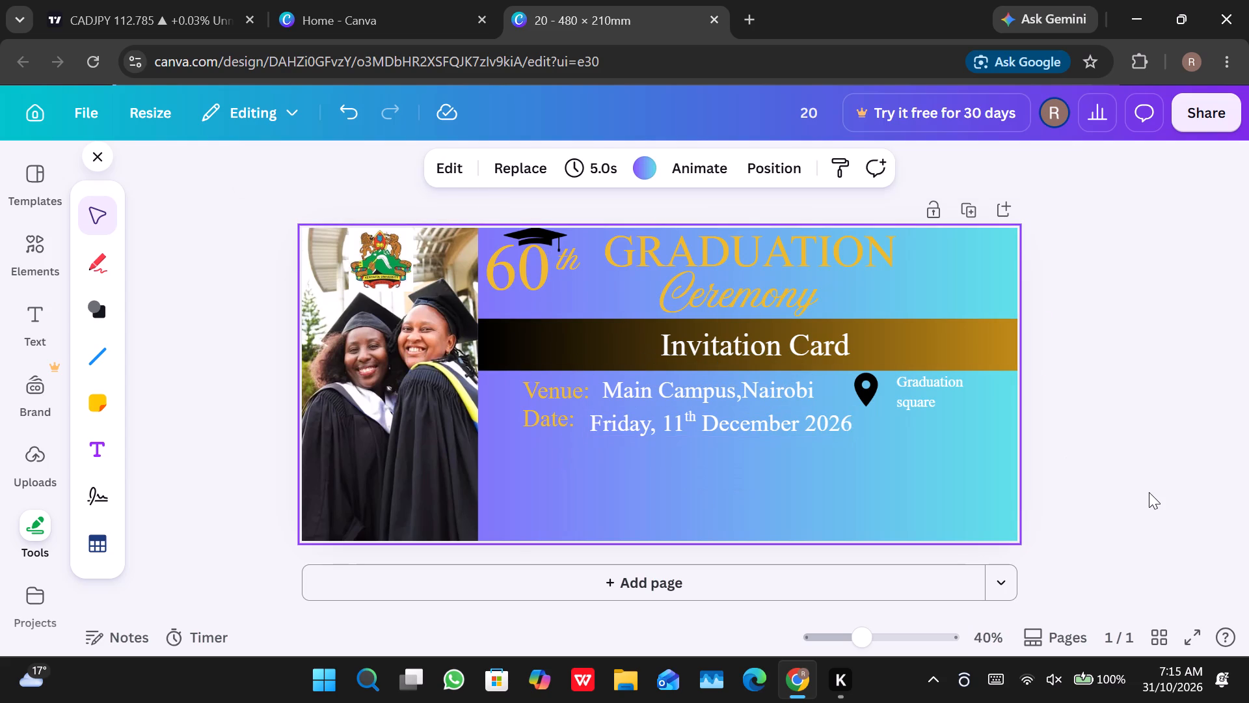
Move the "Graduation square" text slightly closer to the location pin.
click(949, 392)
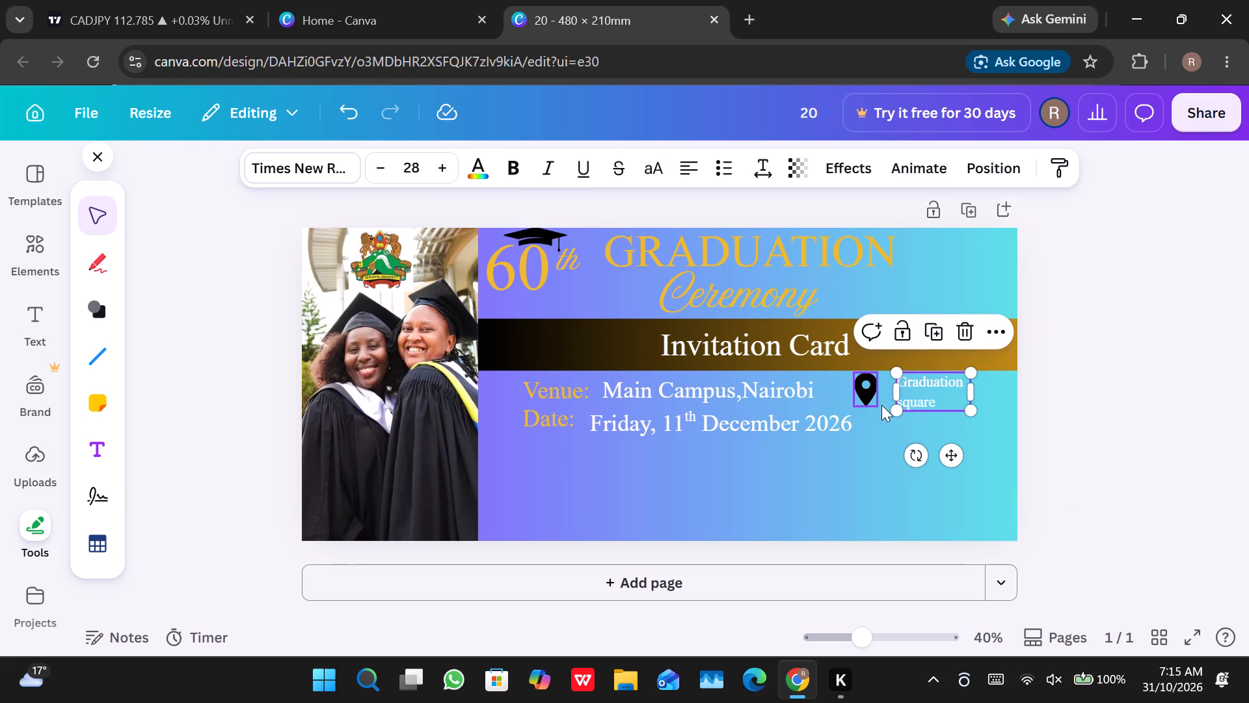
drag(969, 387, 979, 389)
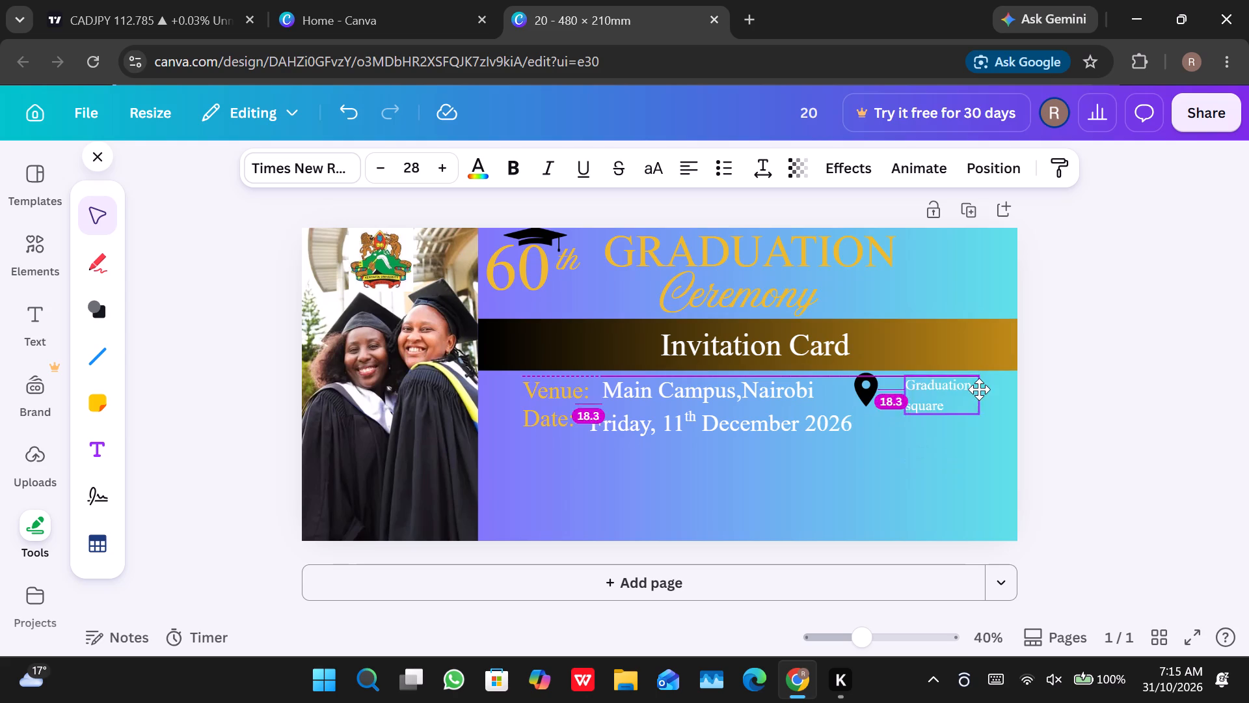
drag(979, 389, 961, 387)
click(958, 390)
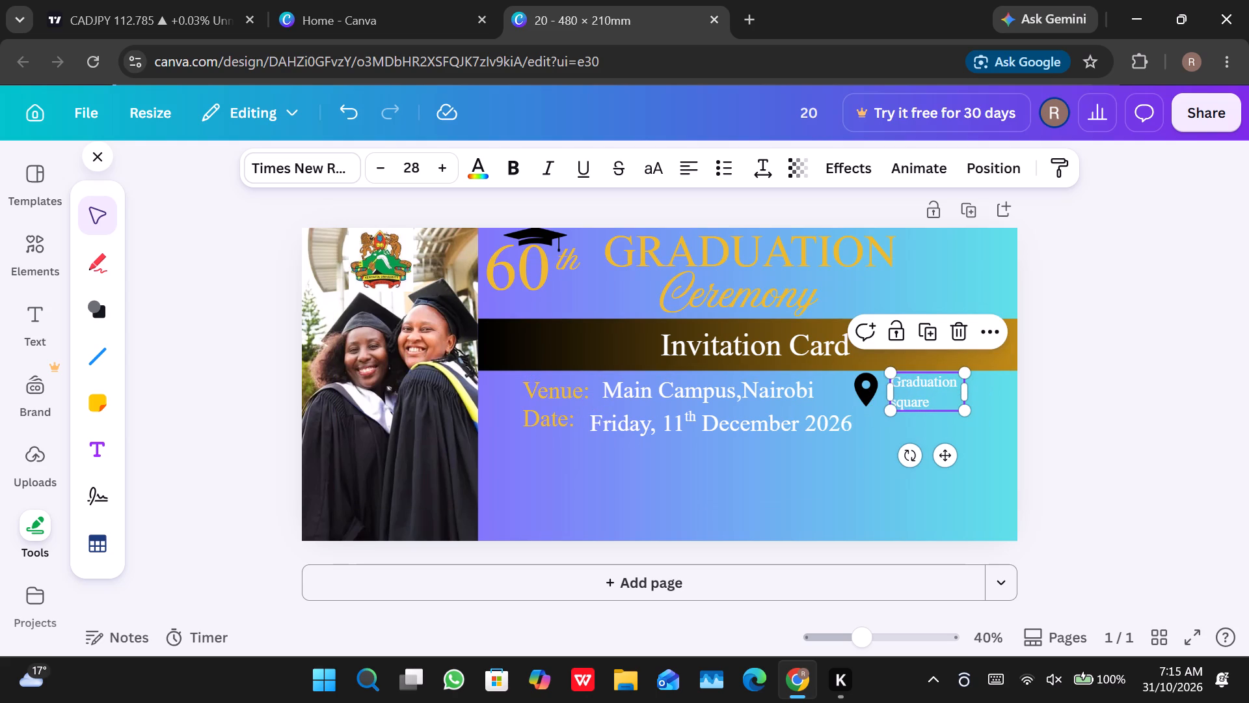
Widen the "Graduation square" text box to about 83 mm and enlarge its text to font size 41.5.
drag(967, 393, 997, 393)
drag(997, 411, 1014, 419)
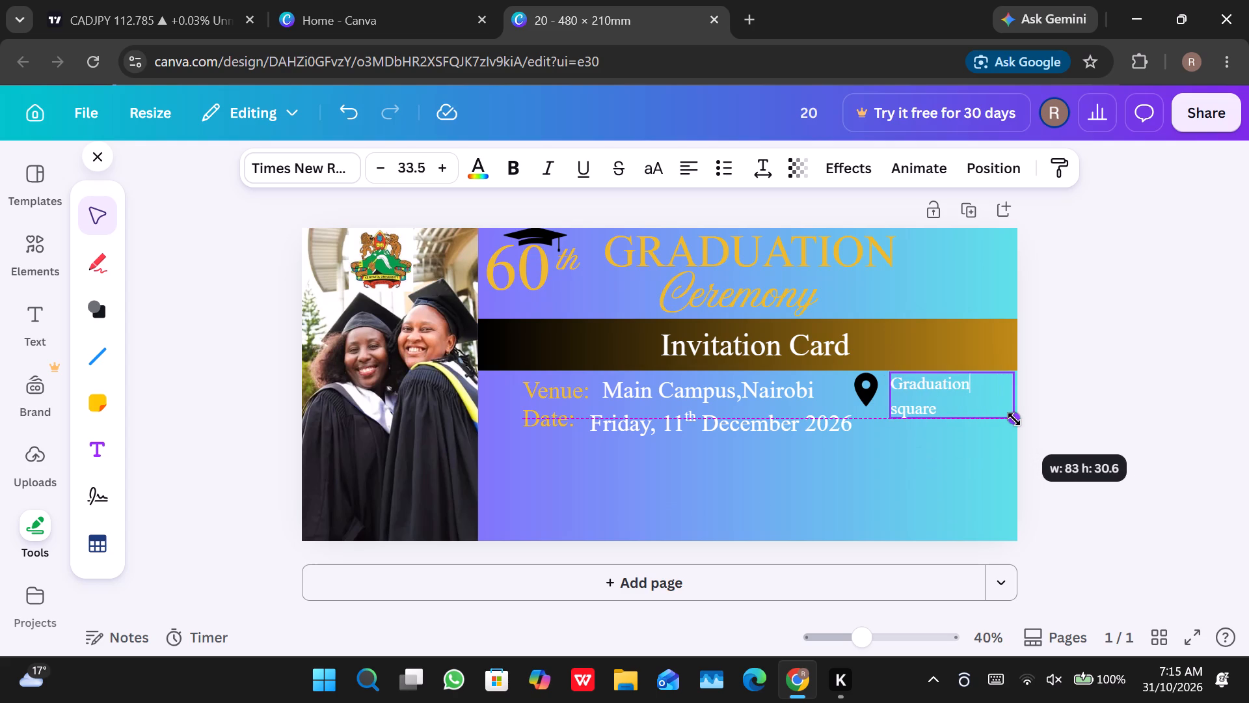
drag(1014, 419, 1015, 419)
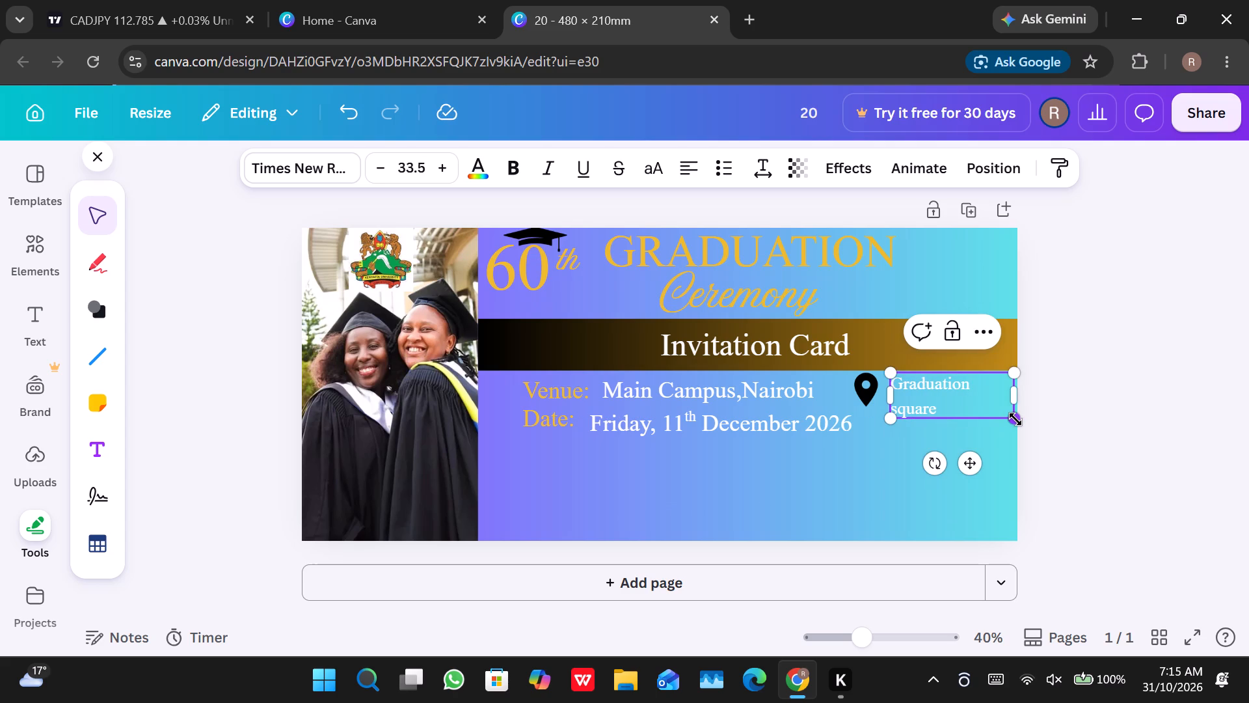
triple_click(443, 162)
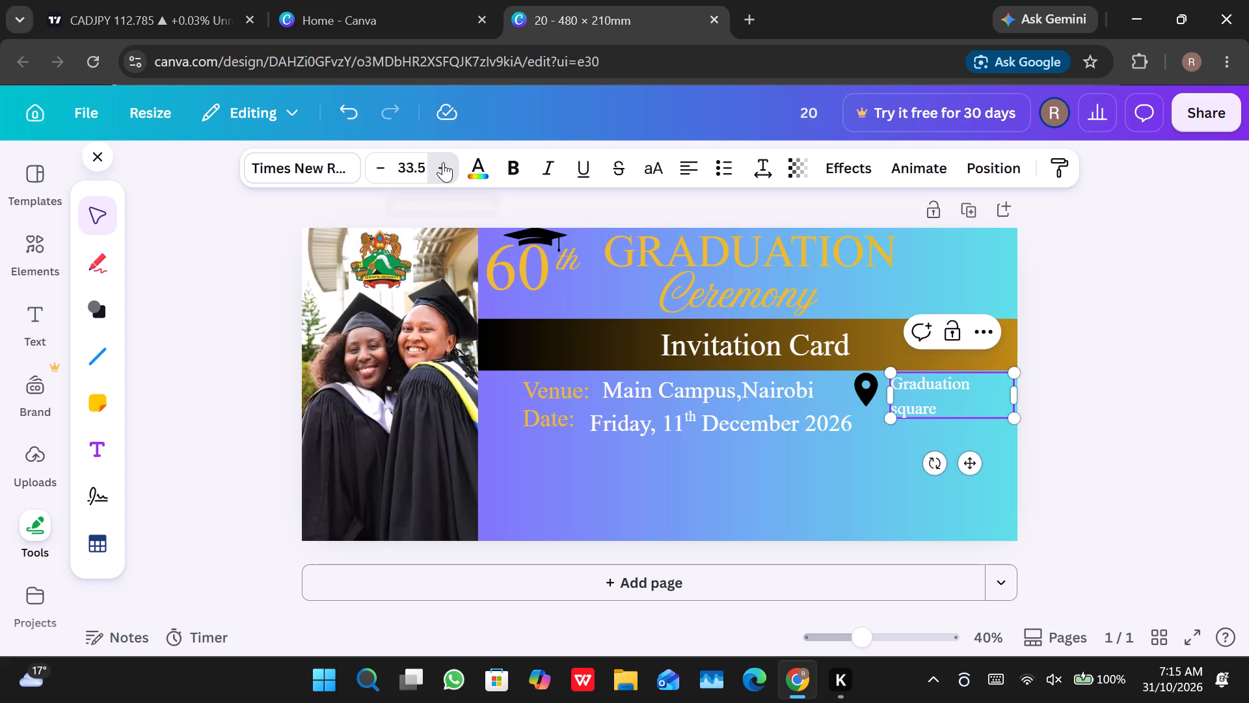
triple_click(443, 162)
double_click(443, 162)
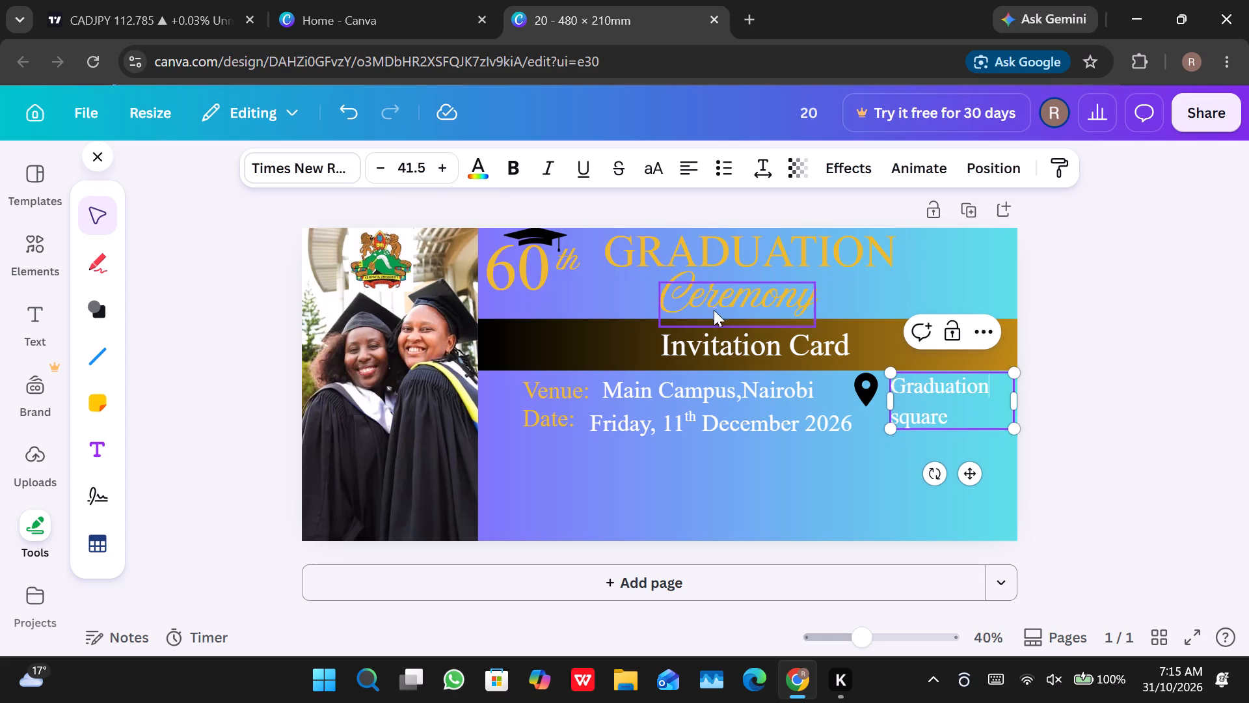
Enlarge the location pin to about 21.4 × 30.6 mm and deselect it.
click(866, 379)
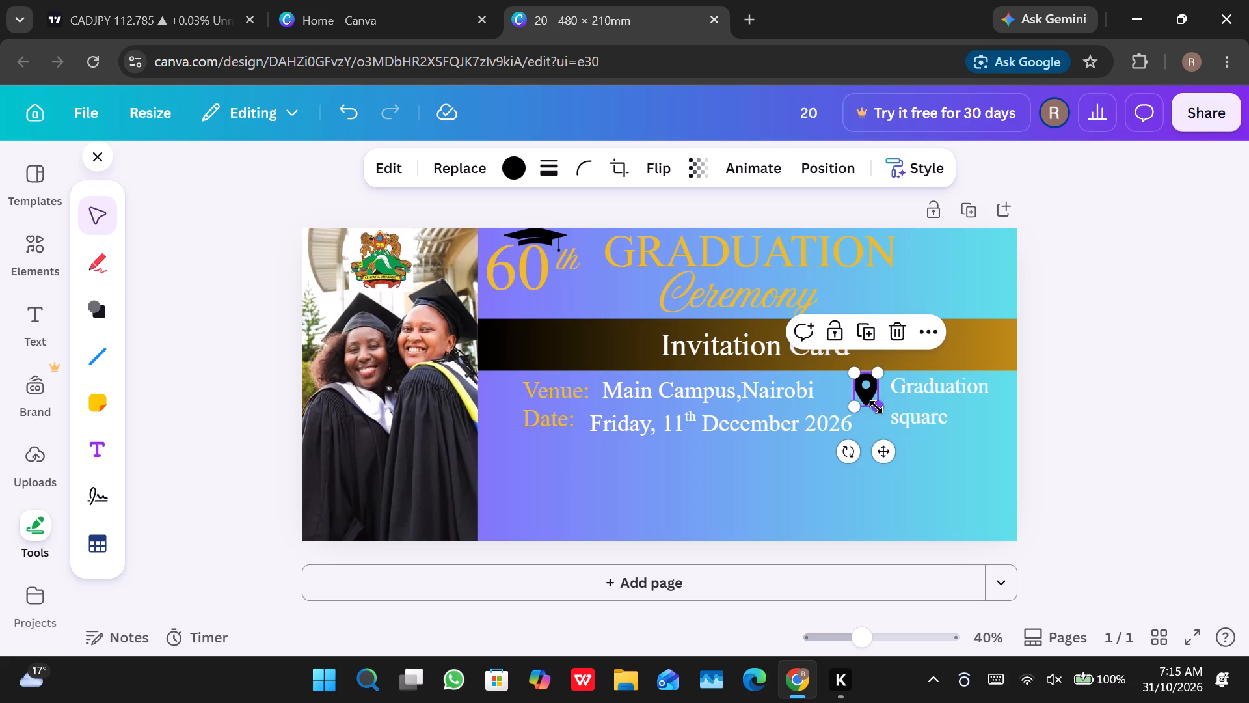
drag(876, 407, 885, 412)
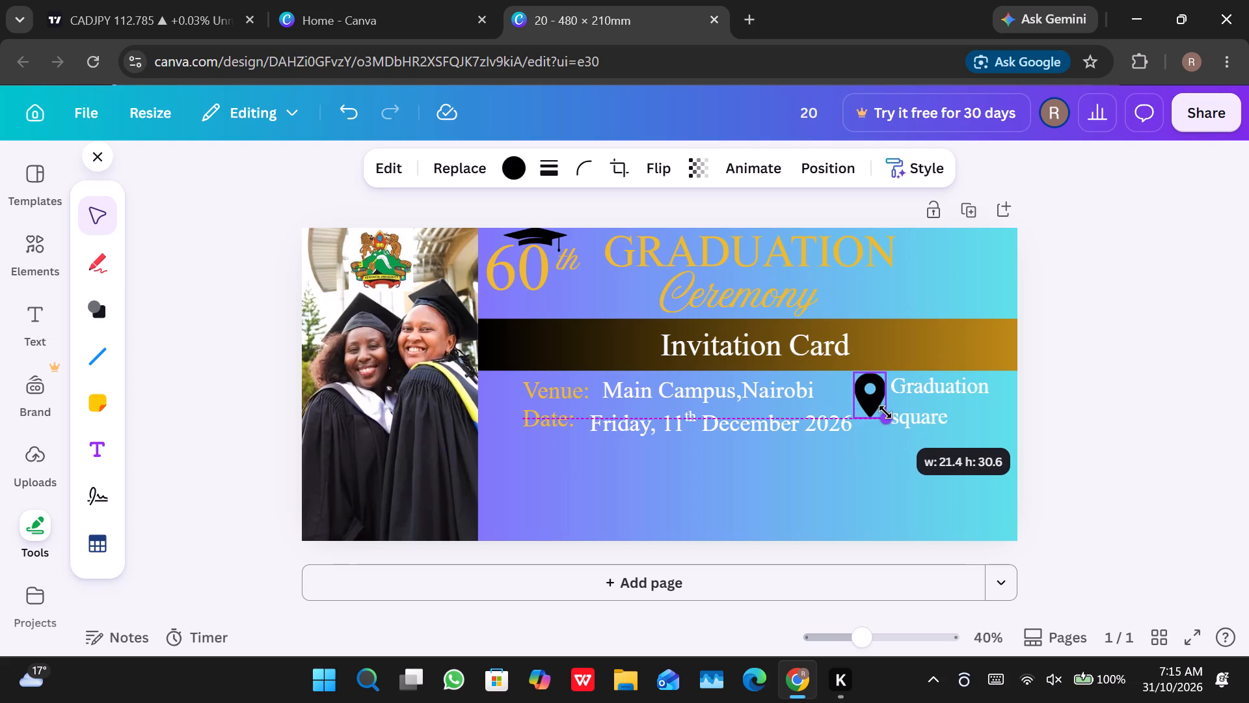
drag(885, 412, 887, 413)
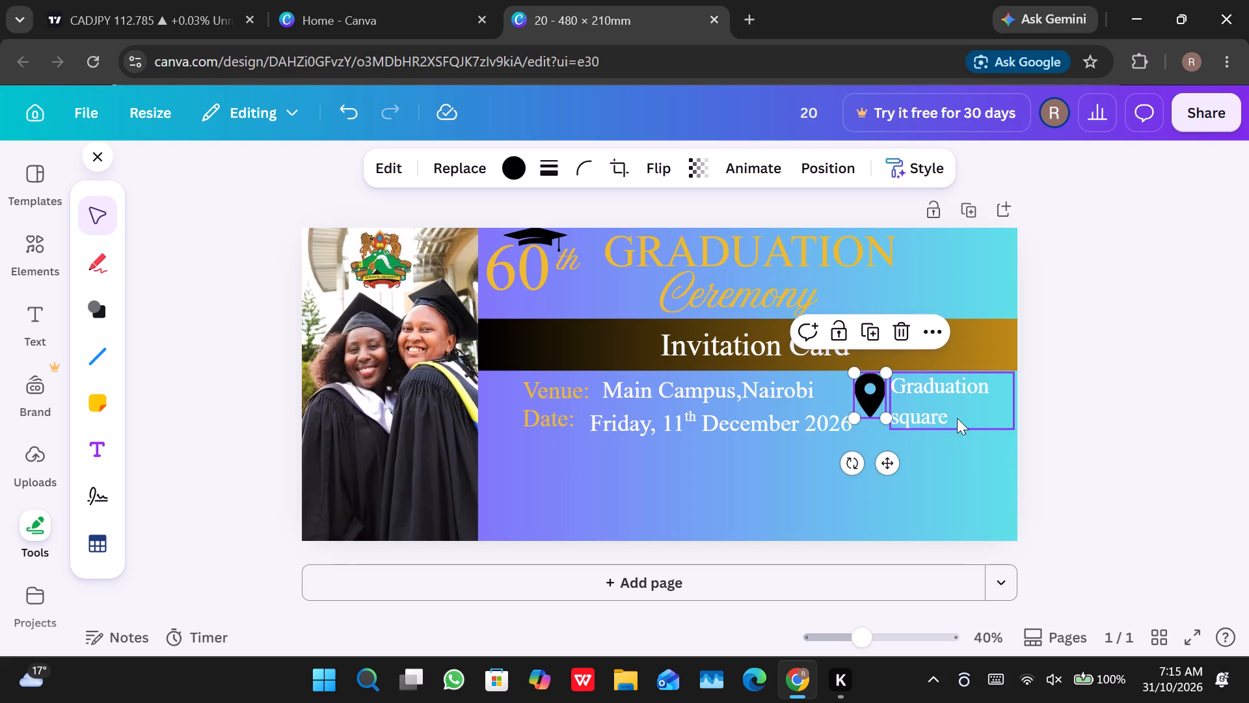
click(829, 443)
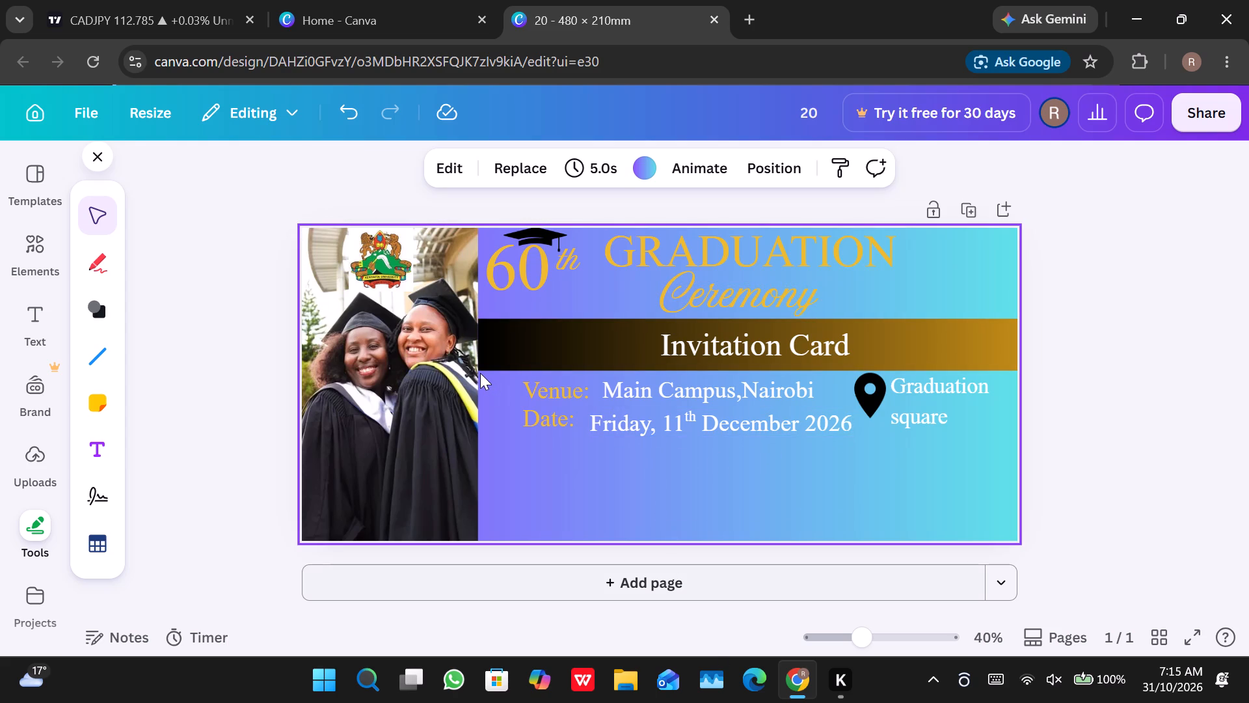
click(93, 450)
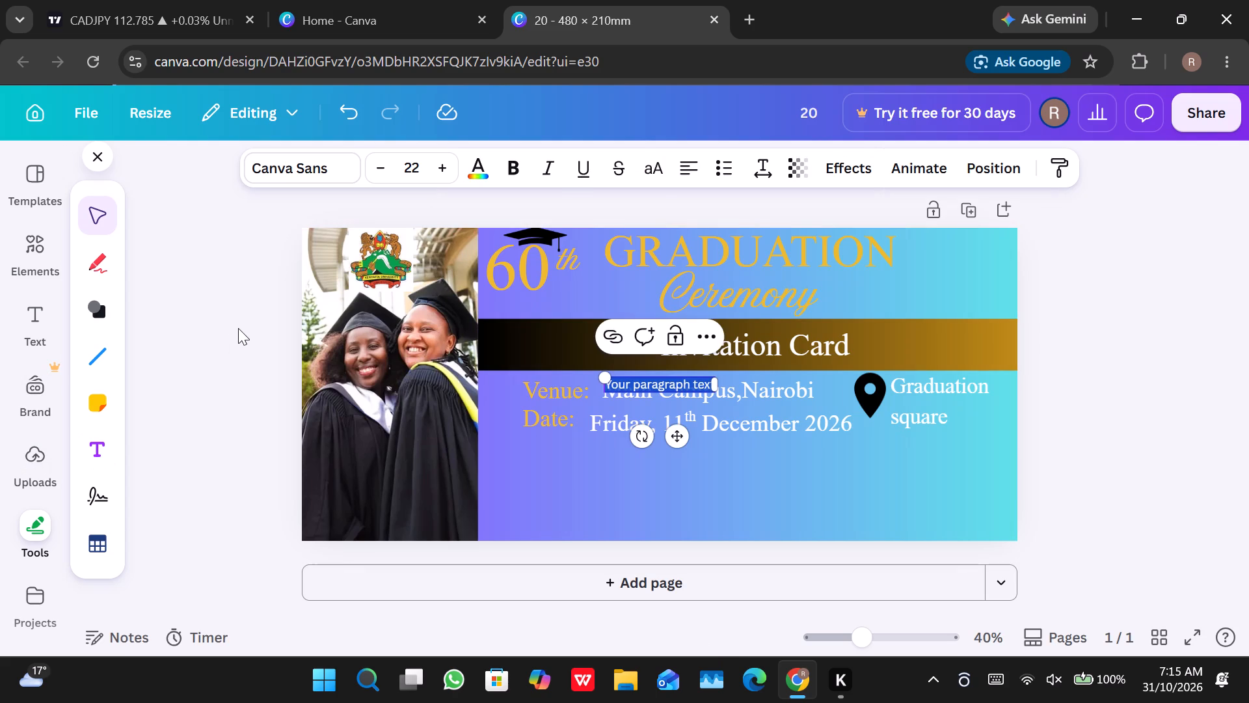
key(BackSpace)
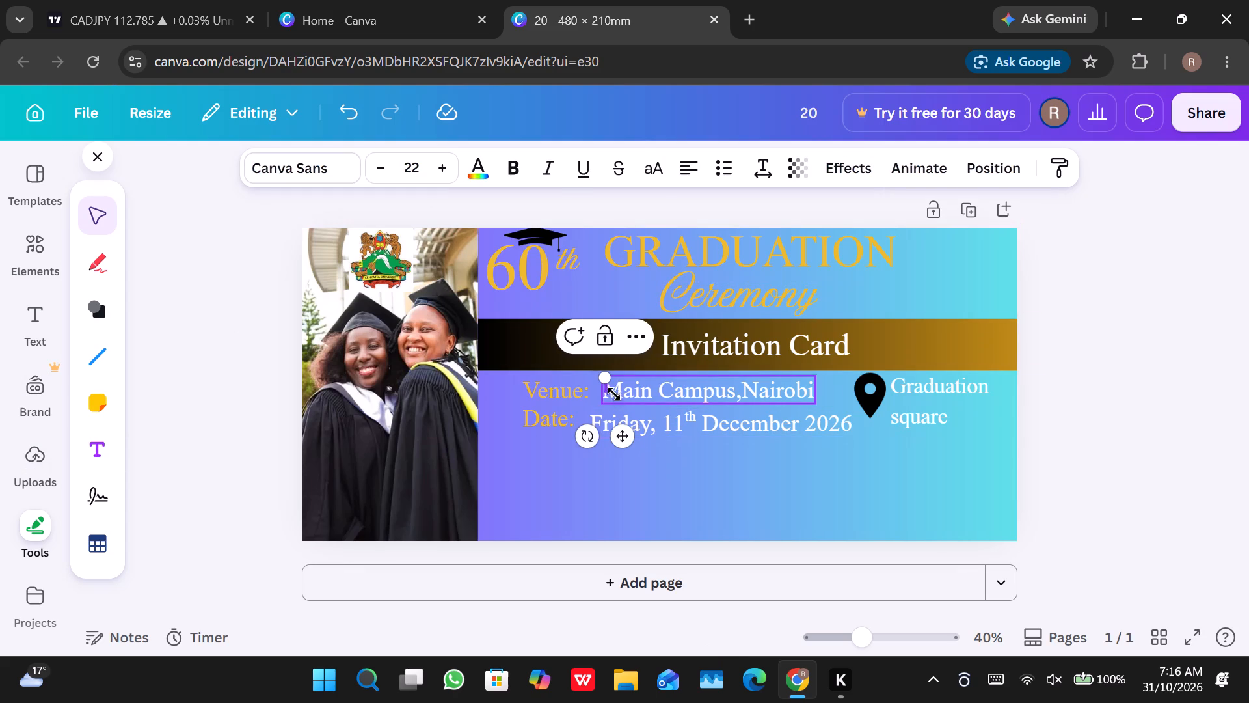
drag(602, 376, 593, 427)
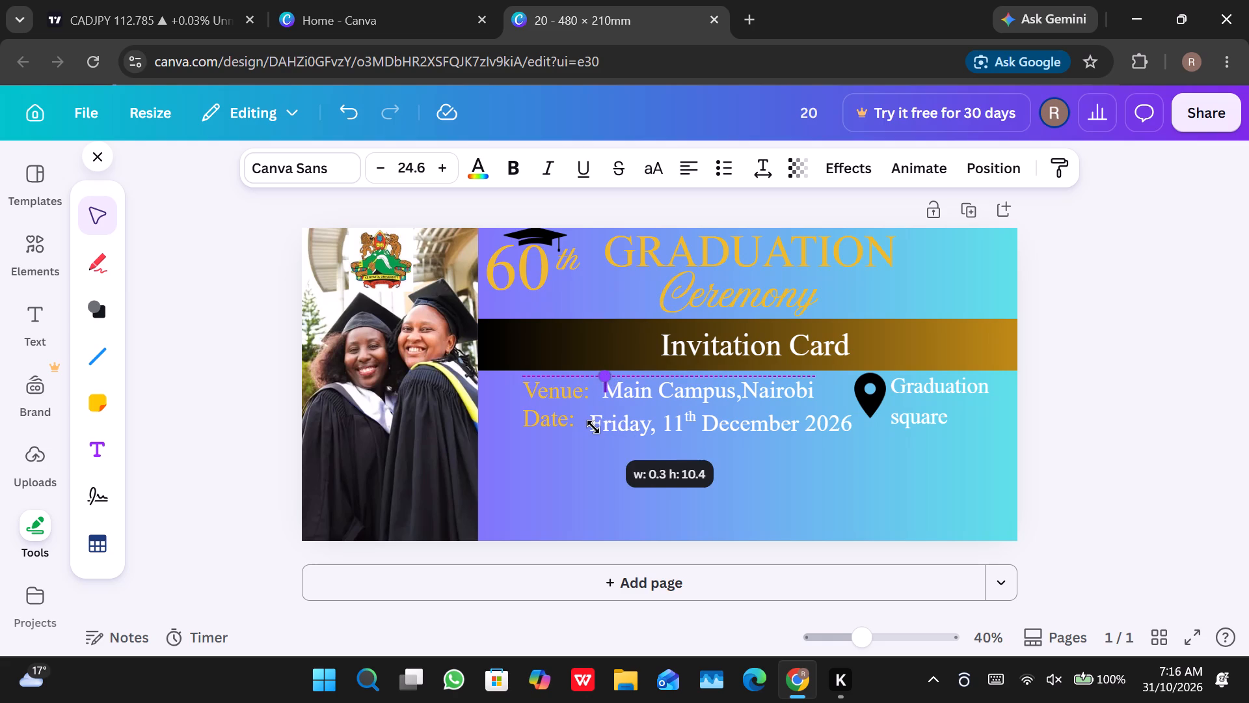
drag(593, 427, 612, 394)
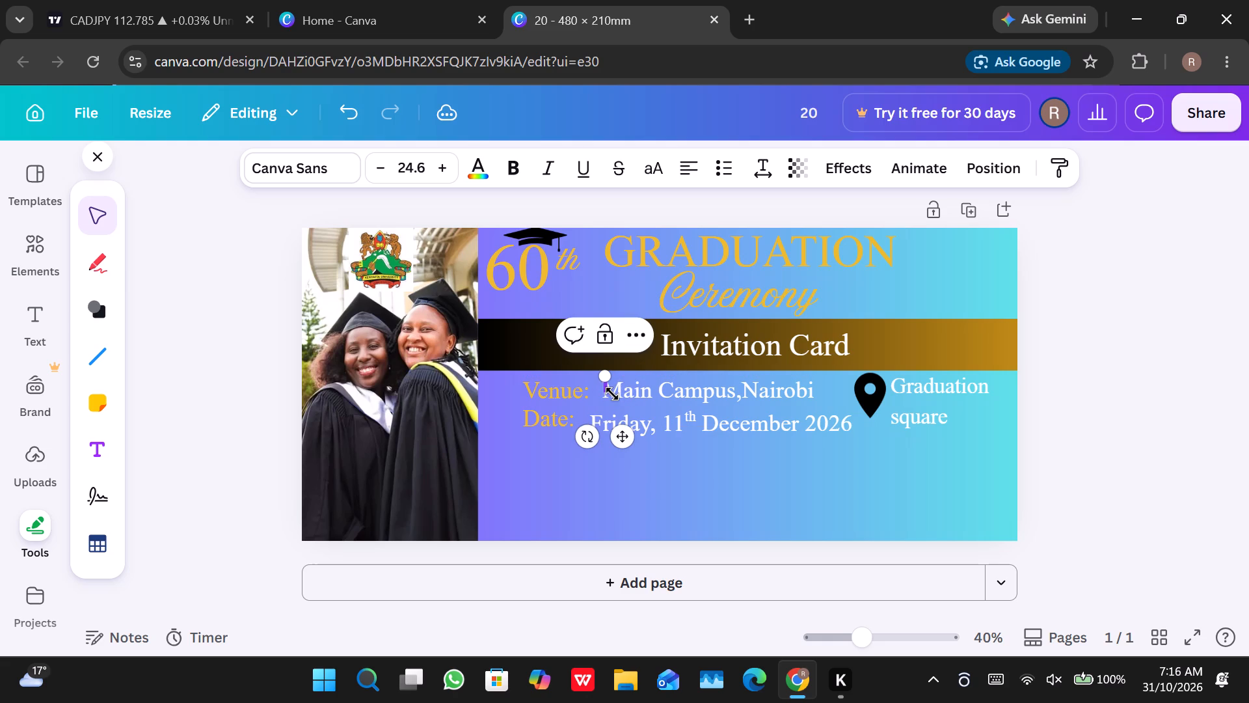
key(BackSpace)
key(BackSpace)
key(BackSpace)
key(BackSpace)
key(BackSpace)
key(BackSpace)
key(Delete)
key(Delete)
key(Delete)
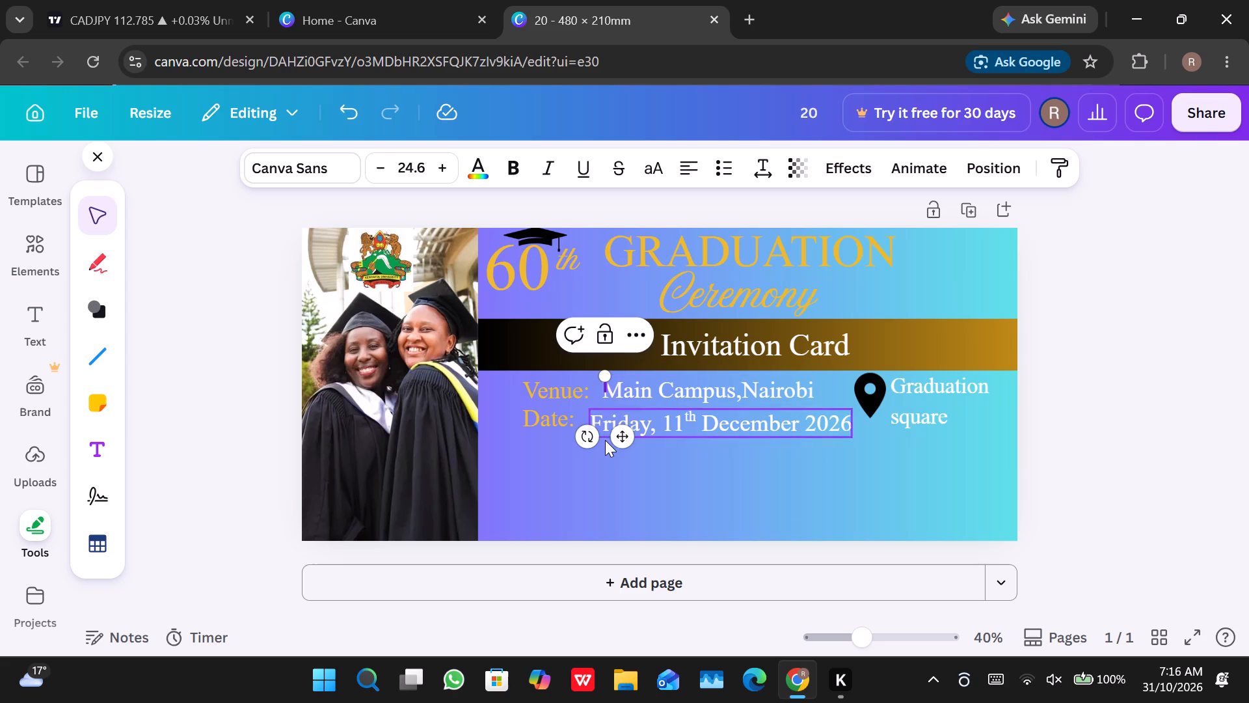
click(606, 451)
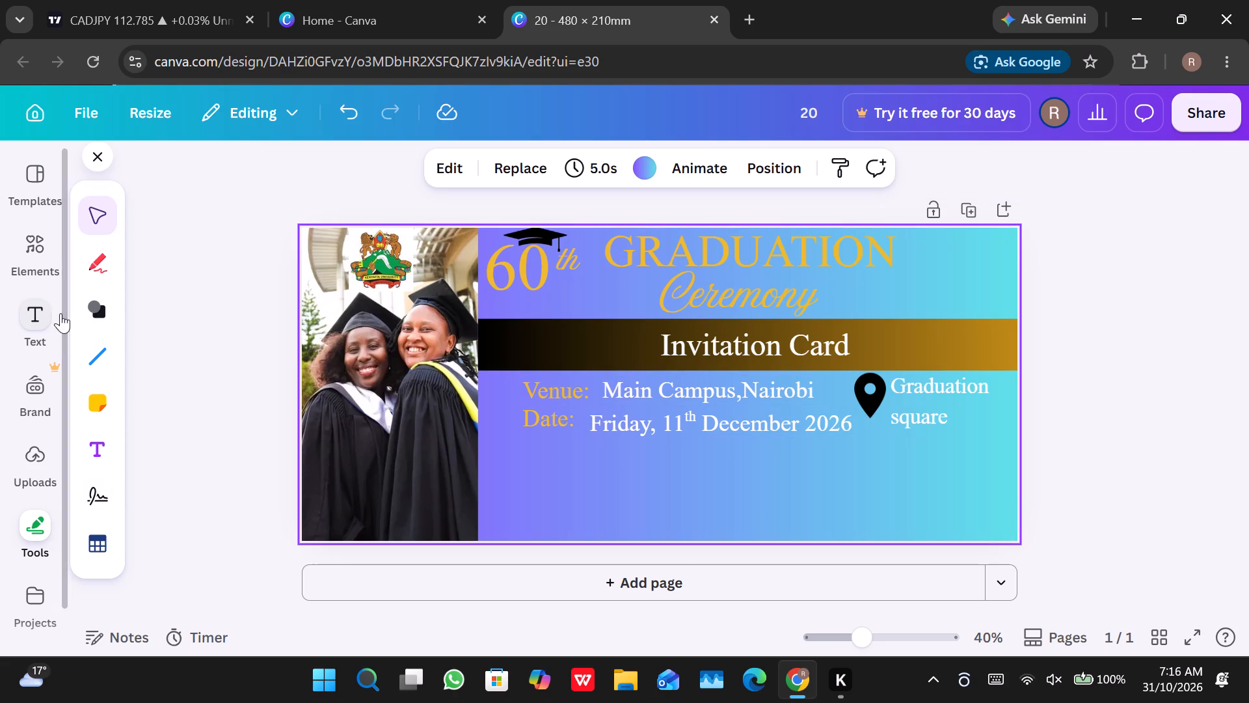
Insert a parallelogram shape whose sides slant down to the right onto the invitation.
click(92, 316)
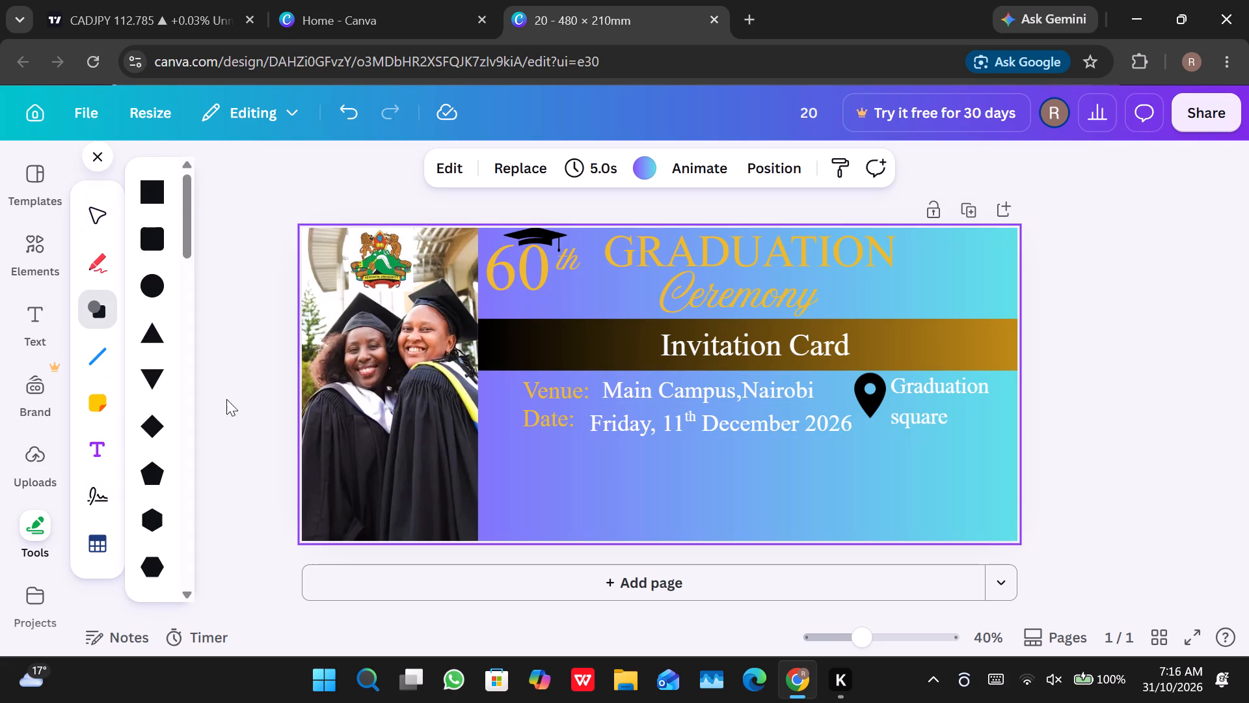
scroll(165, 466, down, 3)
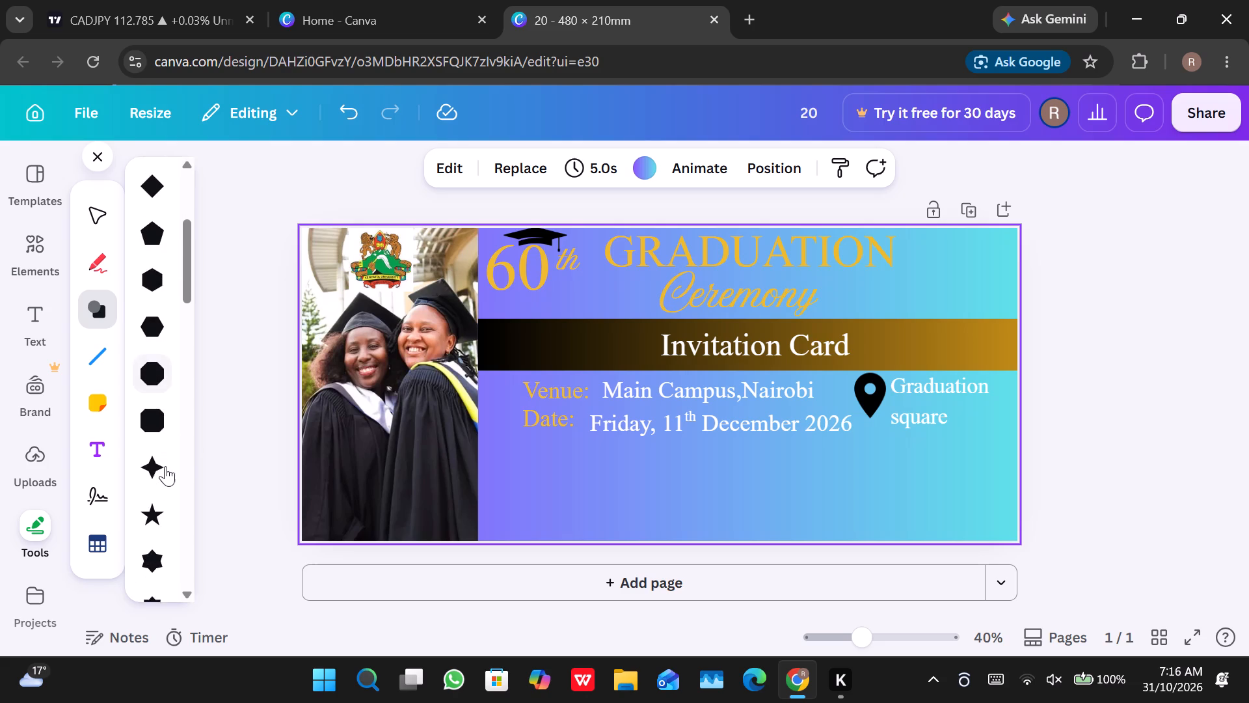
scroll(165, 466, down, 4)
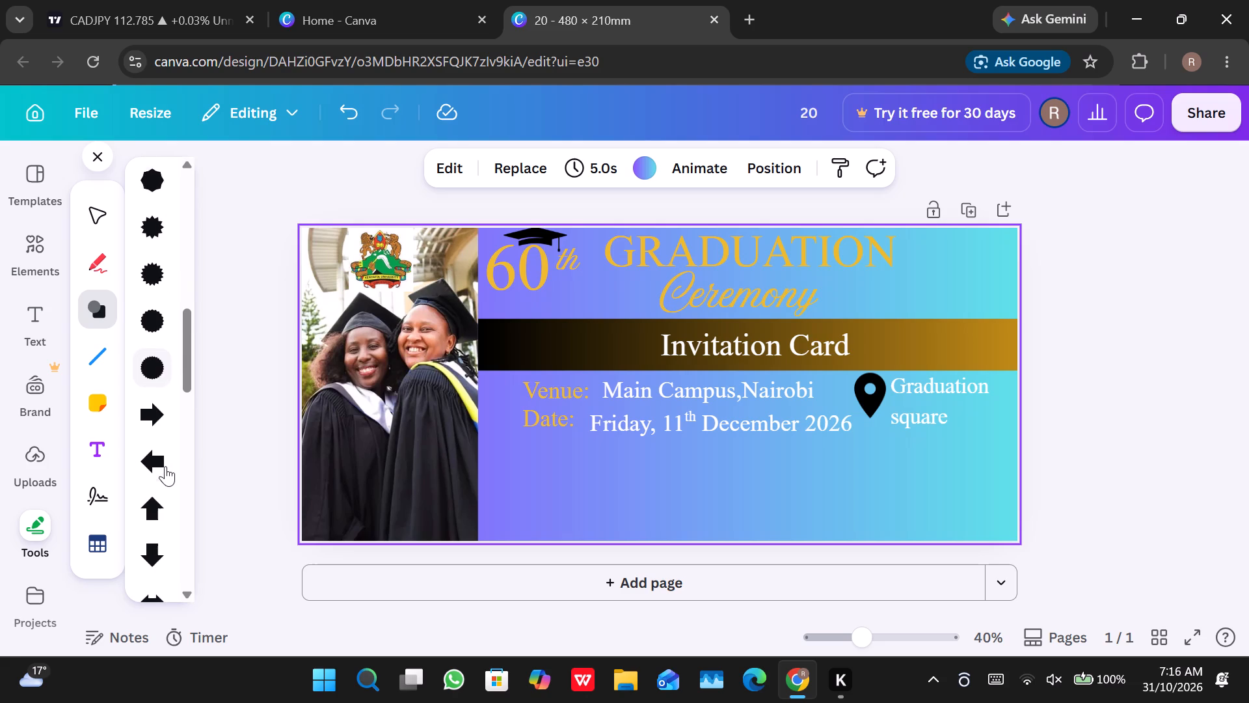
scroll(165, 466, down, 4)
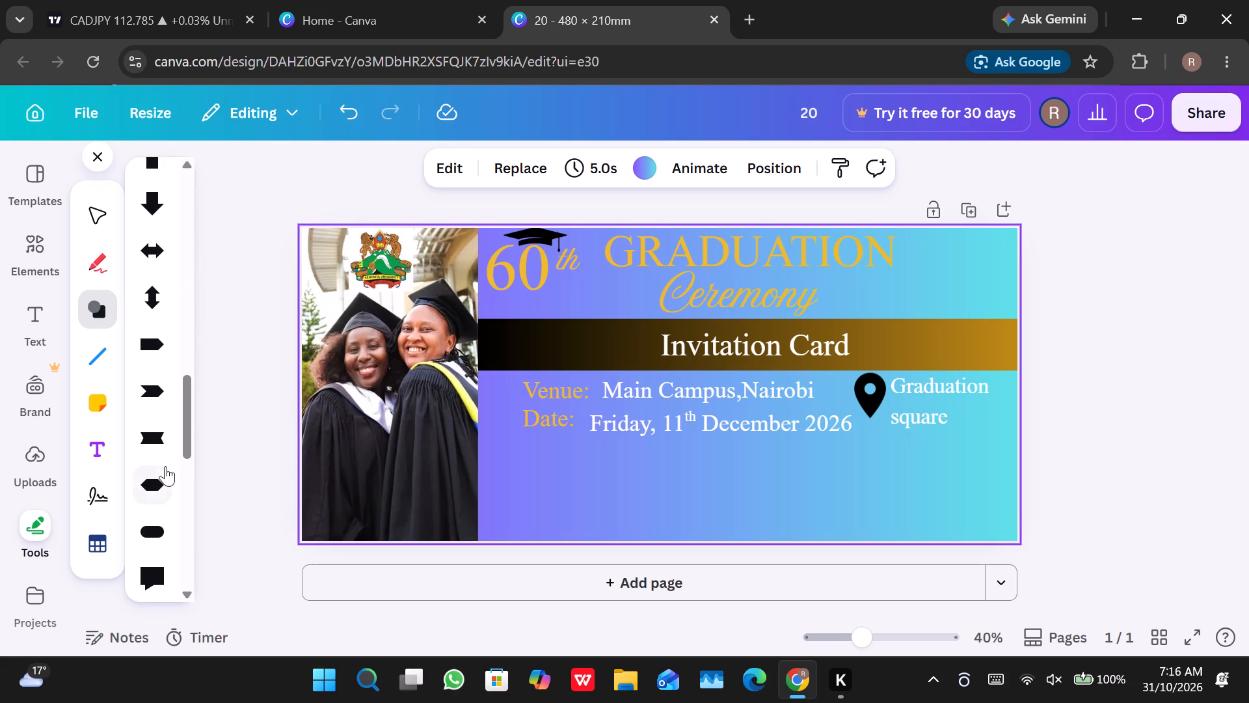
scroll(165, 466, down, 1)
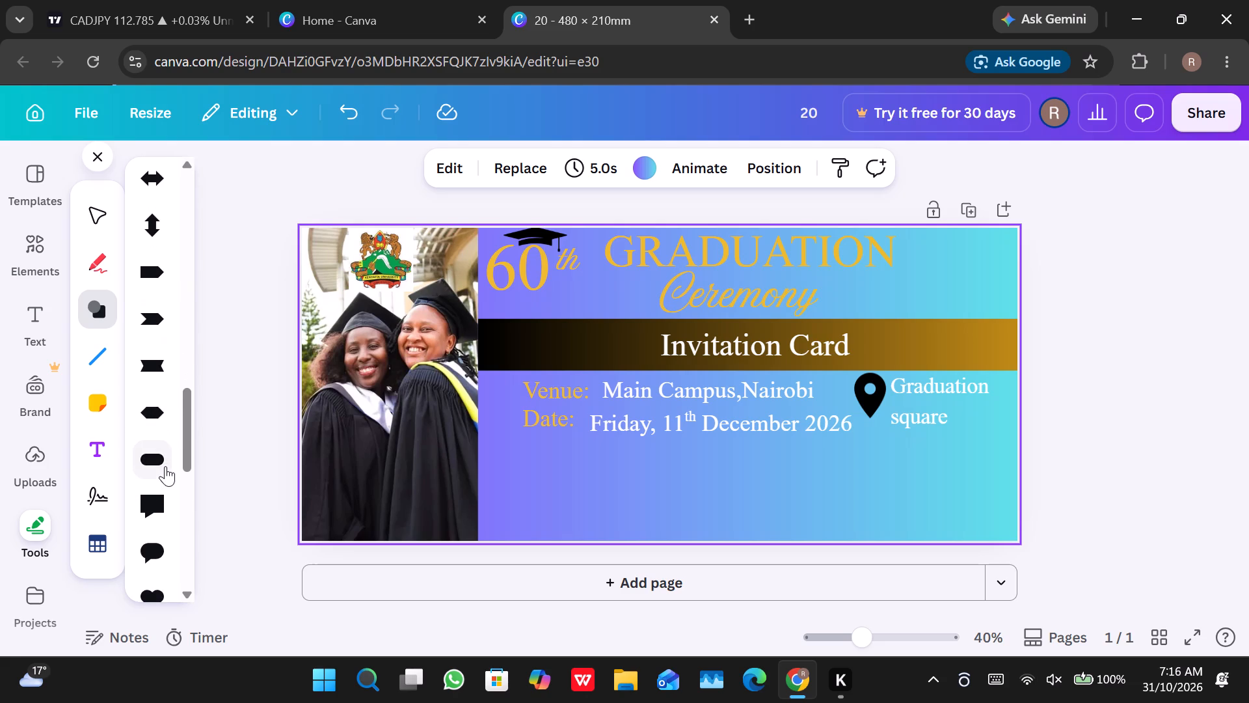
scroll(163, 464, down, 2)
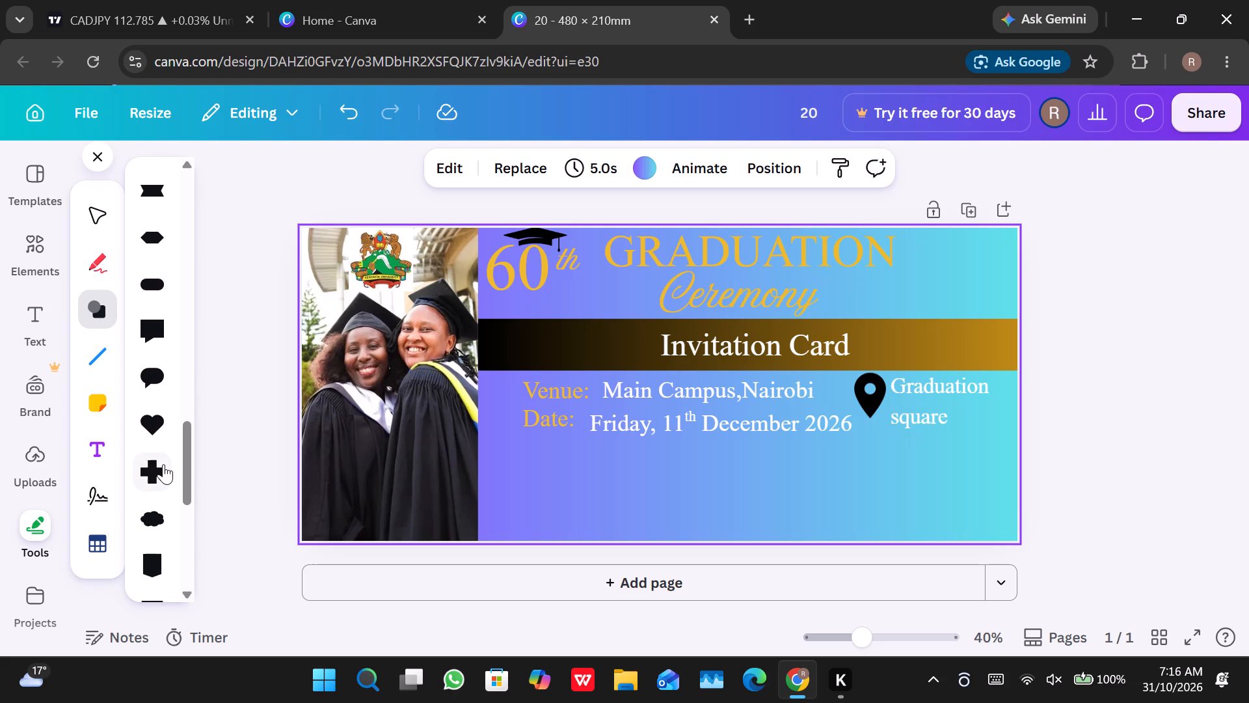
scroll(163, 464, down, 4)
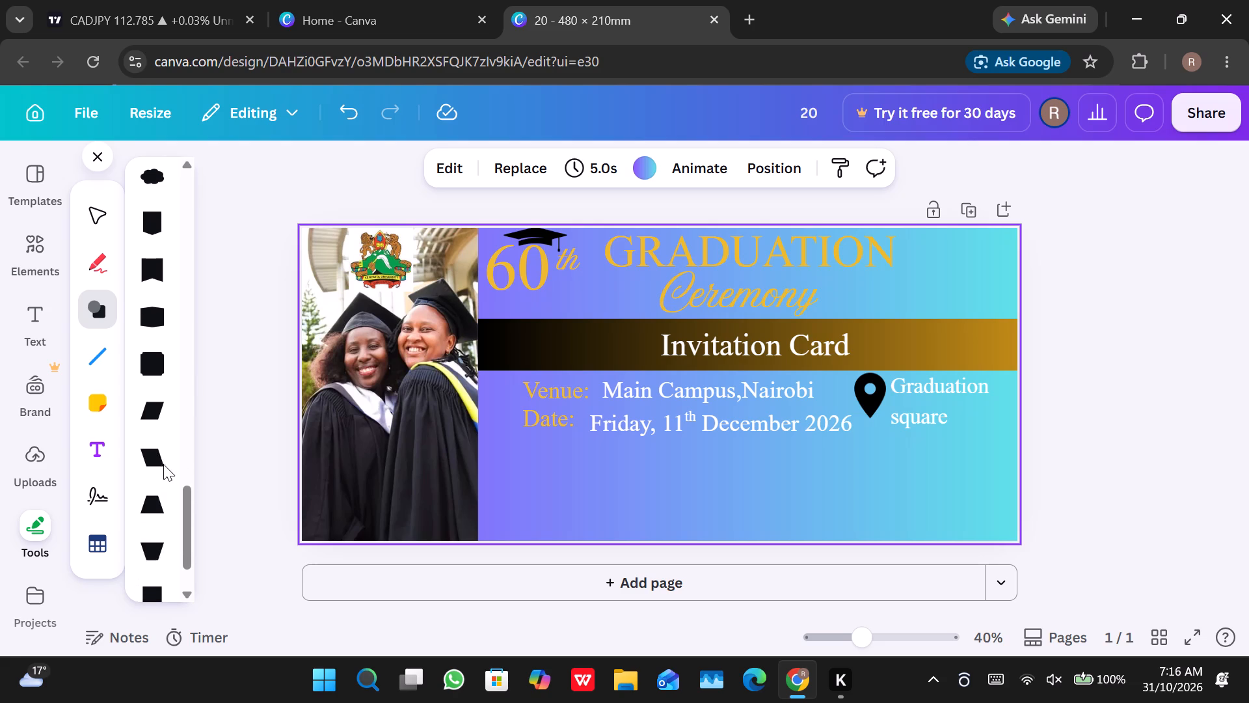
scroll(163, 464, down, 1)
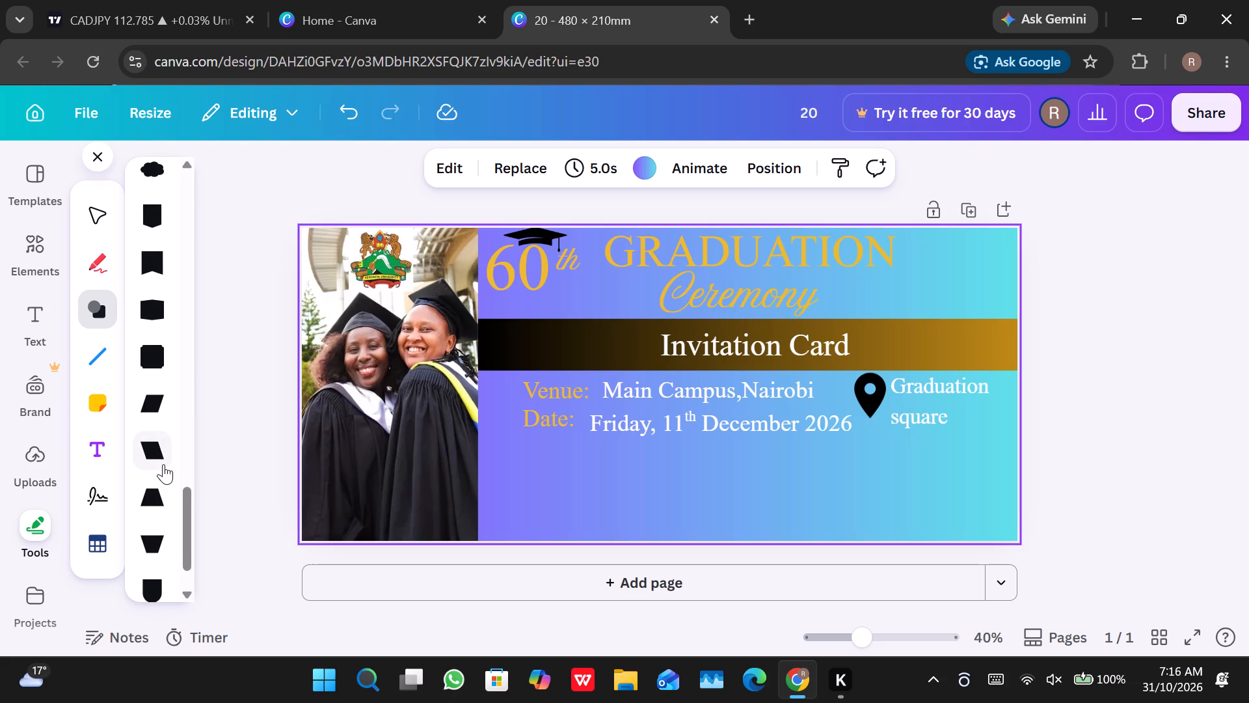
click(163, 464)
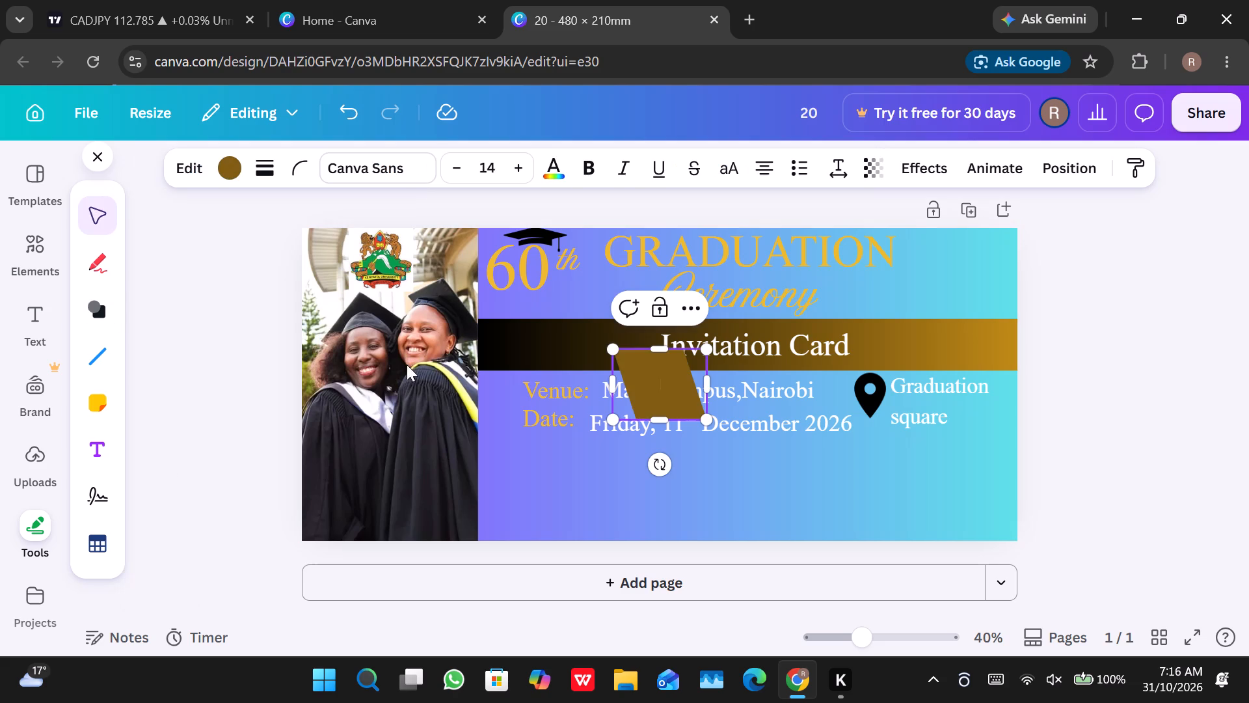
Shorten the parallelogram to about 40 mm high and move it just below the date text.
double_click(647, 377)
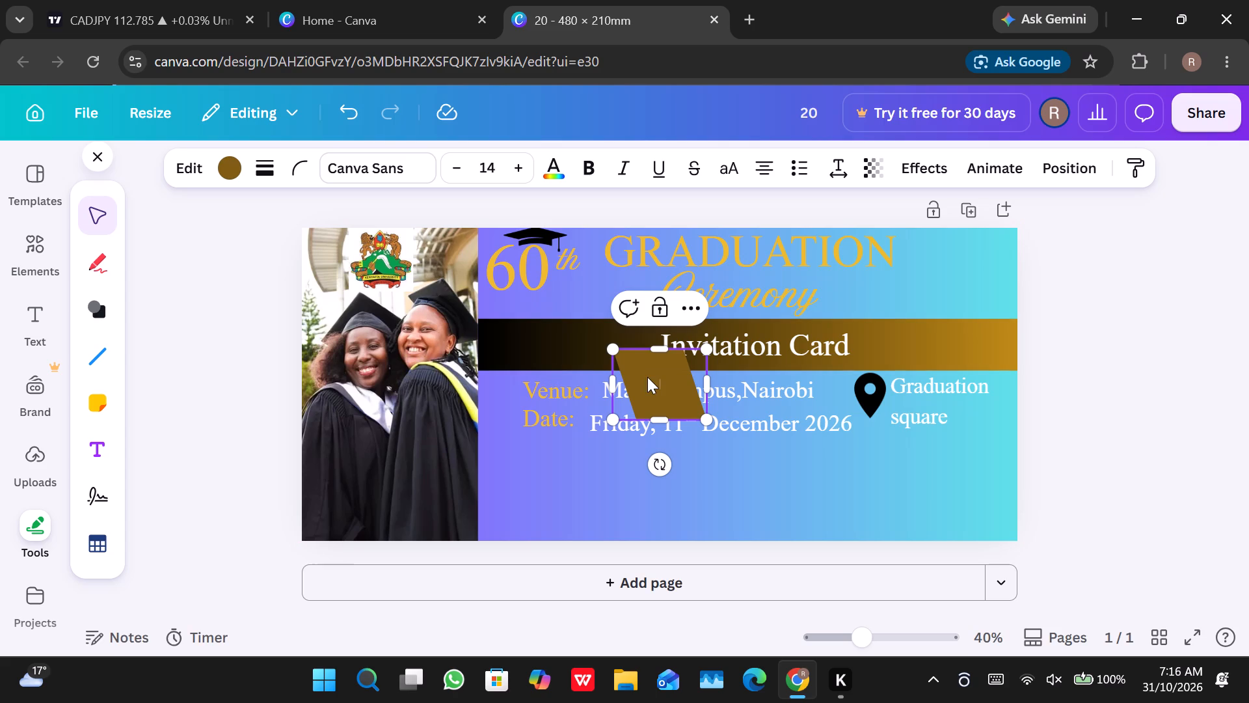
drag(657, 421, 658, 415)
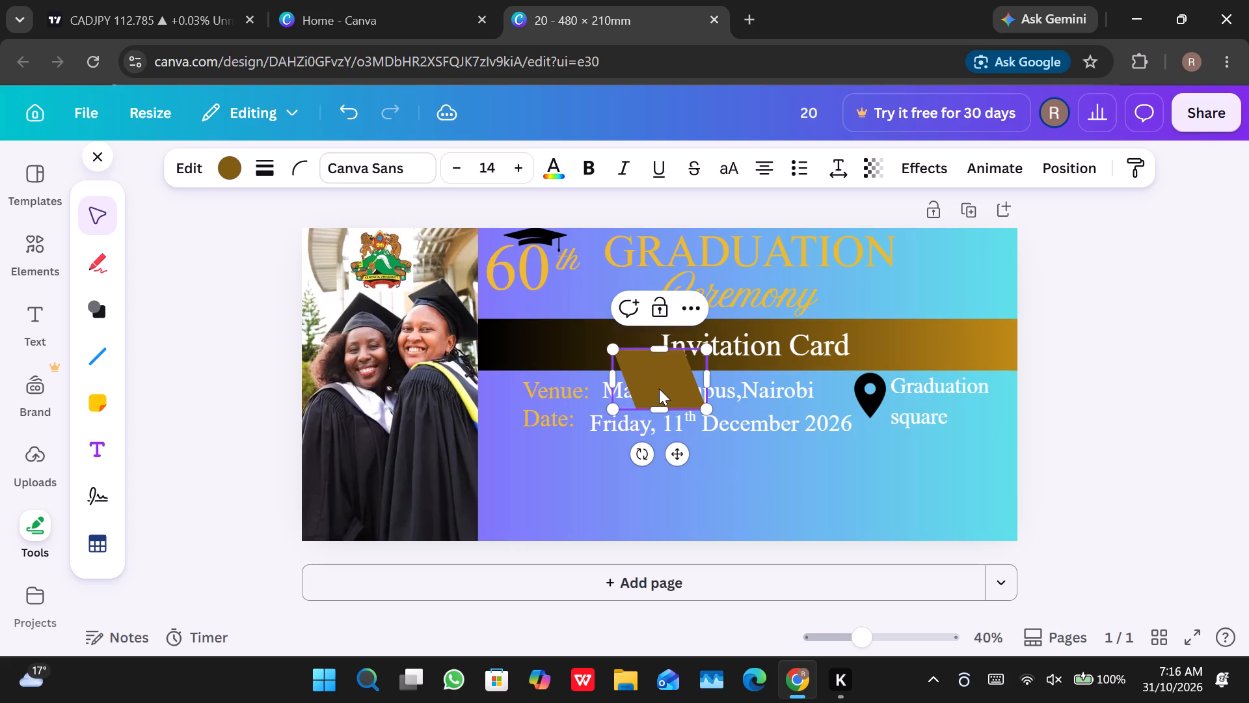
click(658, 383)
drag(666, 399, 655, 484)
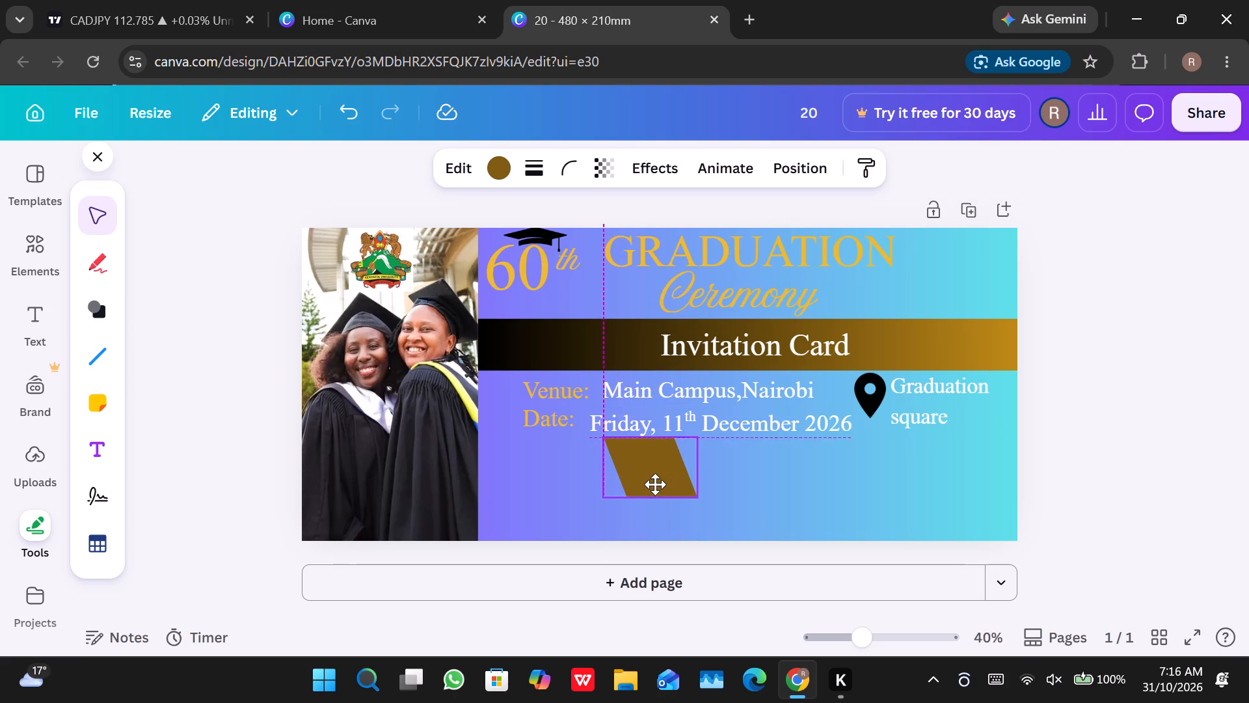
drag(655, 484, 652, 490)
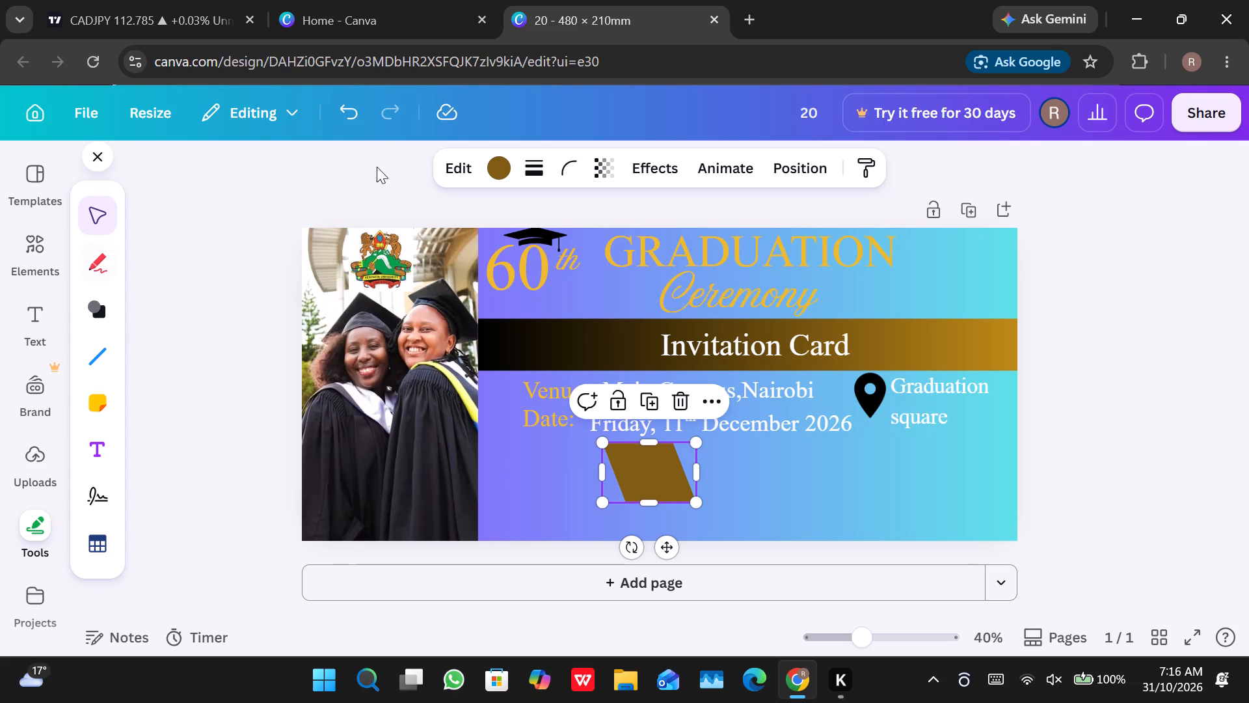
Fill the parallelogram with the design's black-to-gold gradient.
click(496, 175)
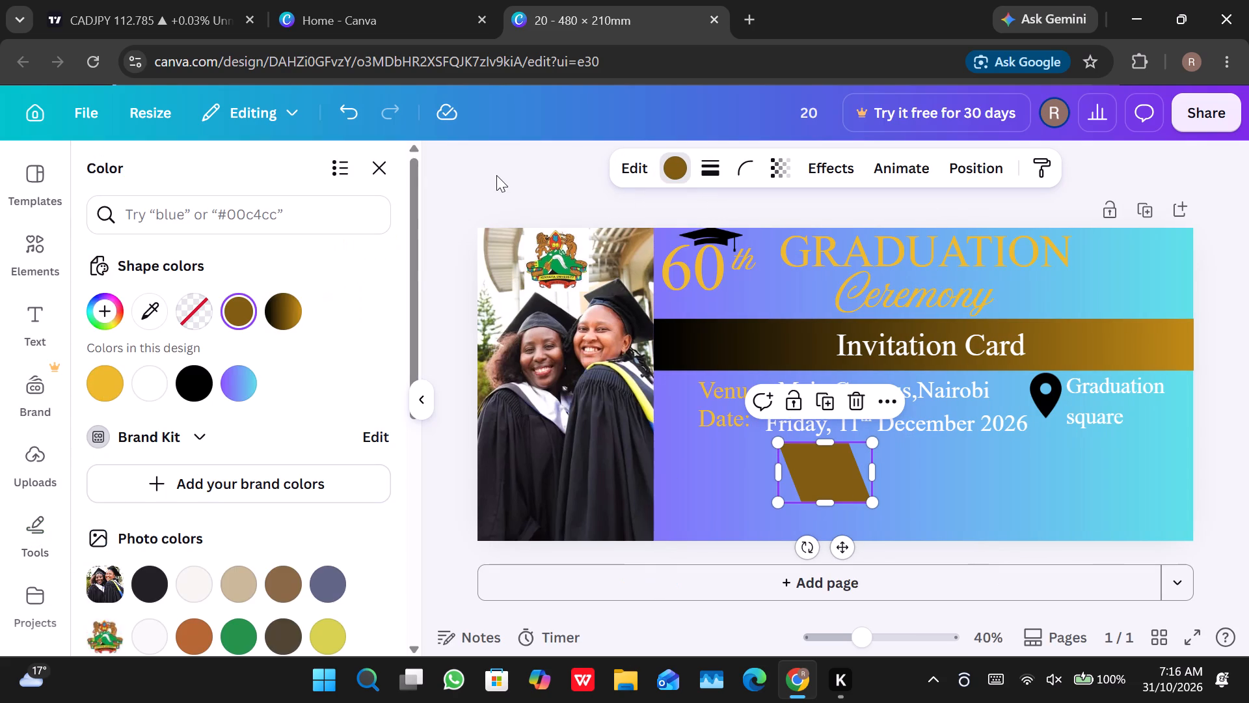
click(292, 313)
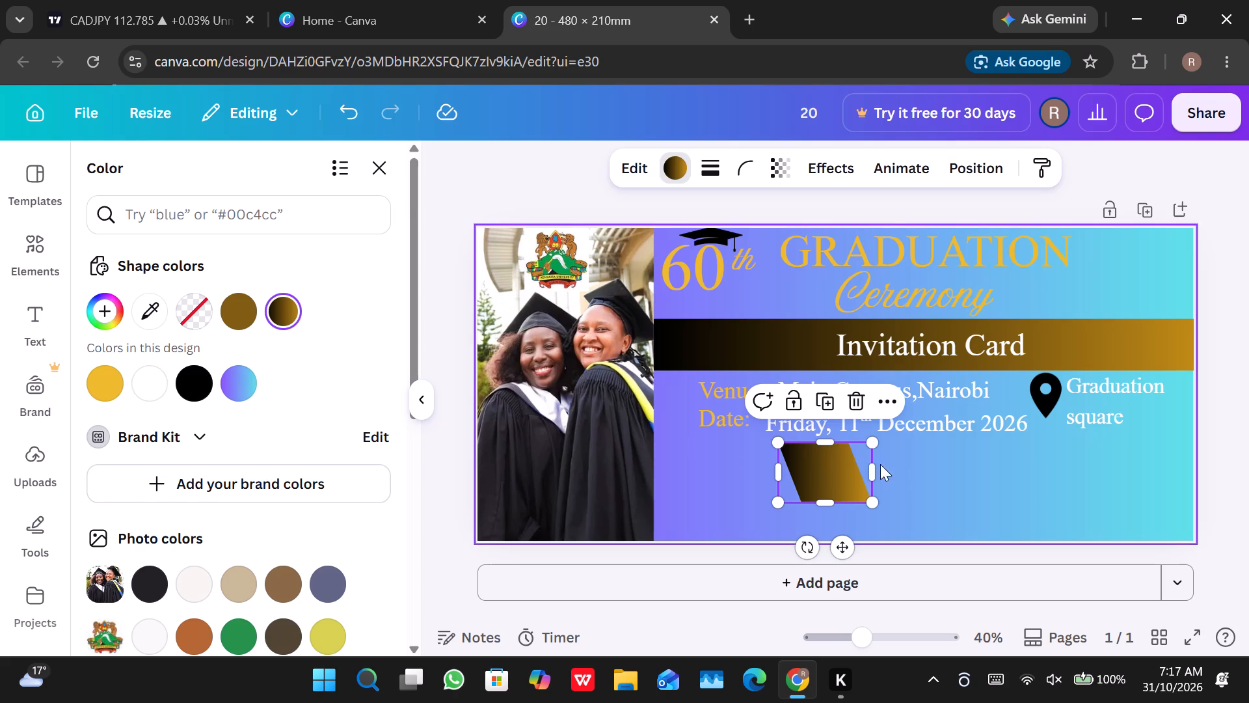
Stretch the parallelogram to about 362 × 51 mm, spanning from the photo's edge to the page's right edge, and deselect it.
drag(871, 469, 1071, 455)
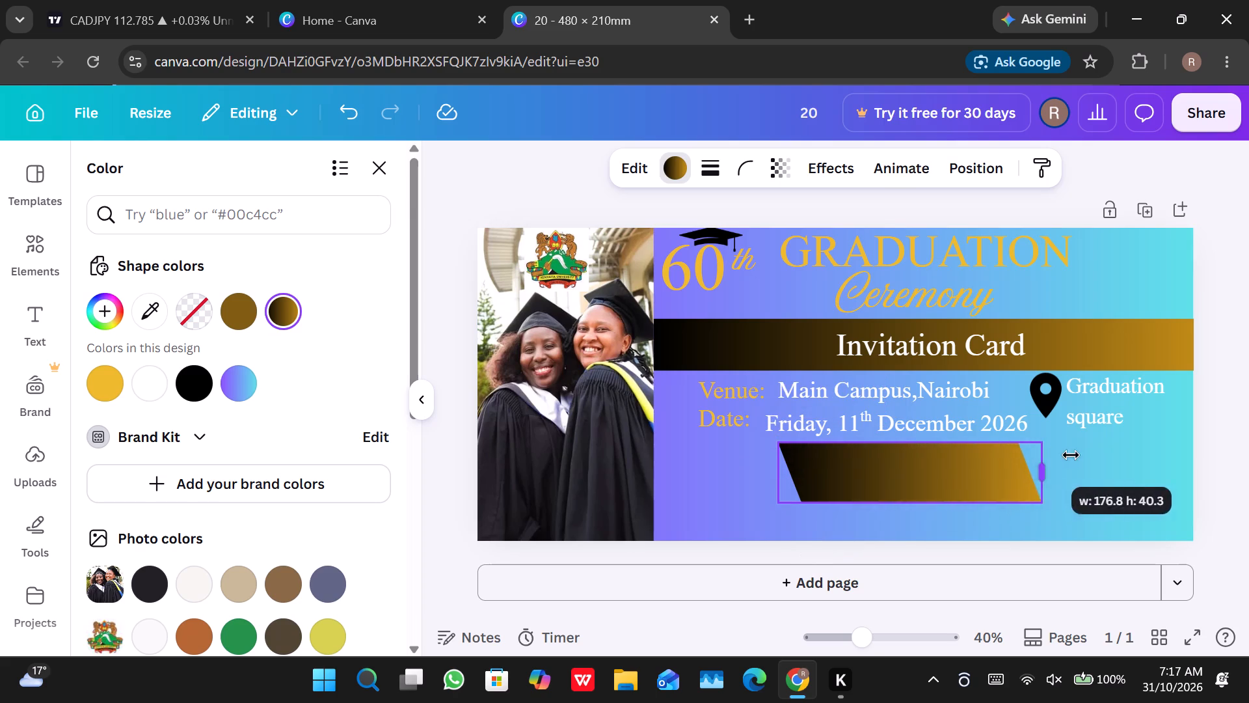
drag(1071, 455, 1192, 475)
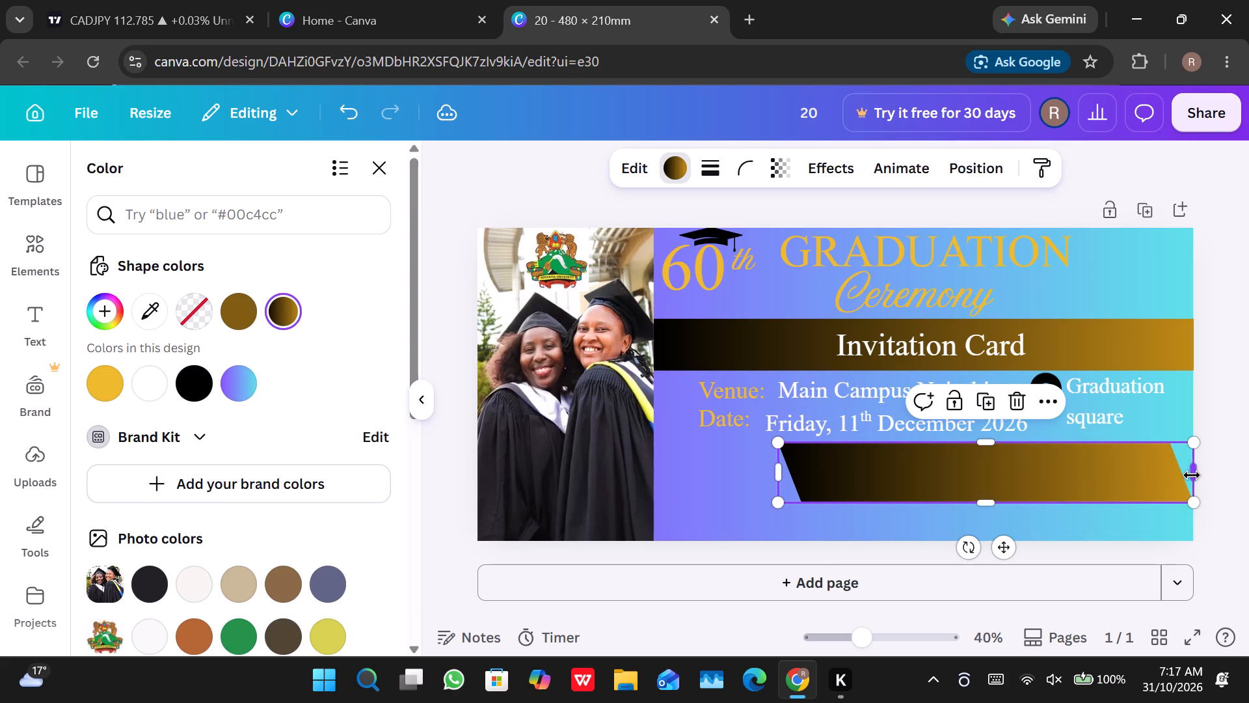
click(777, 469)
drag(777, 469, 617, 491)
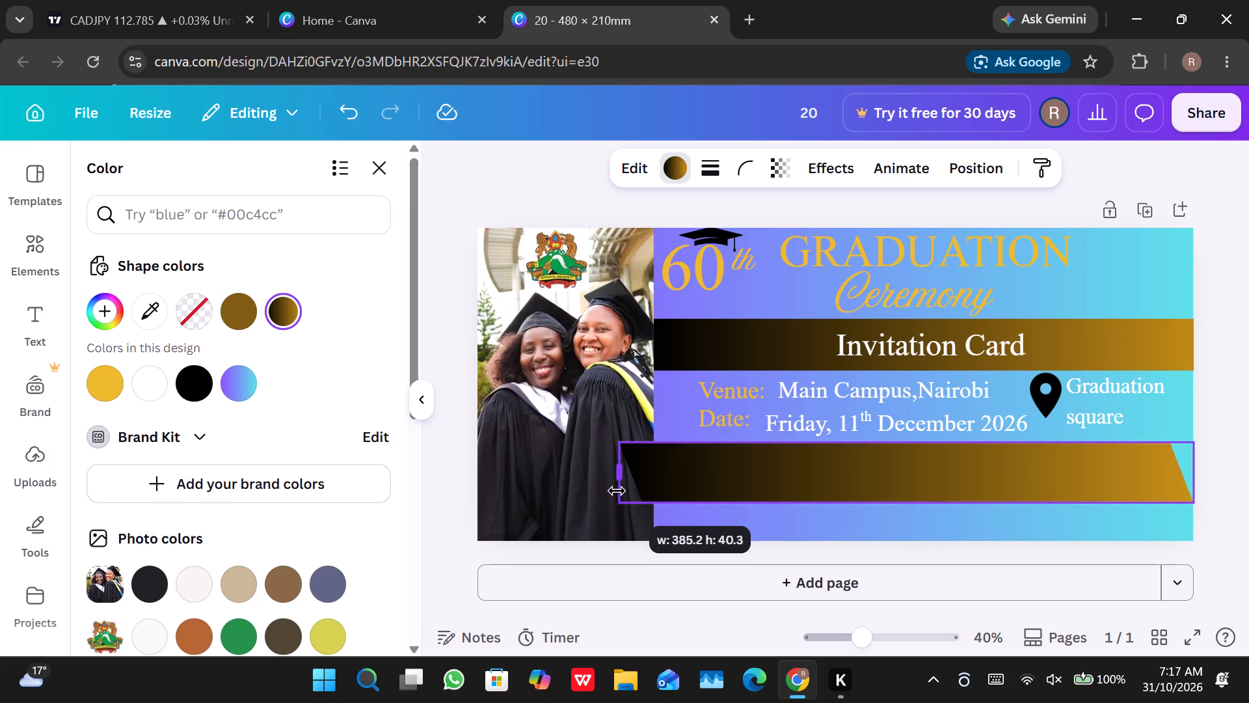
drag(617, 491, 654, 497)
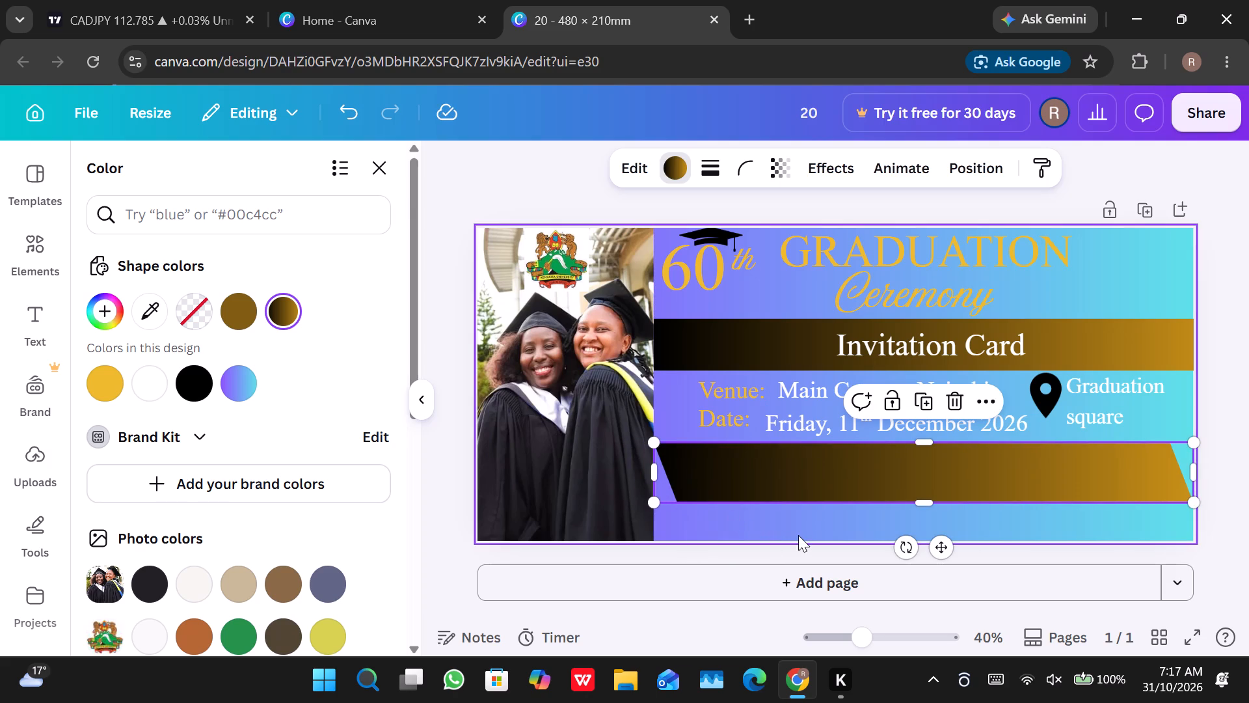
drag(932, 503, 931, 518)
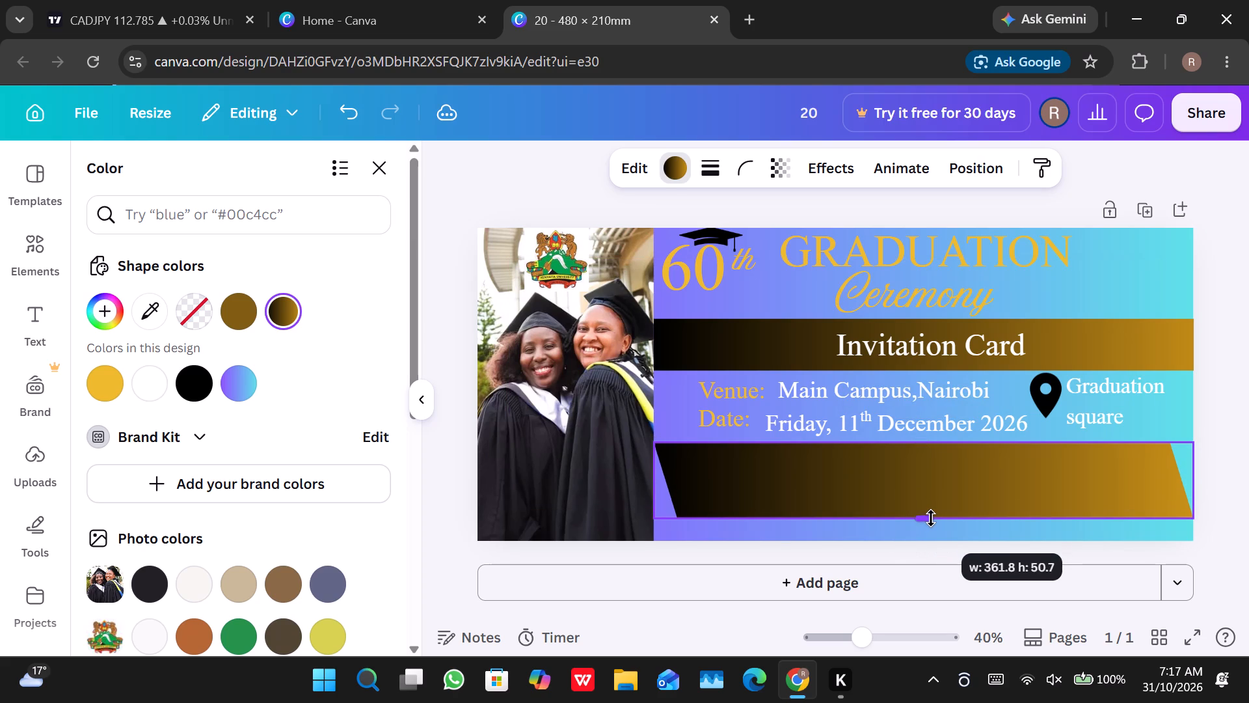
drag(931, 518, 931, 519)
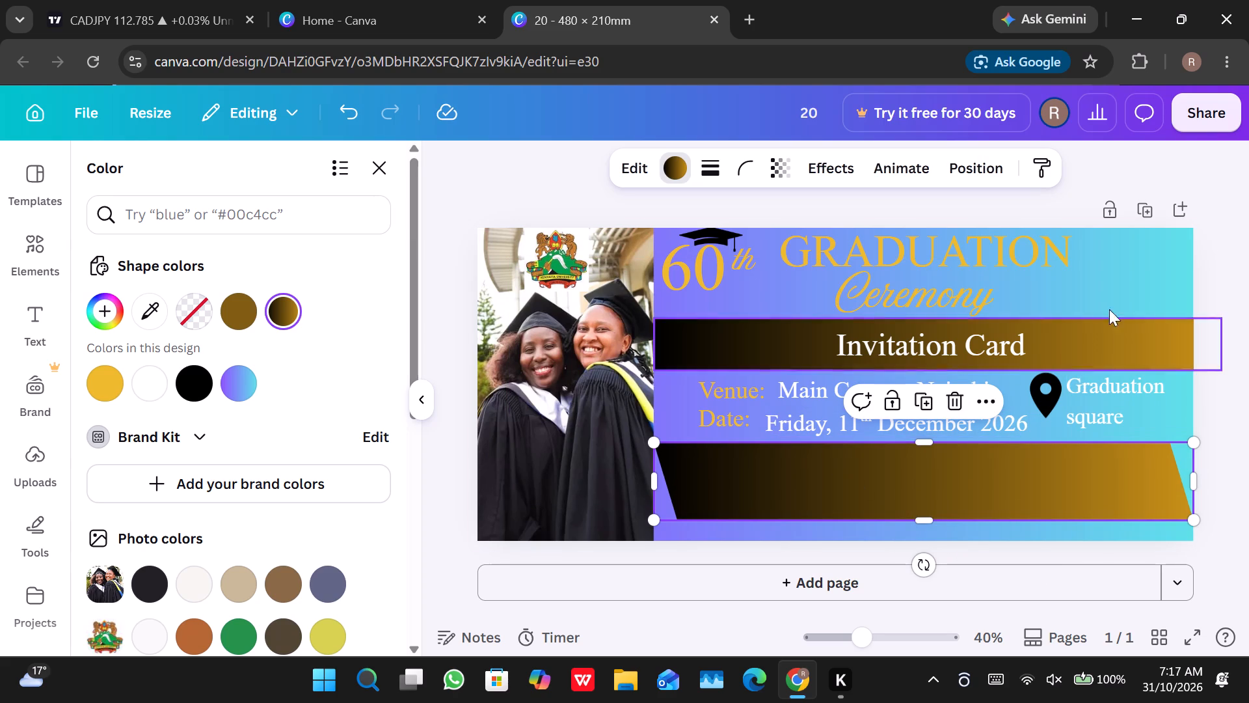
click(1120, 265)
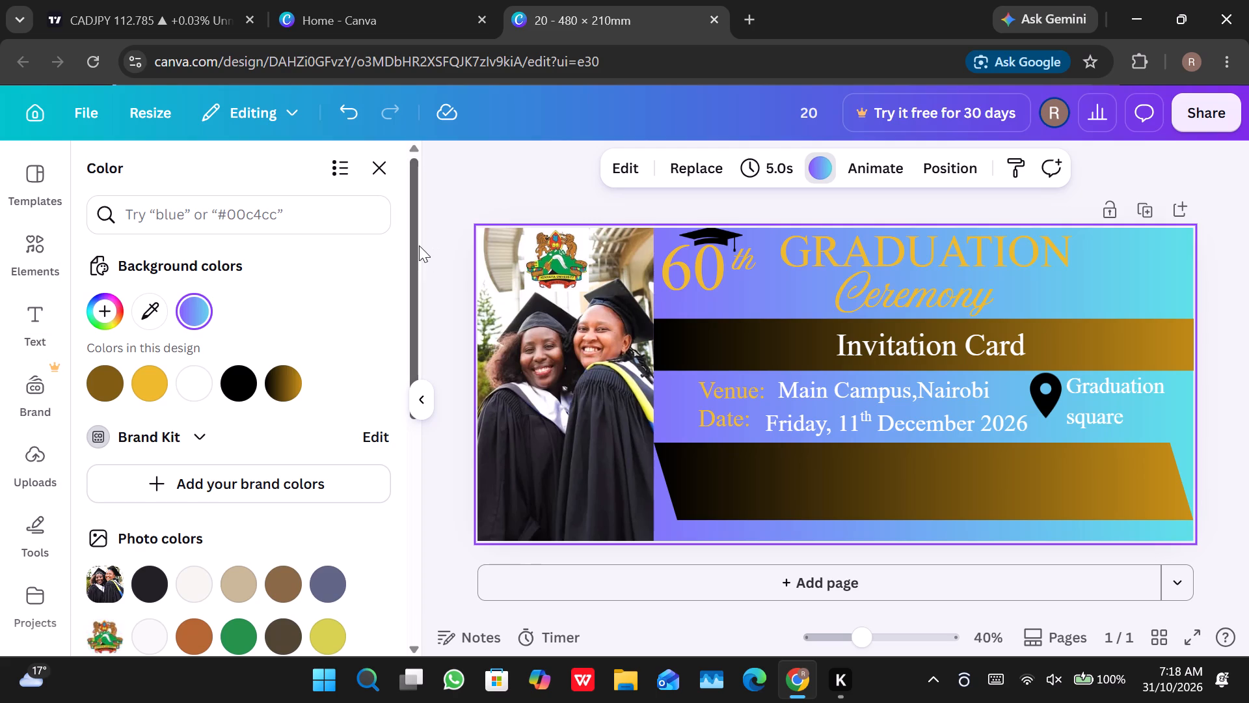
click(371, 172)
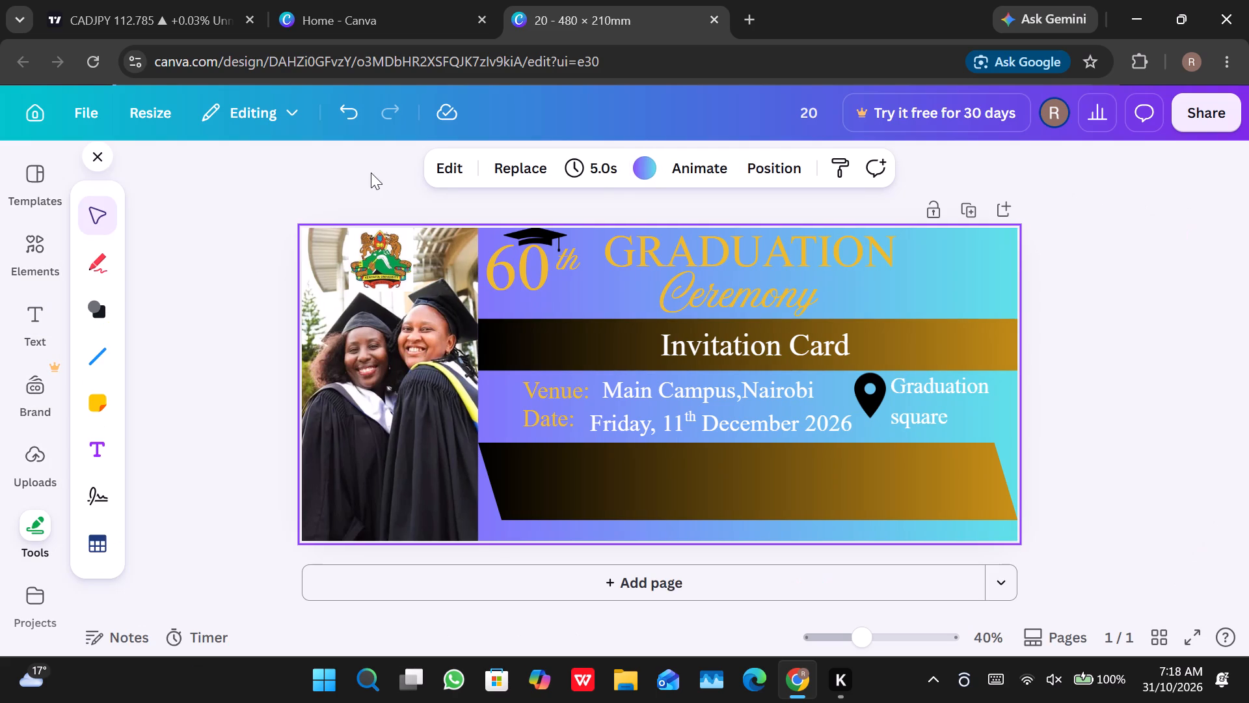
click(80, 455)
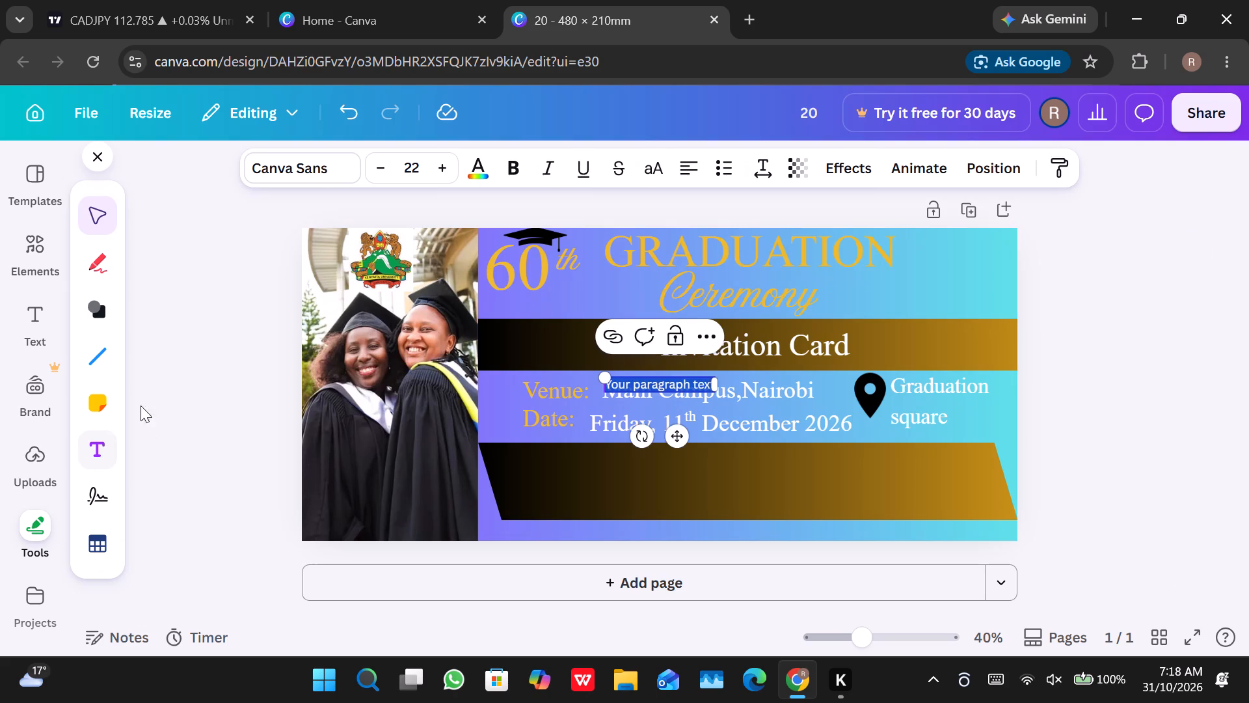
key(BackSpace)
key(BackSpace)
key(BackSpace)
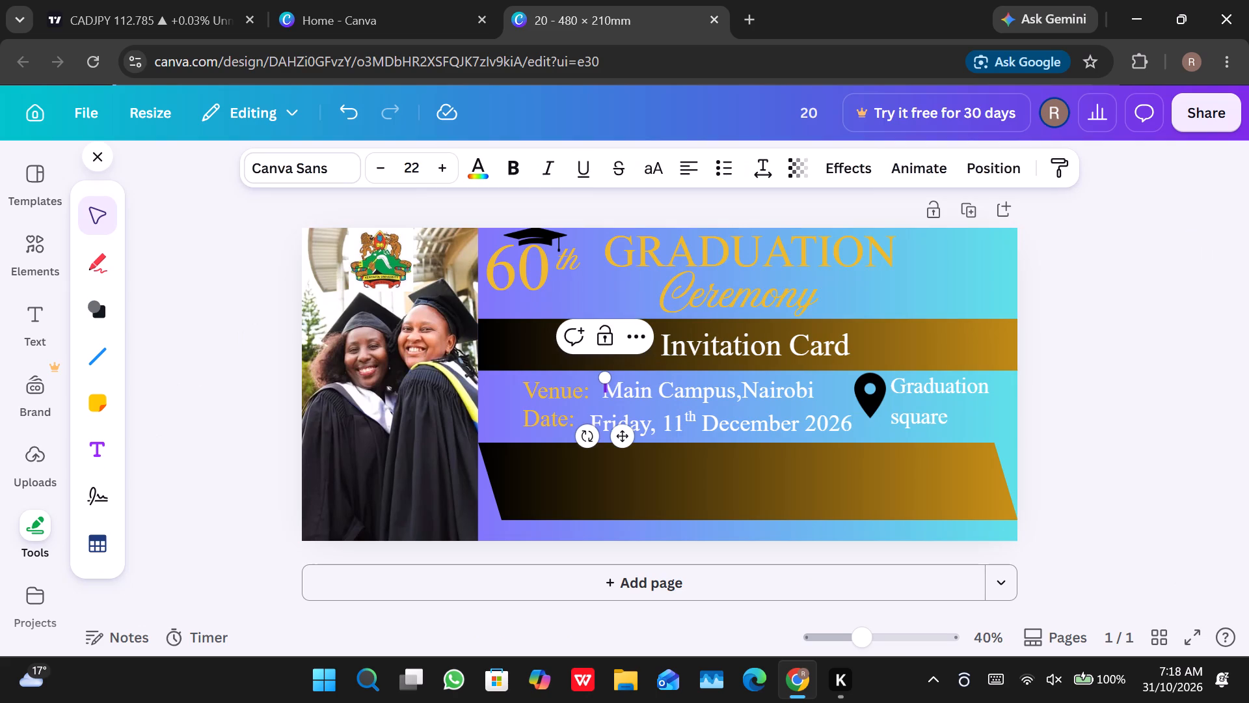
Insert a pill-shaped rounded rectangle onto the invitation.
click(105, 310)
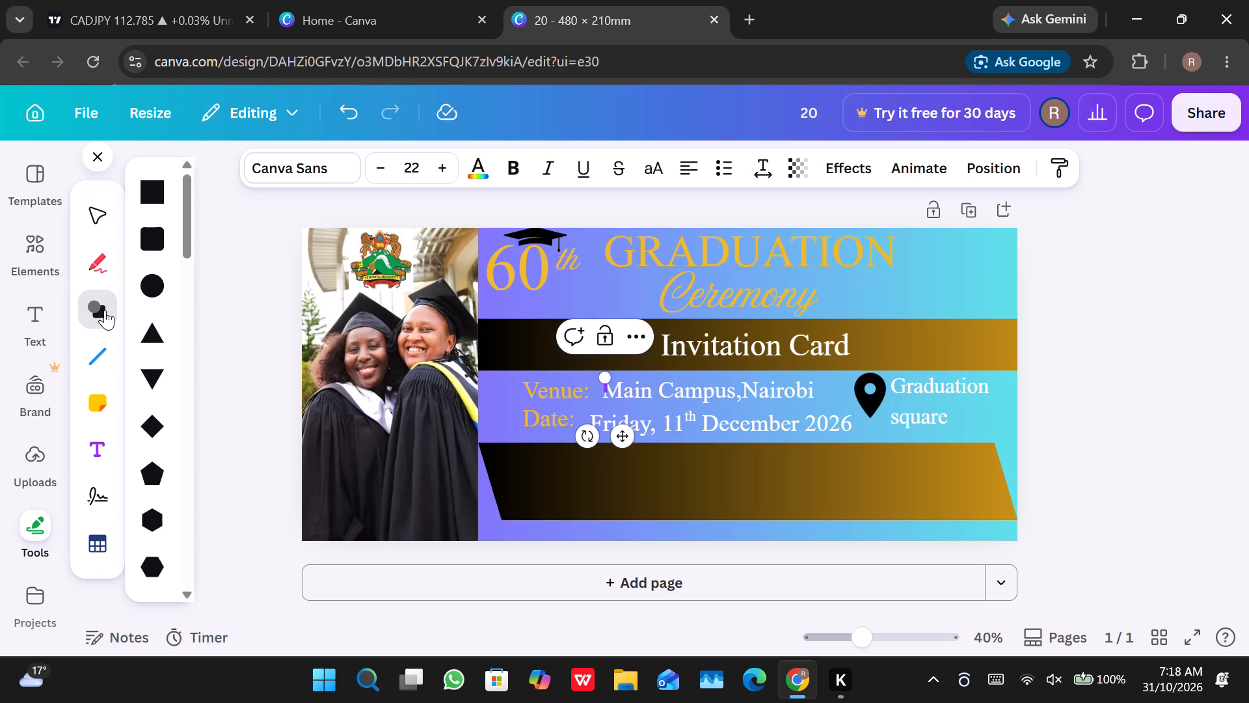
scroll(170, 425, down, 1)
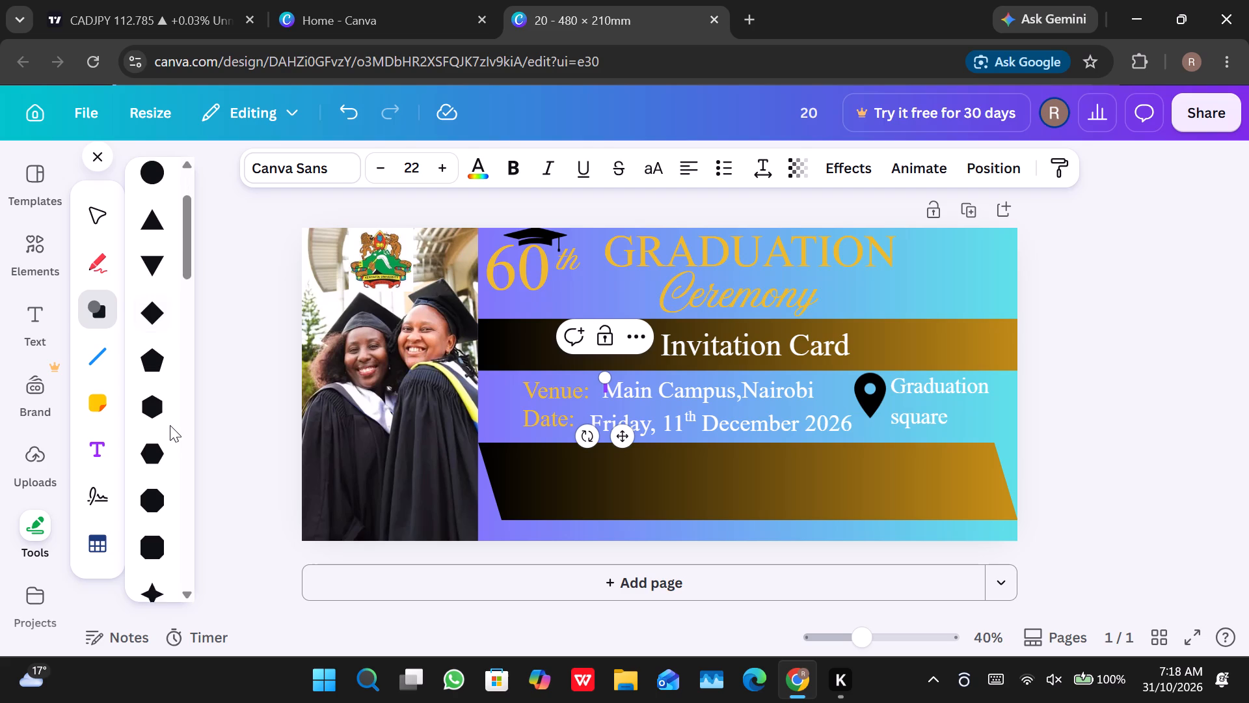
scroll(170, 425, down, 3)
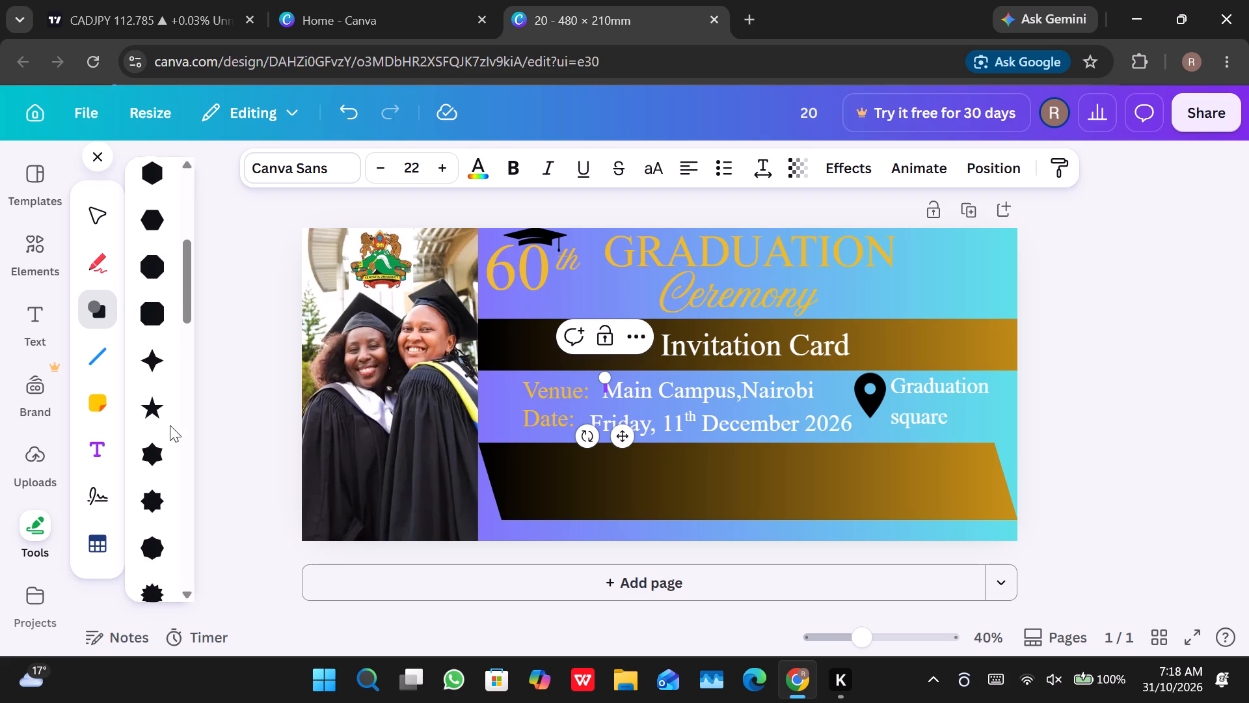
scroll(170, 425, down, 4)
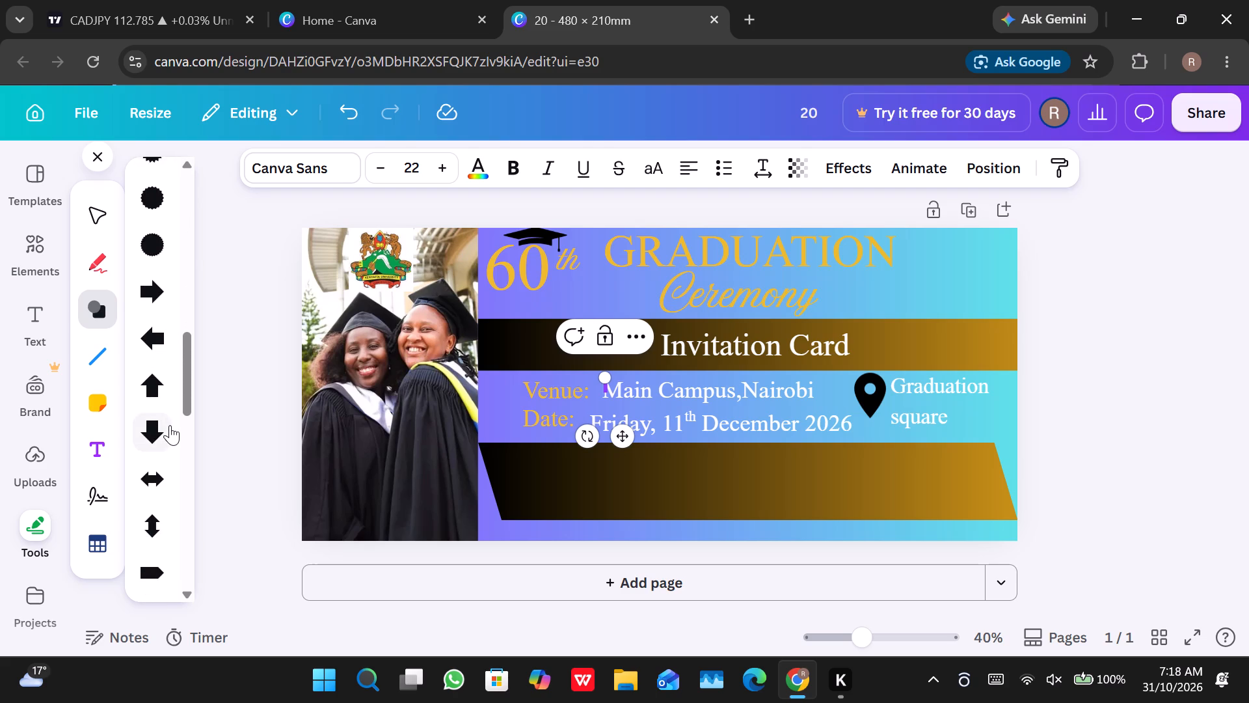
scroll(170, 425, down, 3)
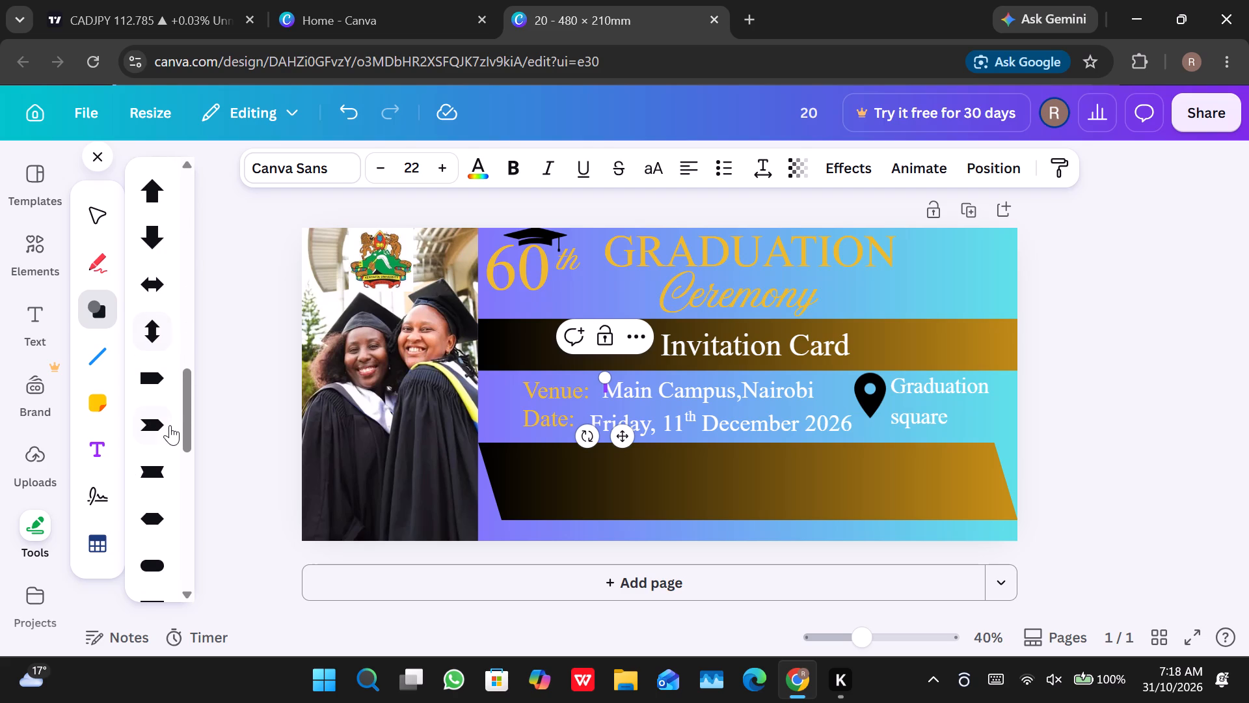
scroll(170, 425, down, 2)
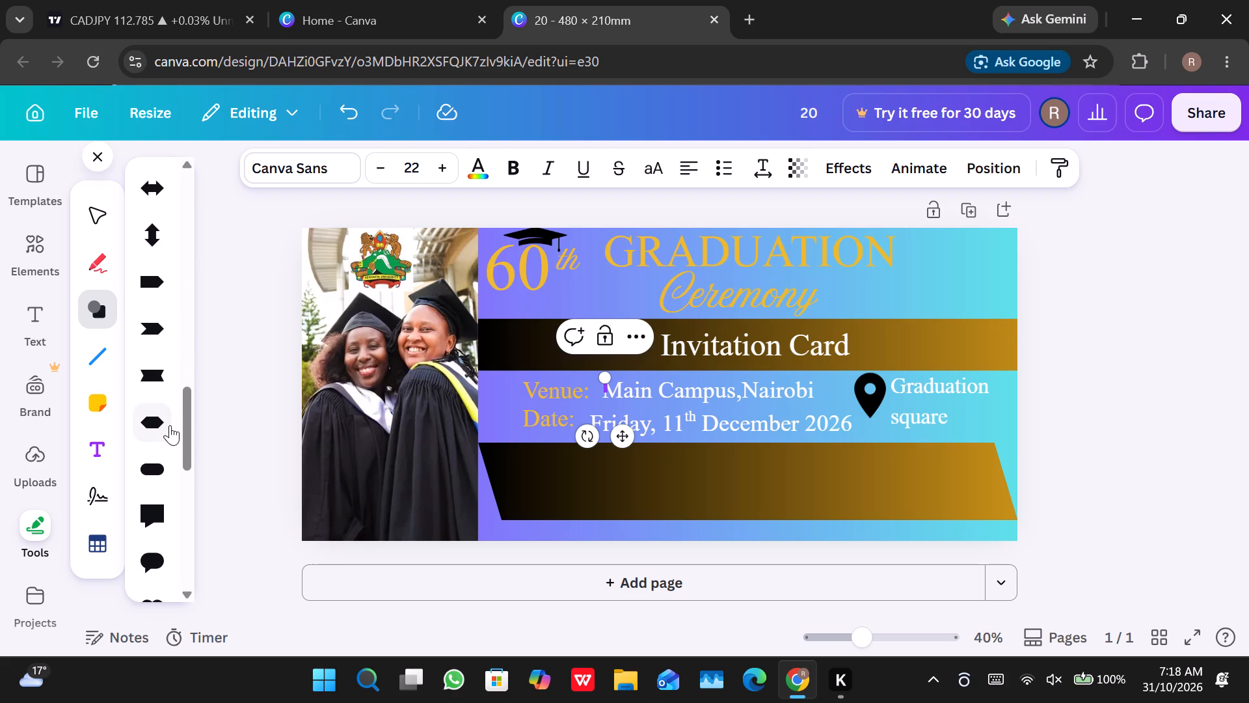
click(158, 458)
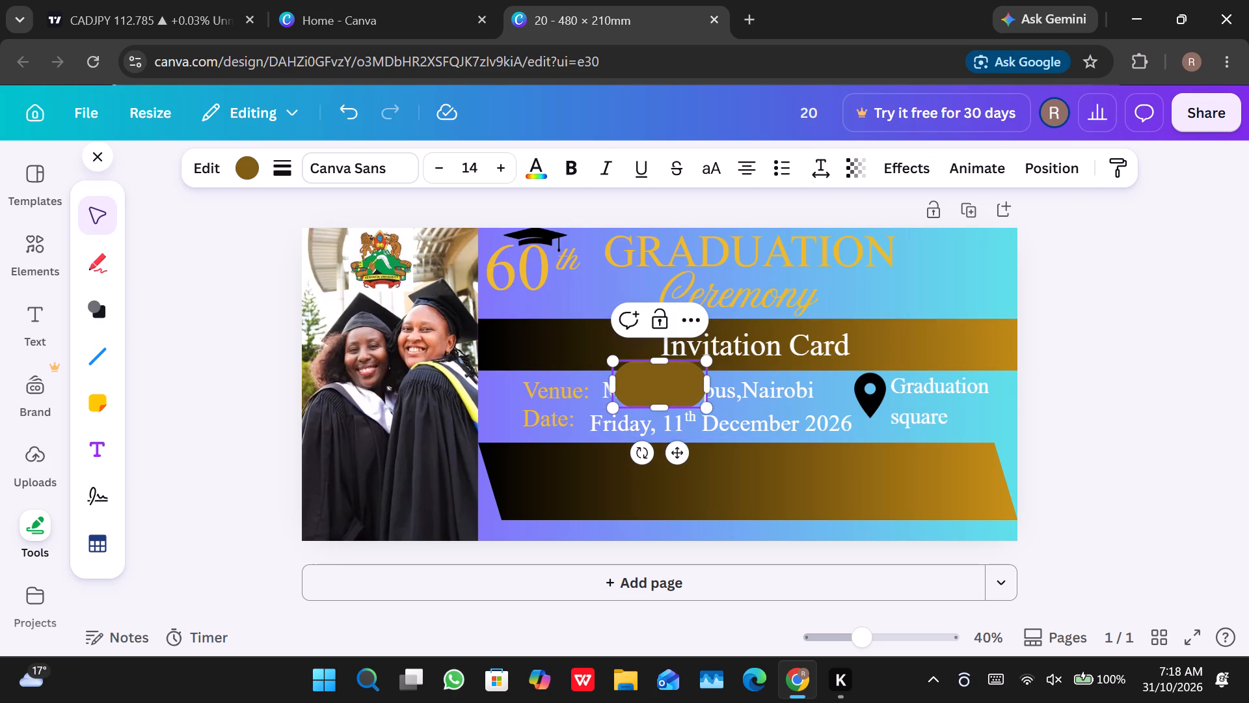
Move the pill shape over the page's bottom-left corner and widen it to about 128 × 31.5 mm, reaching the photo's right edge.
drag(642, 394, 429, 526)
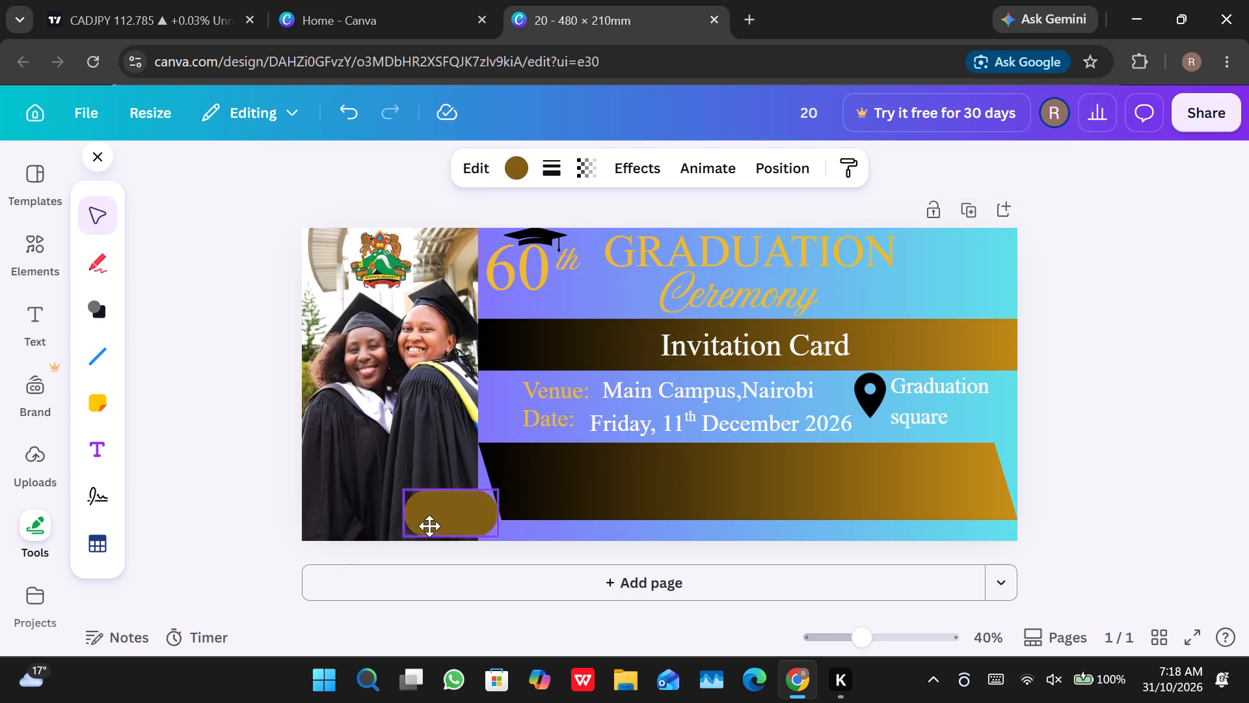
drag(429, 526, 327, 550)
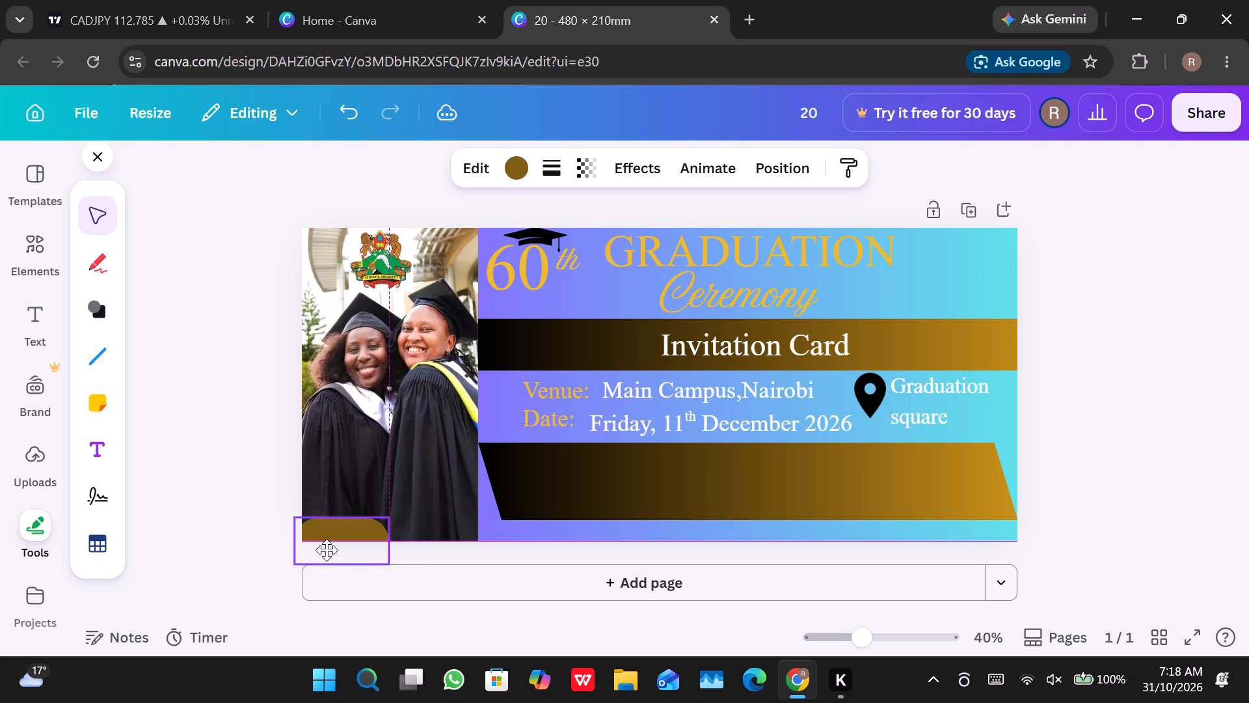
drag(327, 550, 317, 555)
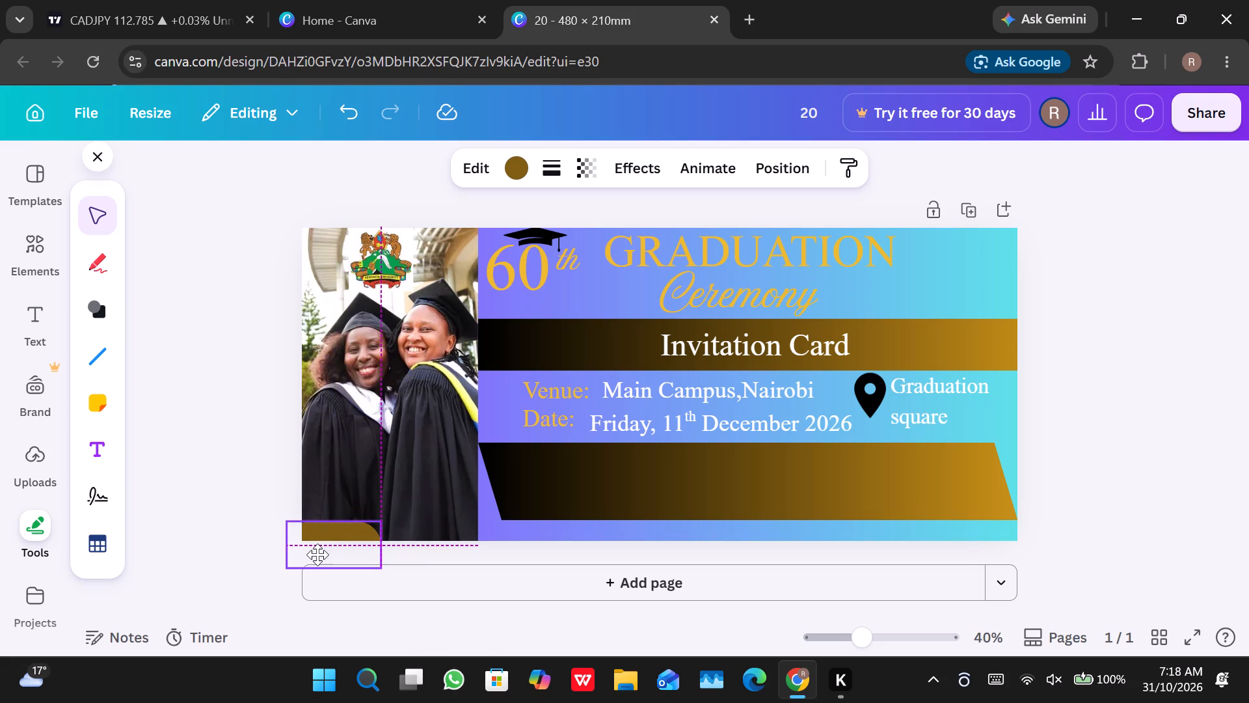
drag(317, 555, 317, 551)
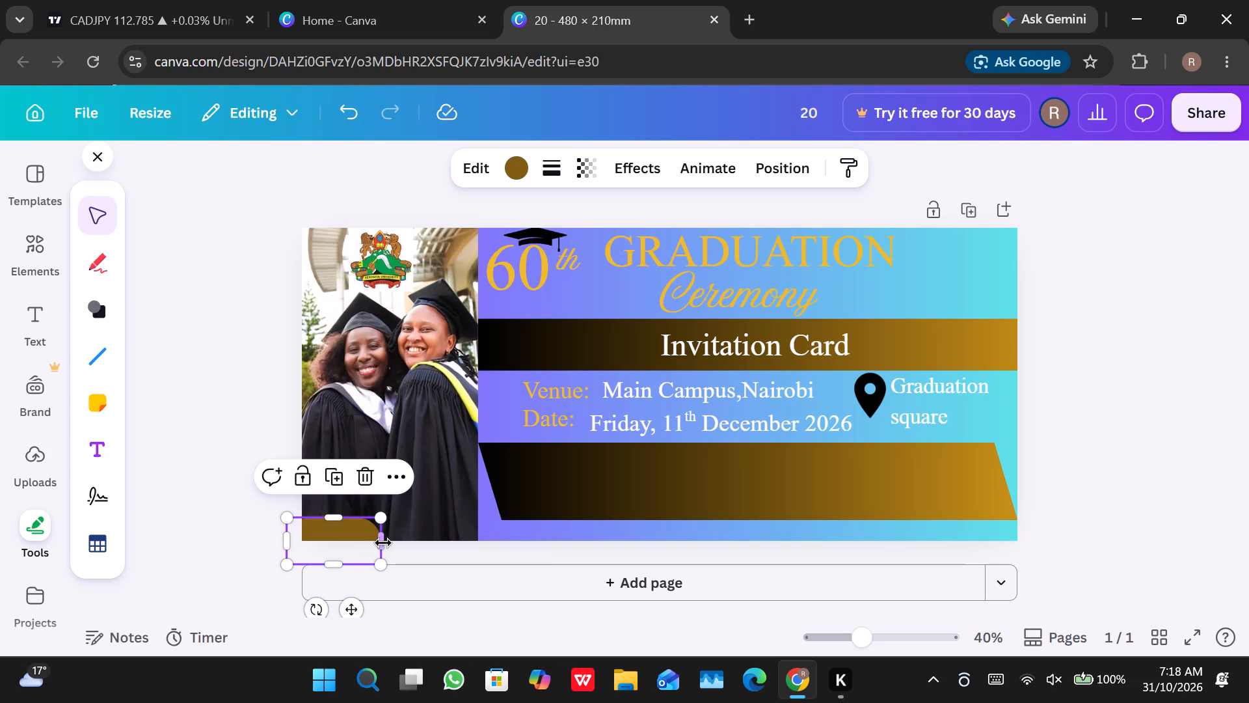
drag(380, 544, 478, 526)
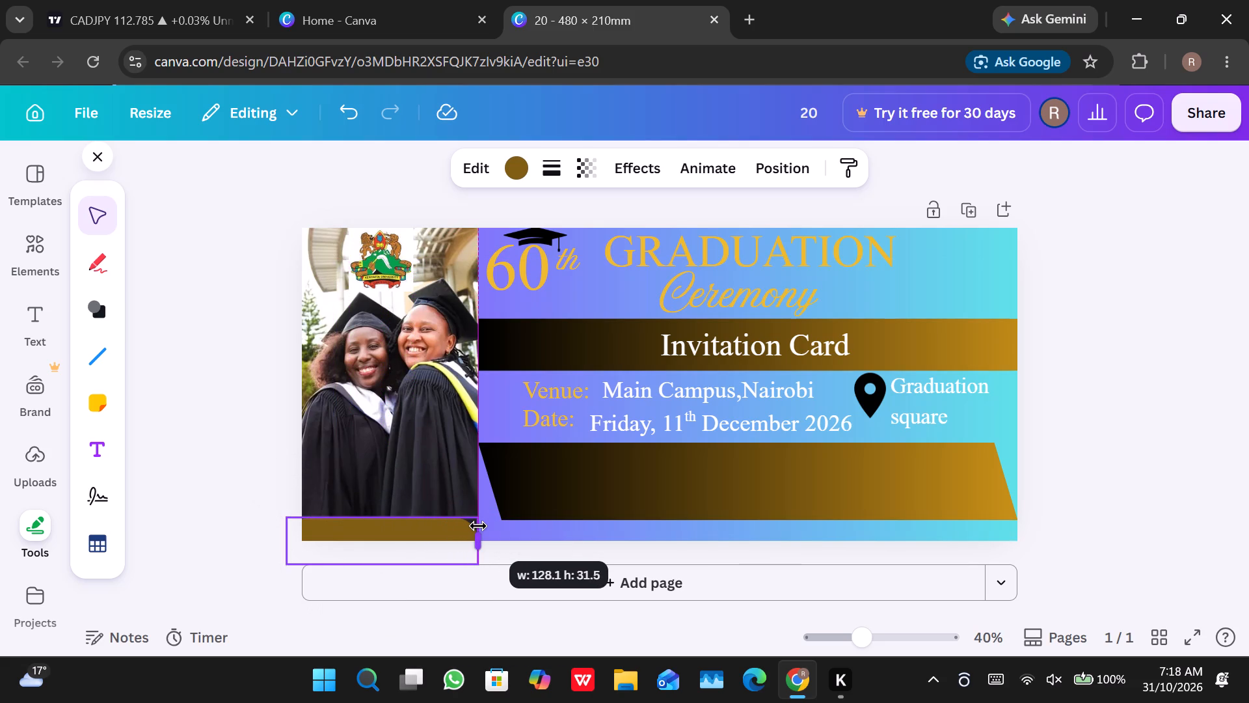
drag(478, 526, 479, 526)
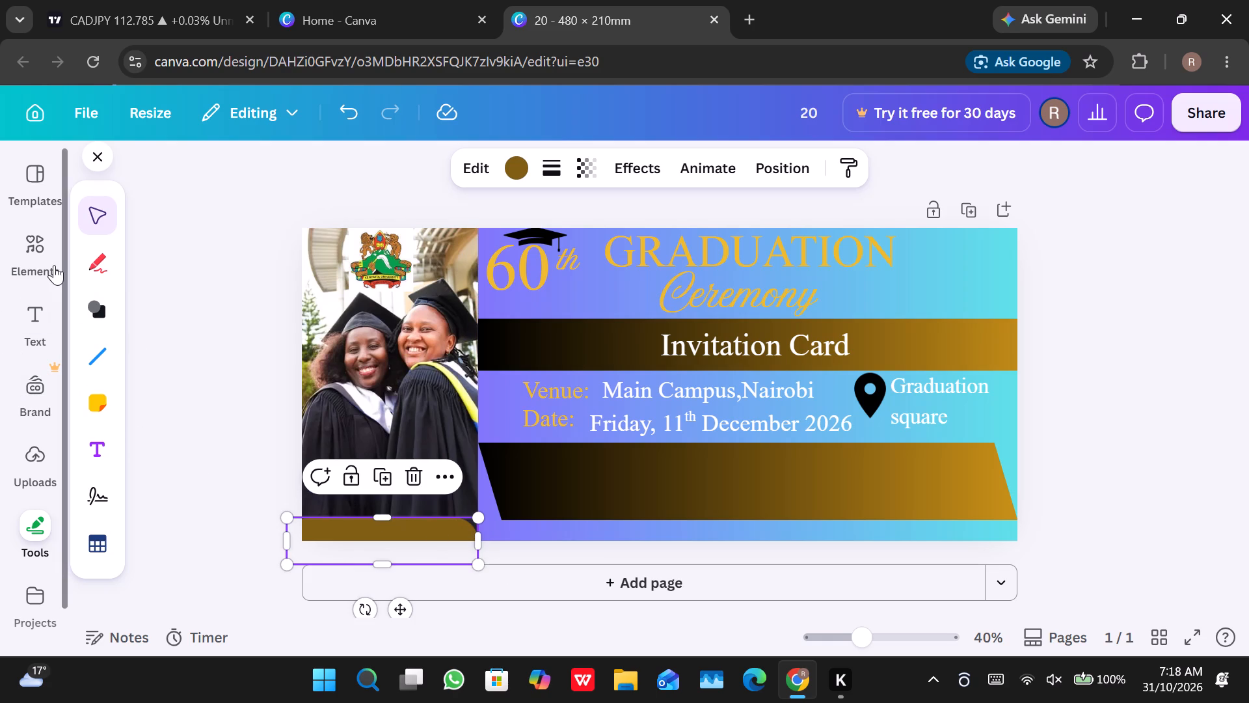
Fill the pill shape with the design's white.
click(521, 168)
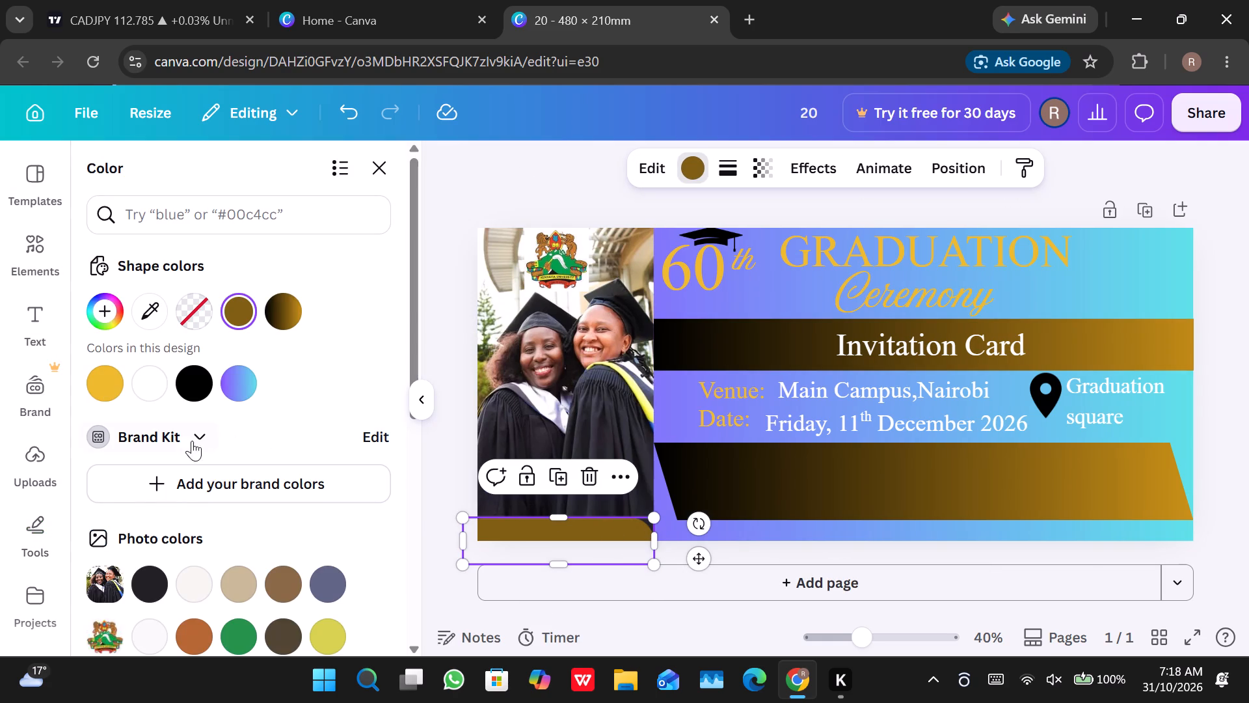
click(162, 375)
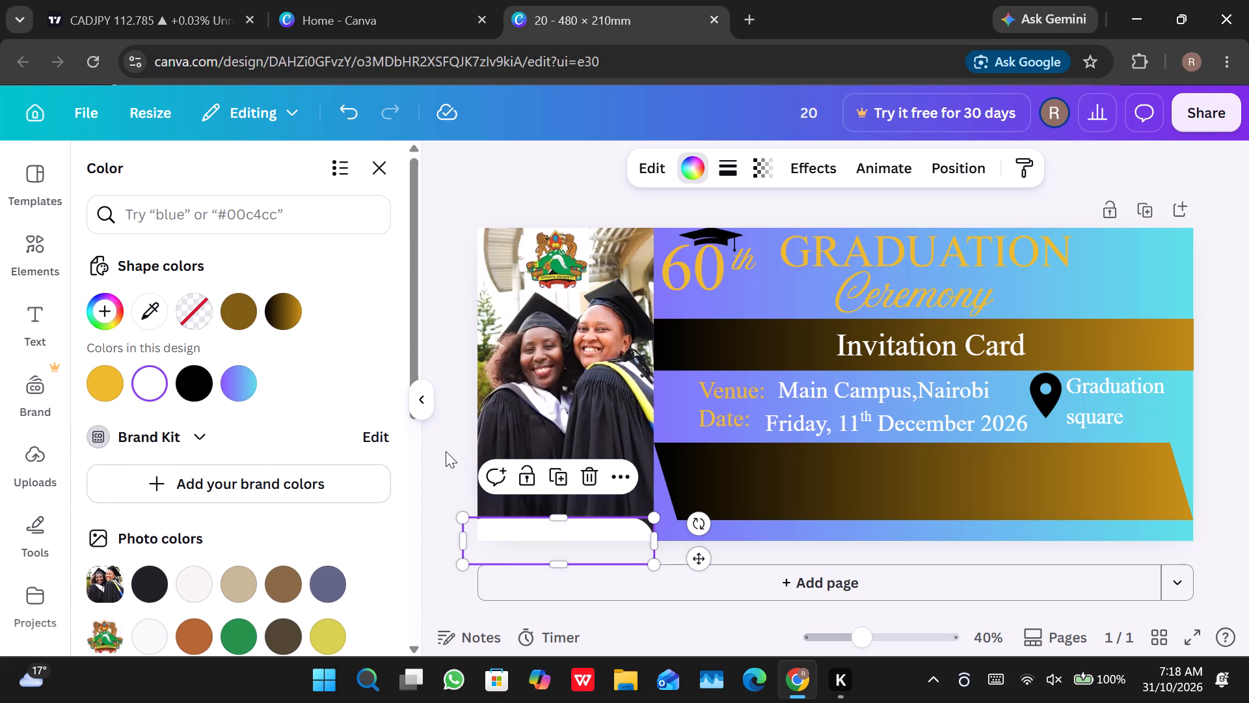
Delete the pill shape from the bottom of the photo.
click(620, 529)
key(BackSpace)
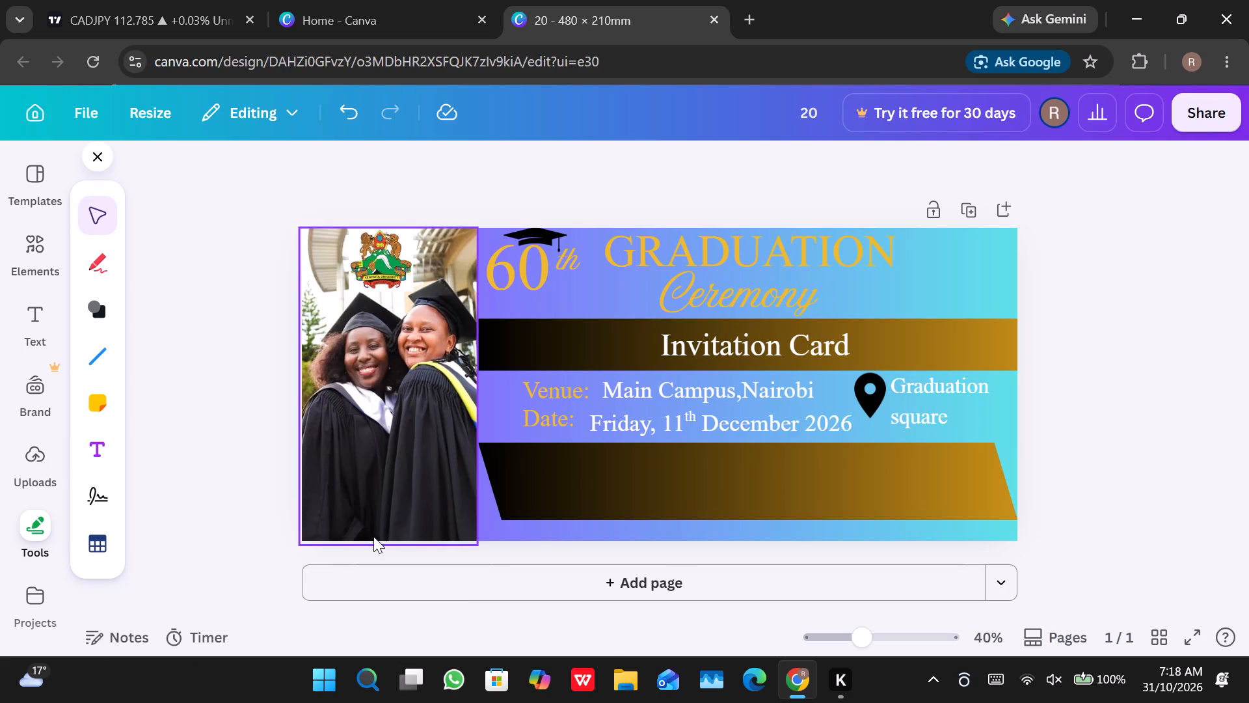
Shorten the graduates' photo from its bottom edge to align with the parallelogram's lower edge, and deselect it.
click(349, 518)
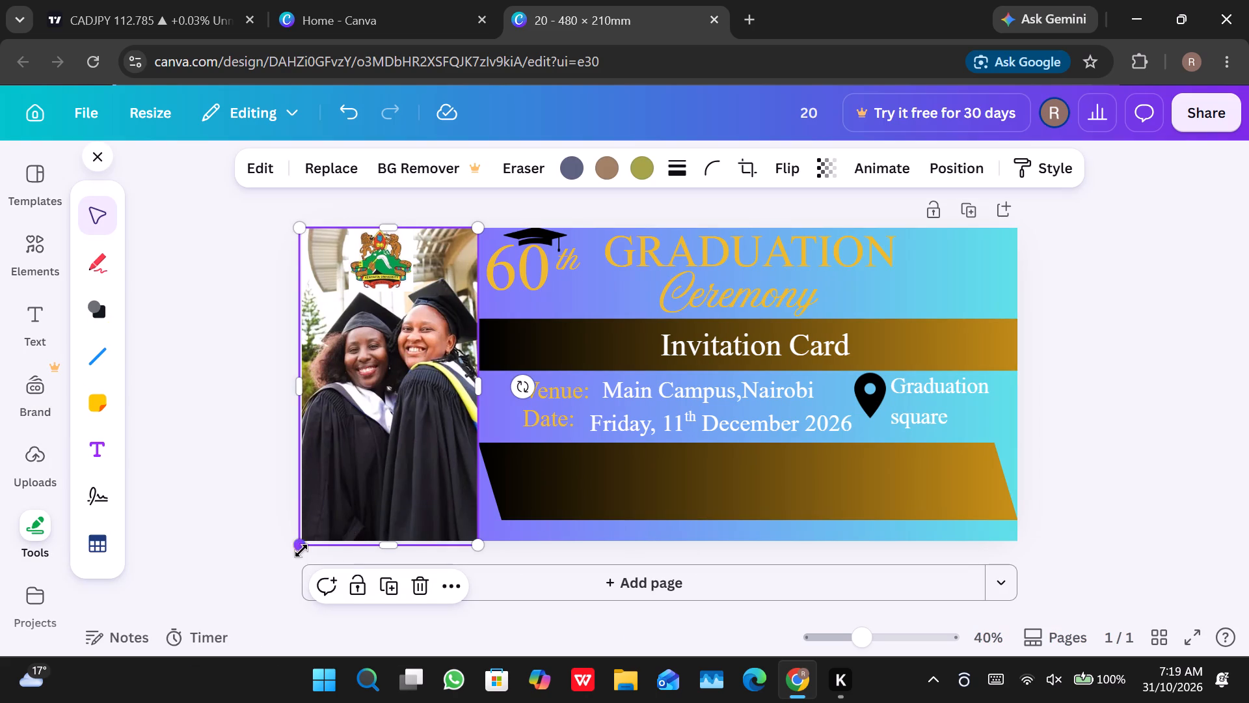
drag(380, 539, 387, 531)
drag(387, 531, 392, 520)
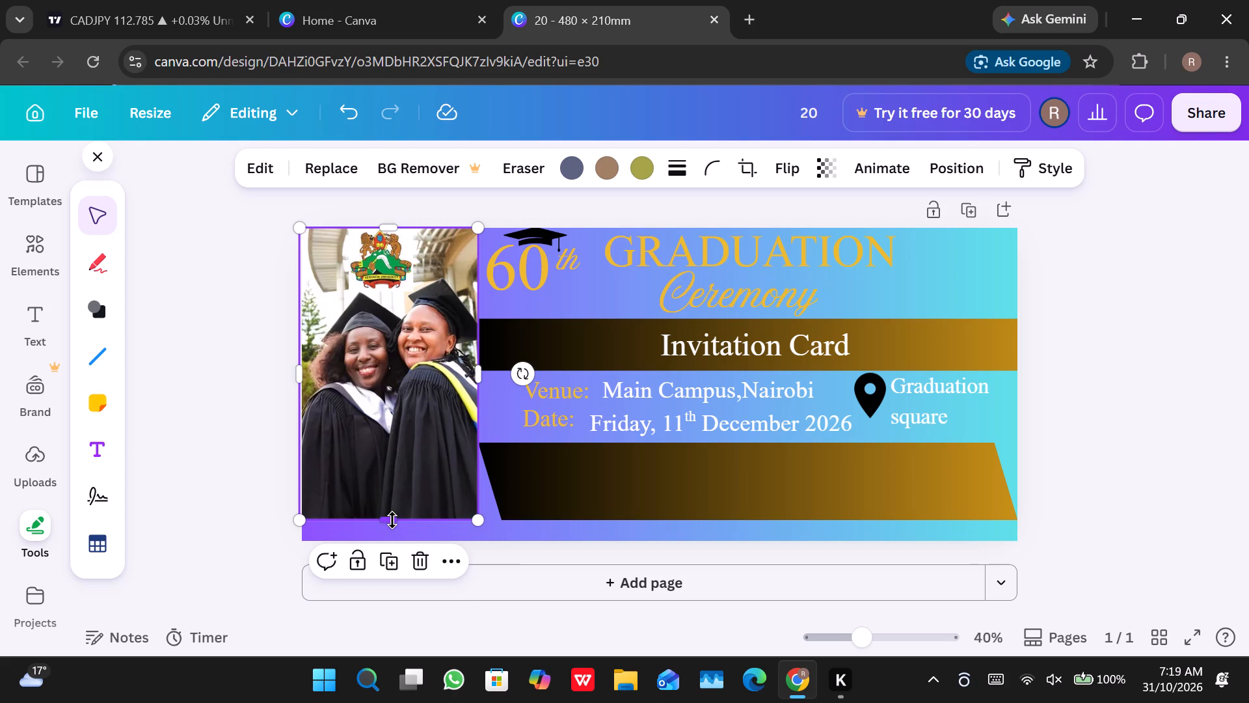
click(197, 471)
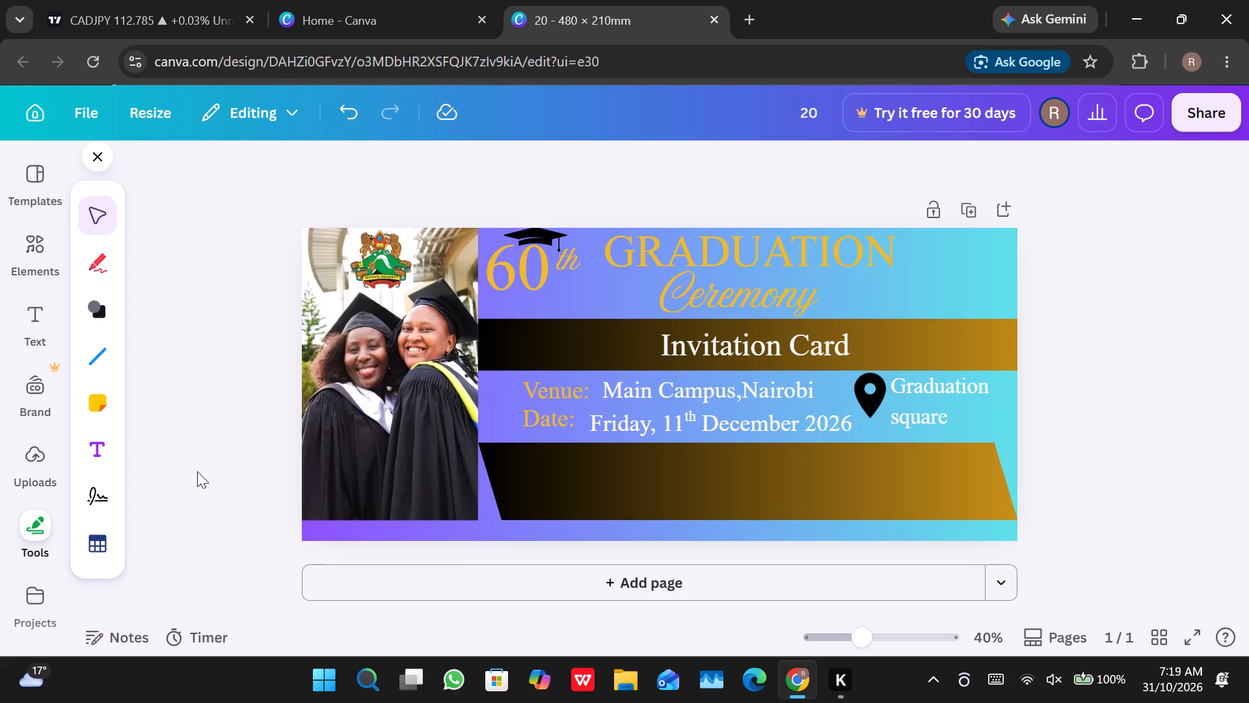
Set the corner rounding of the graduates' photo to 100 and deselect it.
click(392, 376)
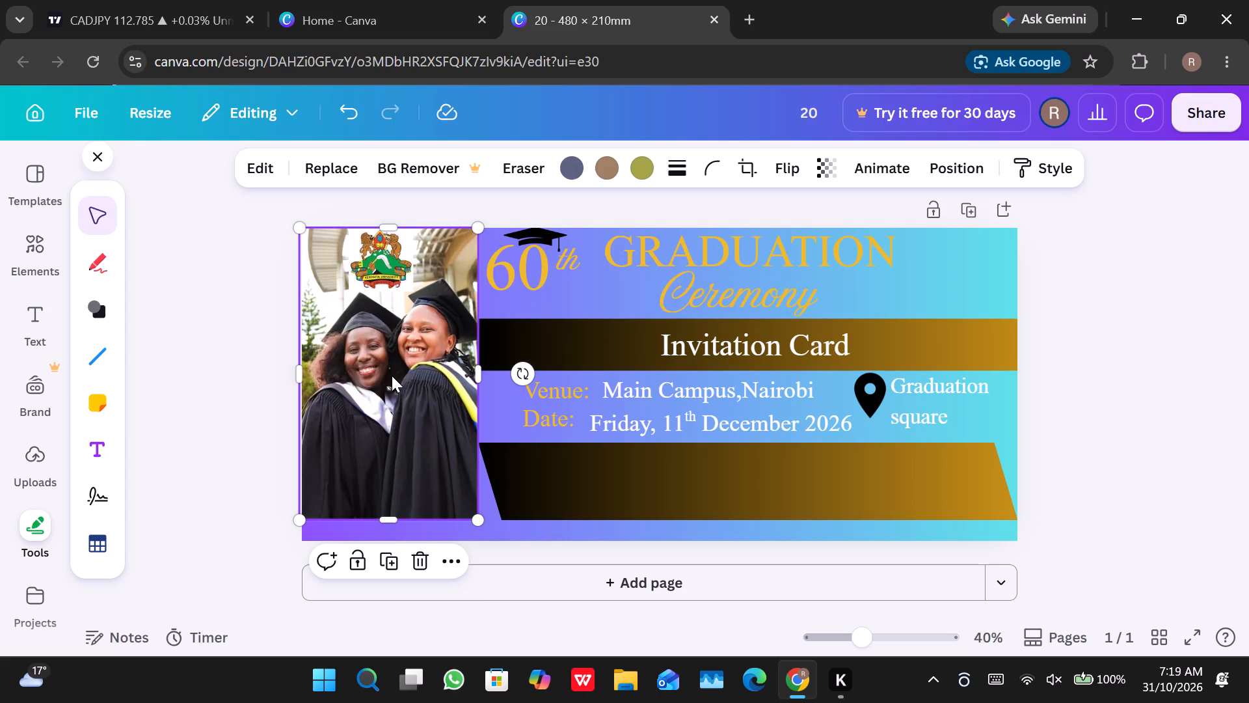
click(717, 179)
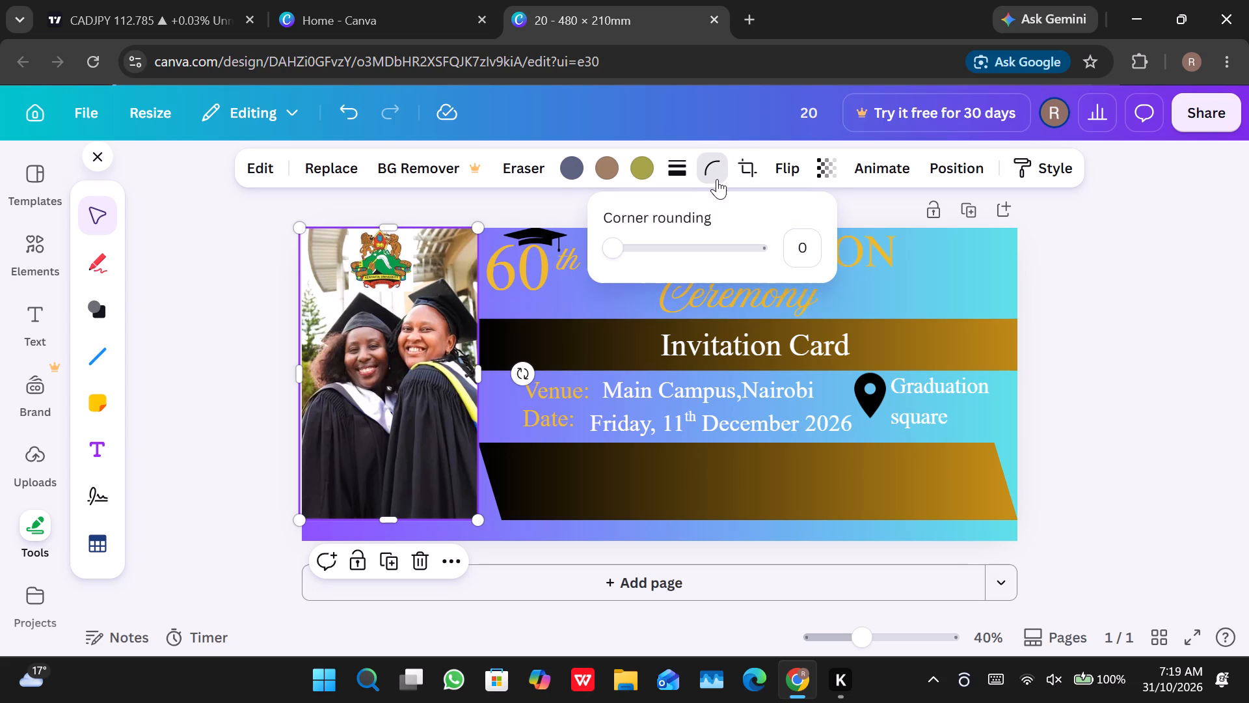
drag(619, 256, 634, 258)
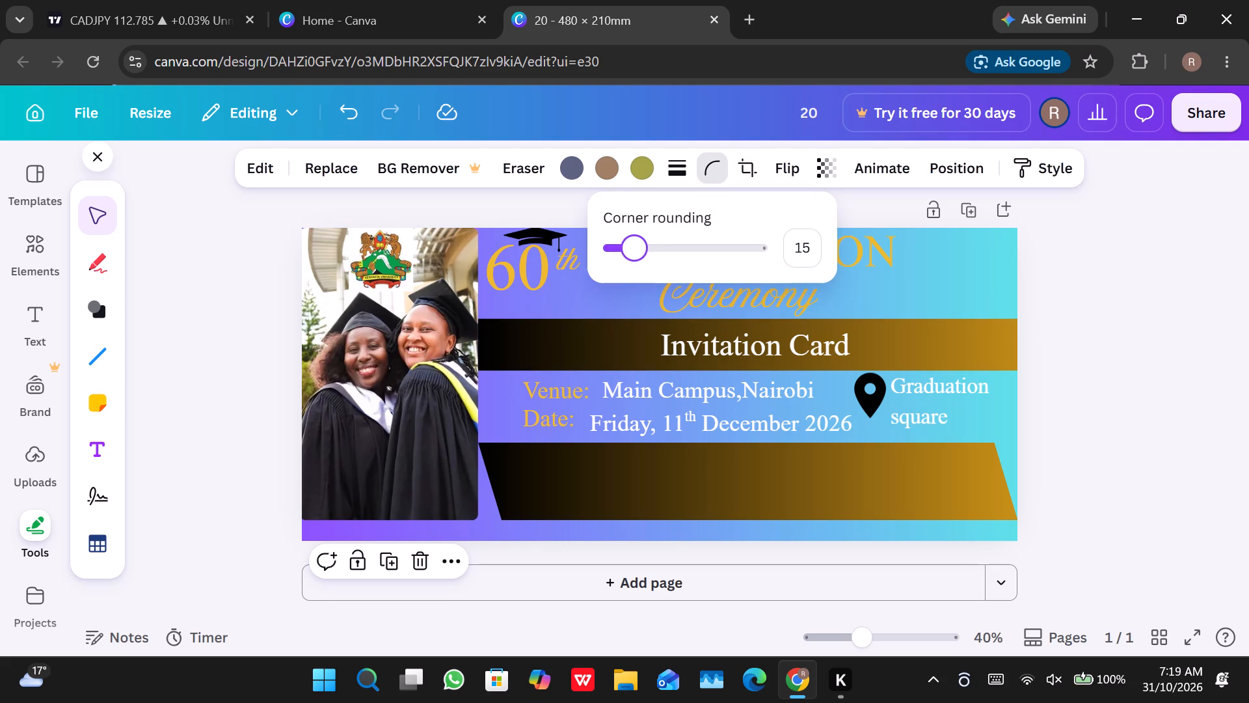
drag(634, 258, 664, 266)
double_click(664, 266)
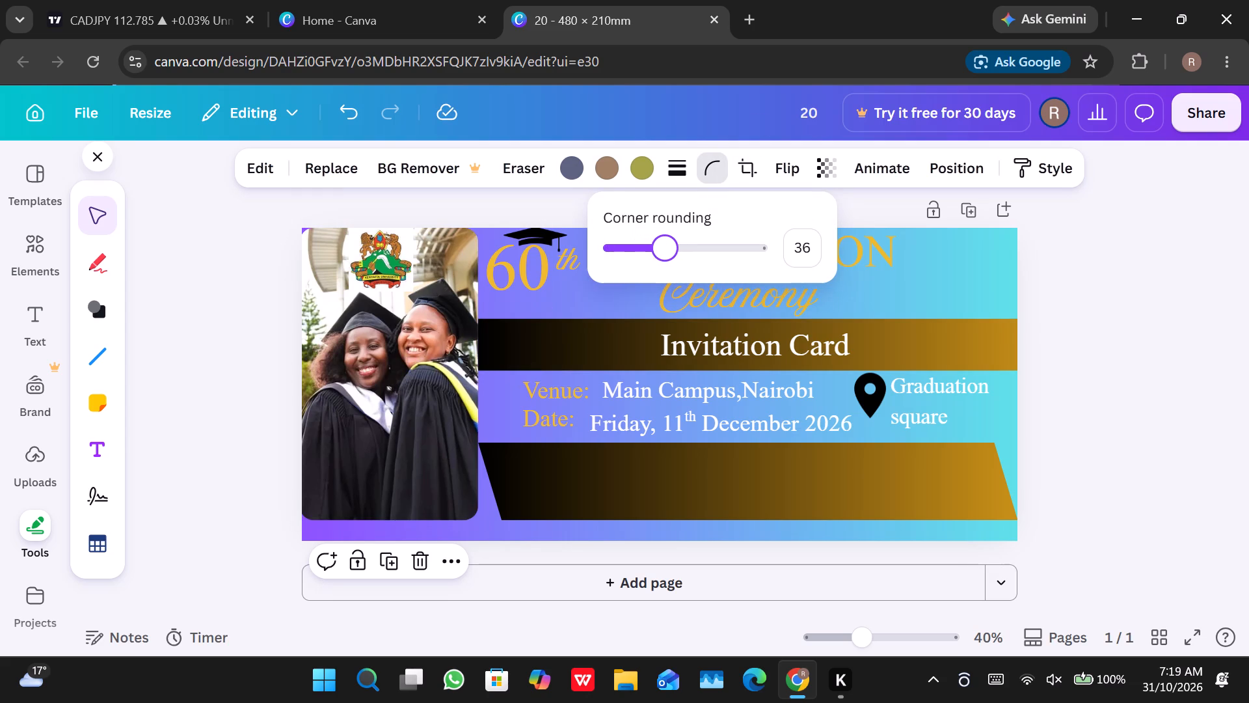
drag(660, 250, 692, 261)
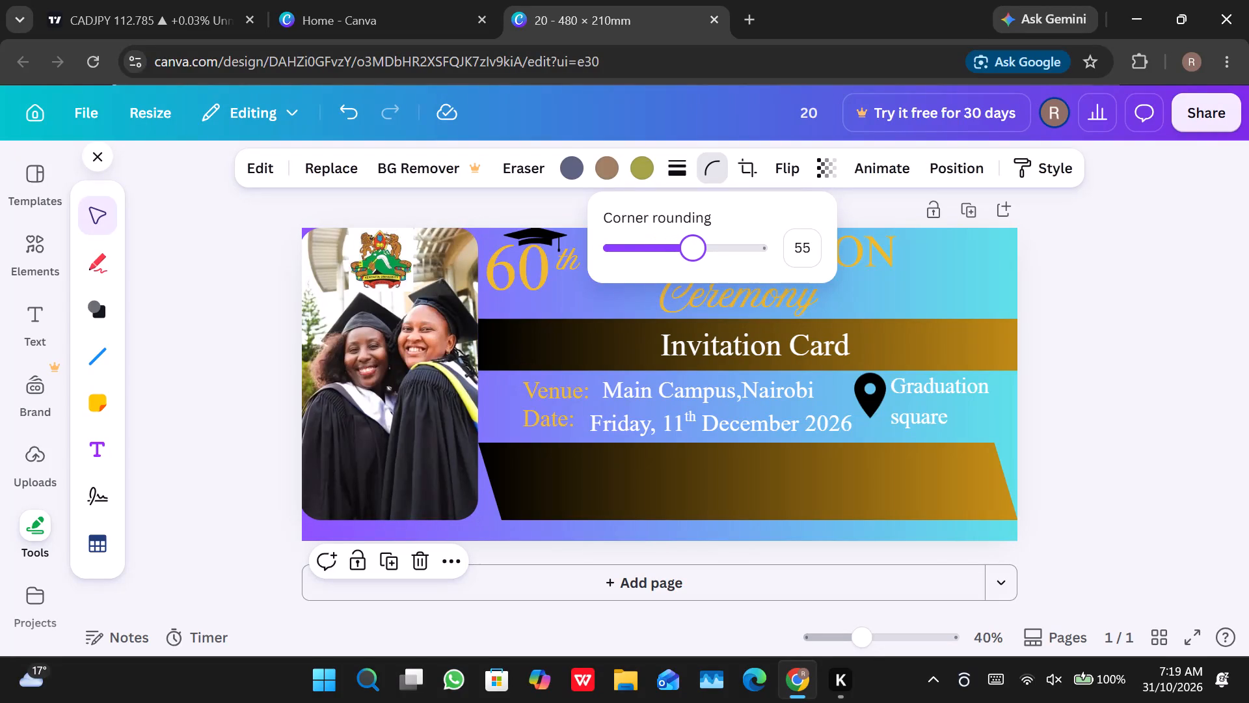
drag(692, 261, 781, 335)
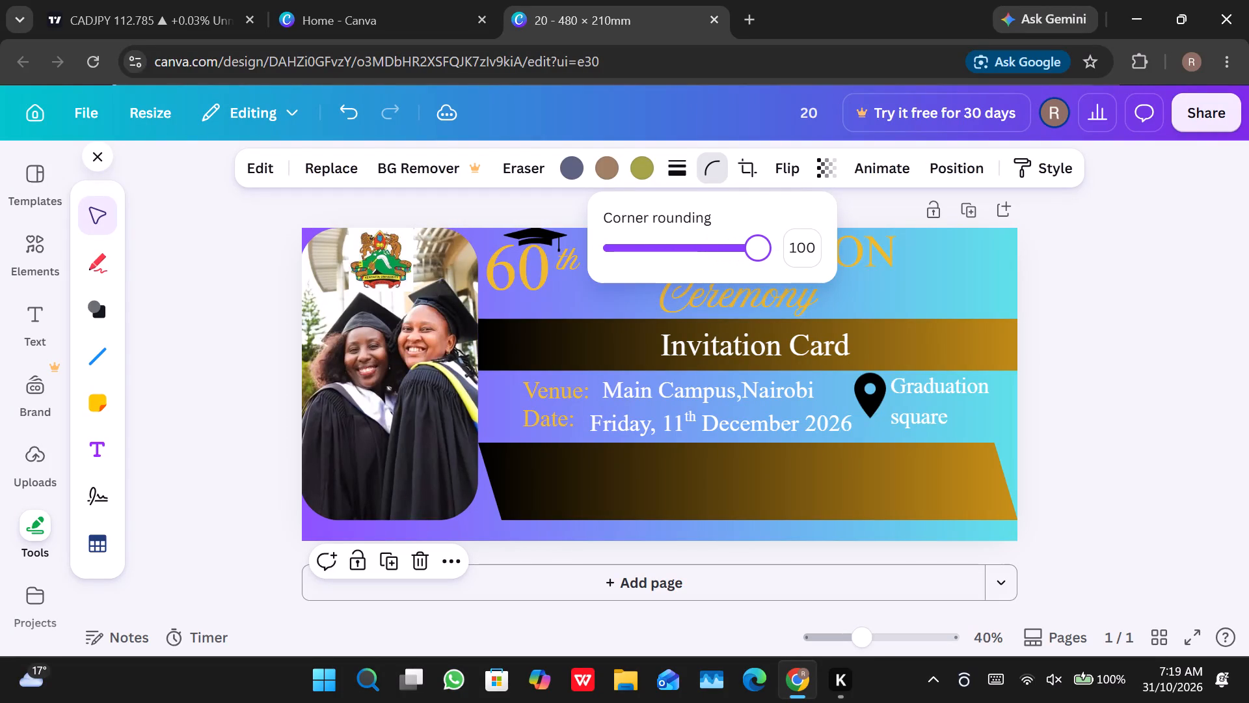
drag(781, 335, 810, 356)
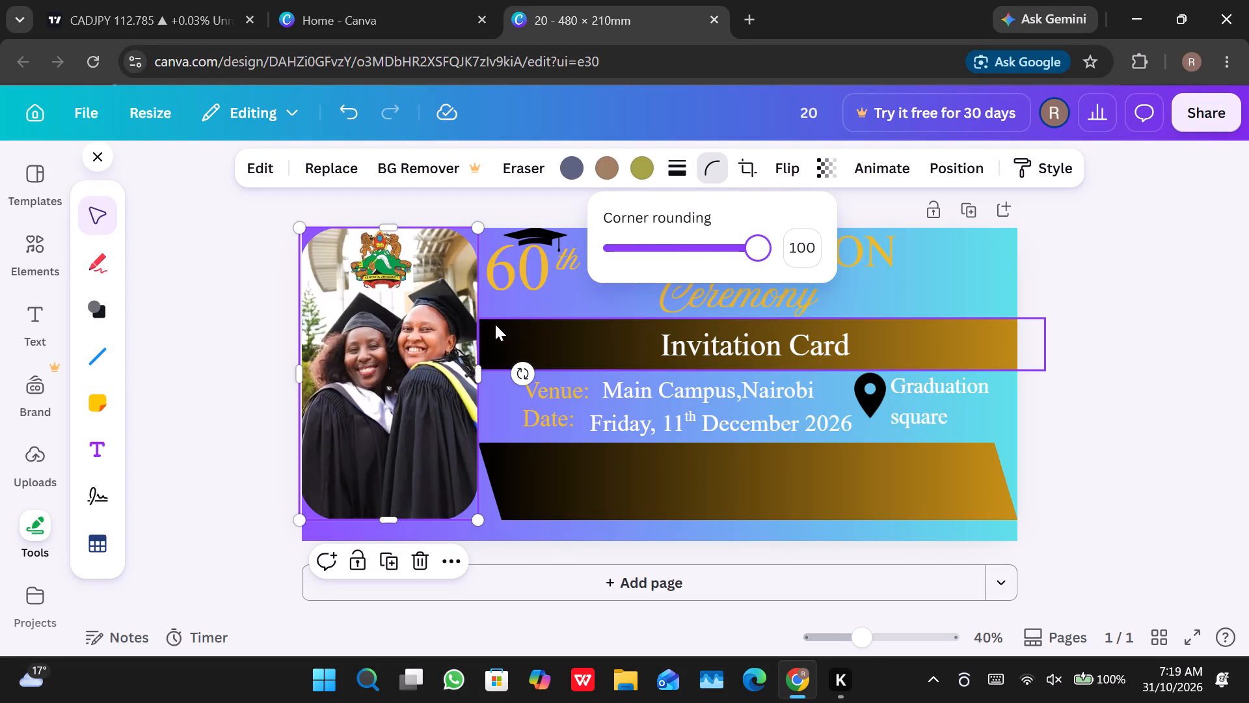
click(216, 390)
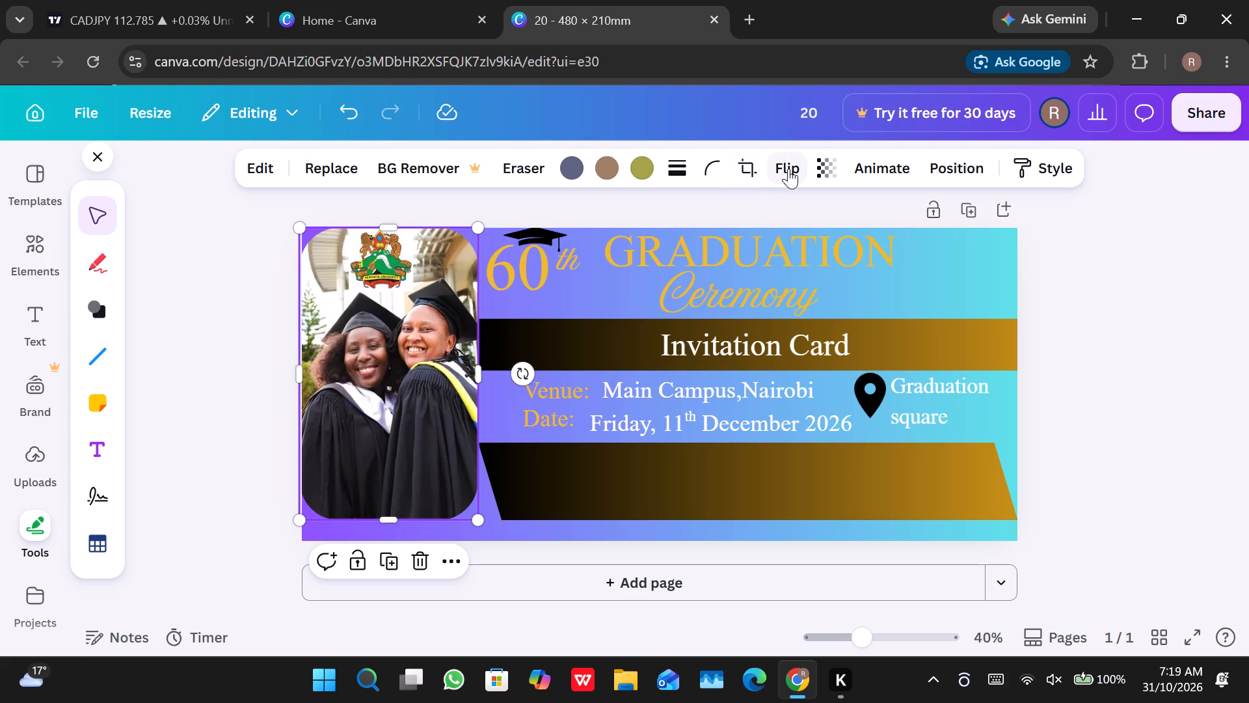
click(715, 163)
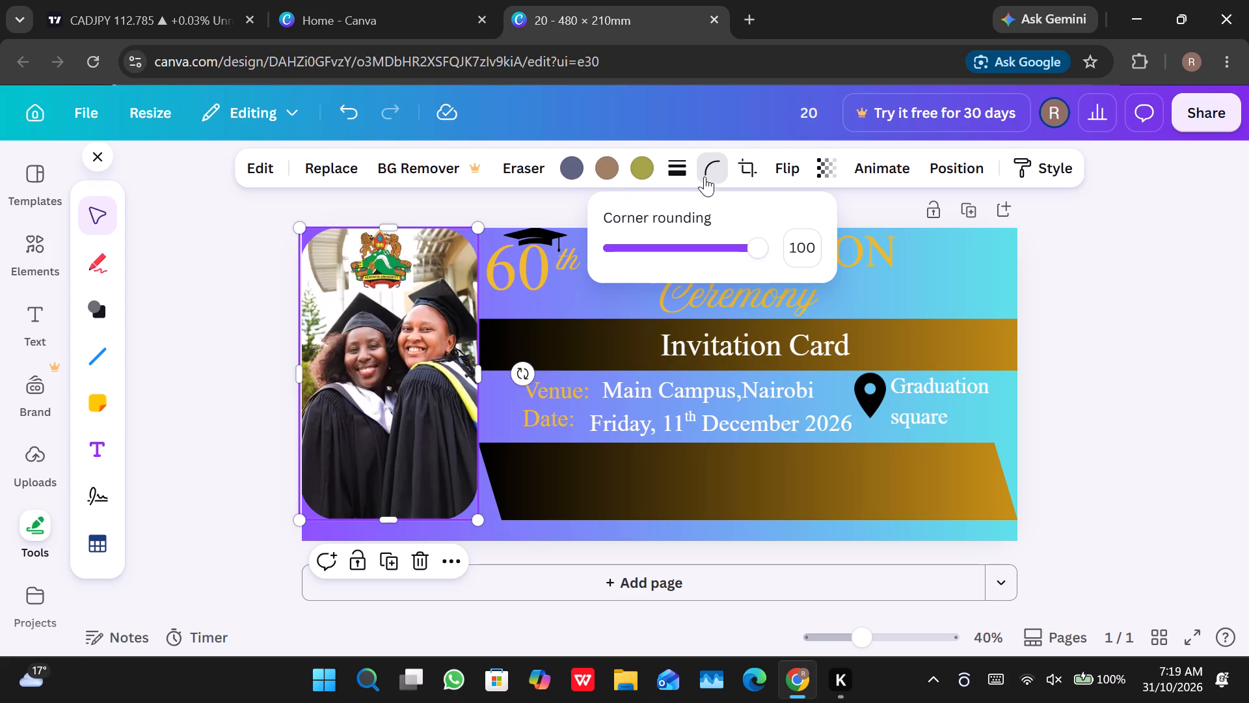
click(703, 173)
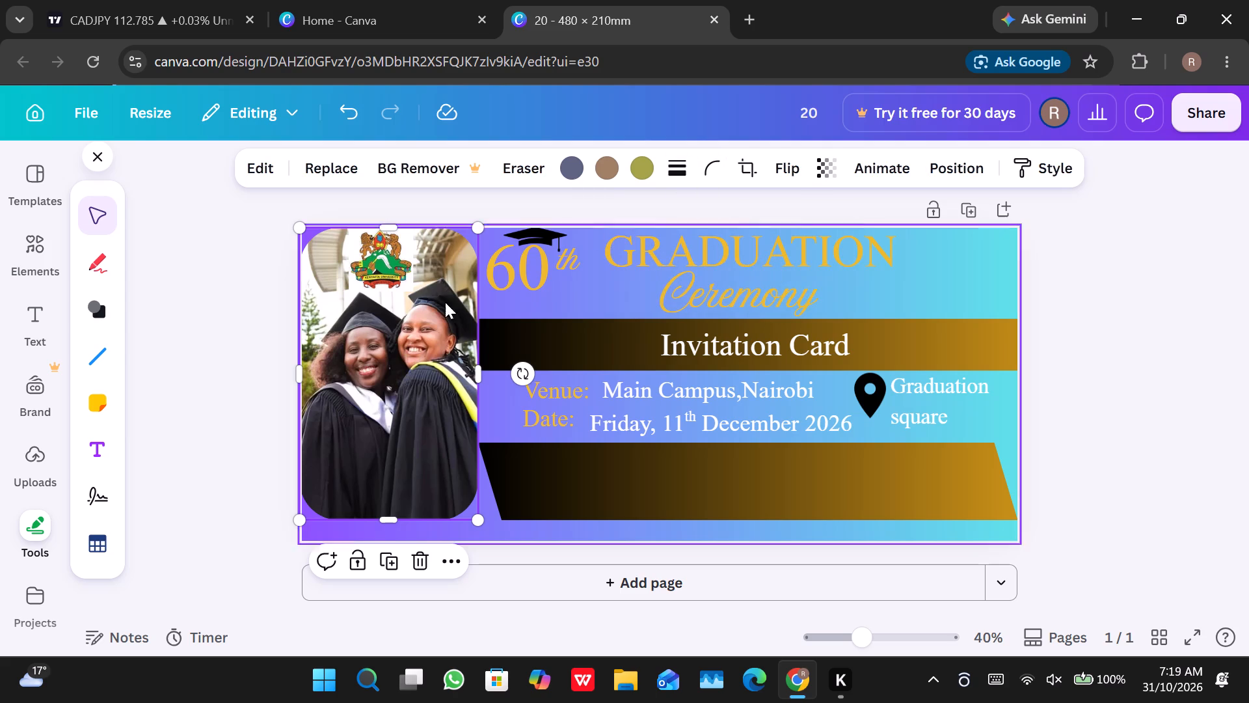
click(226, 362)
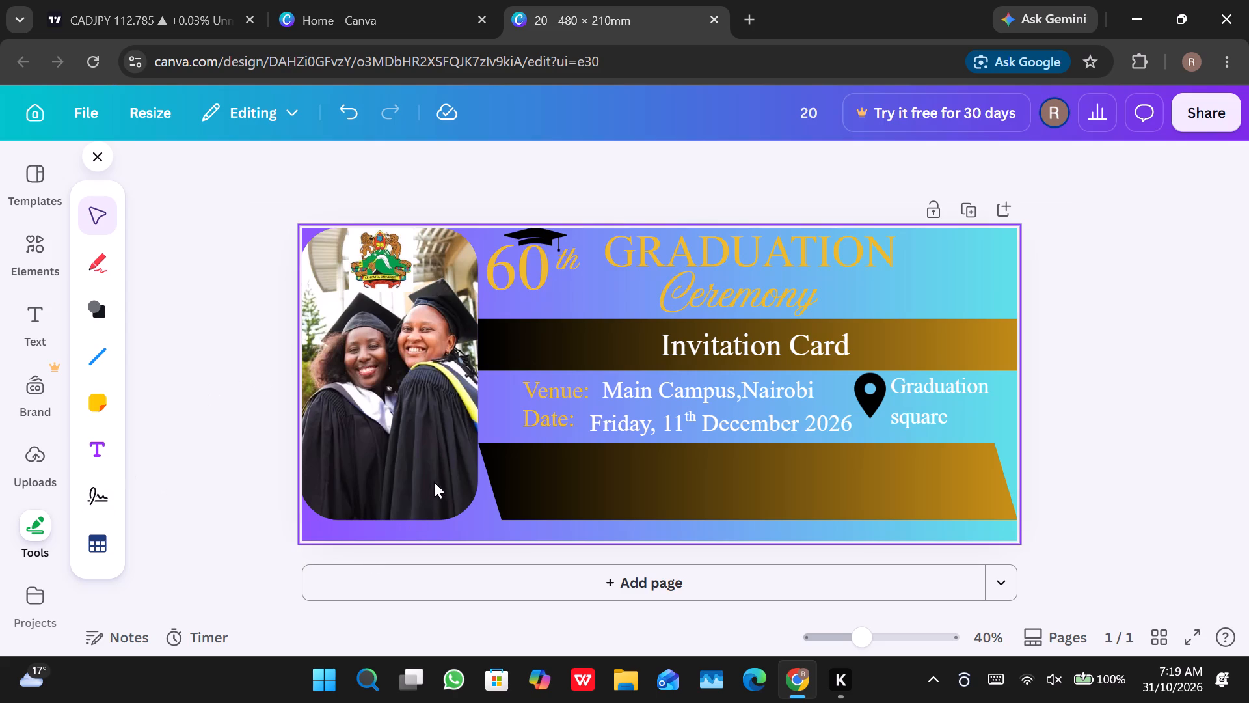
Resize the lower parallelogram to about 360 × 45 mm, leaving a slight gap beside the photo and raising its bottom edge.
click(507, 465)
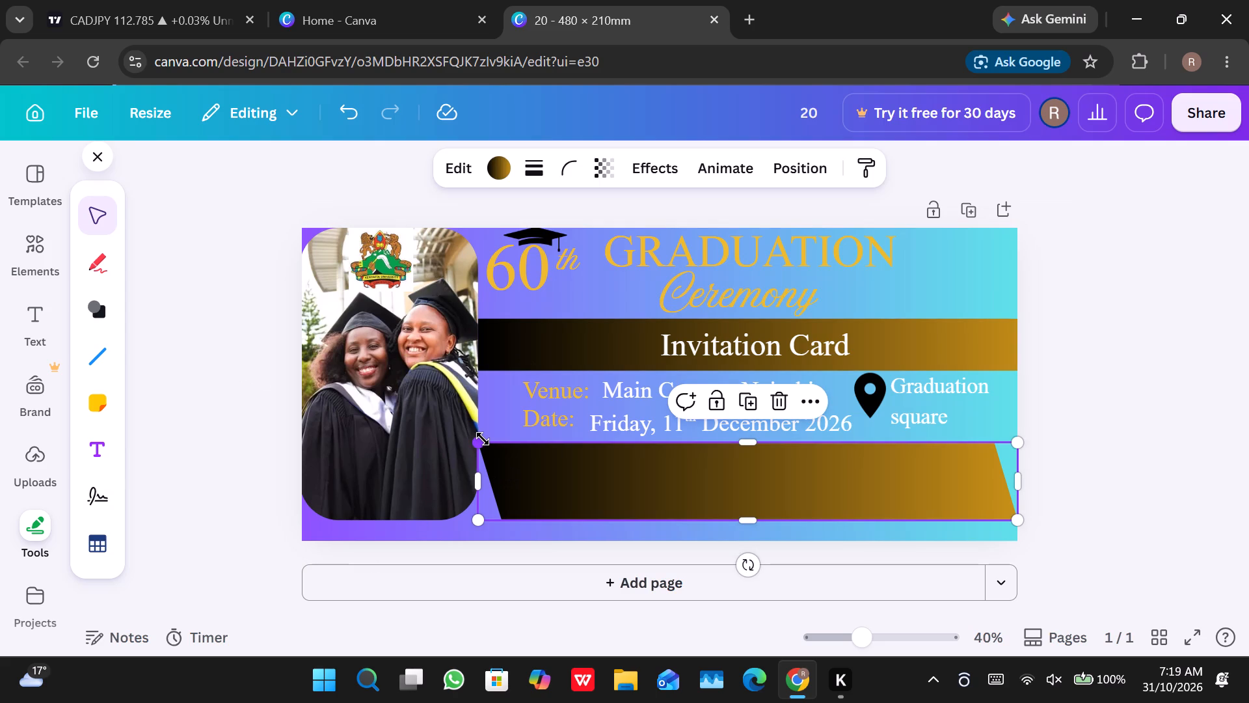
click(483, 439)
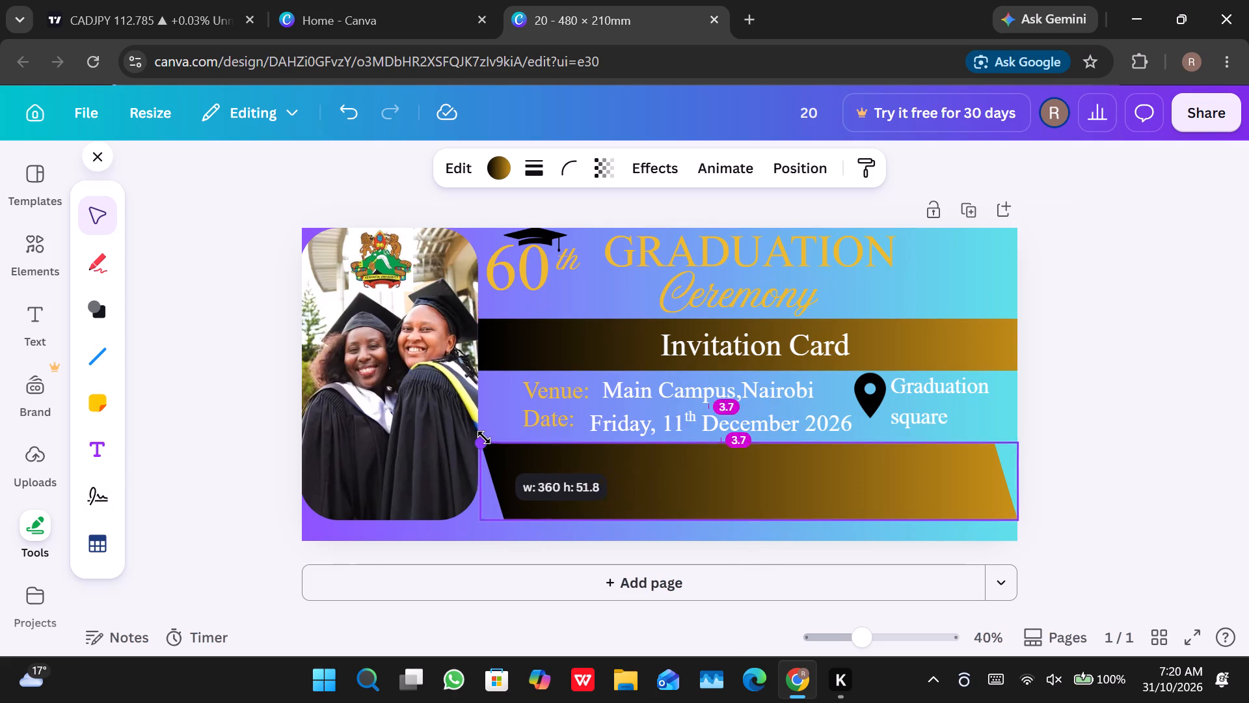
click(208, 456)
click(208, 456)
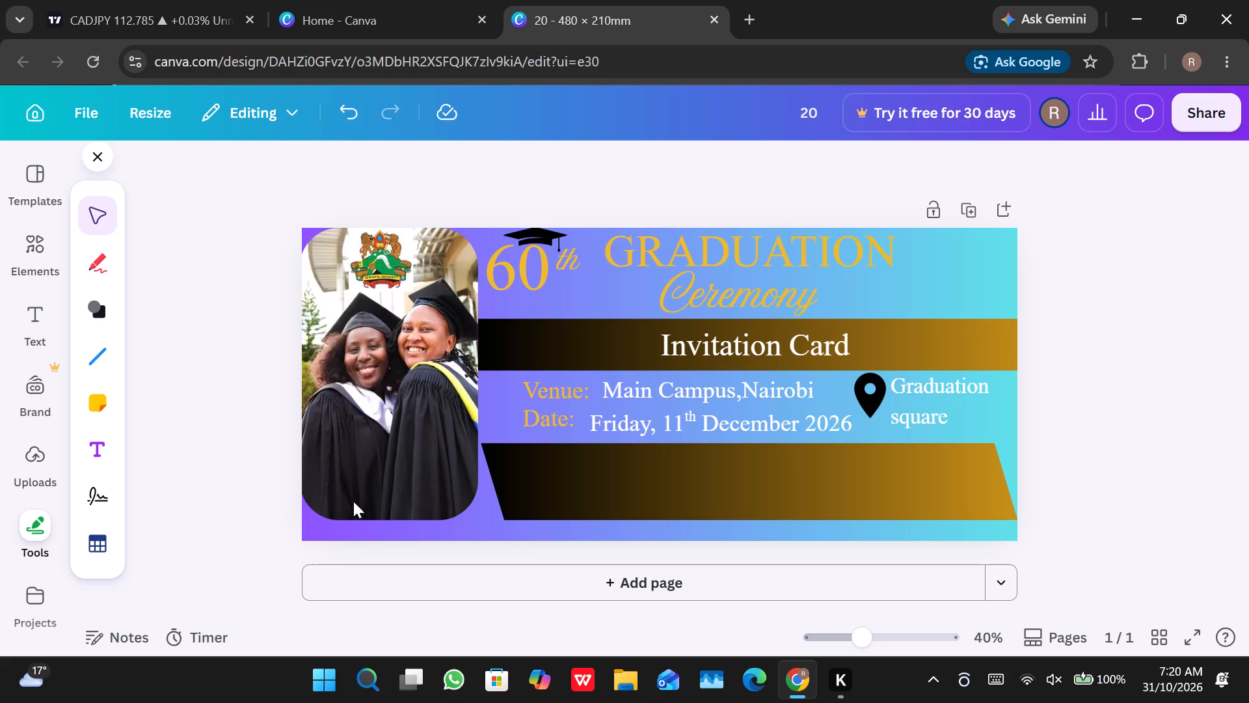
click(740, 516)
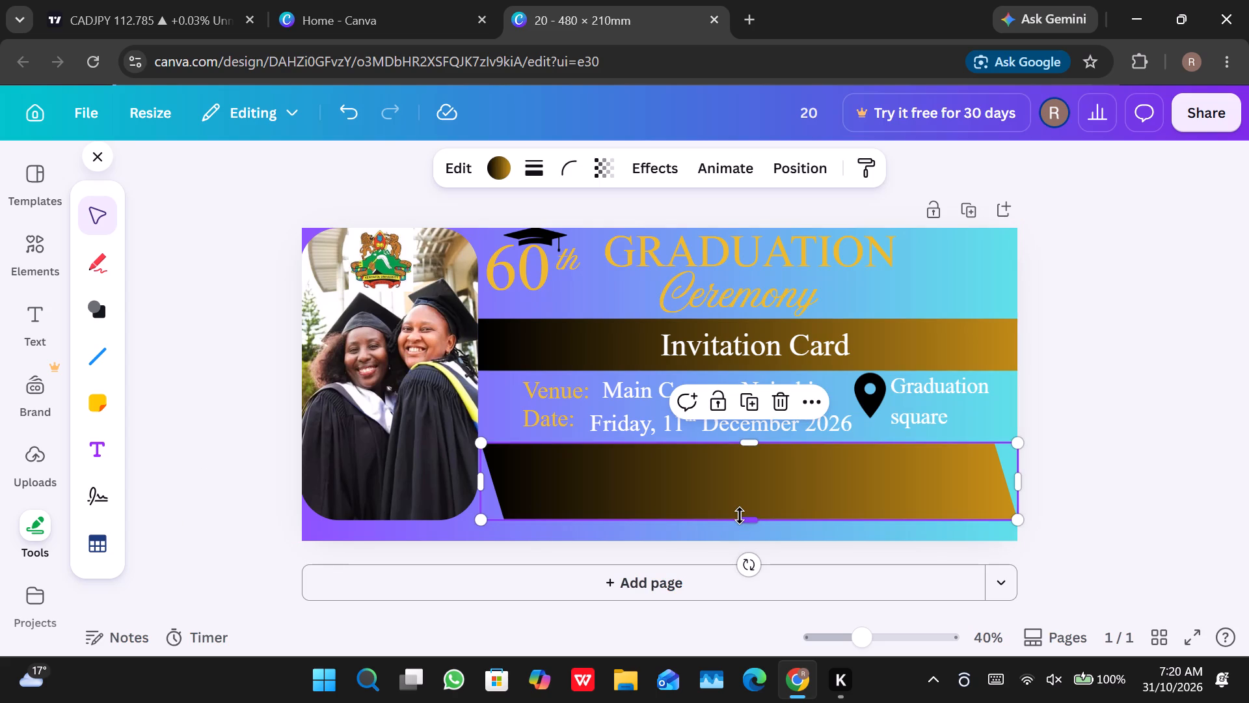
drag(745, 518, 746, 511)
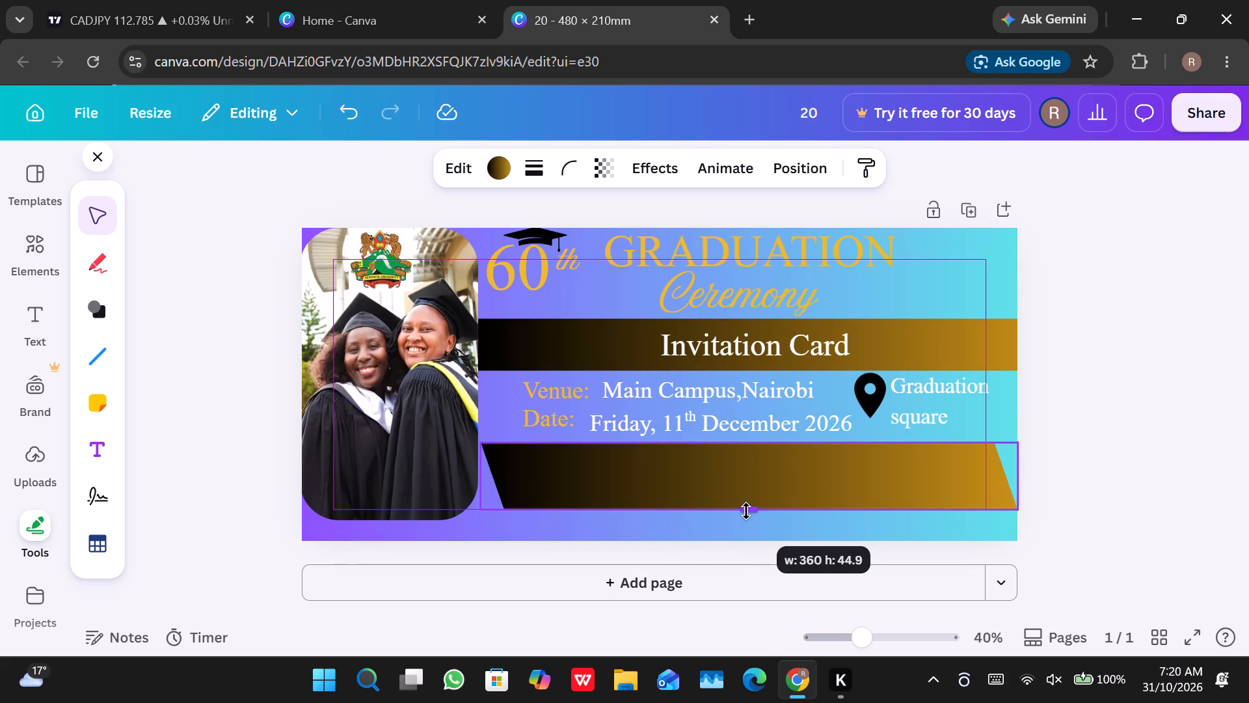
drag(746, 511, 745, 510)
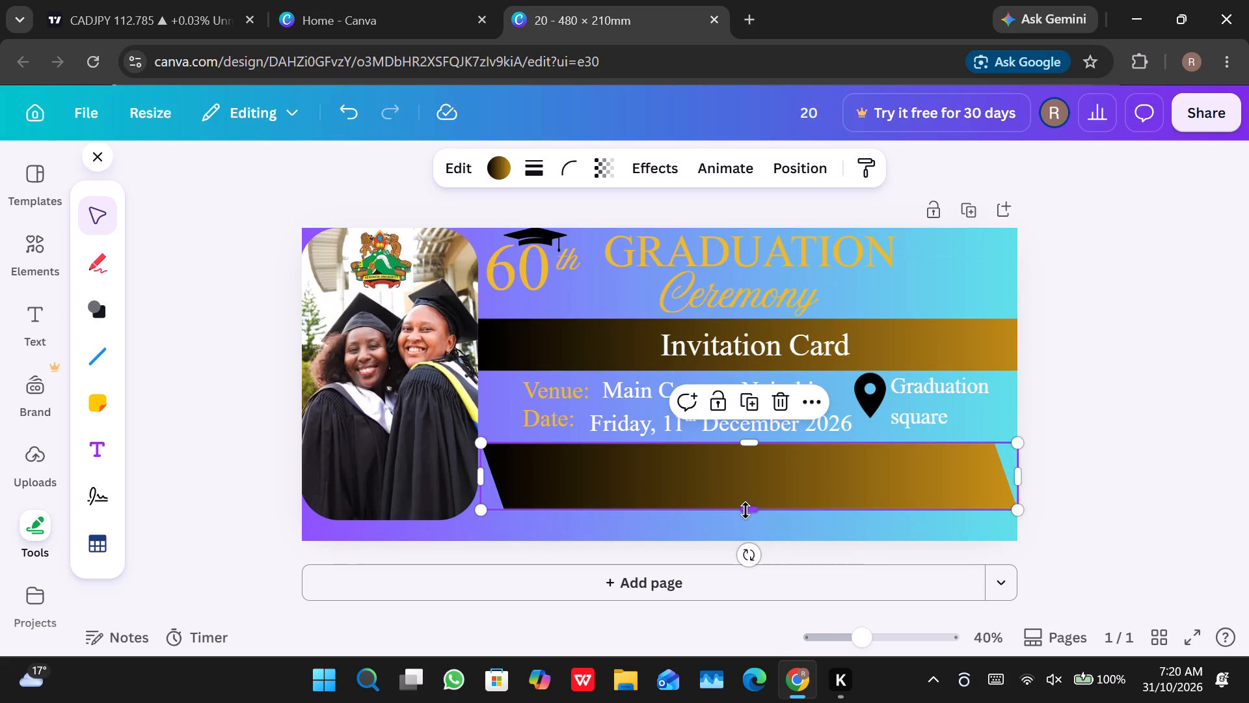
click(636, 534)
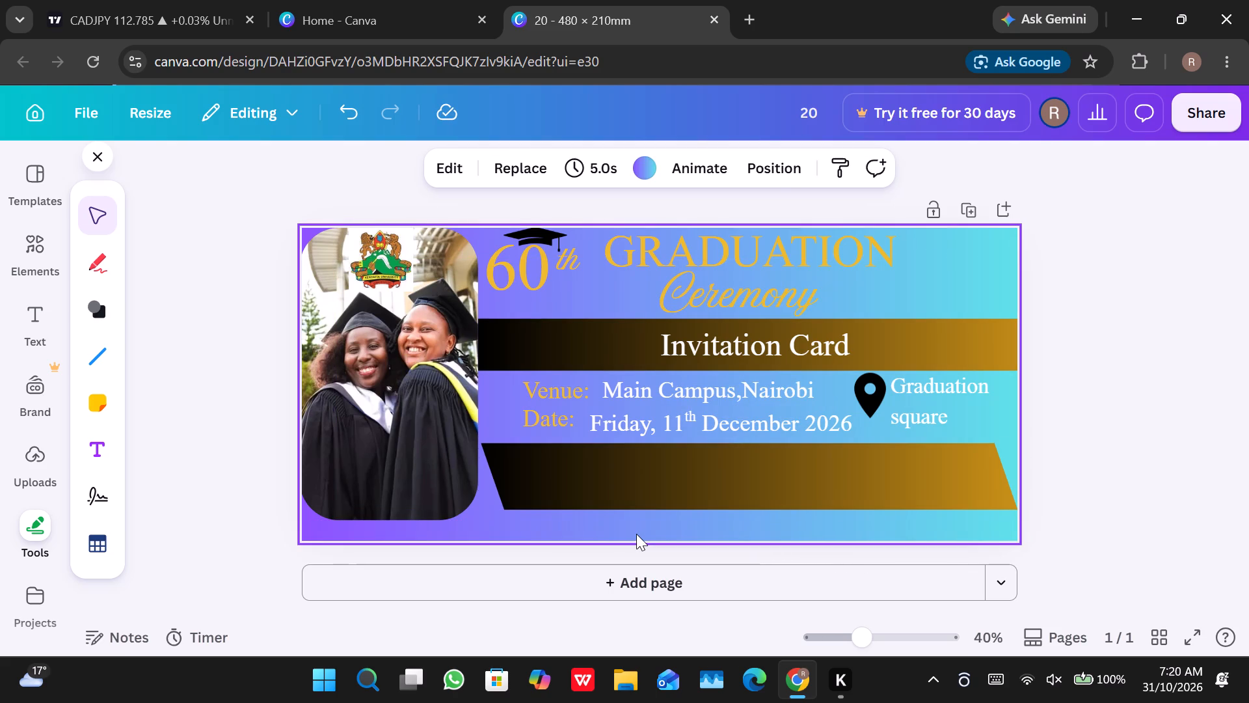
Add a text box reading "#KUGRADUATION" to the invitation.
click(111, 448)
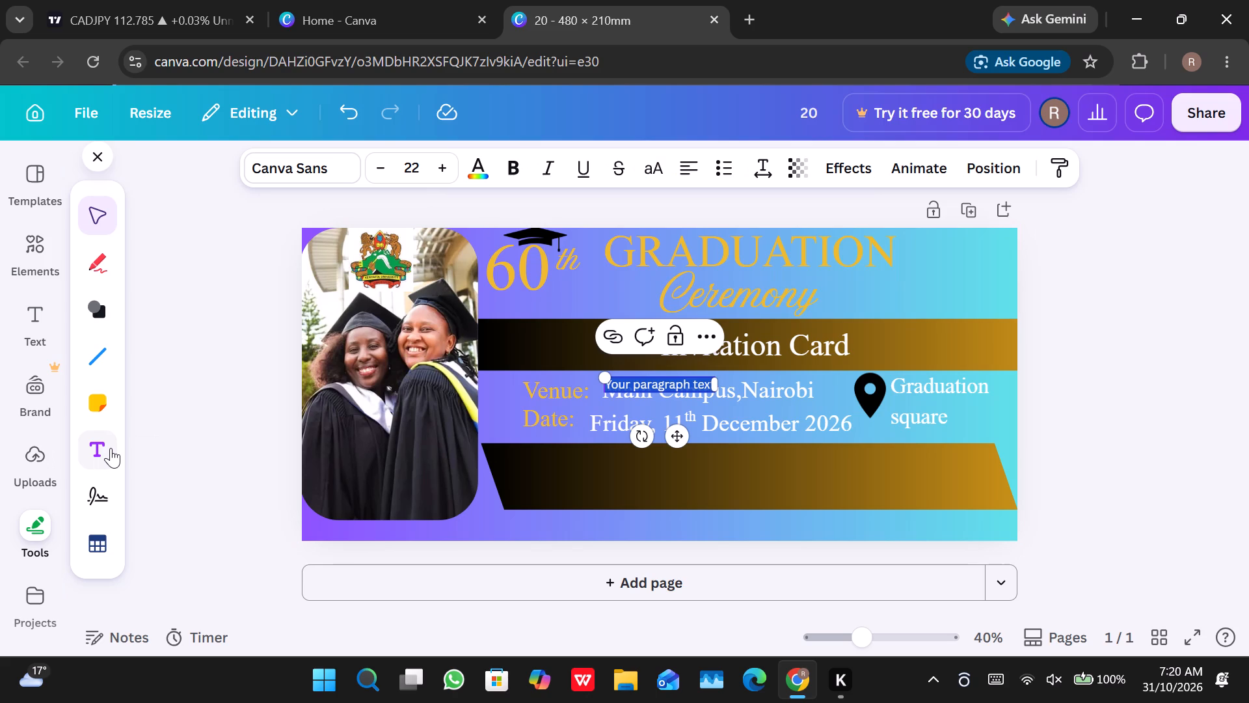
key(shift+numbersign)
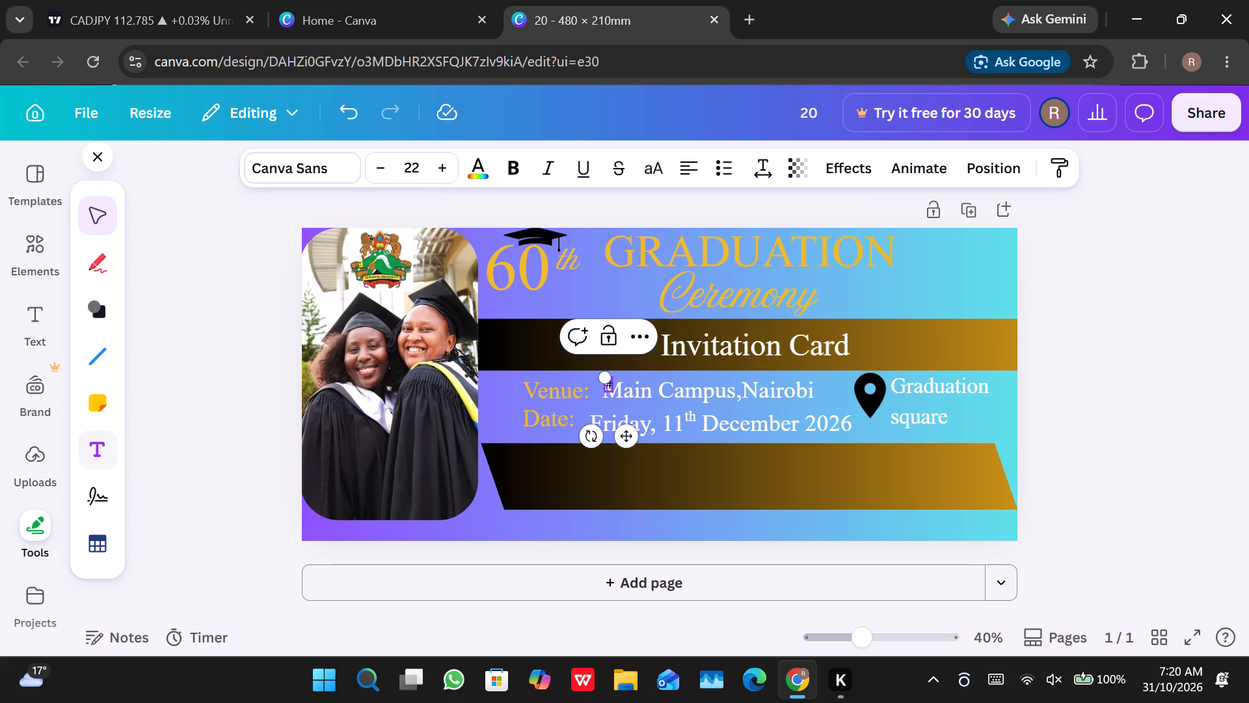
text(ku)
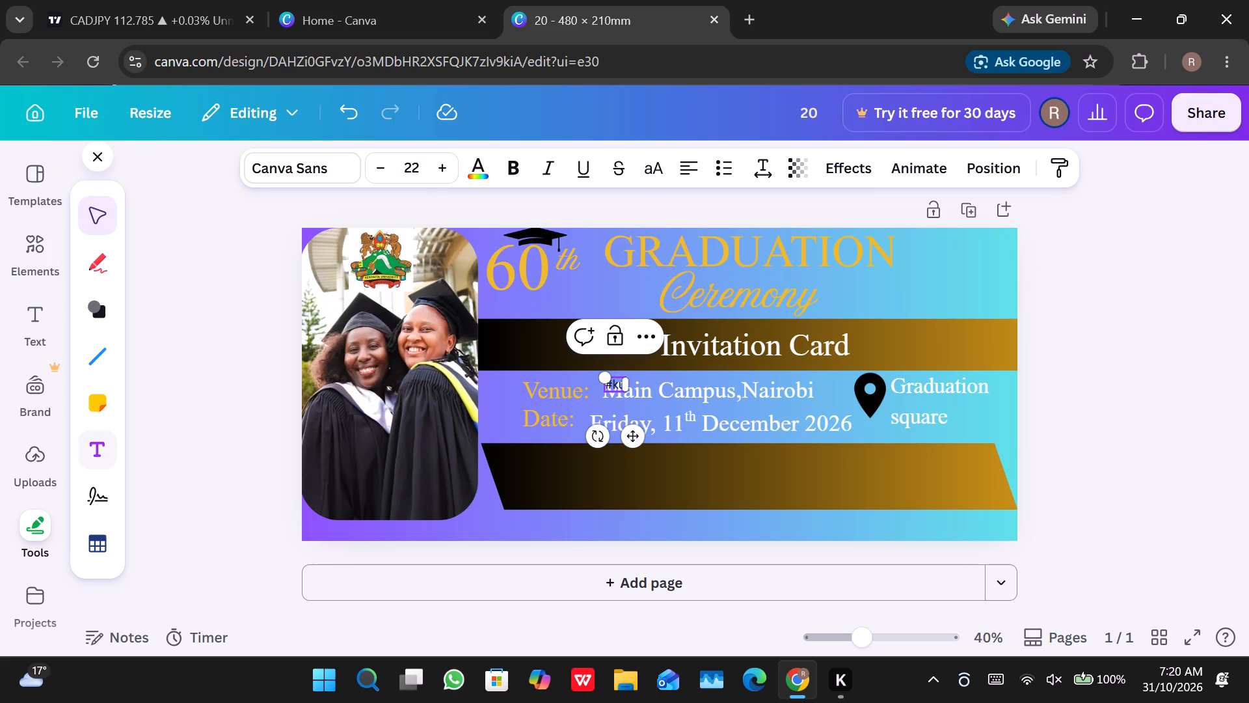
key(BackSpace)
key(BackSpace)
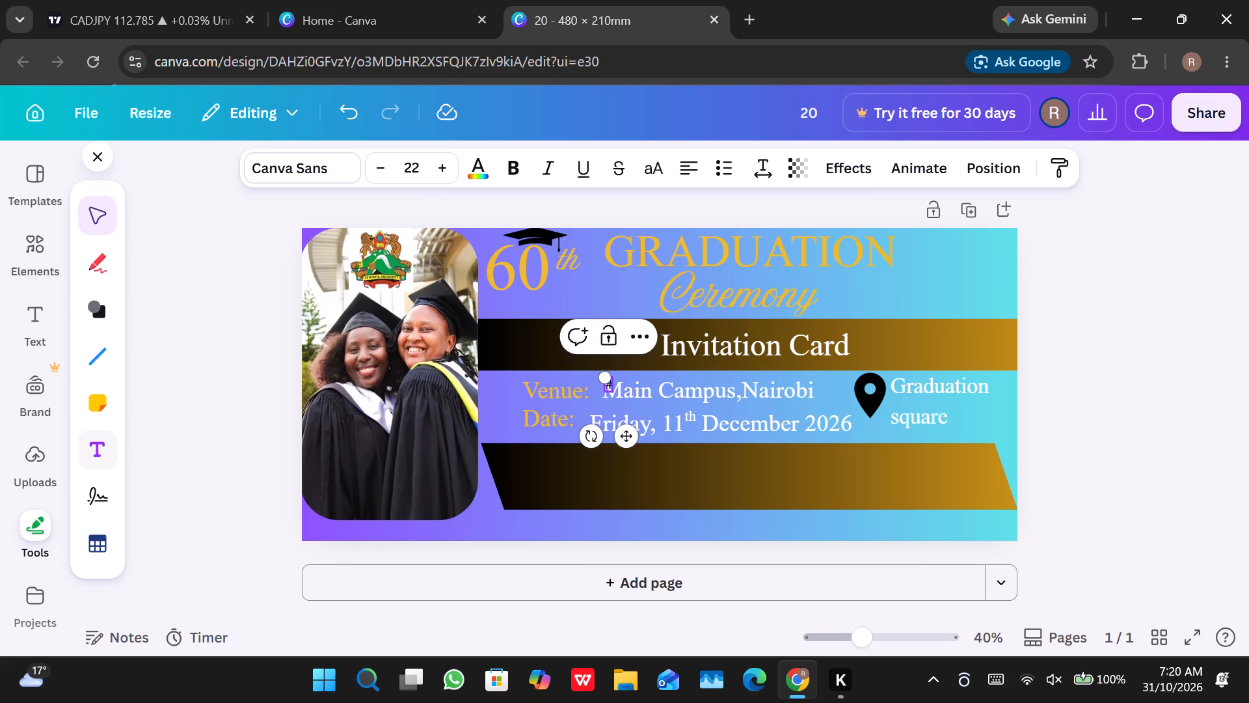
key(k)
text(UGRADU)
text(ATION)
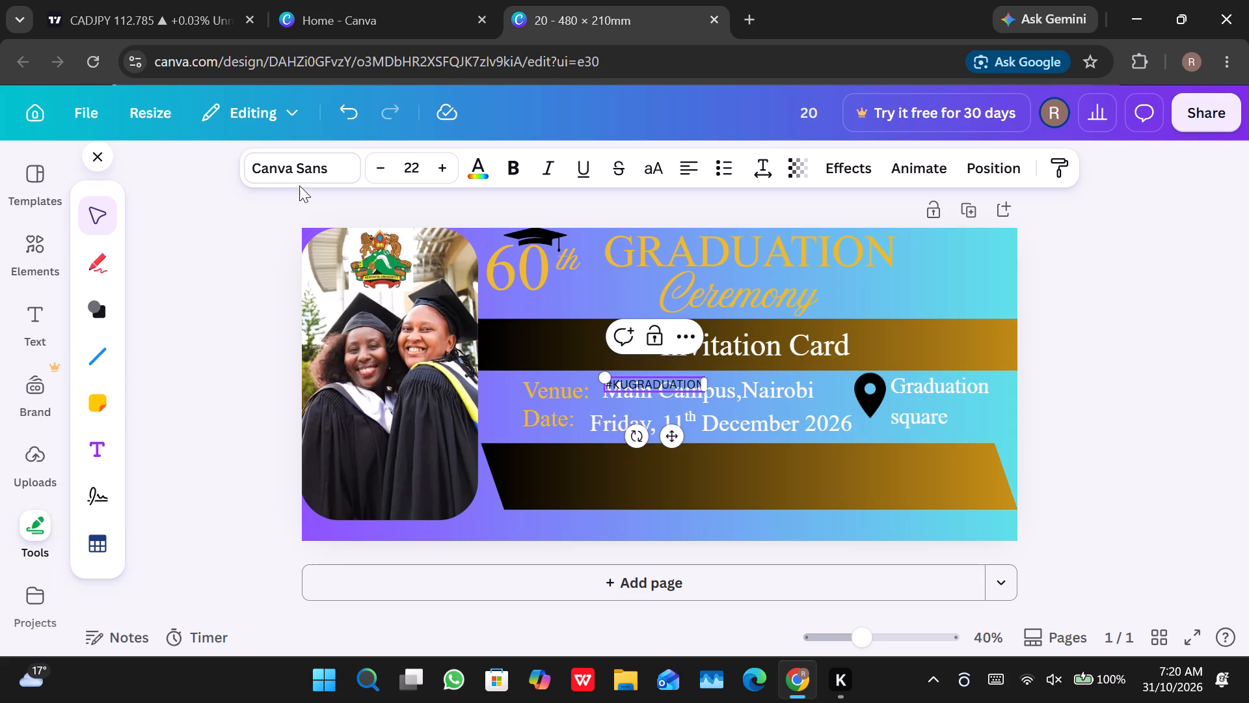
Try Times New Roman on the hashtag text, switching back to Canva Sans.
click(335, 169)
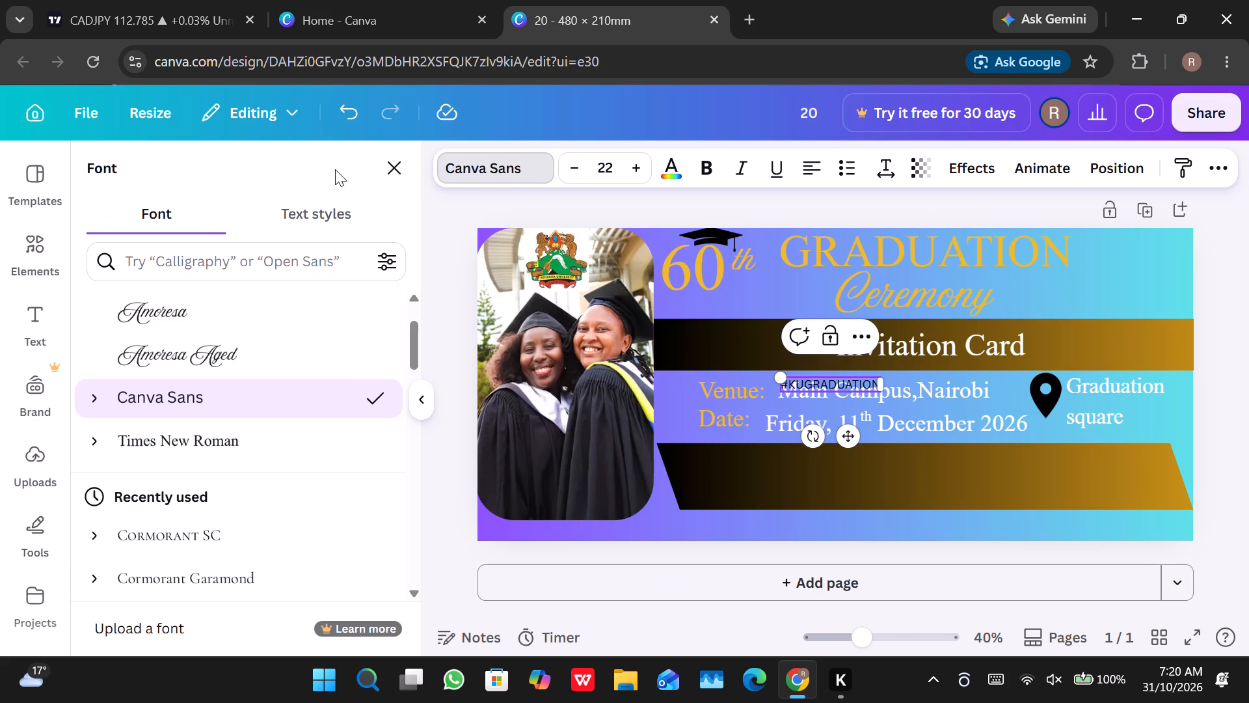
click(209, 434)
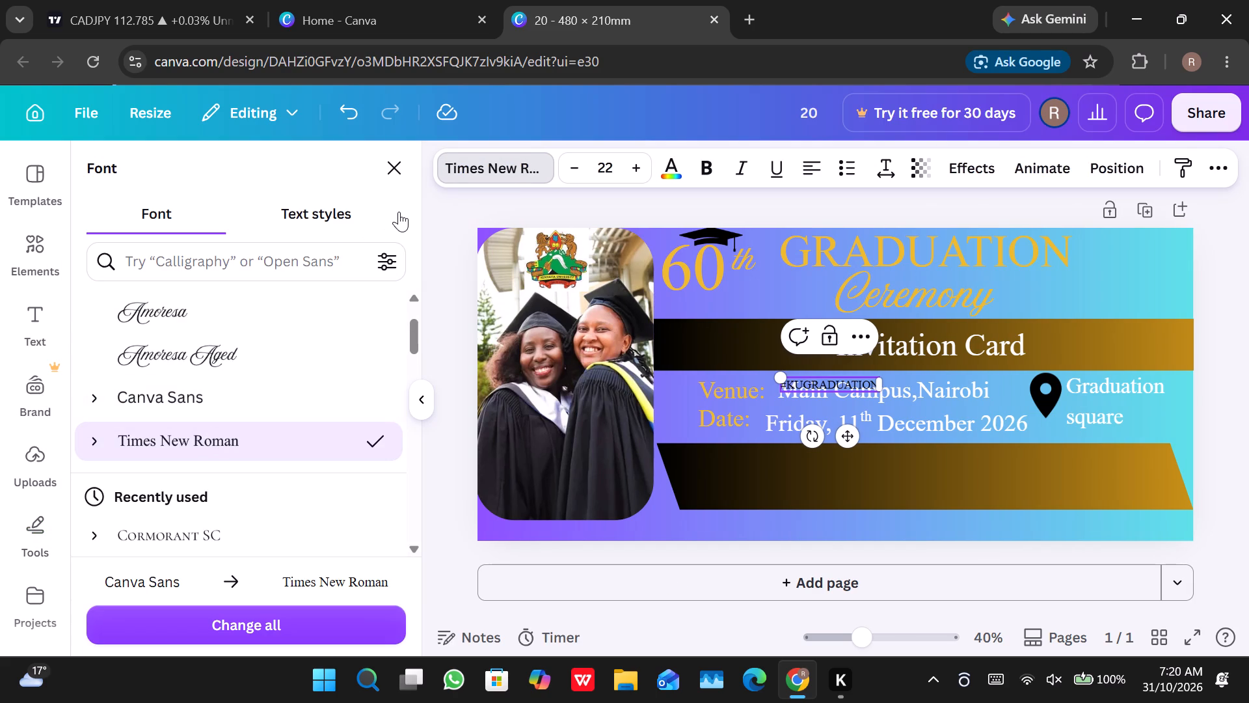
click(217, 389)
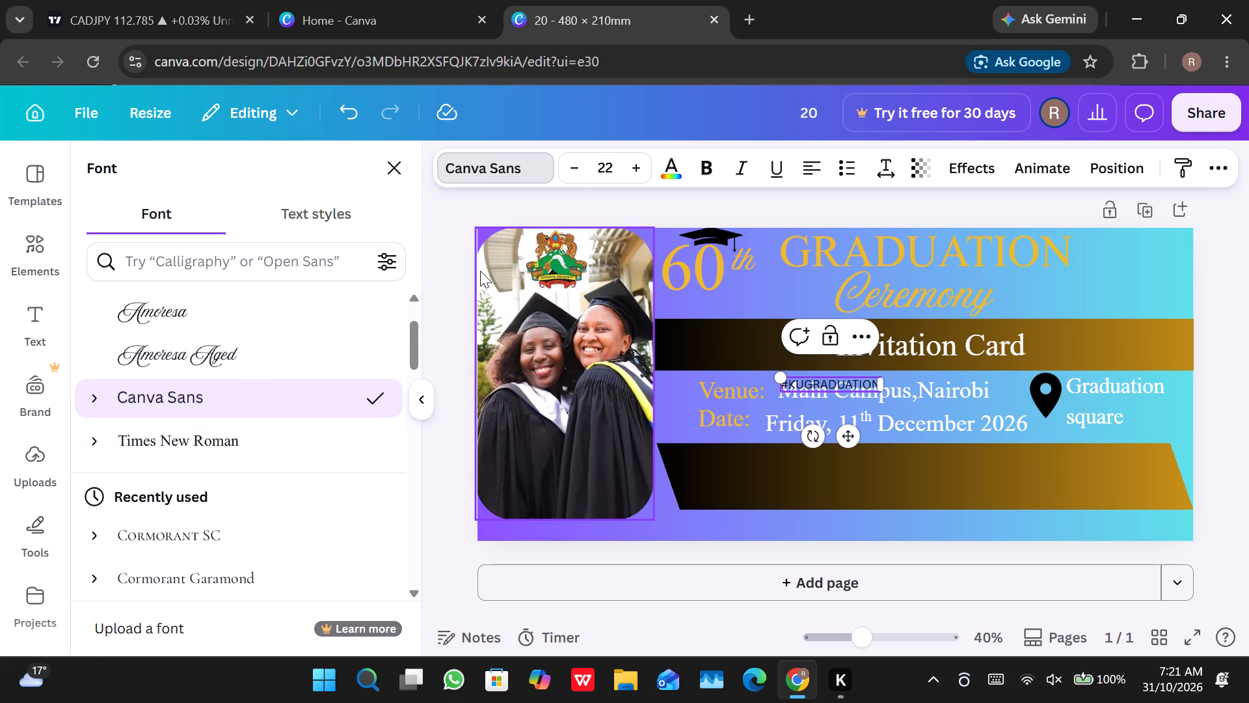
Increase the hashtag text's font size to 49.
triple_click(641, 171)
triple_click(641, 171)
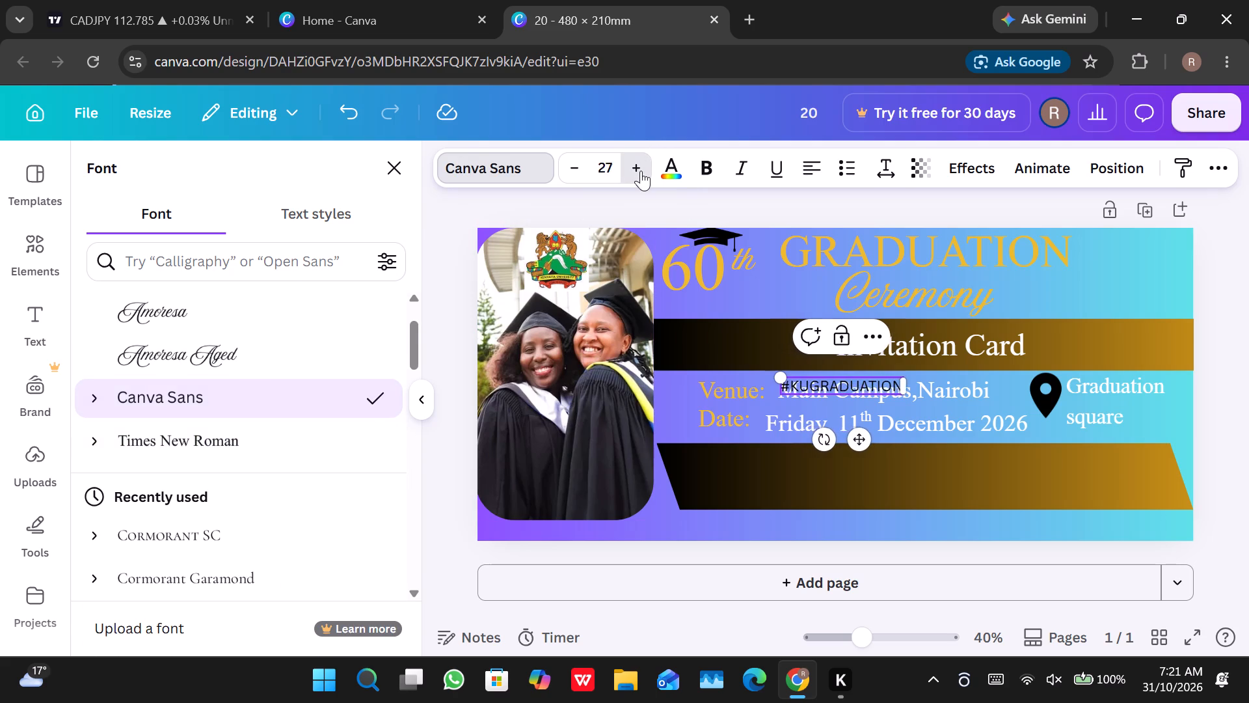
triple_click(641, 171)
triple_click(641, 171)
triple_click(641, 171)
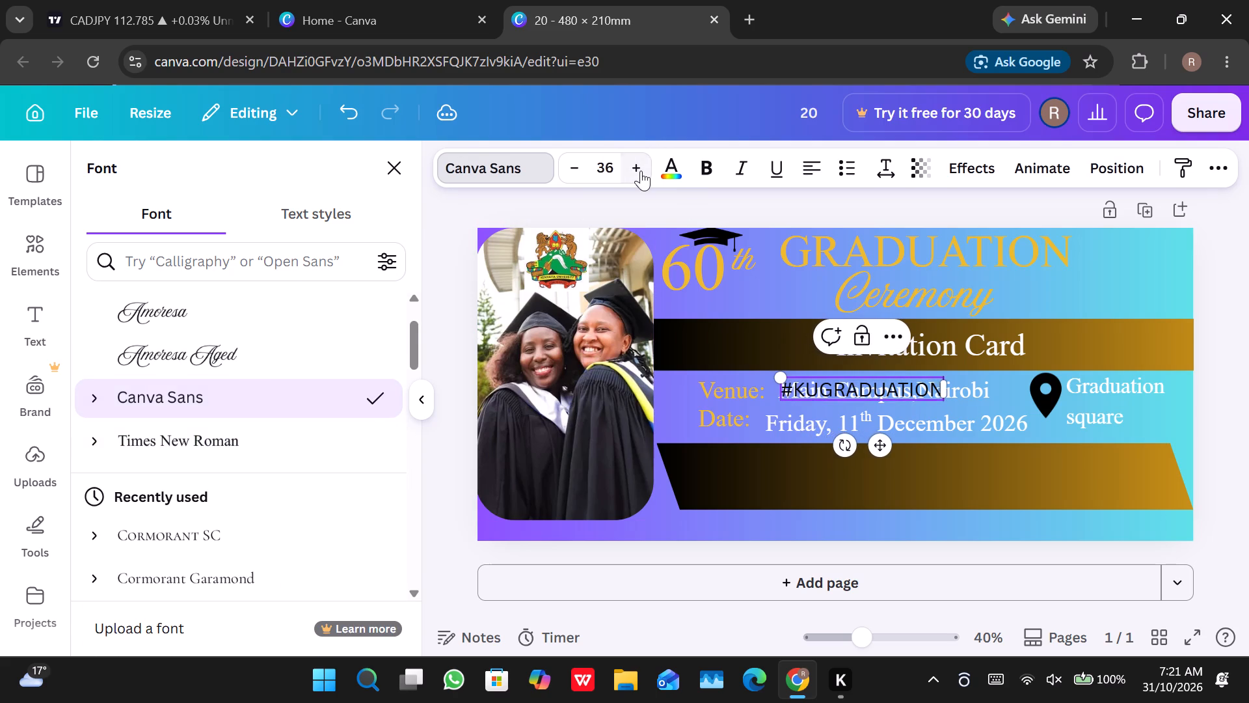
triple_click(641, 171)
triple_click(641, 171)
triple_click(641, 171)
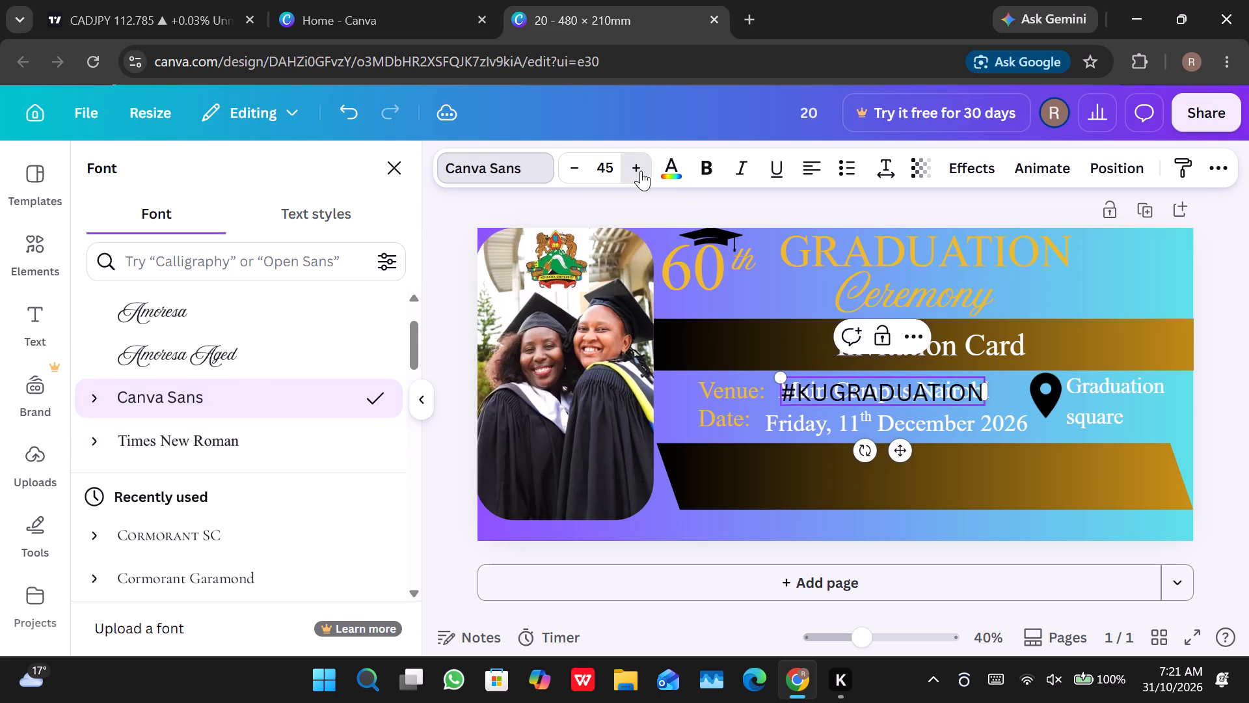
triple_click(641, 171)
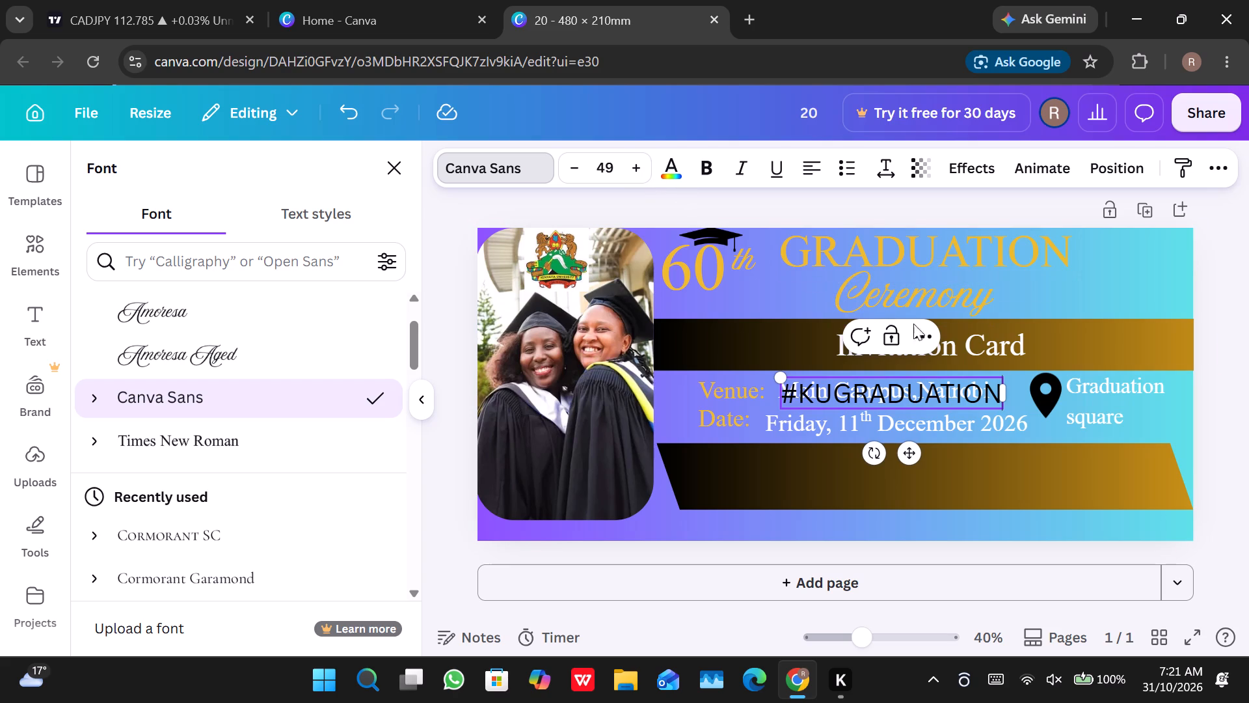
Append 2026 to the hashtag so it reads "#KUGRADUATION2026".
click(1001, 383)
text(202)
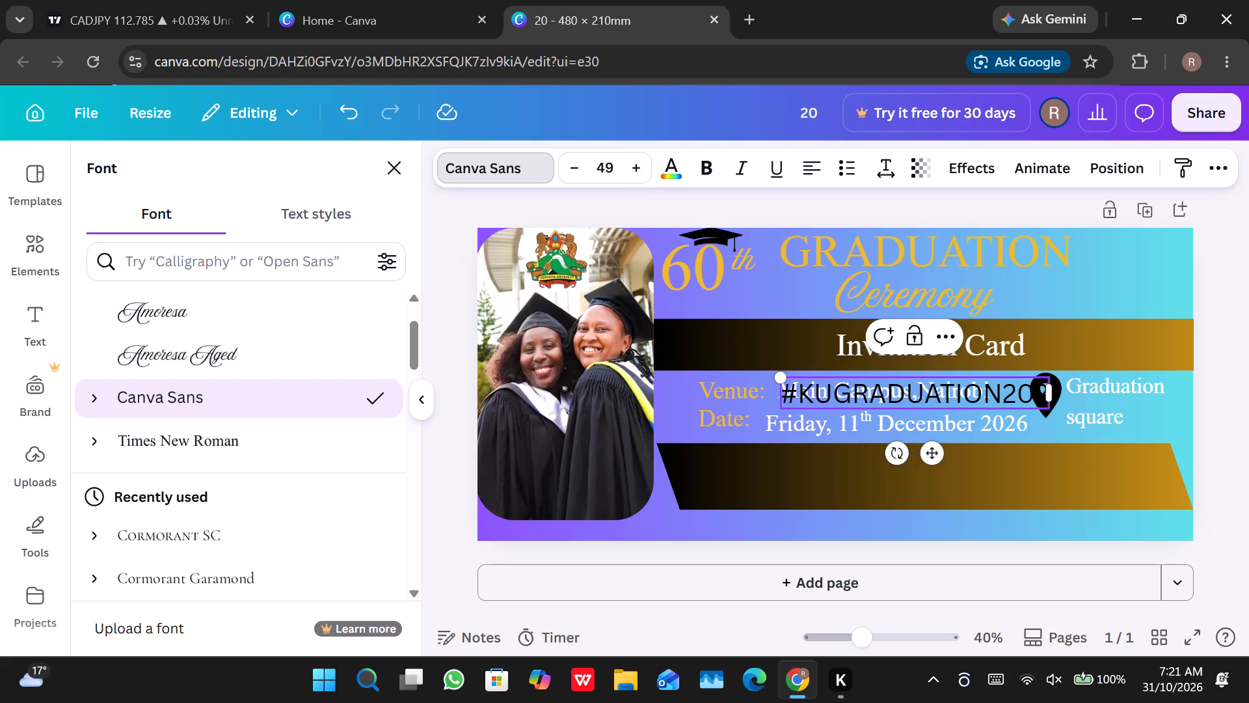
key(6)
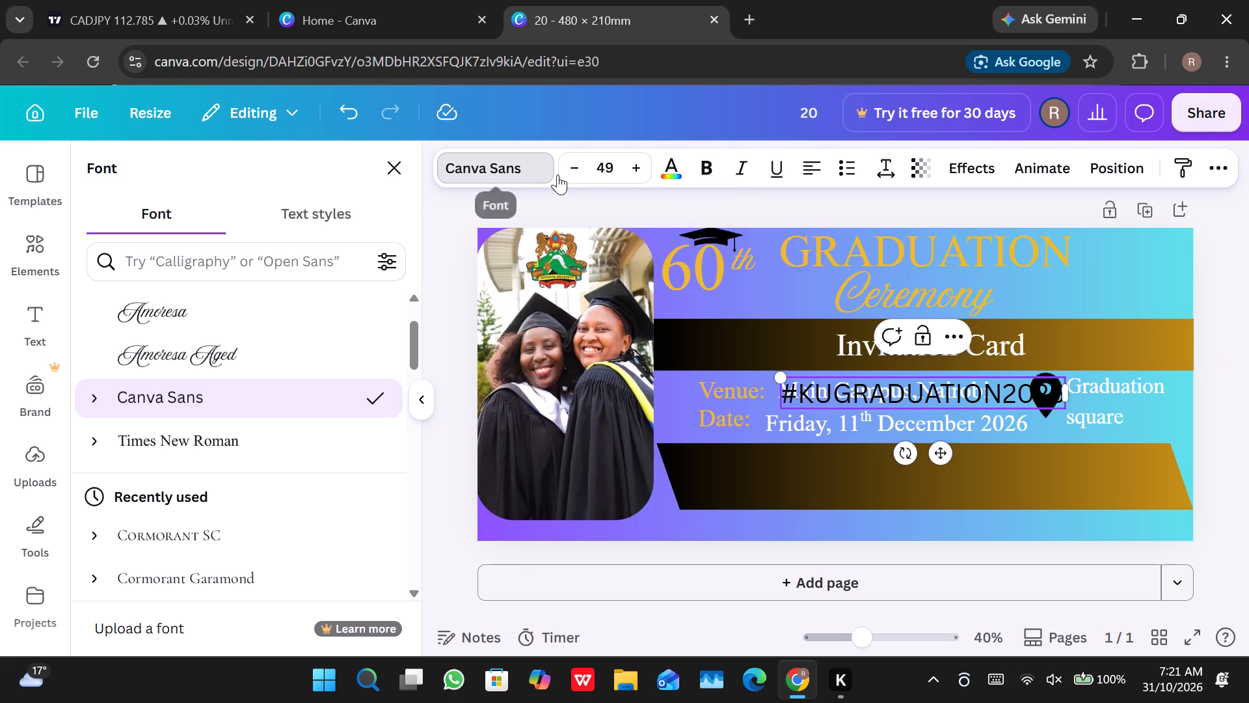
Search the text colours for green and recolour the black hashtag text to Green #00bf63, applying the change to all matching colours on the page.
click(669, 180)
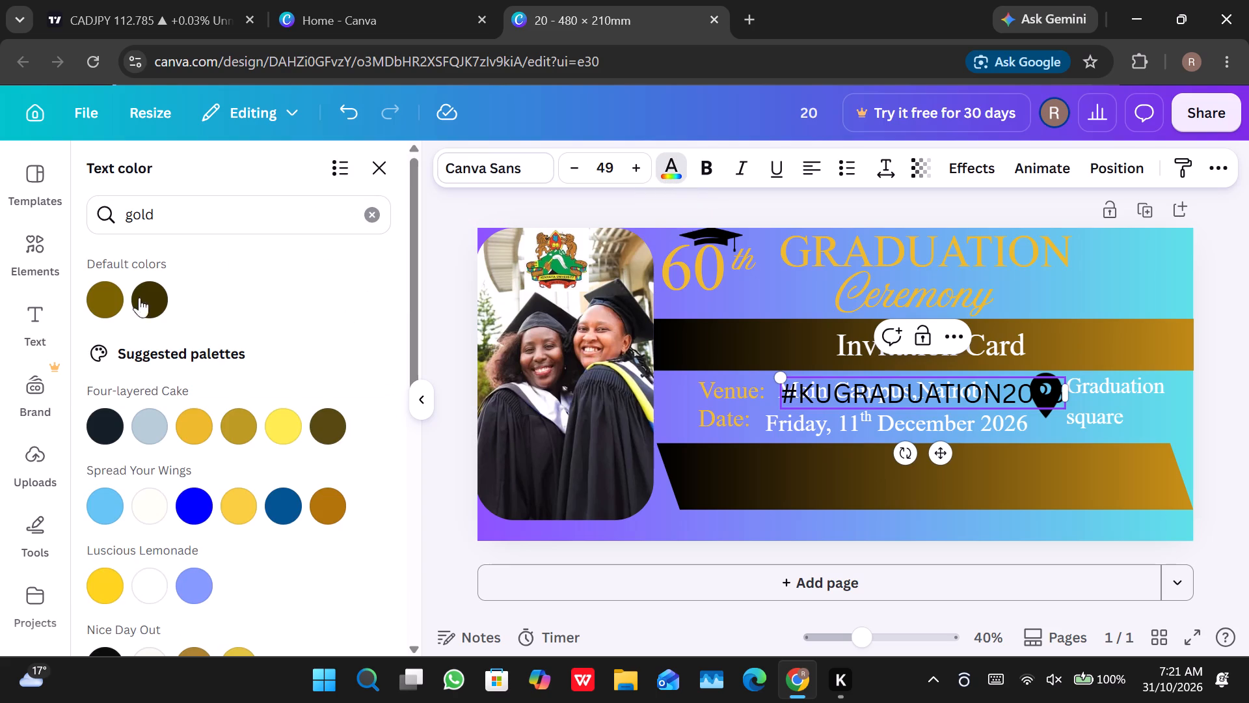
click(177, 219)
key(BackSpace)
key(BackSpace)
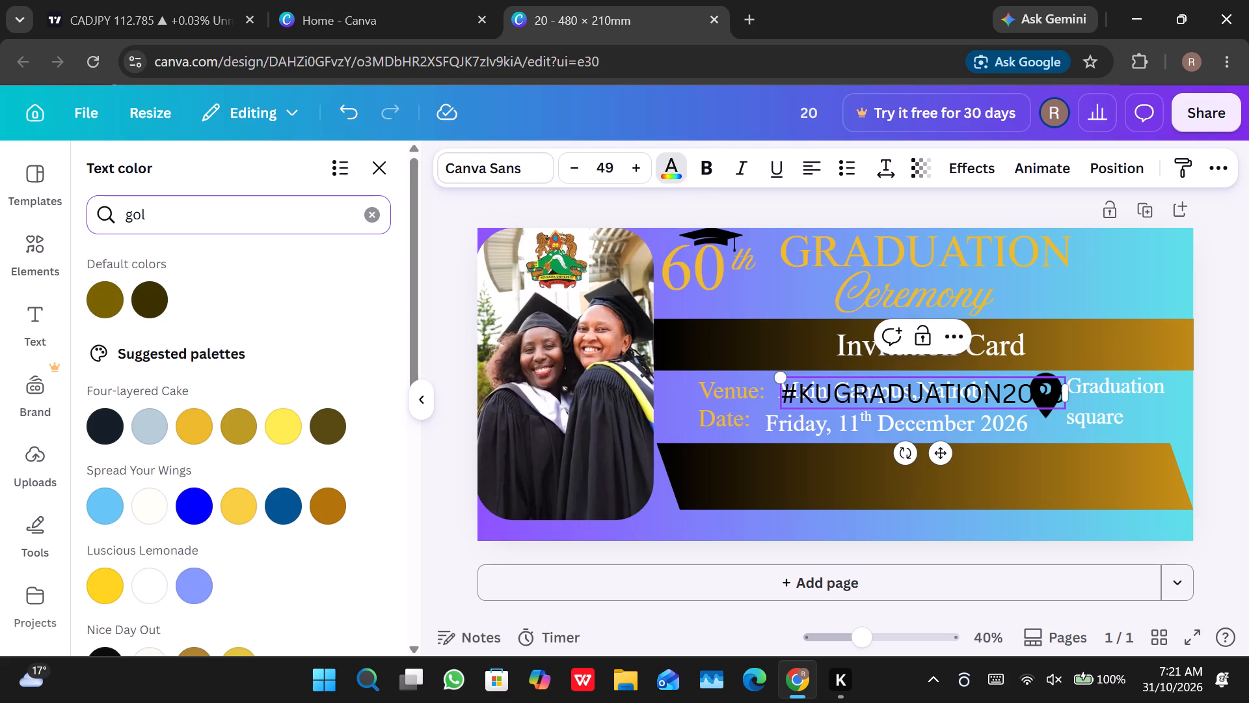
key(BackSpace)
text(REEN)
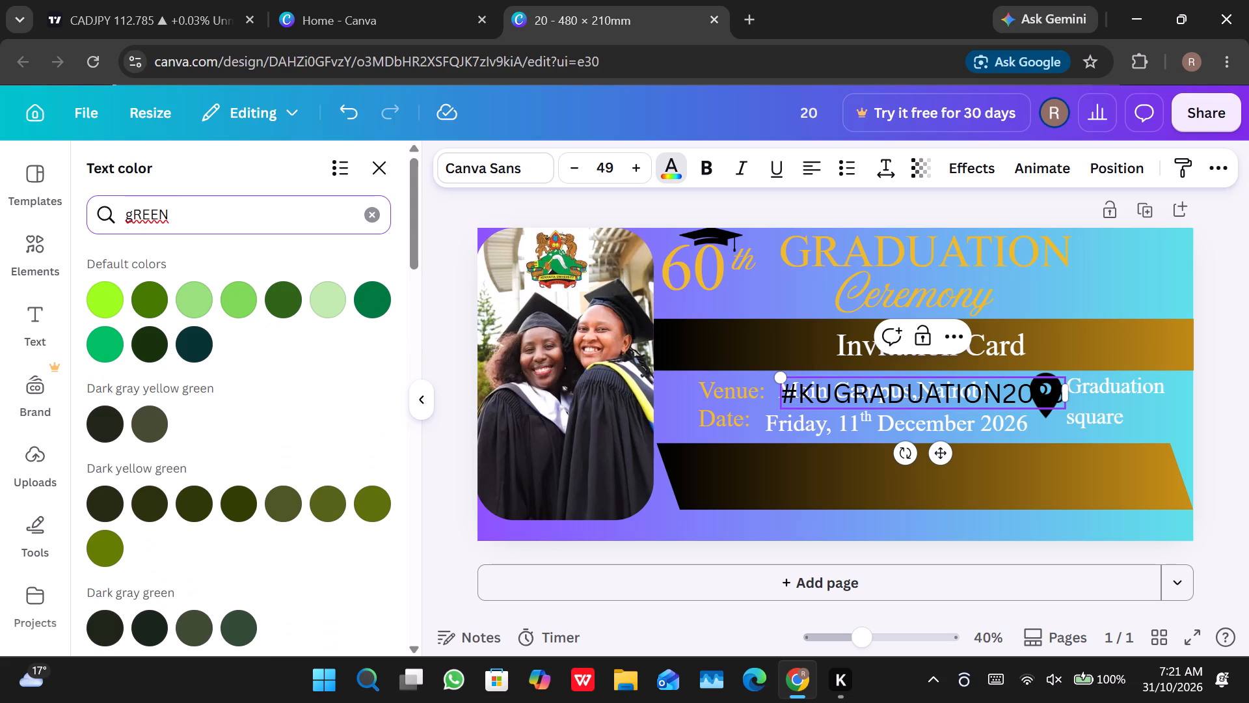
click(106, 337)
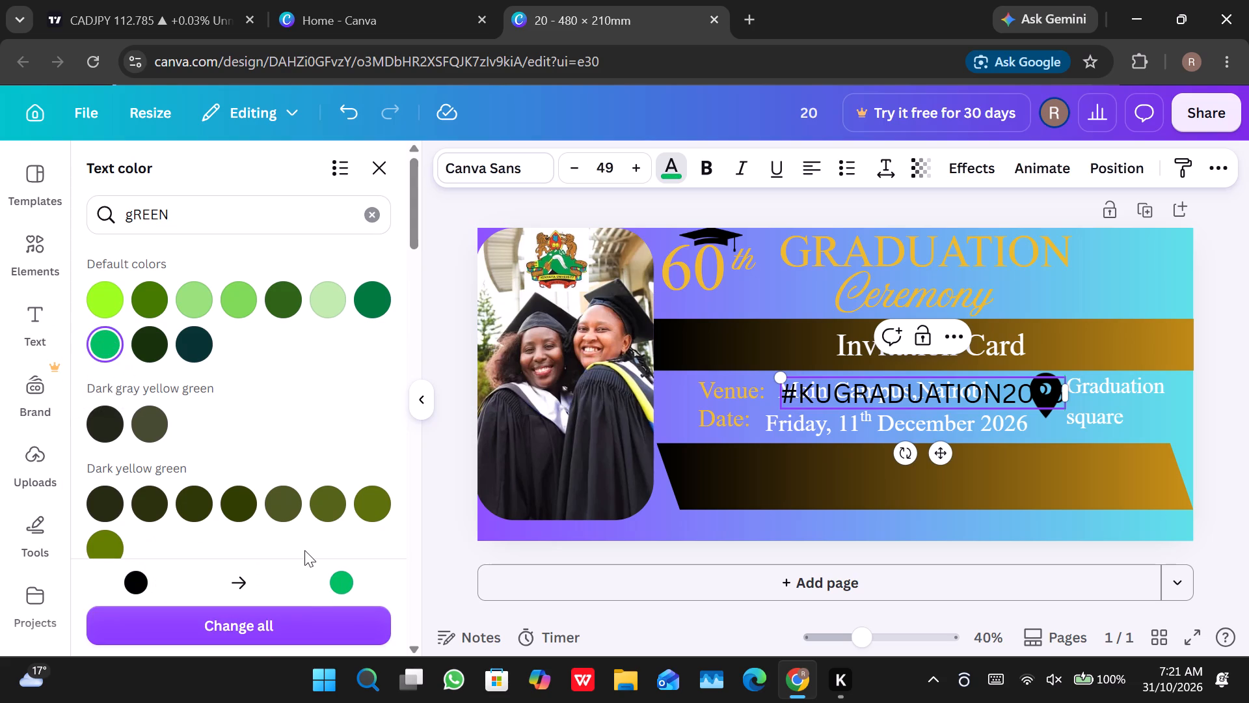
click(304, 617)
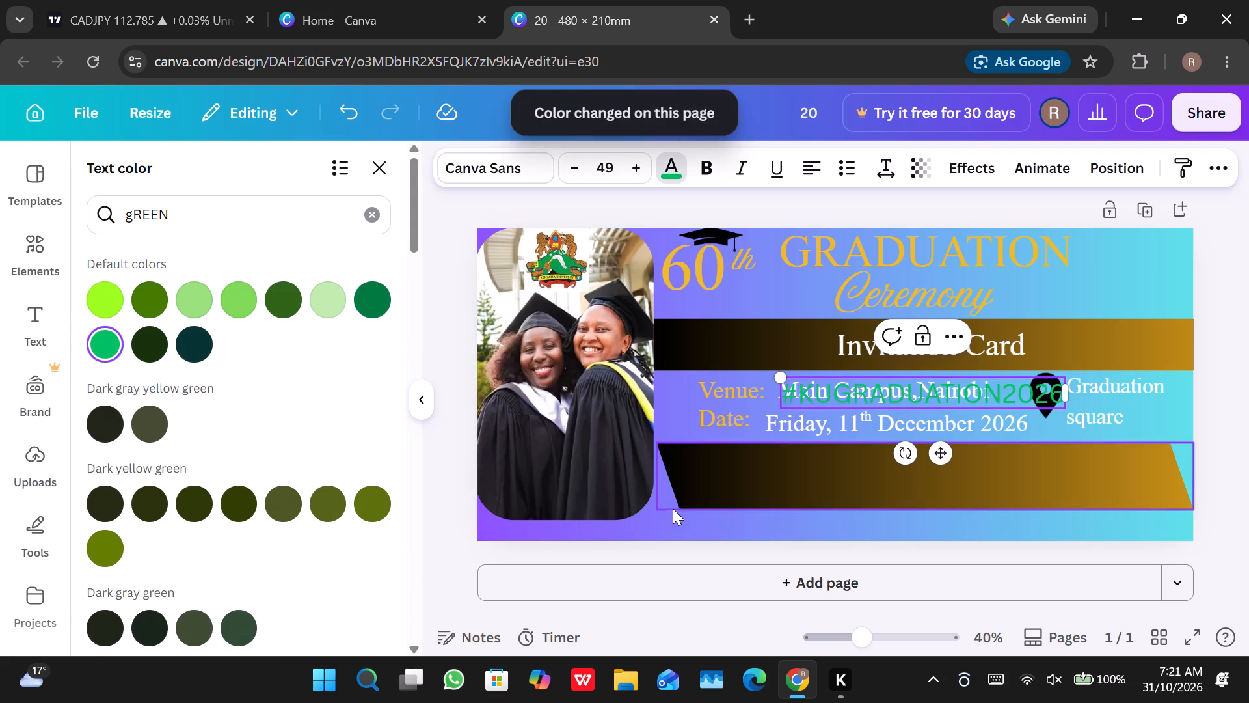
Move the green hashtag off the venue lines onto the lower parallelogram, vertically centred within it.
click(899, 385)
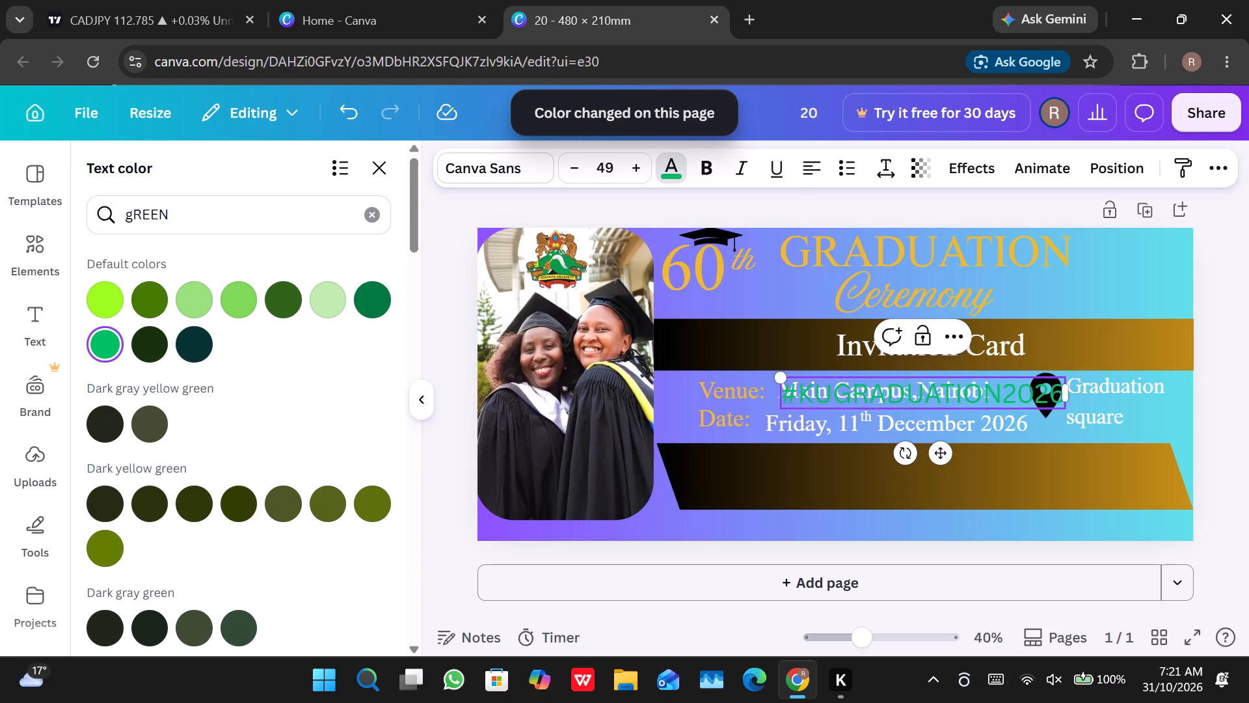
click(897, 396)
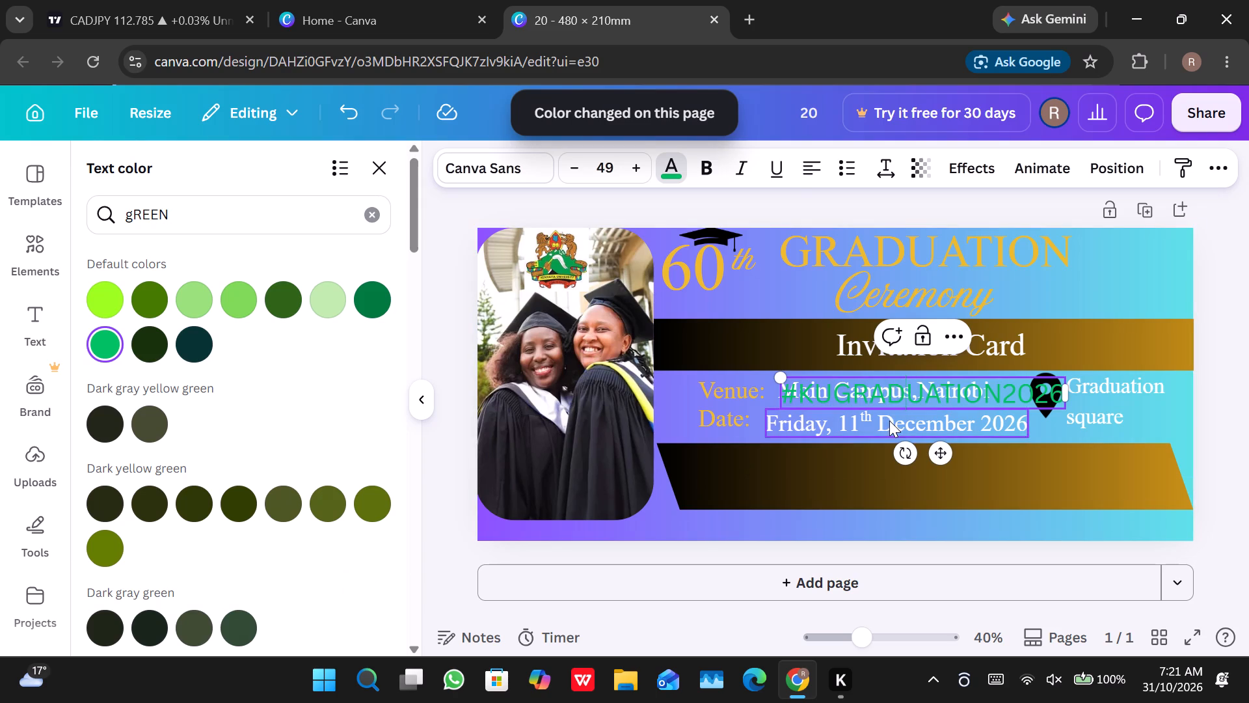
click(943, 402)
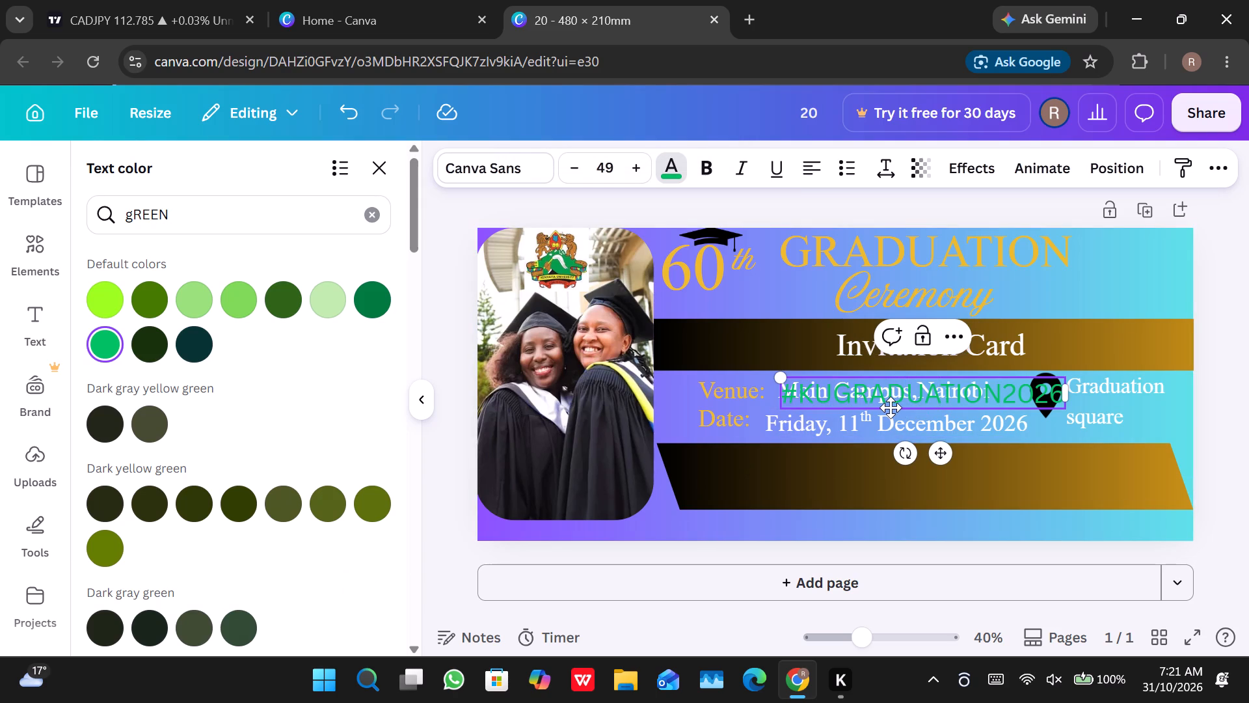
drag(891, 407, 865, 528)
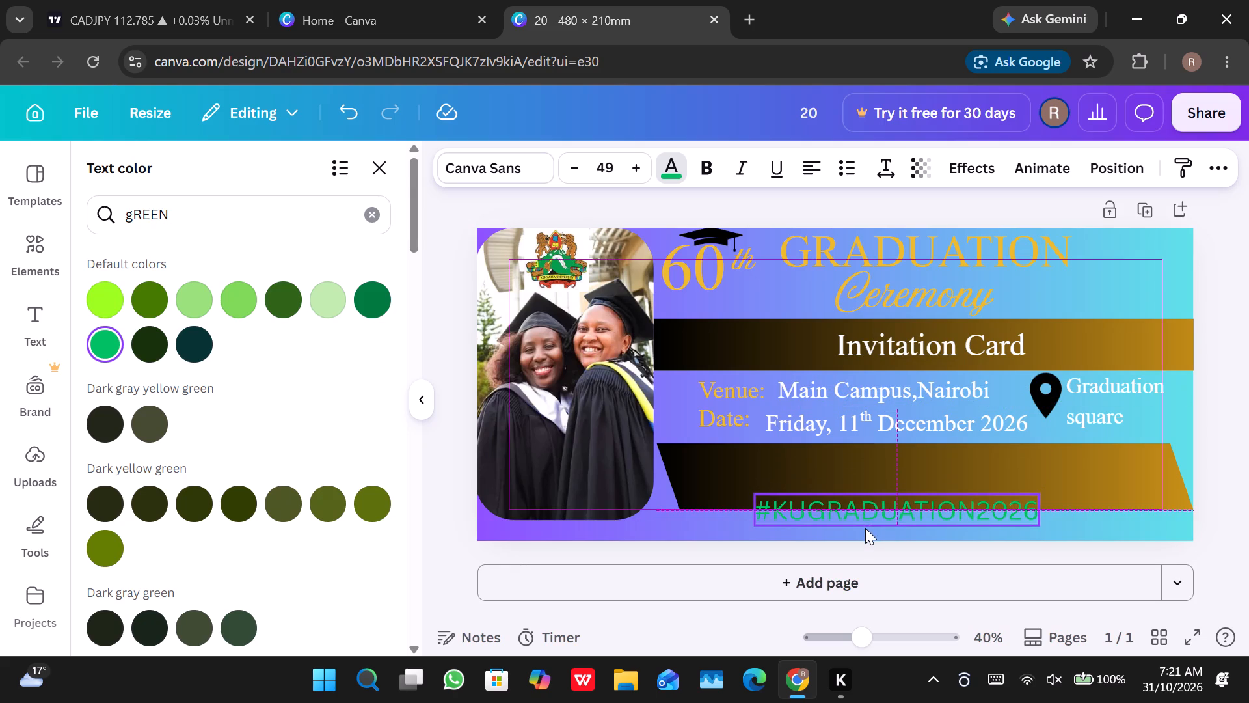
drag(865, 528, 867, 488)
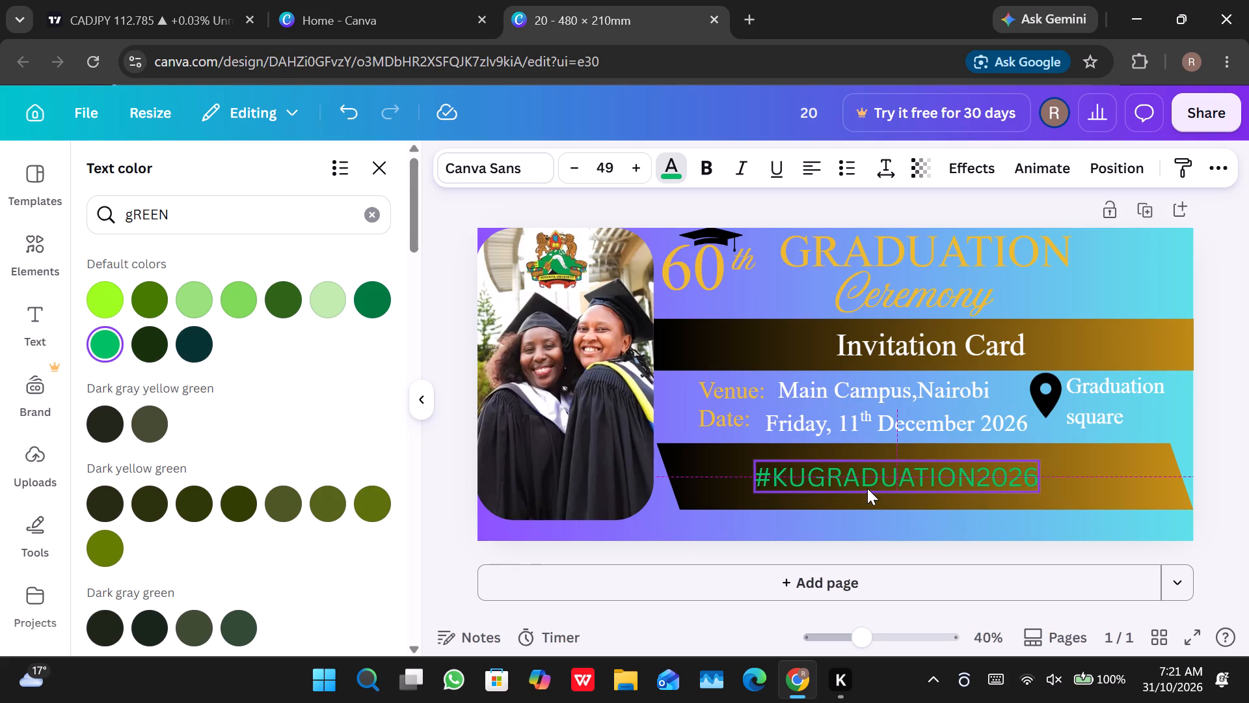
drag(867, 488, 870, 511)
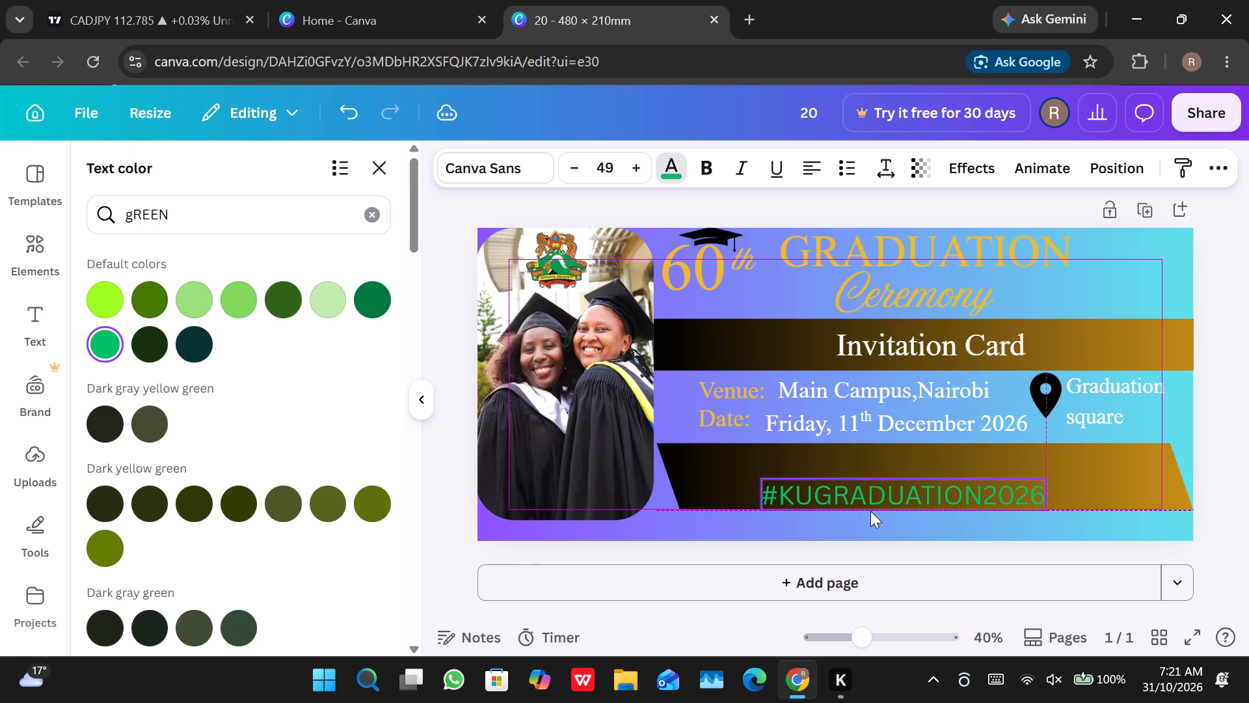
drag(870, 511, 865, 497)
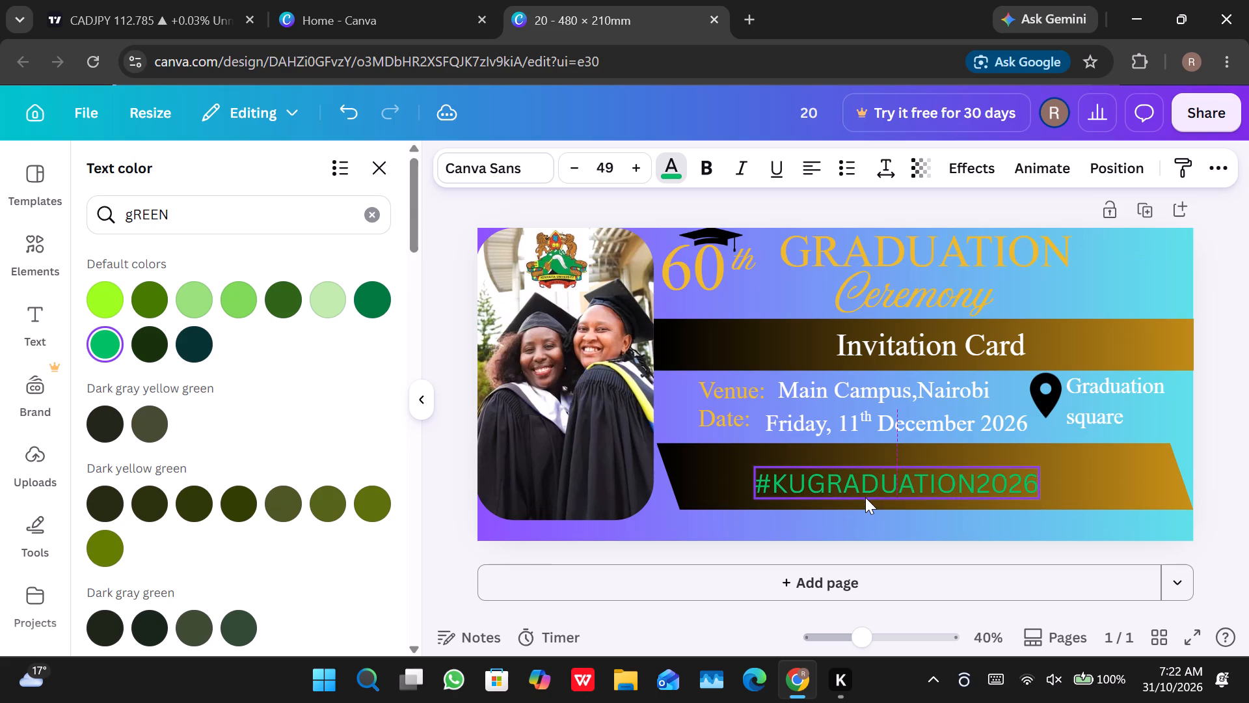
drag(865, 497, 865, 496)
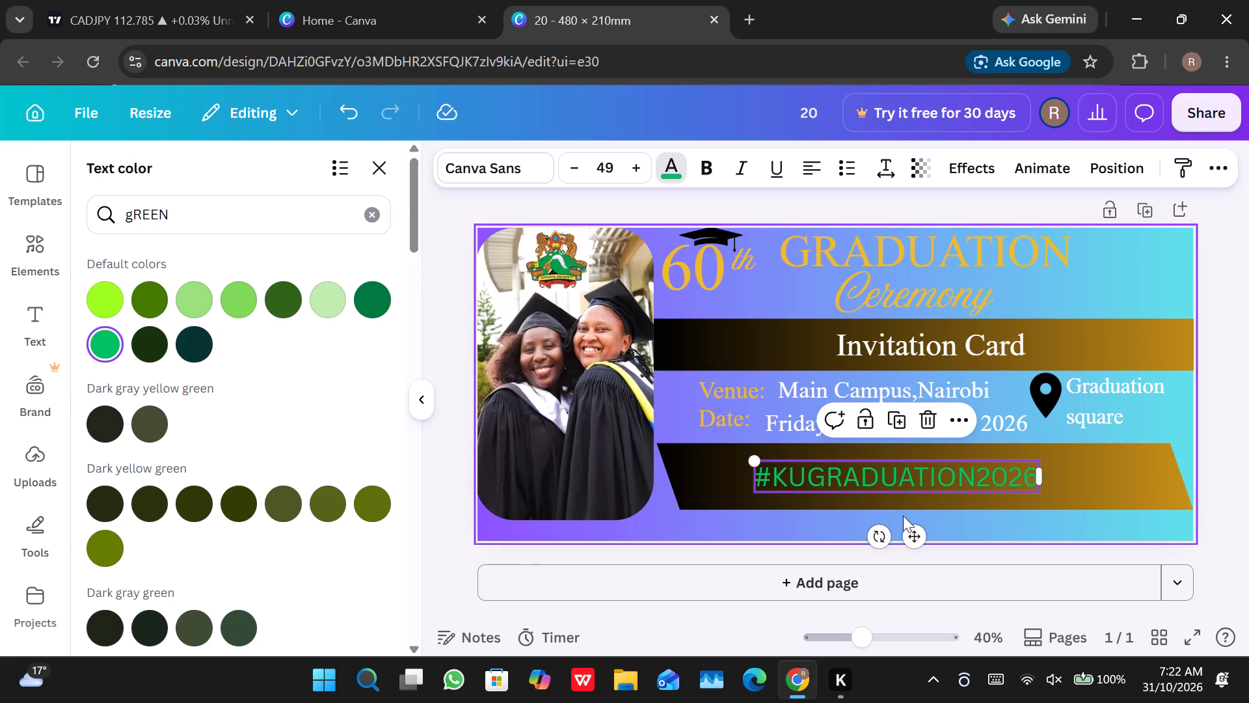
Extend the lower parallelogram's bottom edge downward, leaving only a thin strip of background beneath it.
click(905, 508)
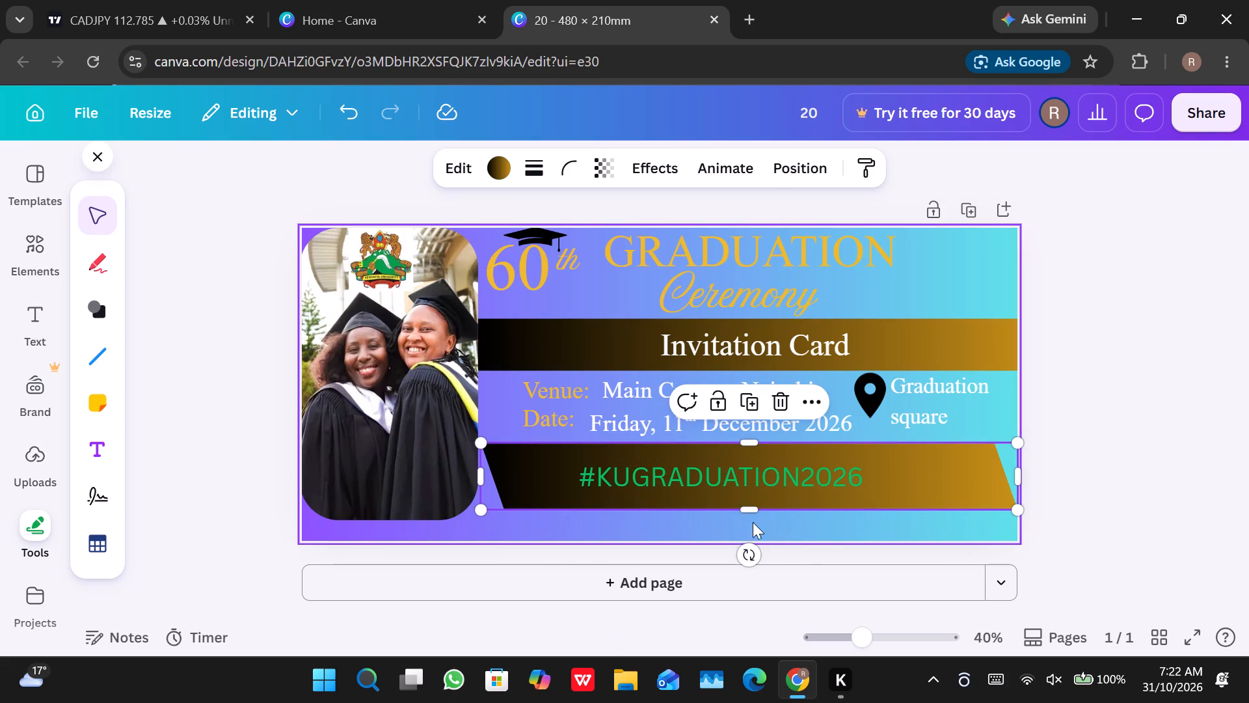
drag(748, 508, 760, 534)
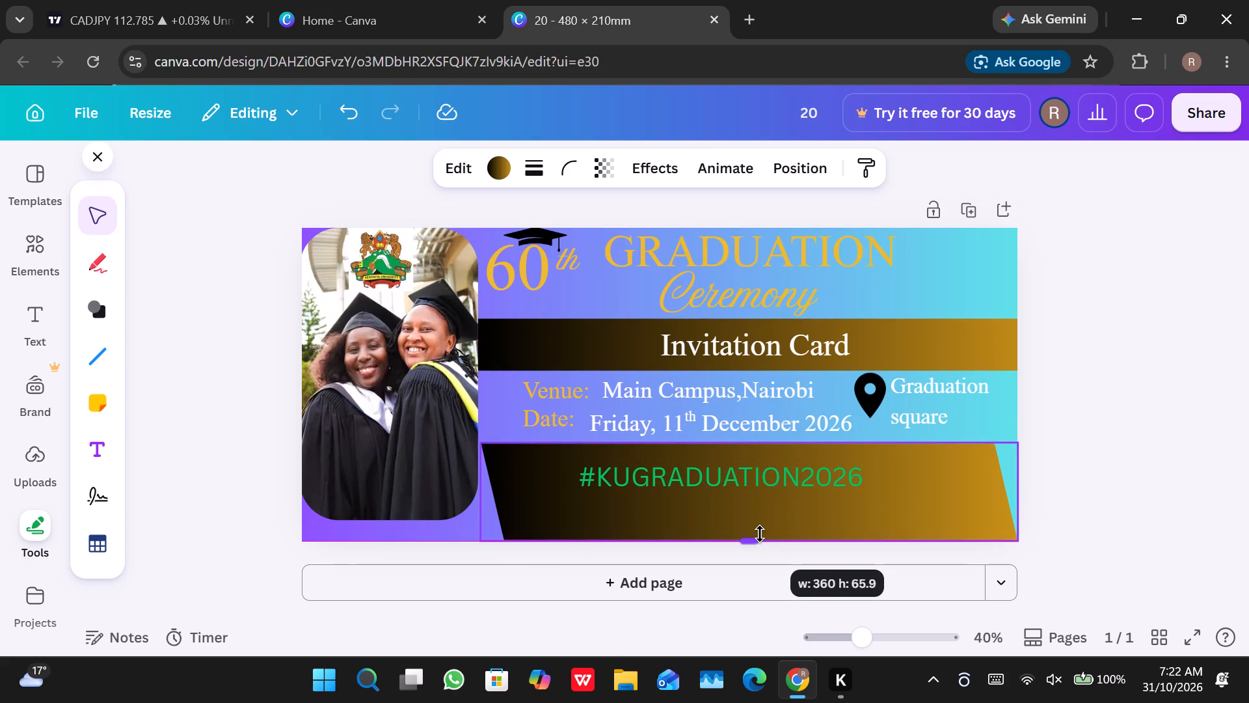
drag(760, 534, 759, 531)
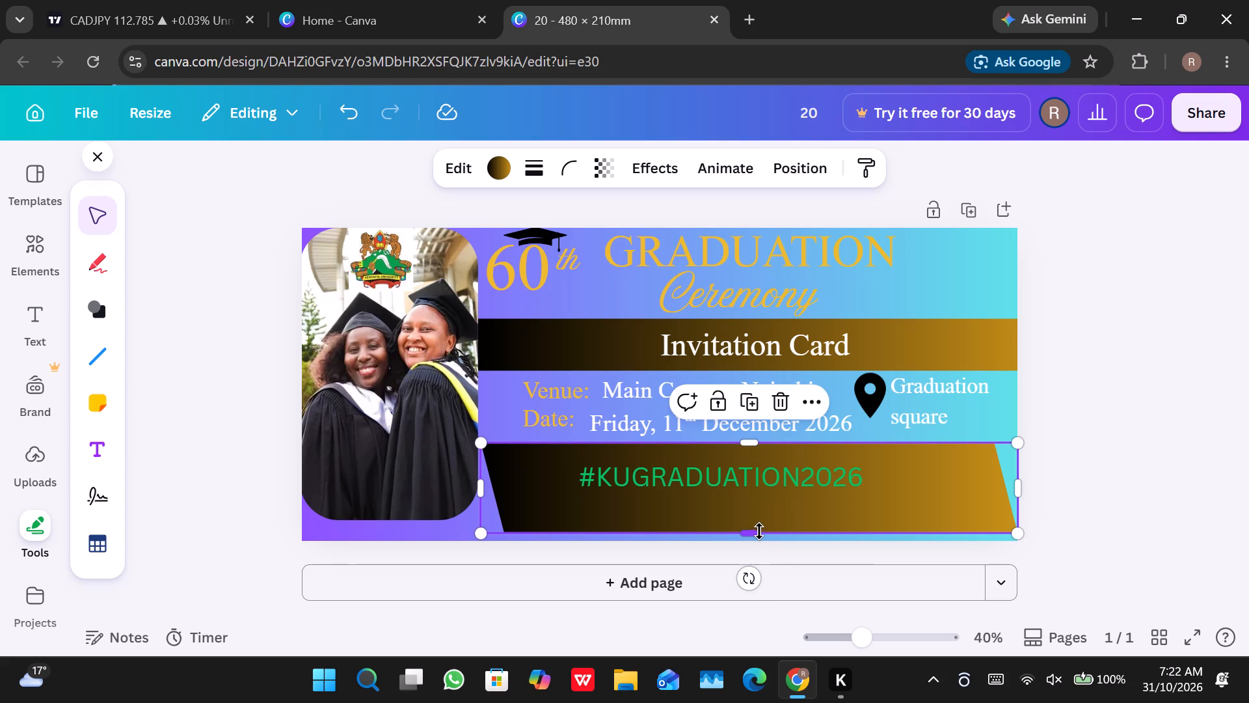
Move the hashtag text down to the bottom edge of the lower parallelogram and deselect it.
drag(732, 482, 735, 514)
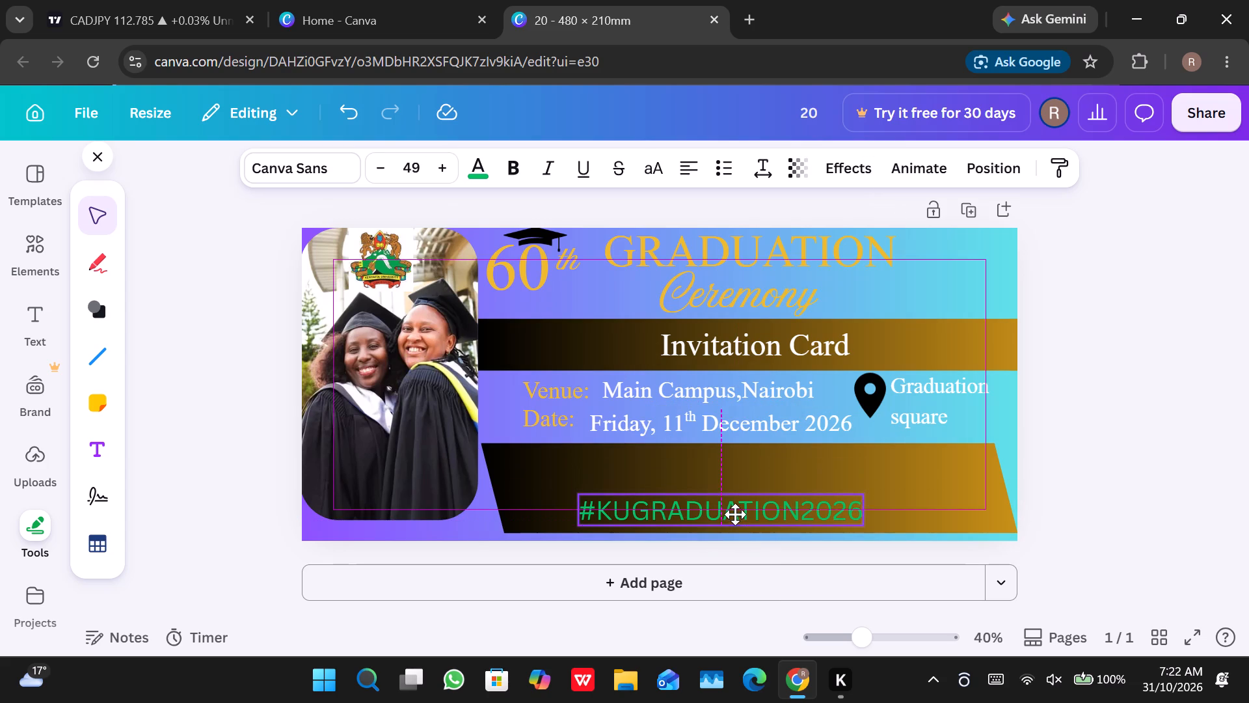
drag(735, 514, 739, 521)
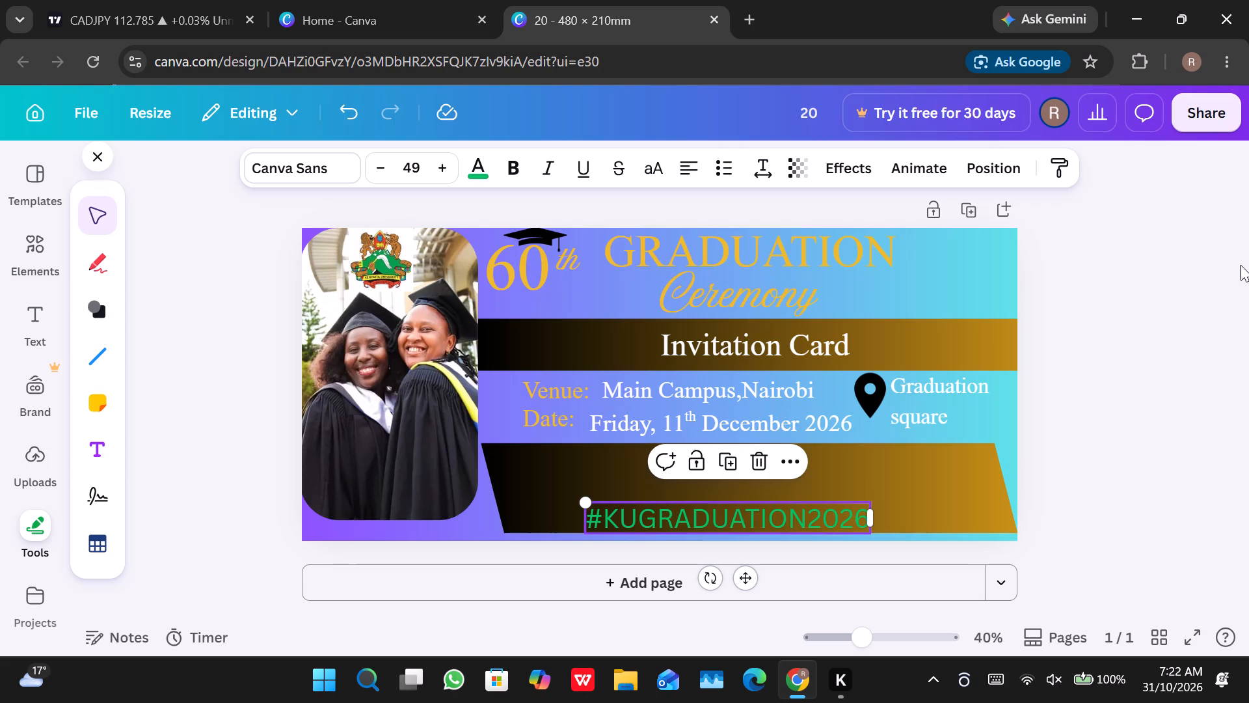
click(1186, 307)
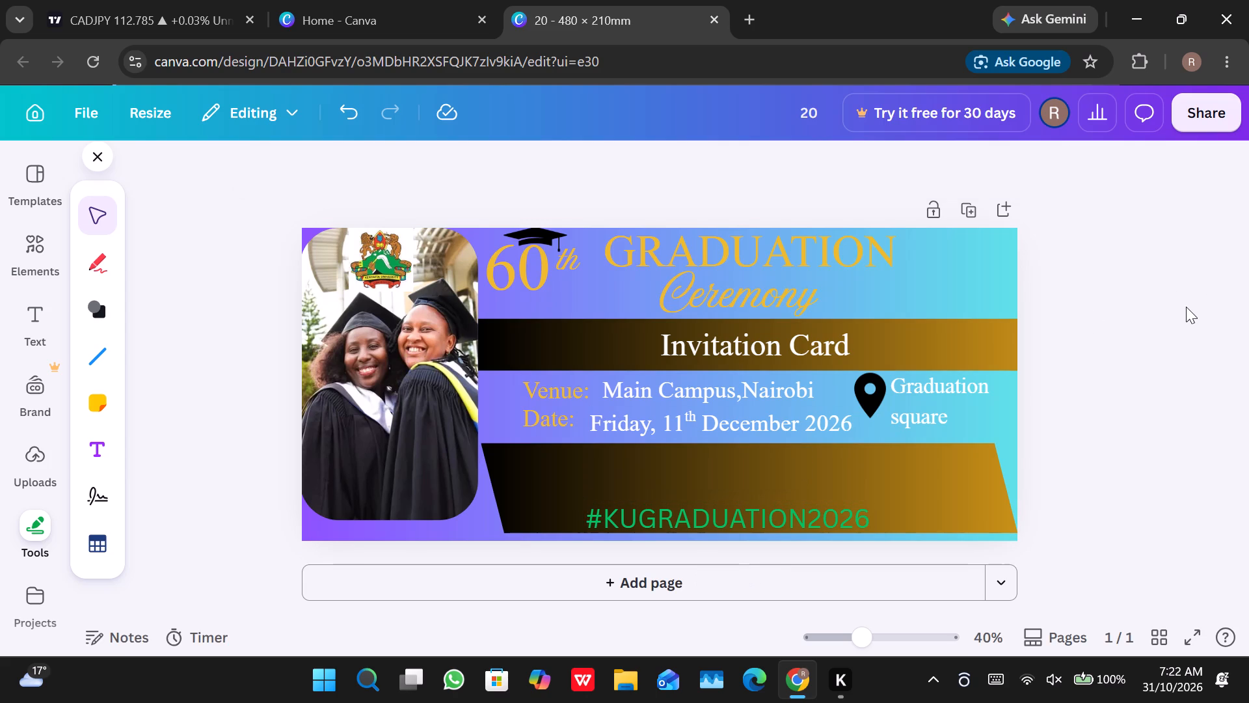
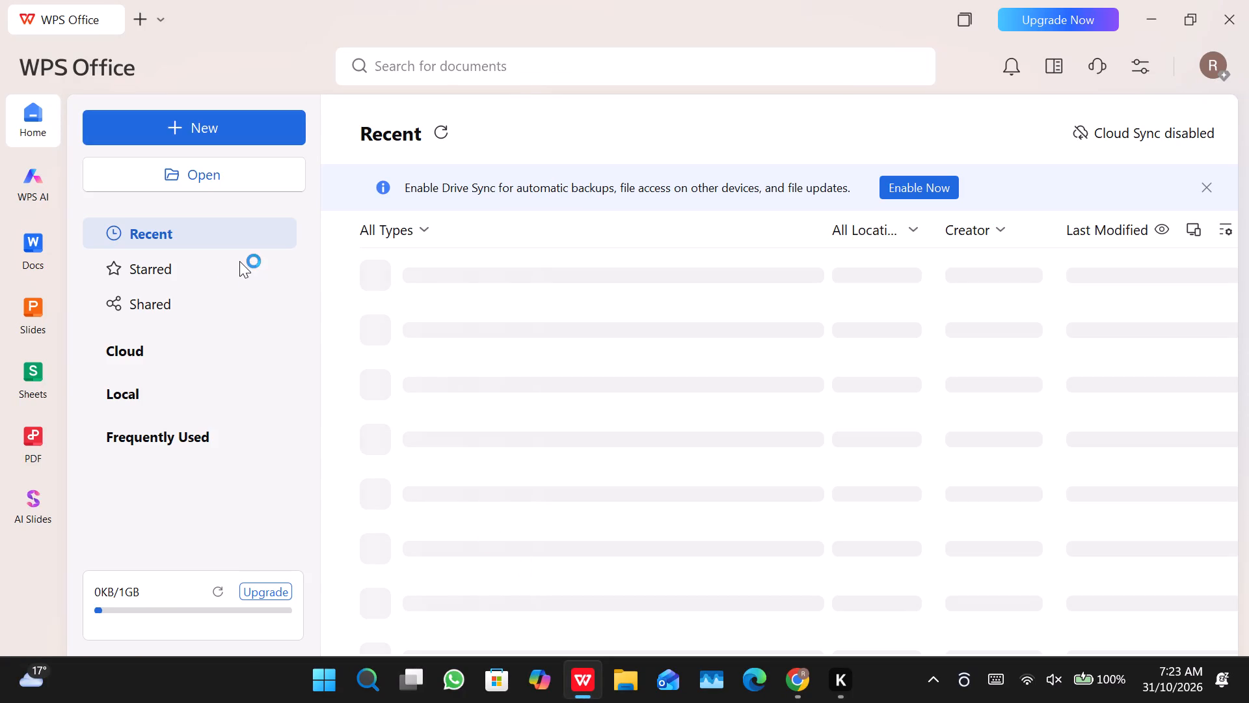
Create a blank WPS Sheets spreadsheet, then switch back to the Canva invitation design in Chrome.
click(20, 363)
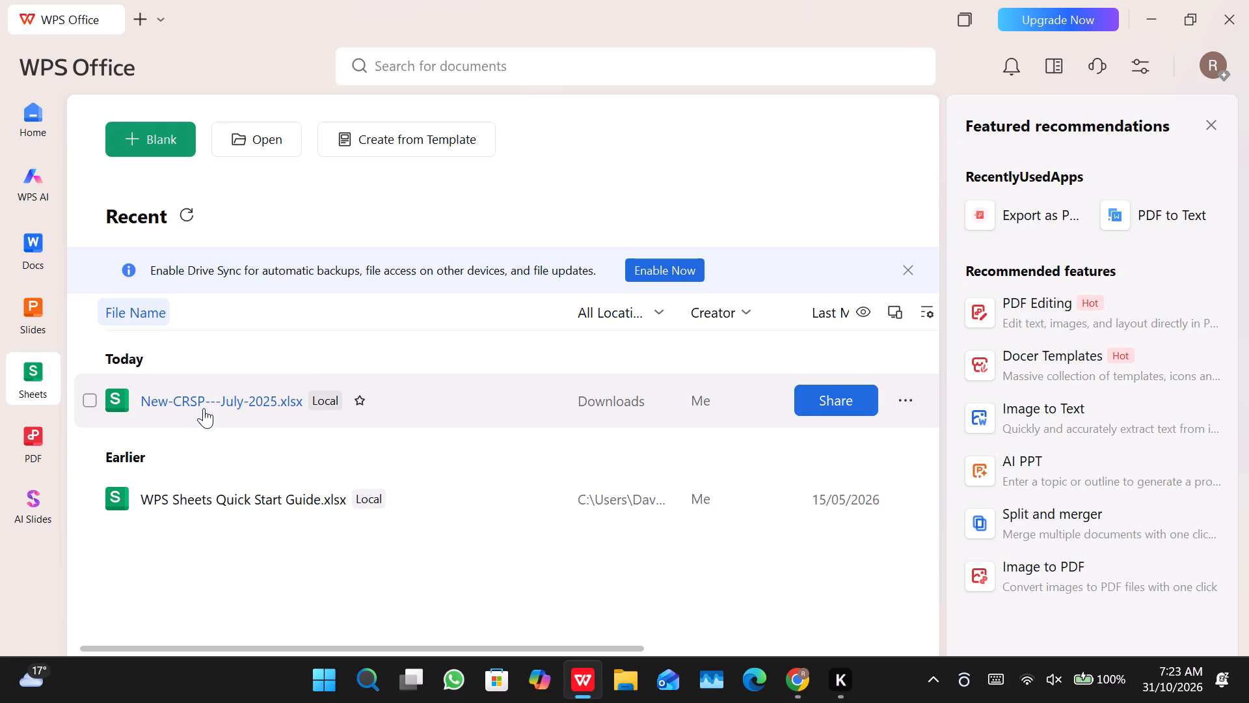
click(171, 126)
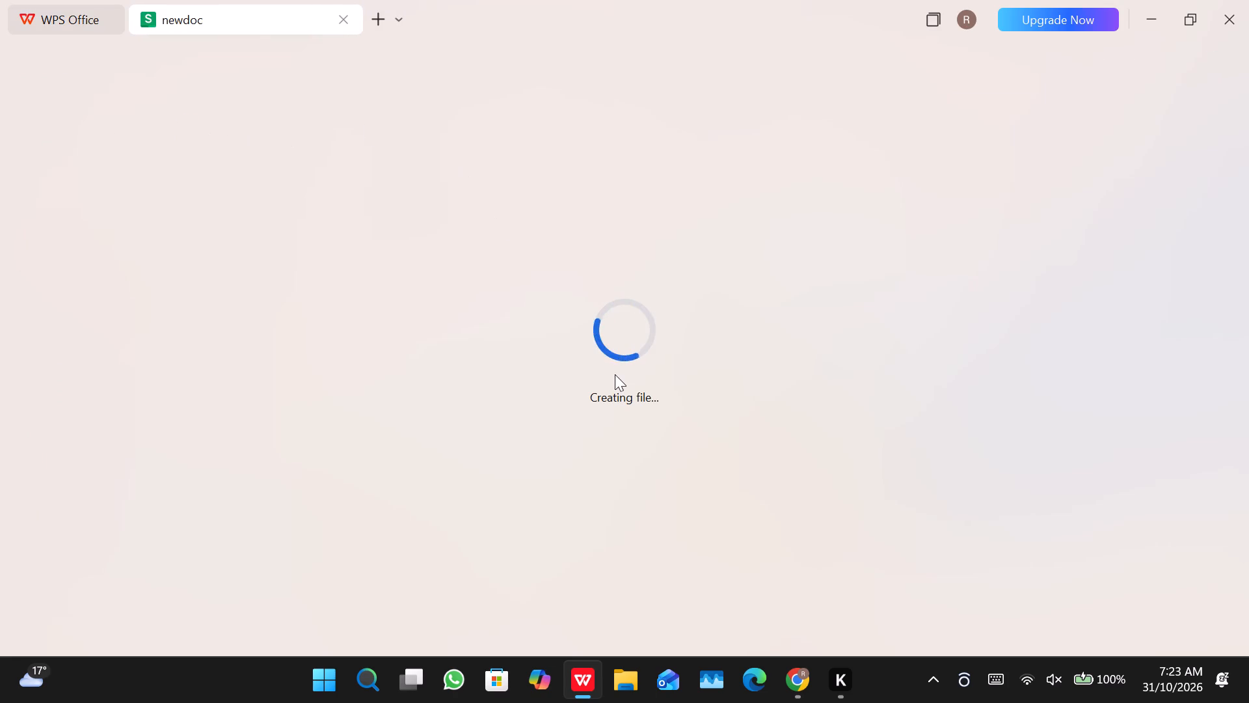
click(801, 672)
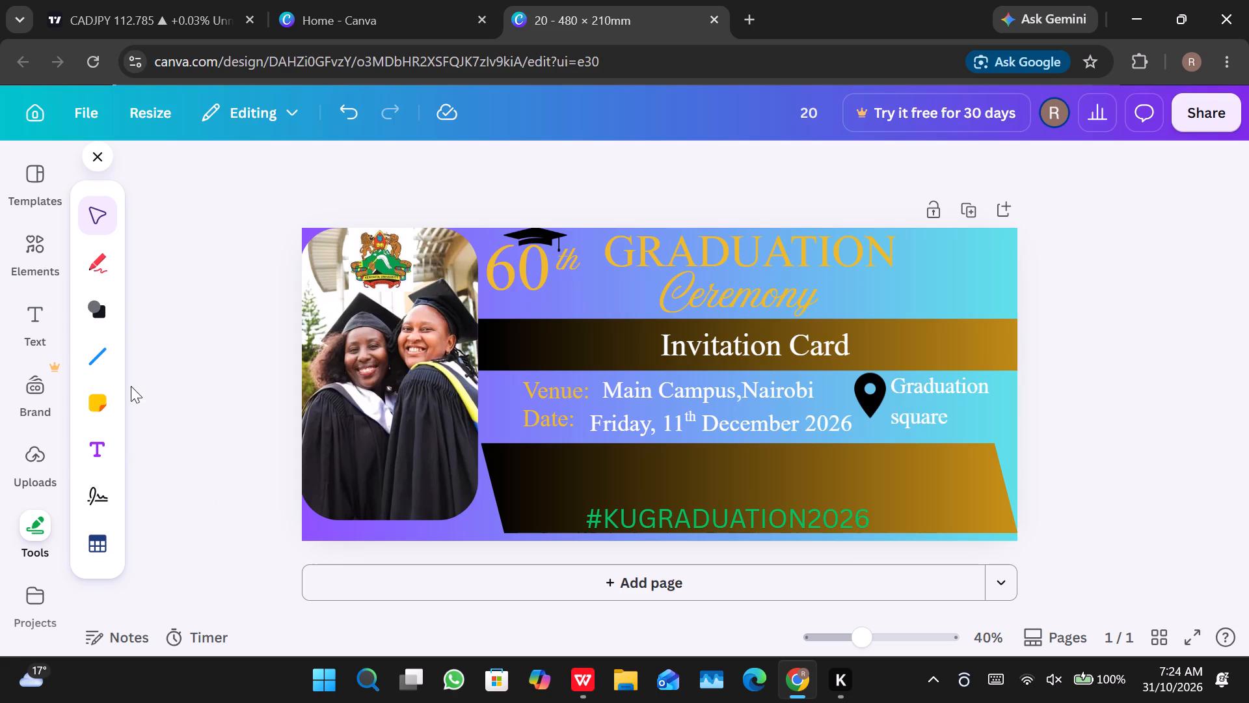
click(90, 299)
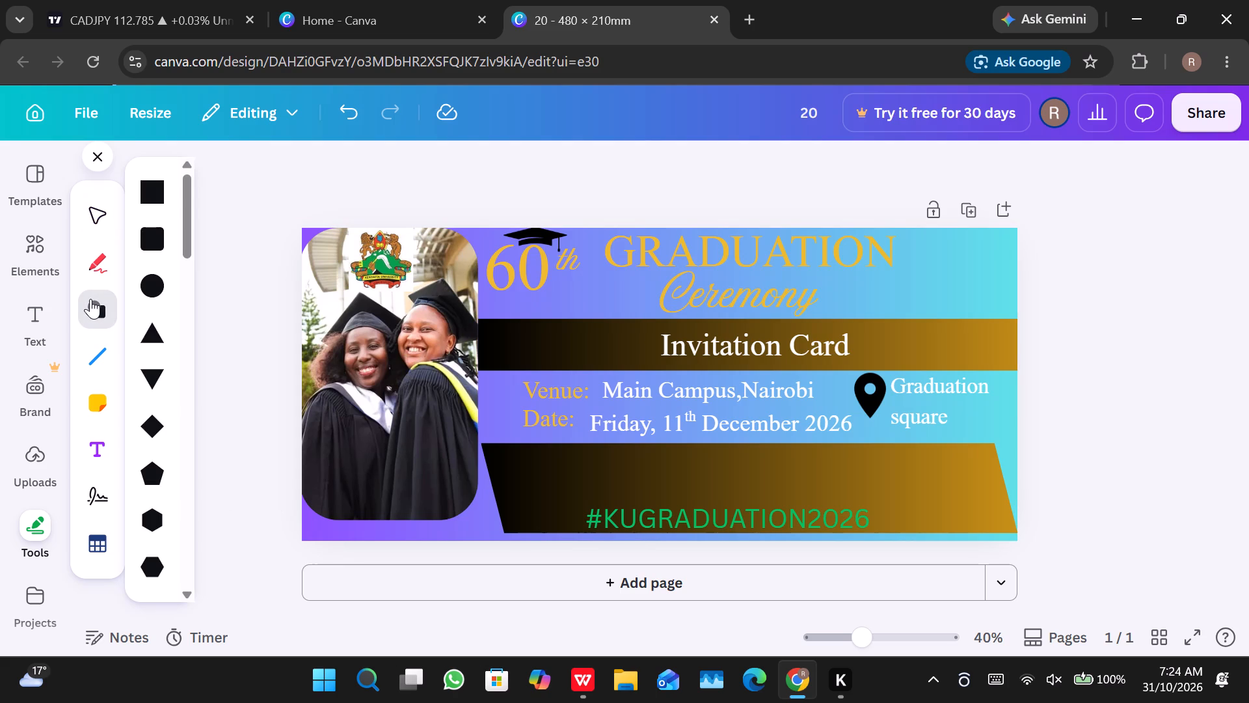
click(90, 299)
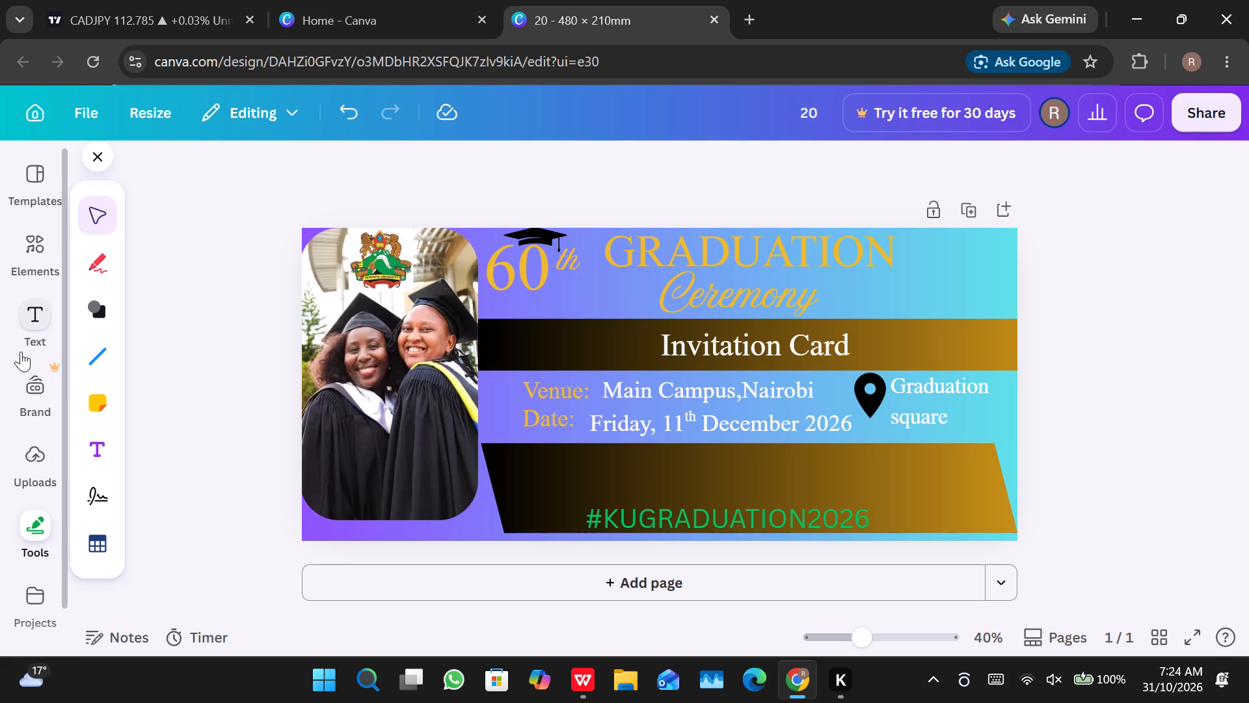
Search the elements for "face book logo" and add the round blue Facebook logo to the invitation card.
click(37, 267)
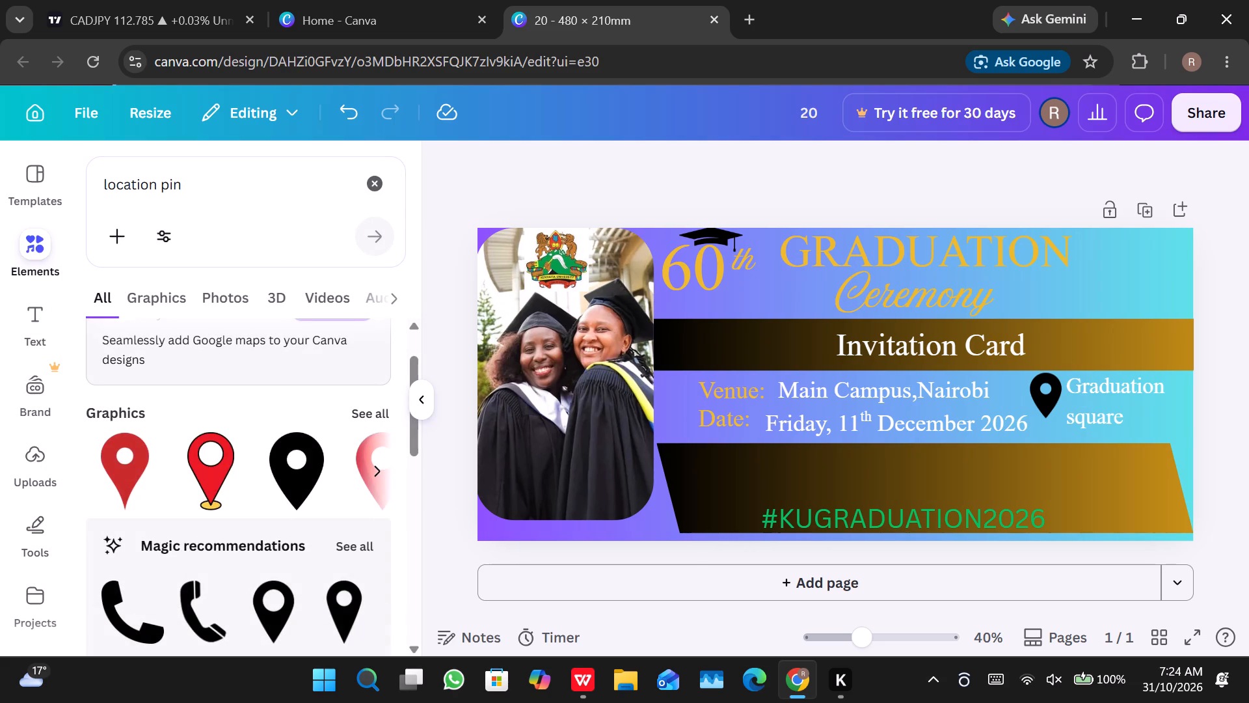
drag(195, 184, 83, 207)
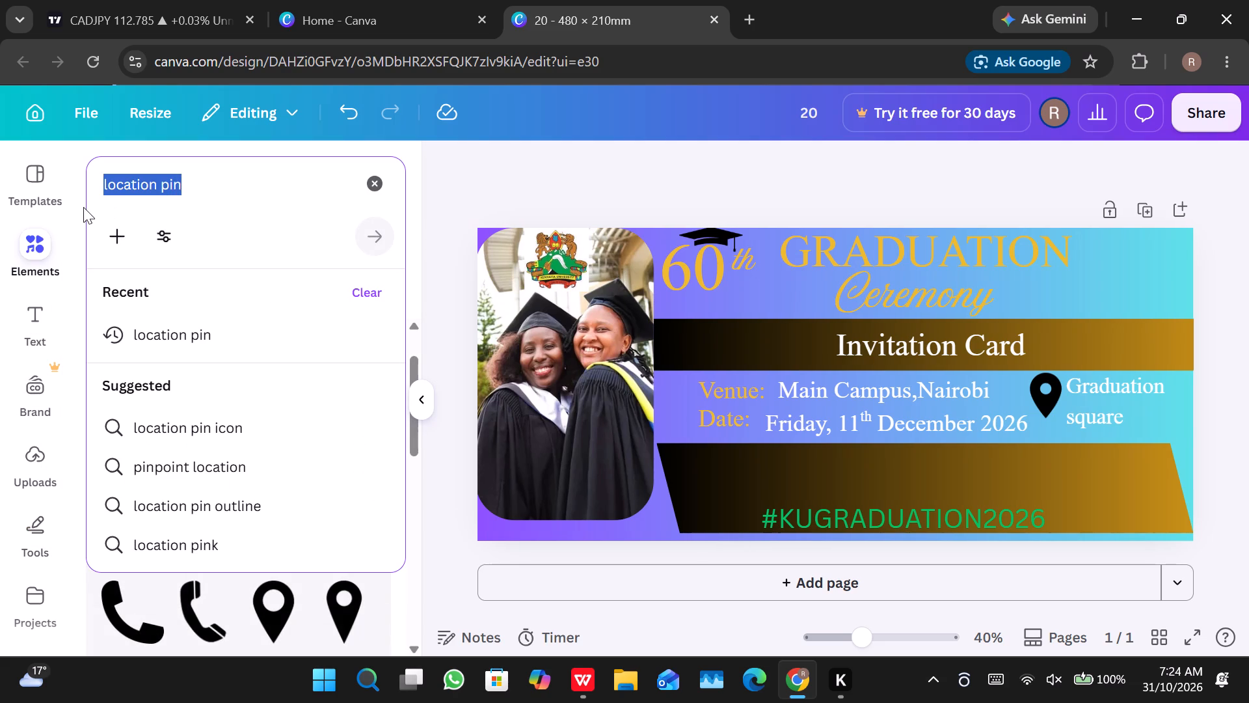
key(BackSpace)
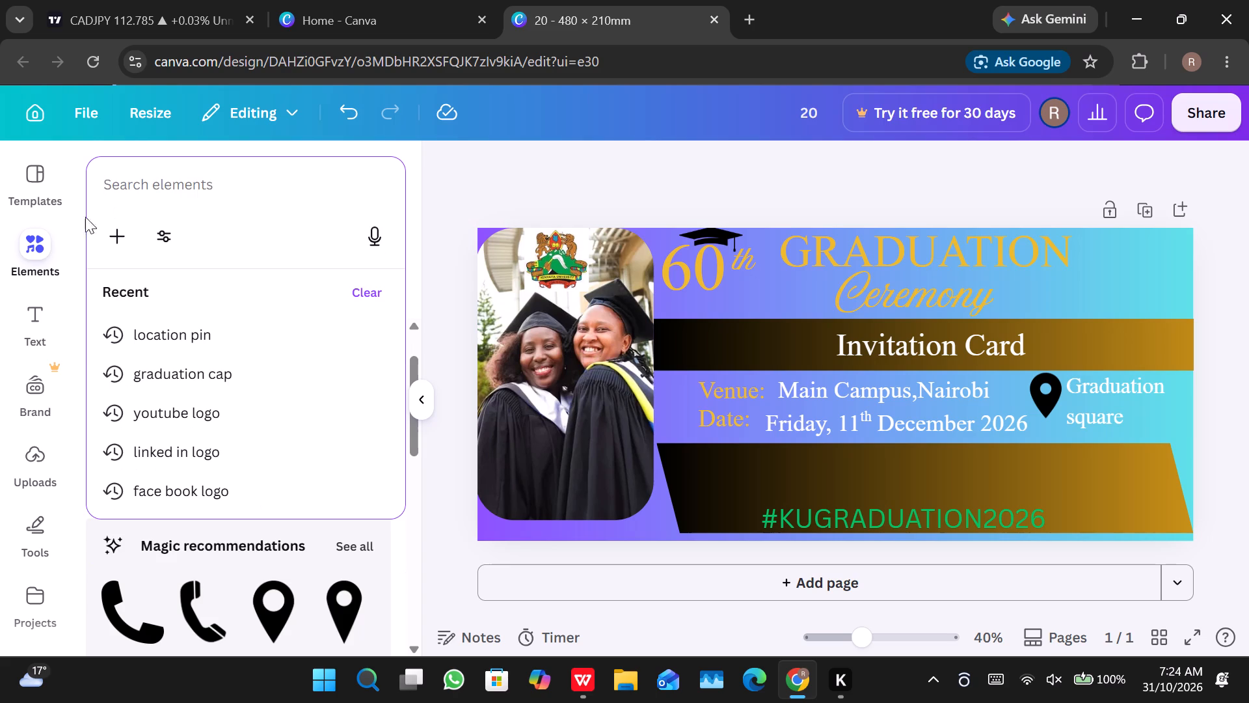
scroll(200, 437, down, 1)
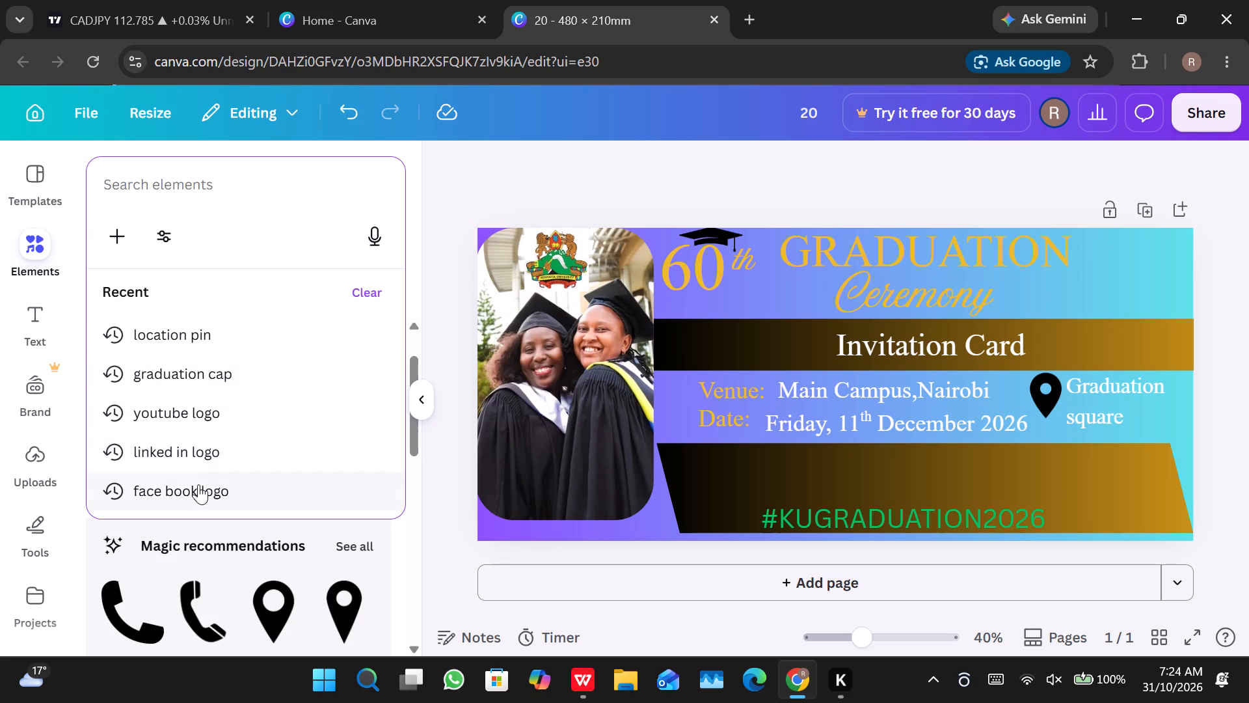
click(198, 484)
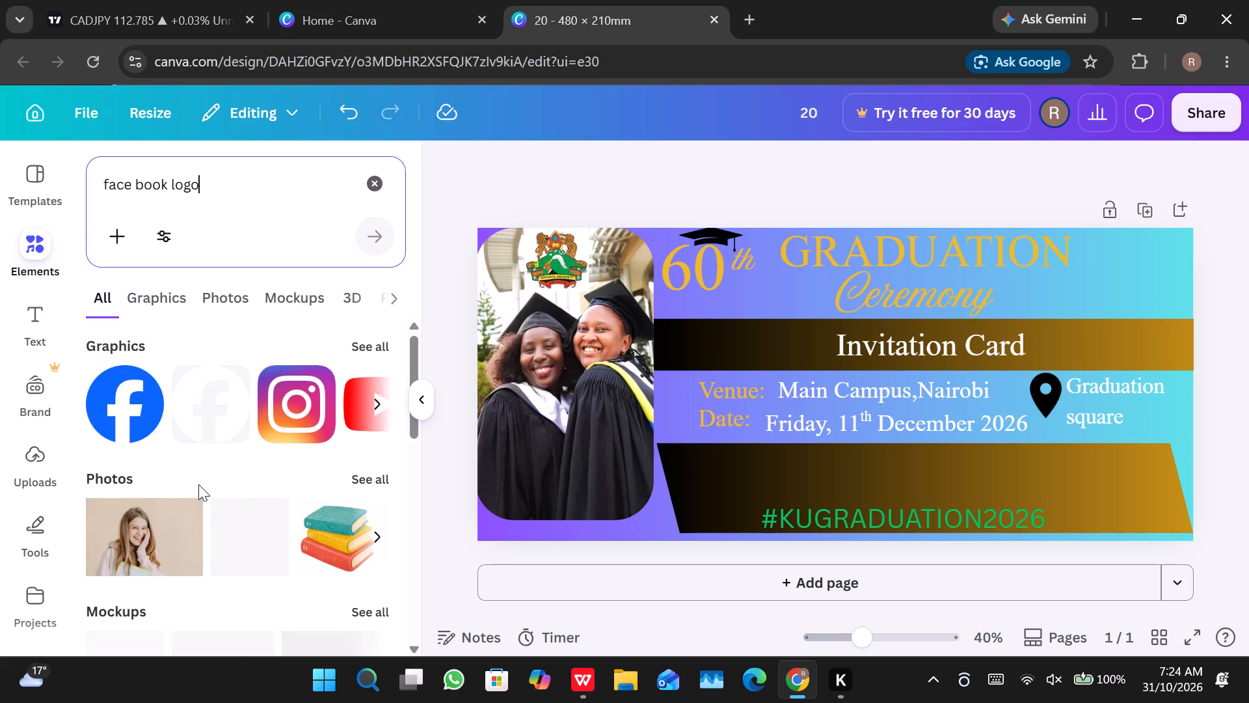
click(141, 411)
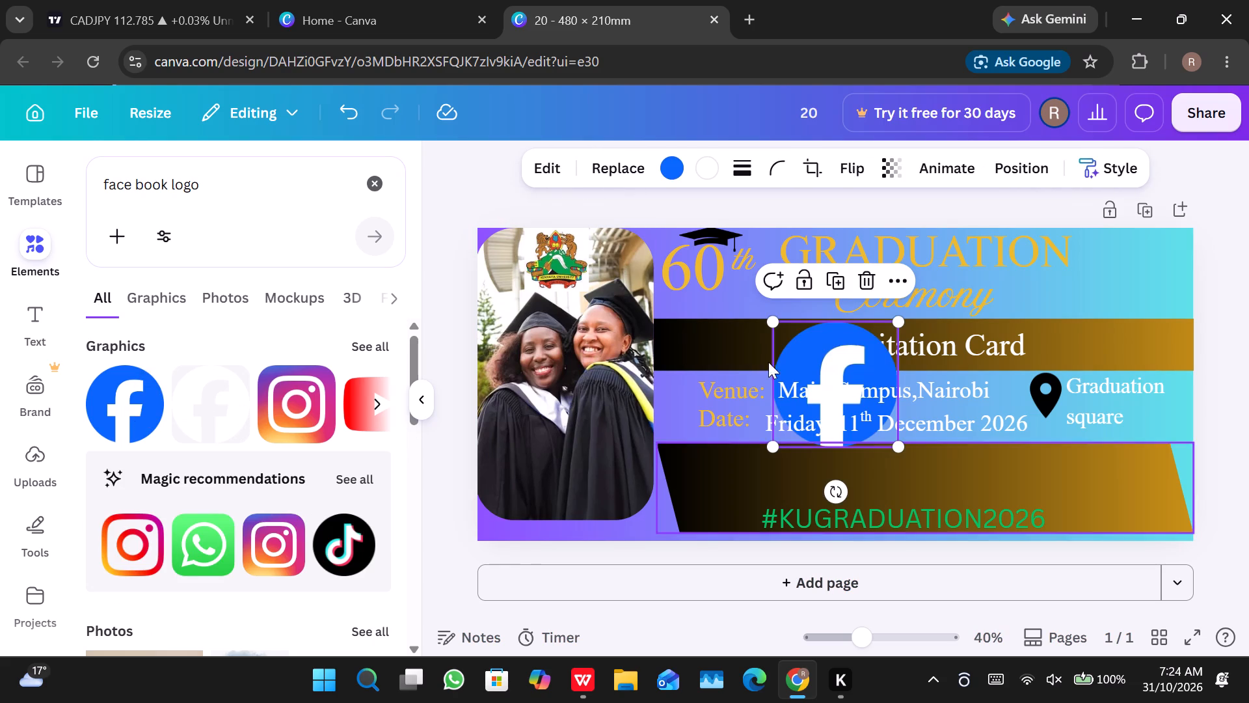
Shrink the Facebook logo to a small icon and place it in the card's bottom-left corner, just below the photo.
drag(772, 318, 845, 418)
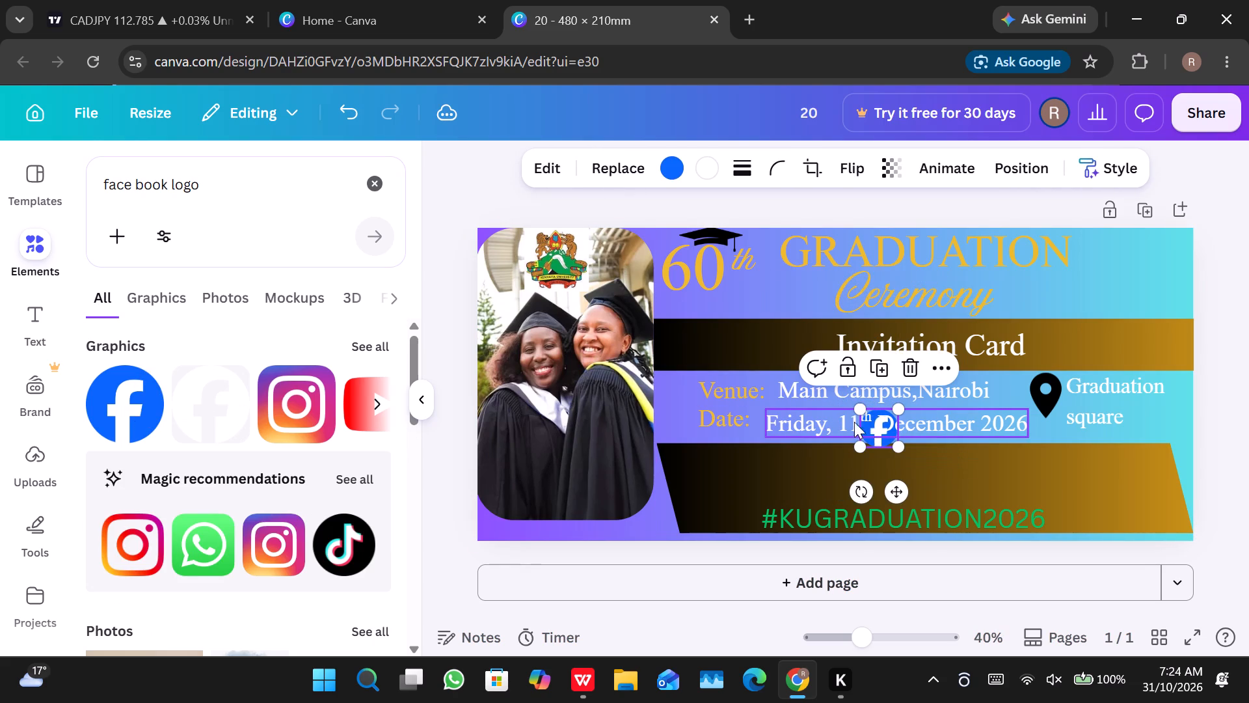
drag(868, 430, 590, 523)
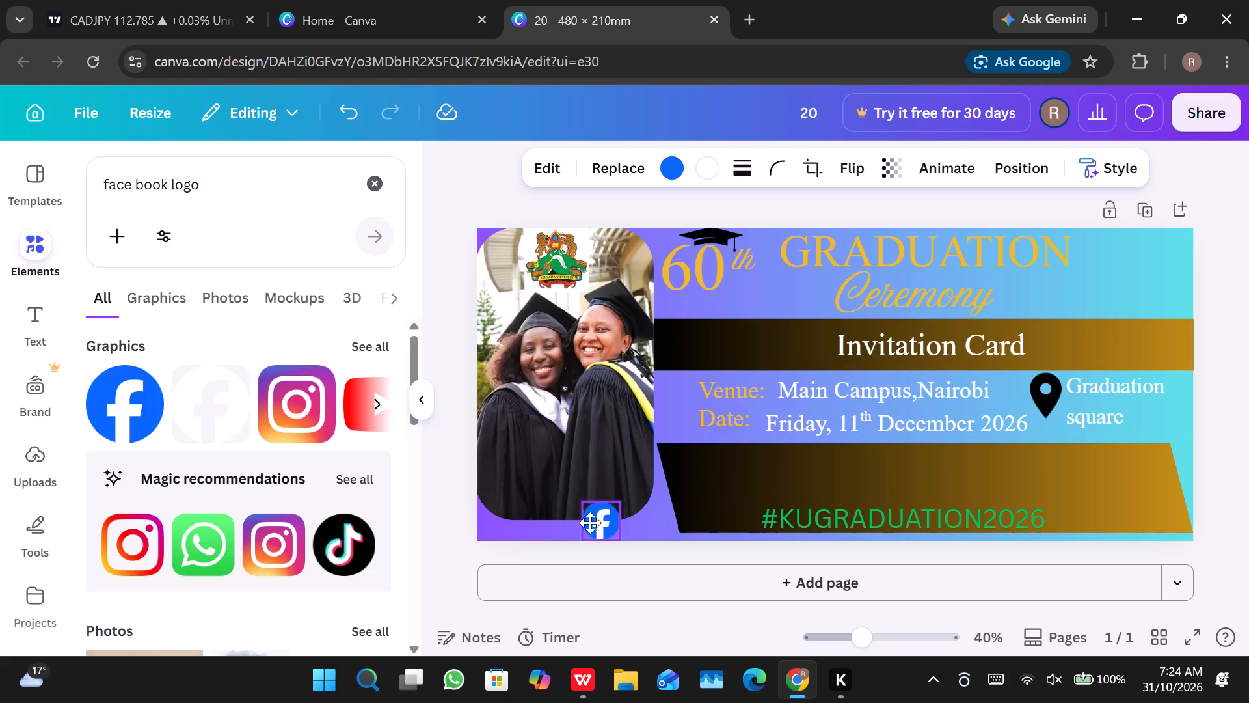
drag(590, 523, 490, 531)
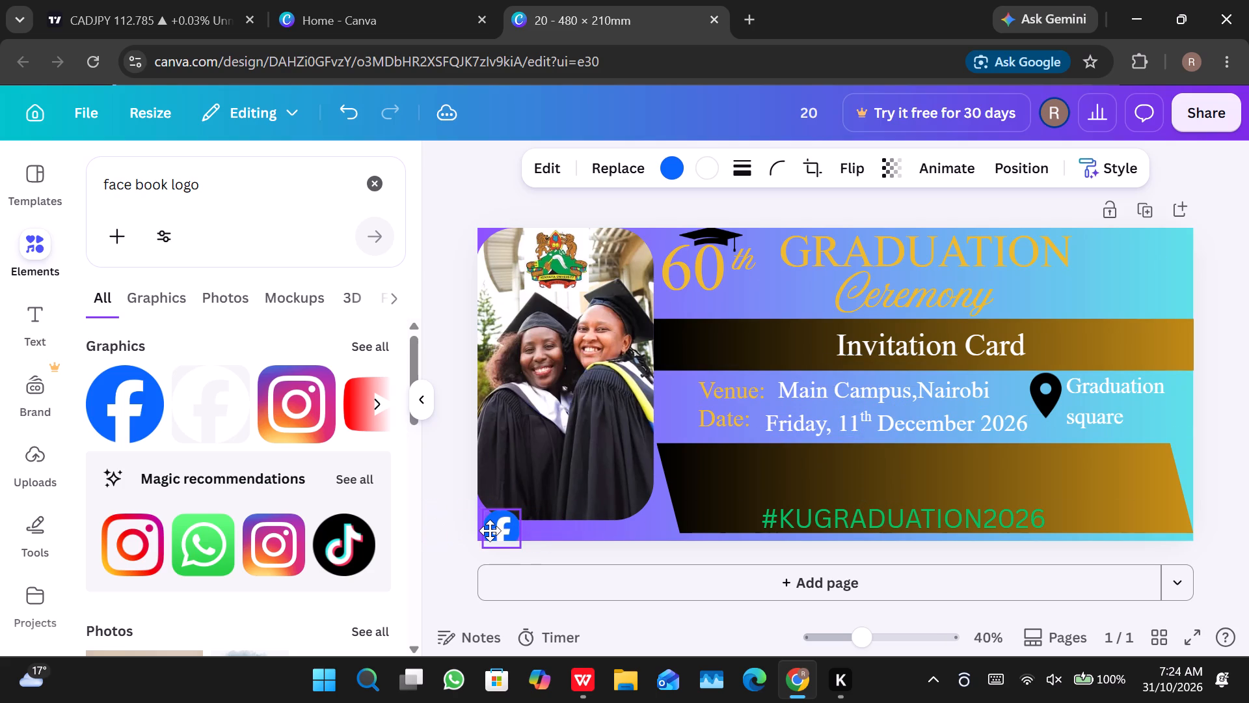
drag(490, 531, 490, 523)
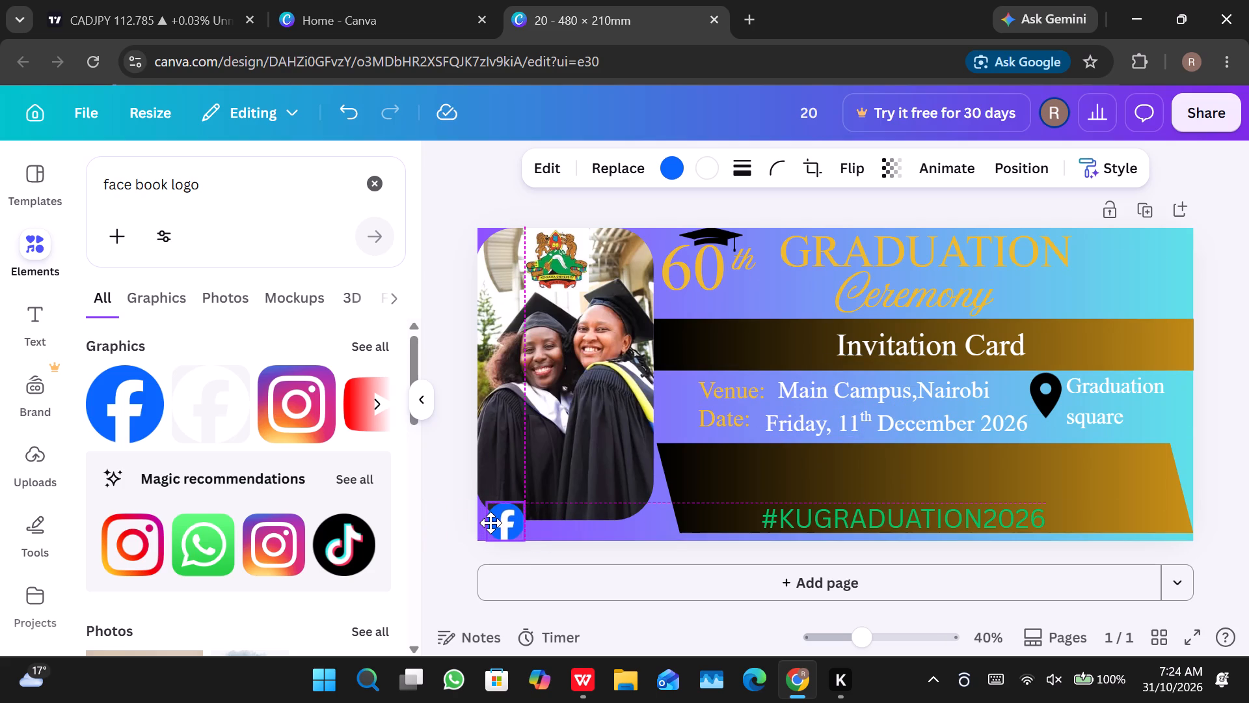
drag(490, 523, 490, 523)
drag(481, 497, 491, 513)
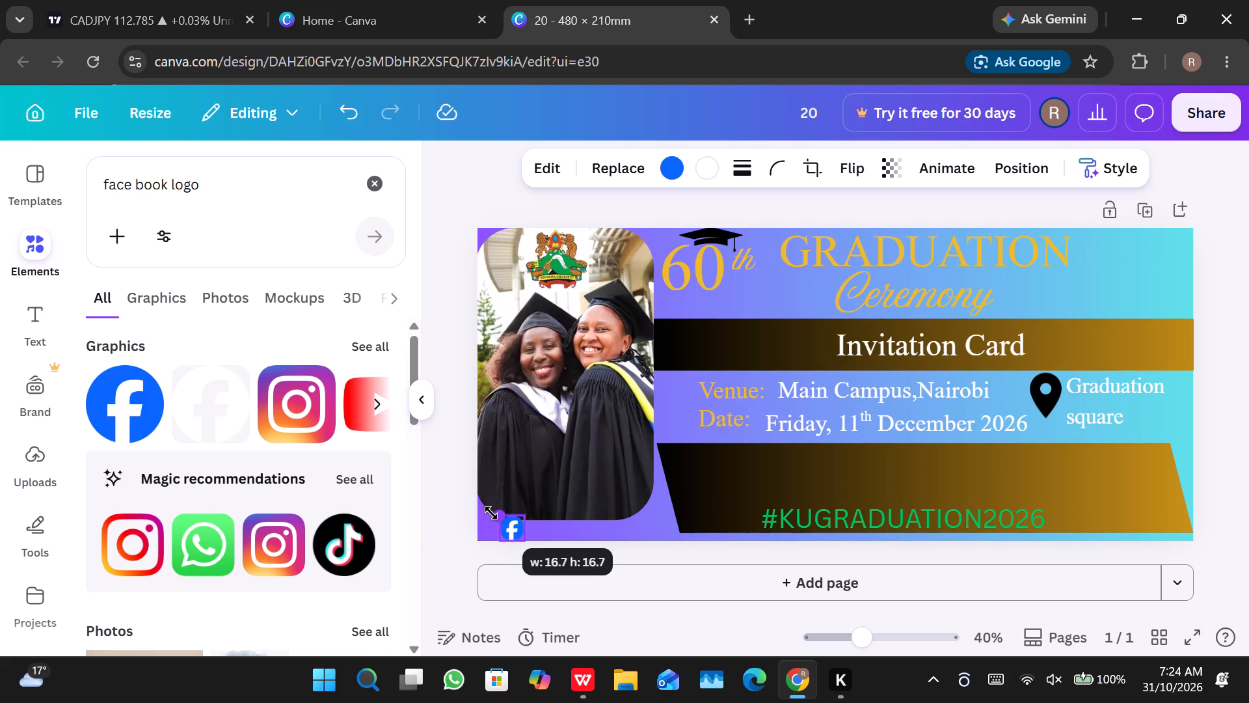
drag(491, 513, 491, 517)
drag(516, 531, 498, 532)
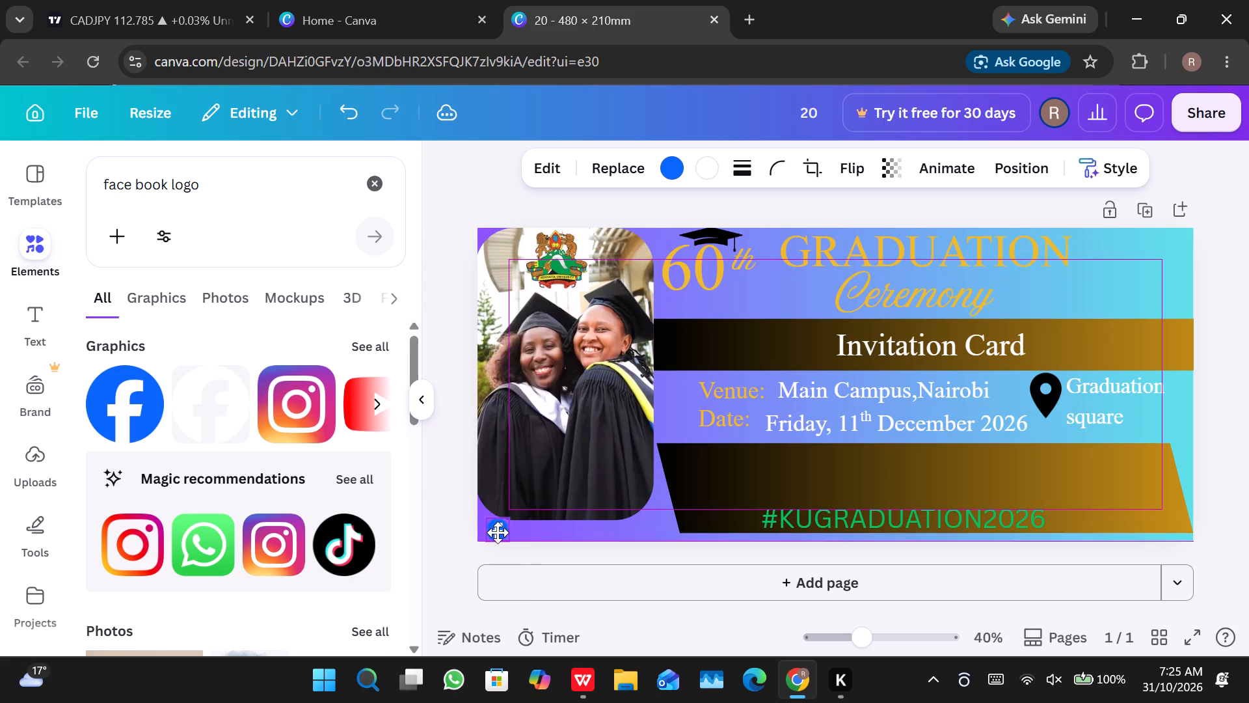
drag(498, 532, 495, 531)
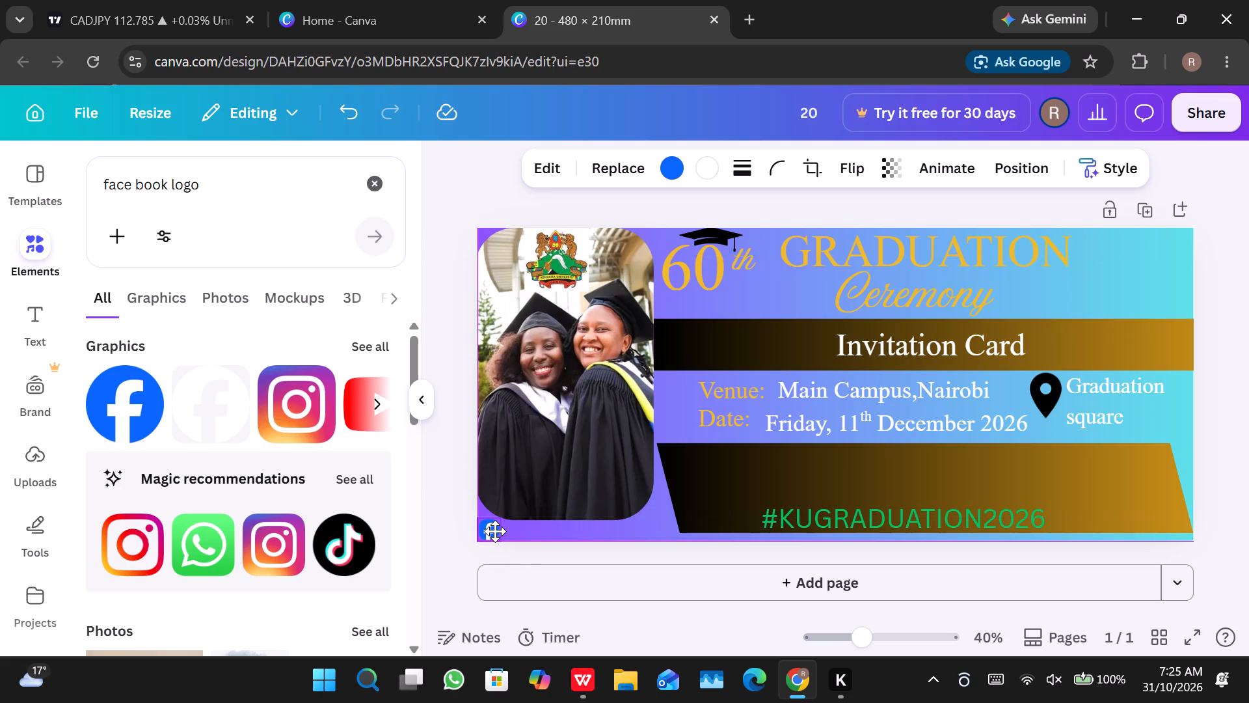
drag(495, 531, 495, 532)
click(602, 561)
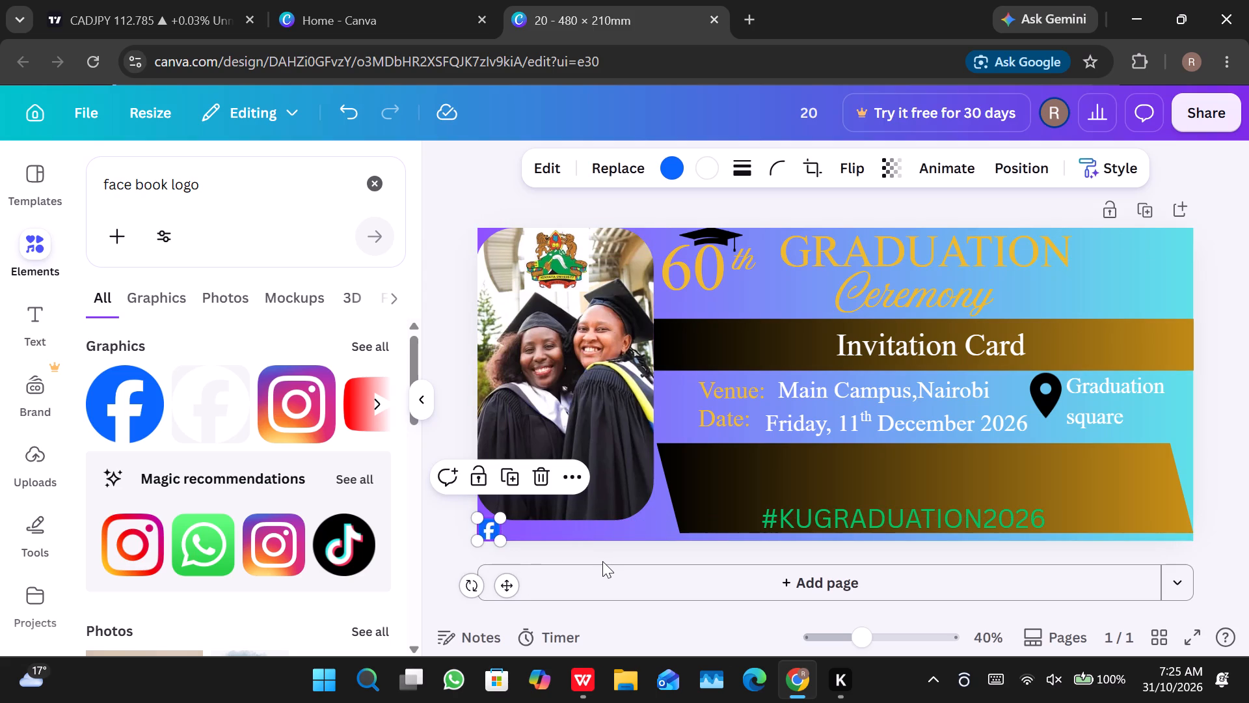
Add the gradient Instagram logo from the same results and shrink it to about the Facebook icon's size.
click(301, 412)
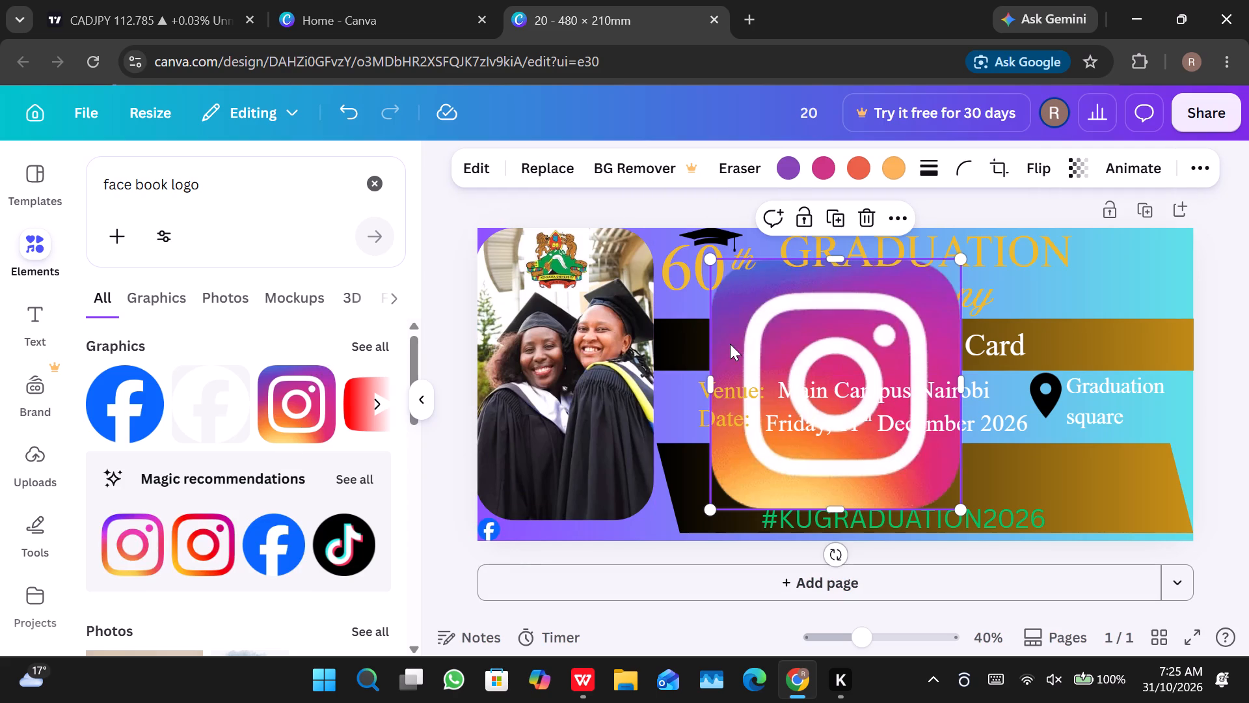
drag(708, 254, 721, 273)
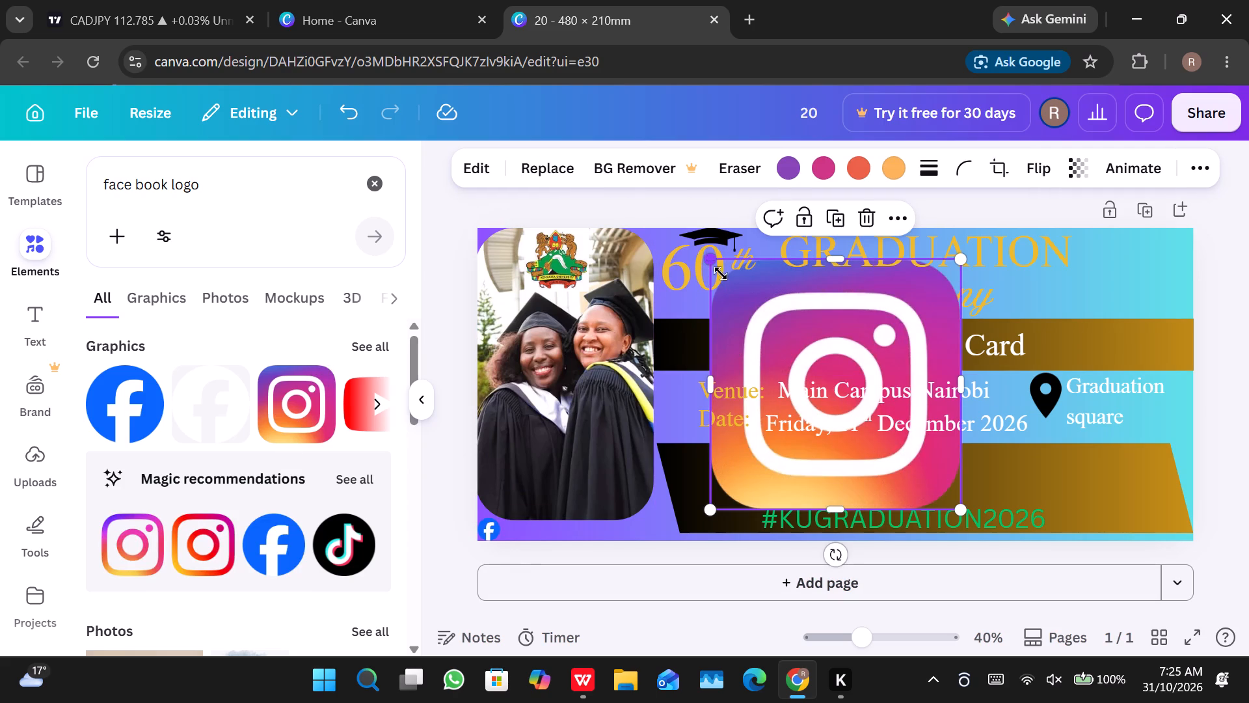
drag(721, 273, 857, 465)
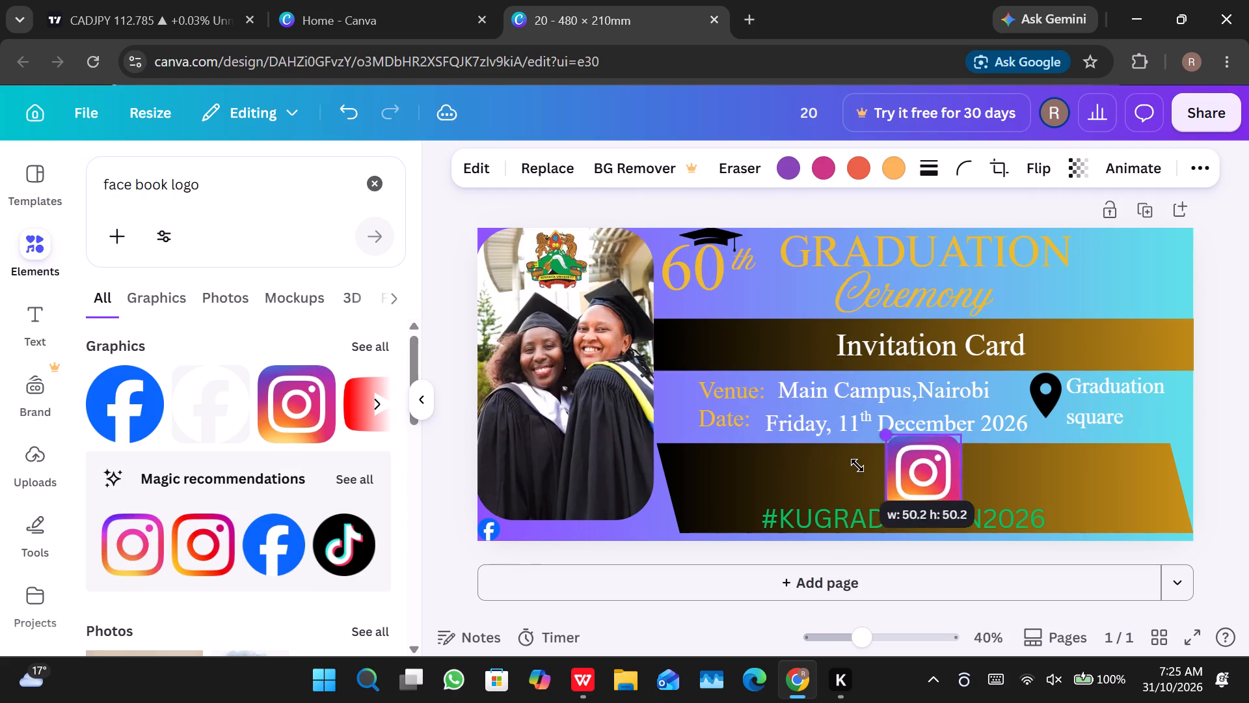
drag(857, 465, 913, 472)
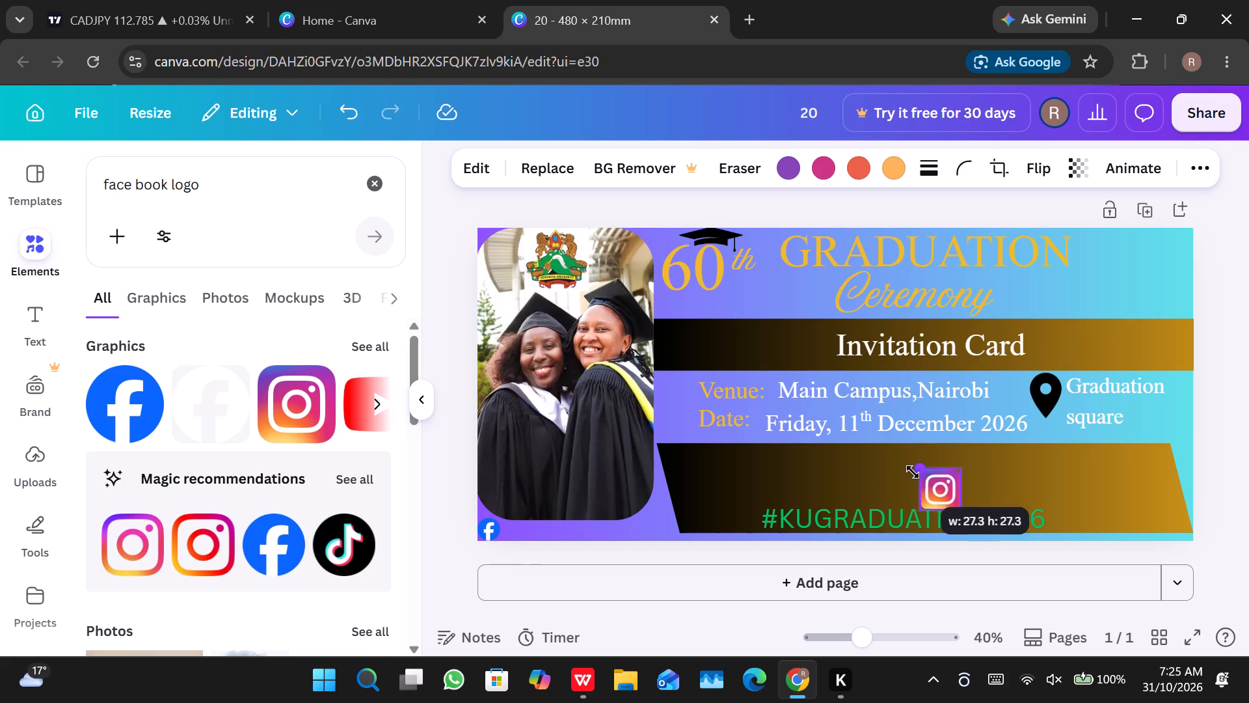
drag(913, 472, 924, 476)
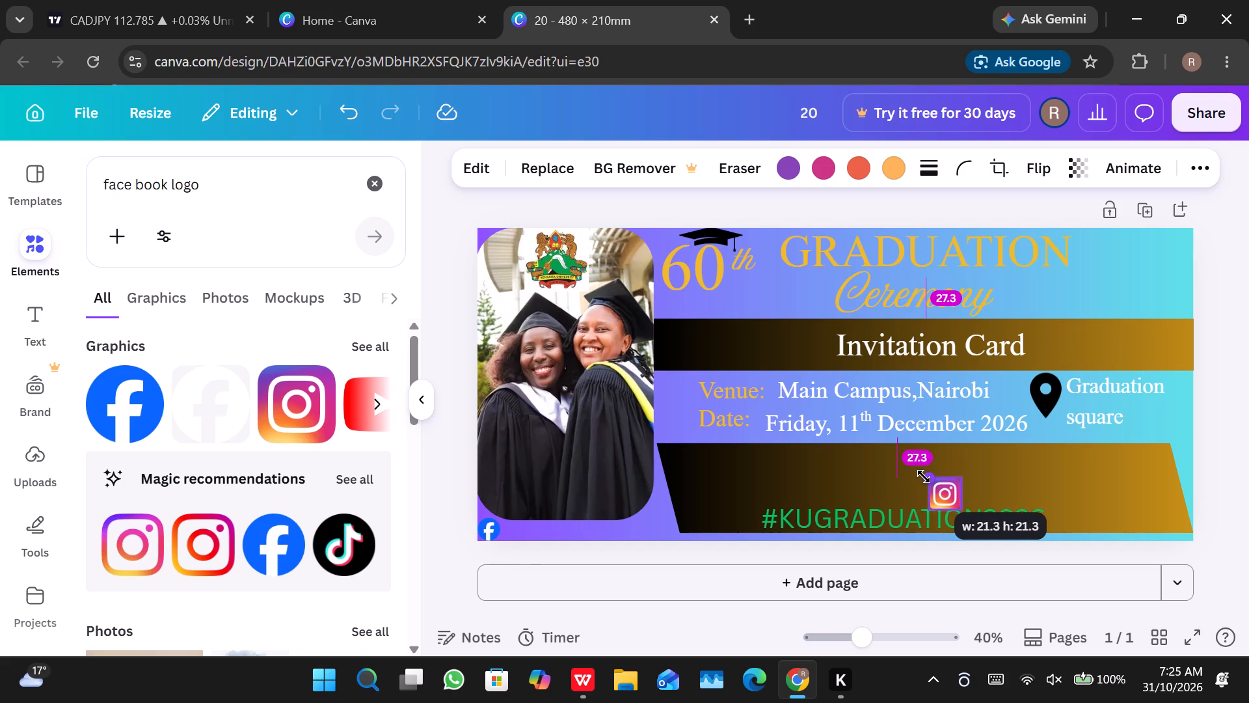
drag(924, 476, 930, 482)
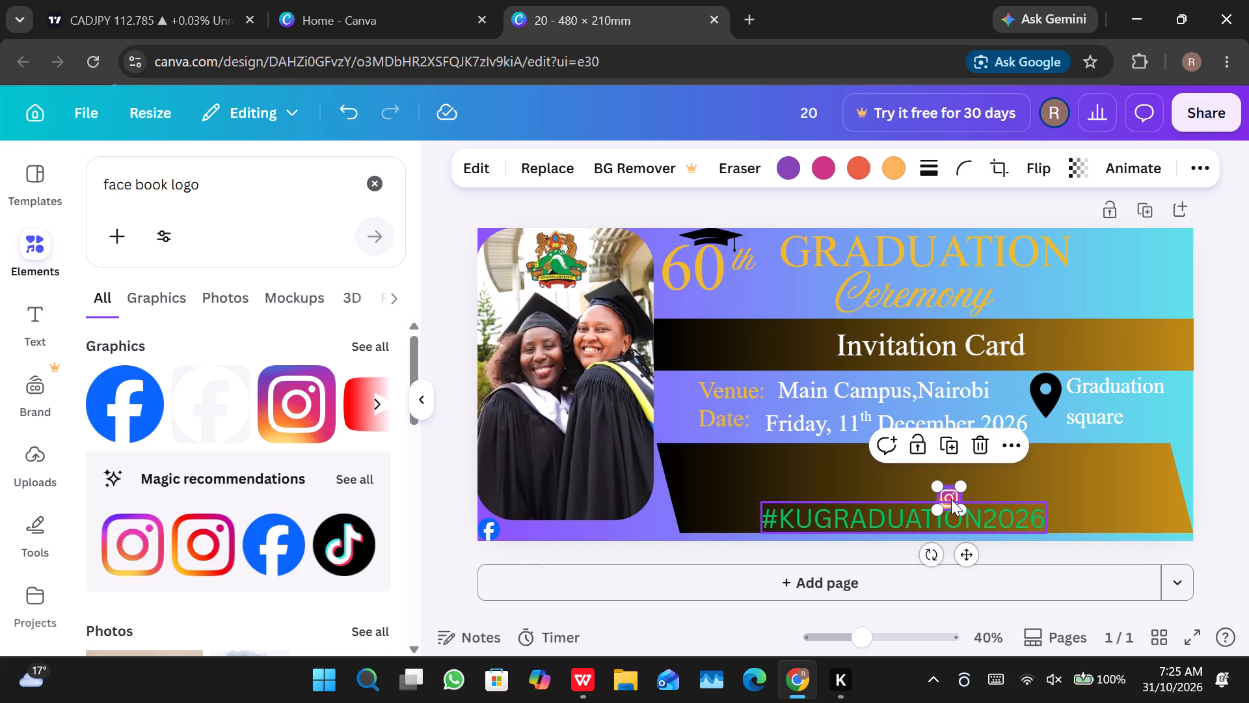
Place the Instagram icon just right of the Facebook icon in the strip below the photo, level with it, and deselect it.
drag(950, 496, 501, 535)
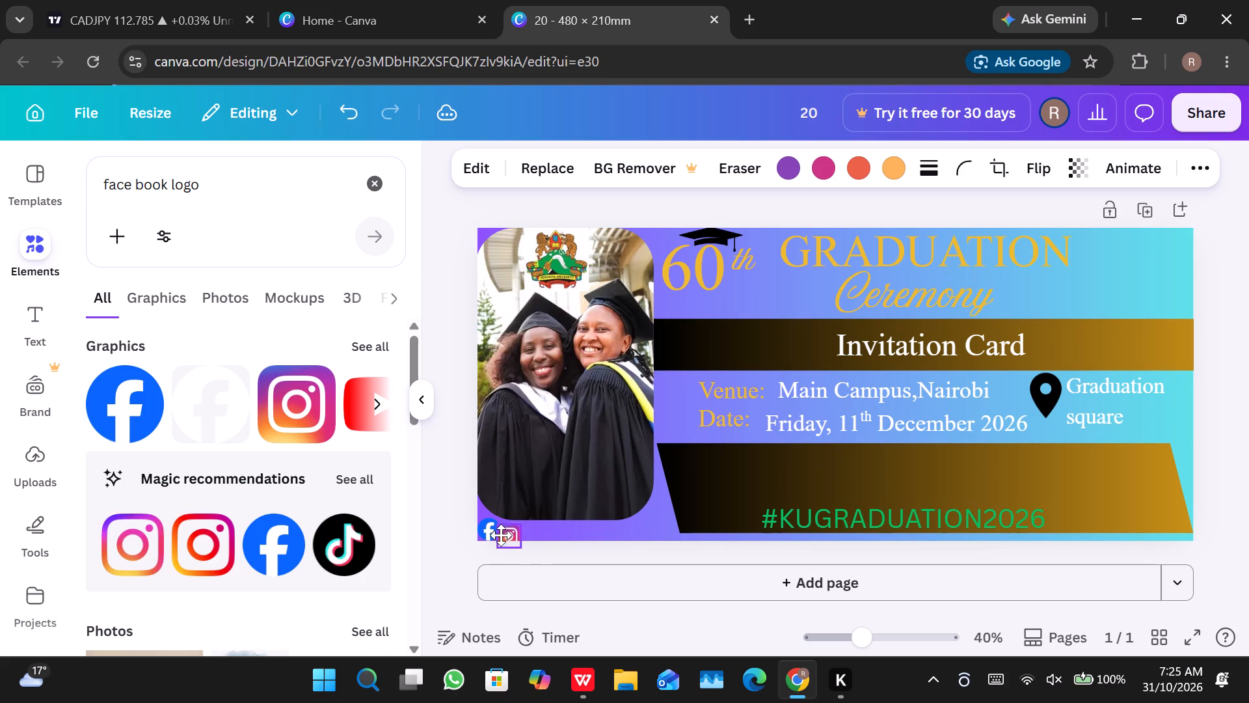
drag(501, 535, 530, 529)
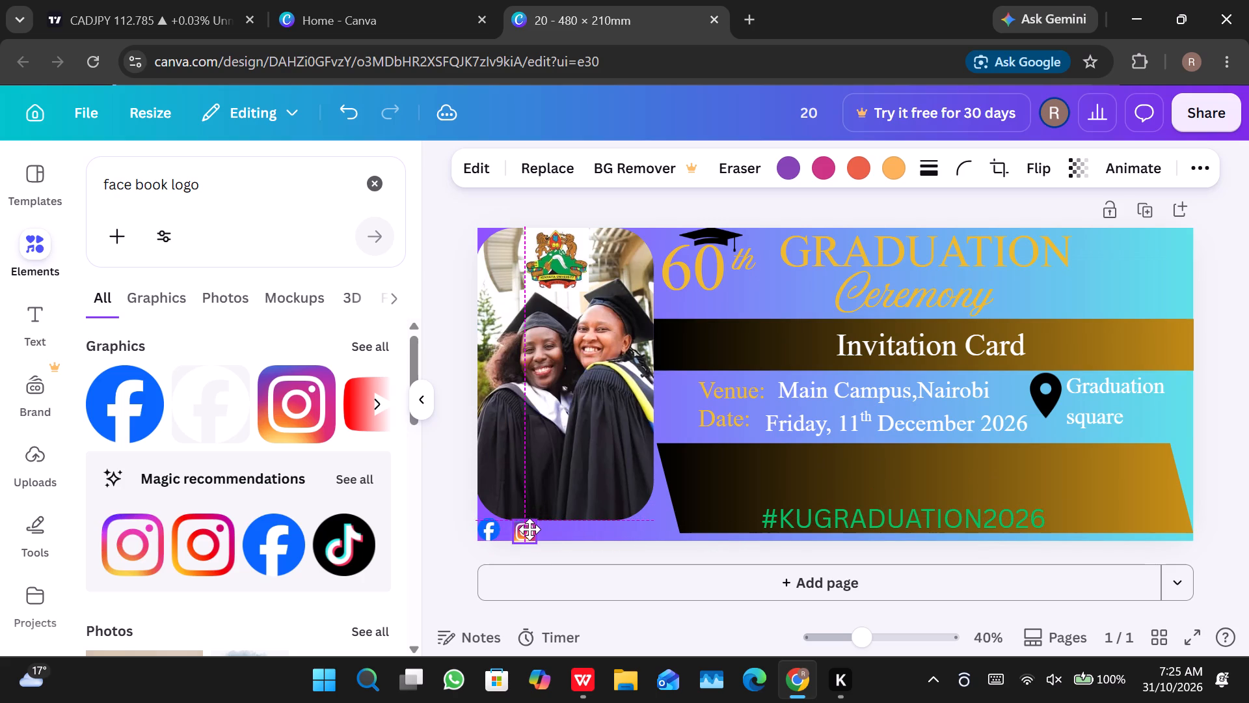
drag(530, 529, 530, 527)
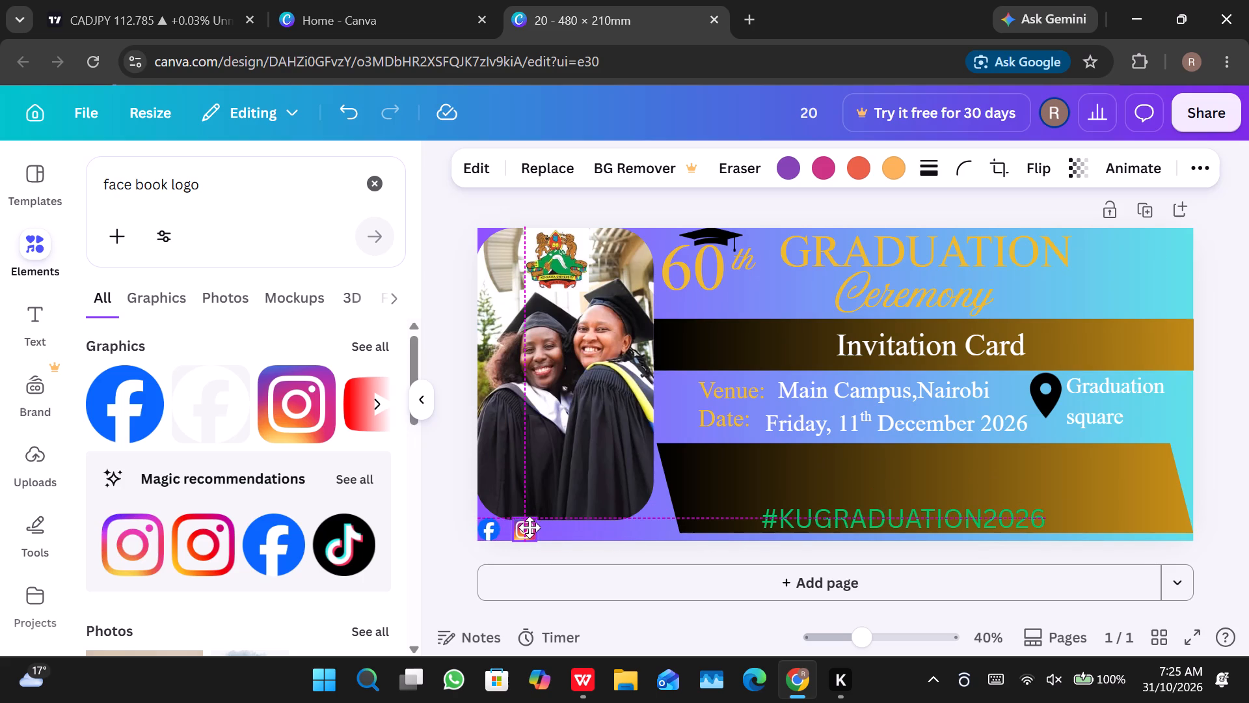
drag(530, 527, 530, 529)
drag(530, 529, 530, 528)
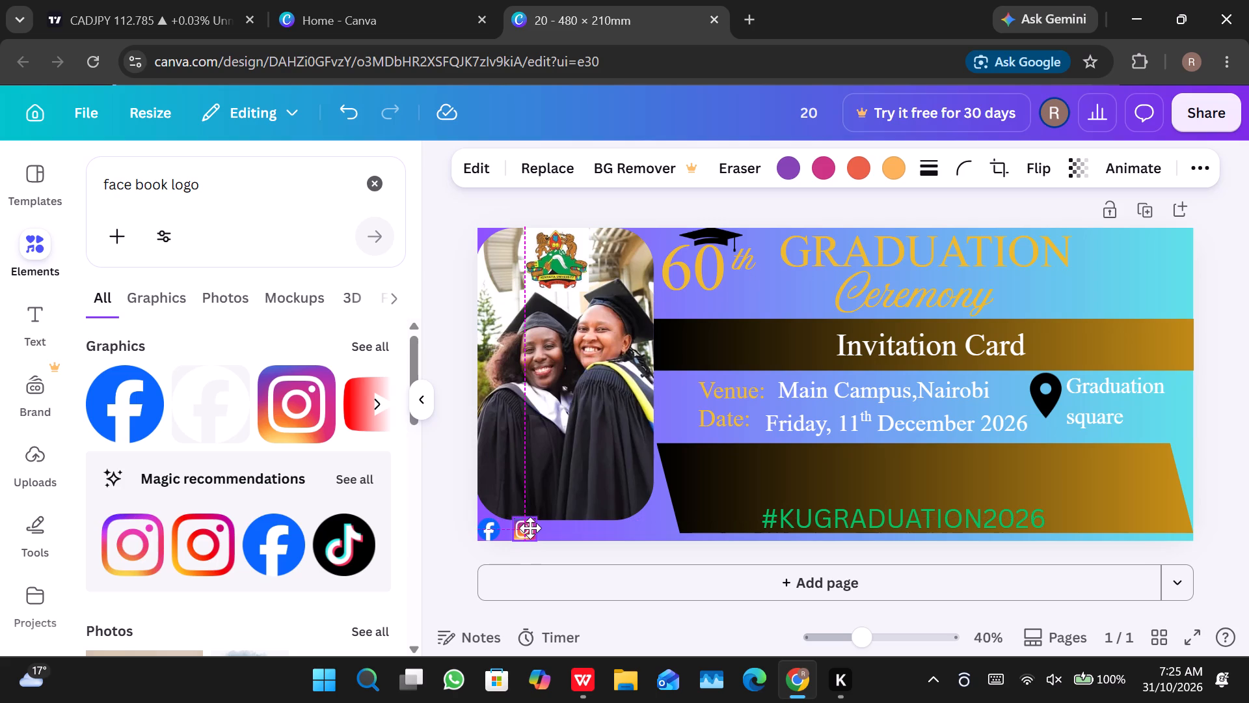
drag(530, 528, 526, 530)
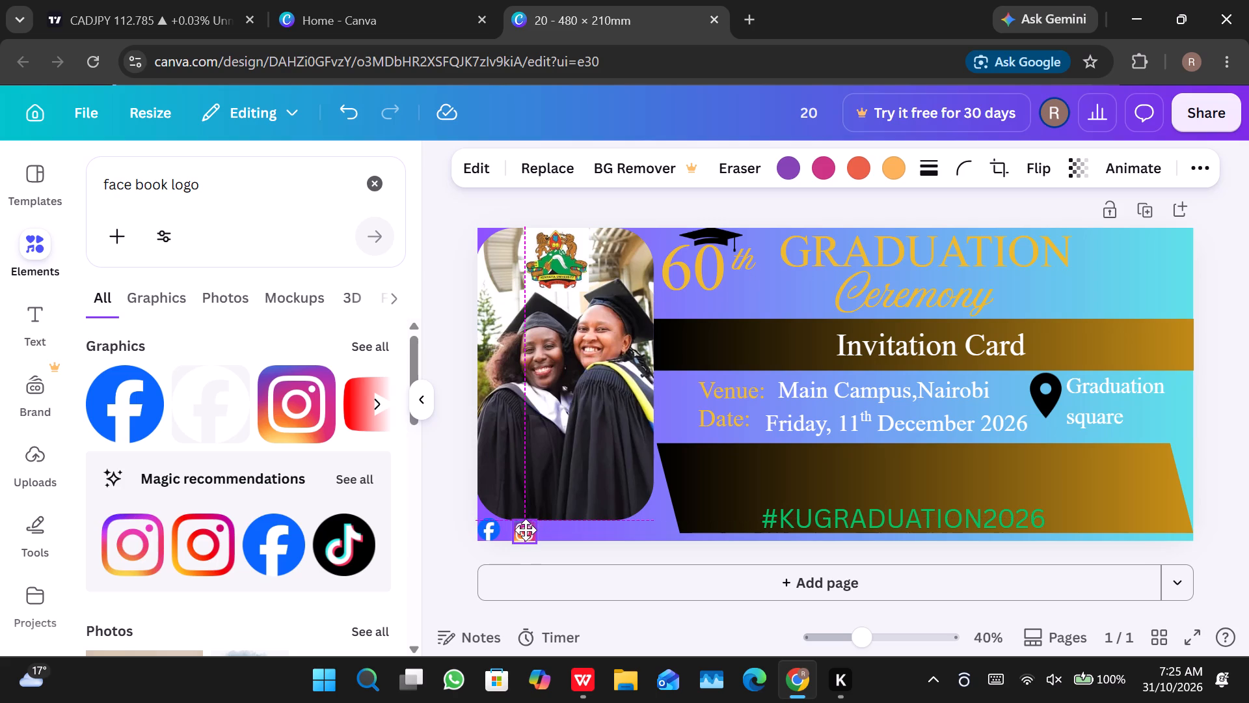
drag(526, 530, 523, 530)
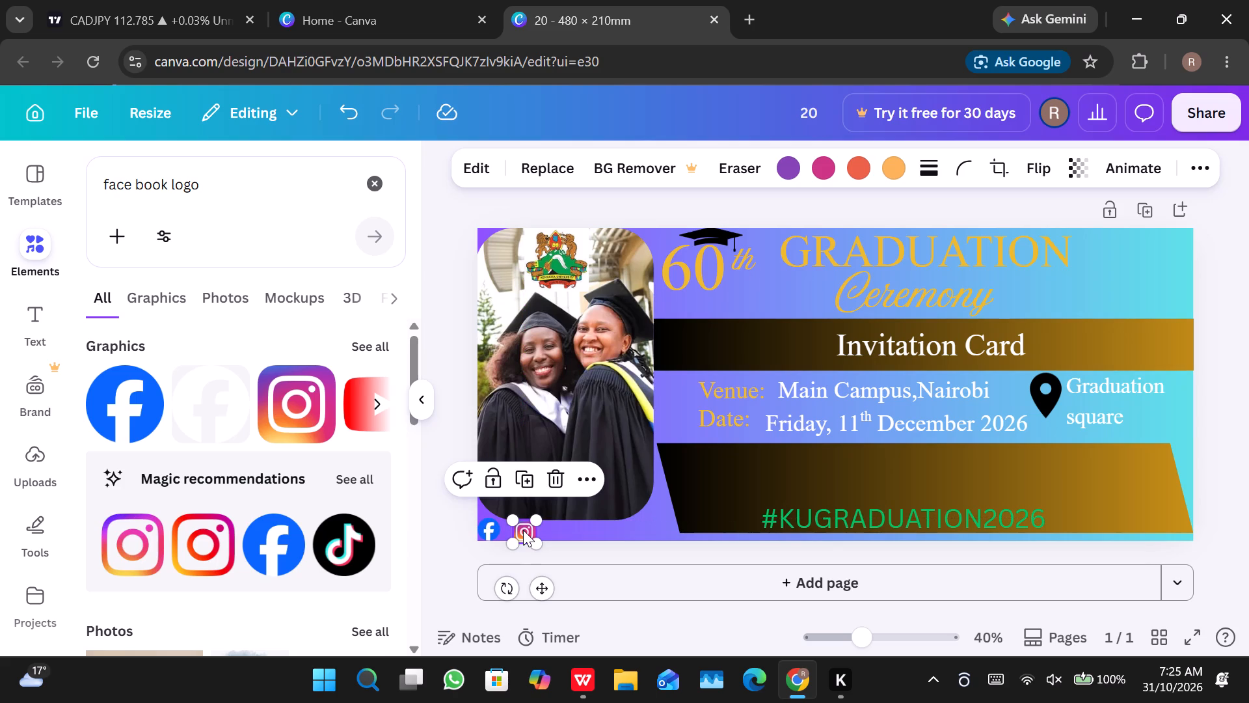
click(568, 557)
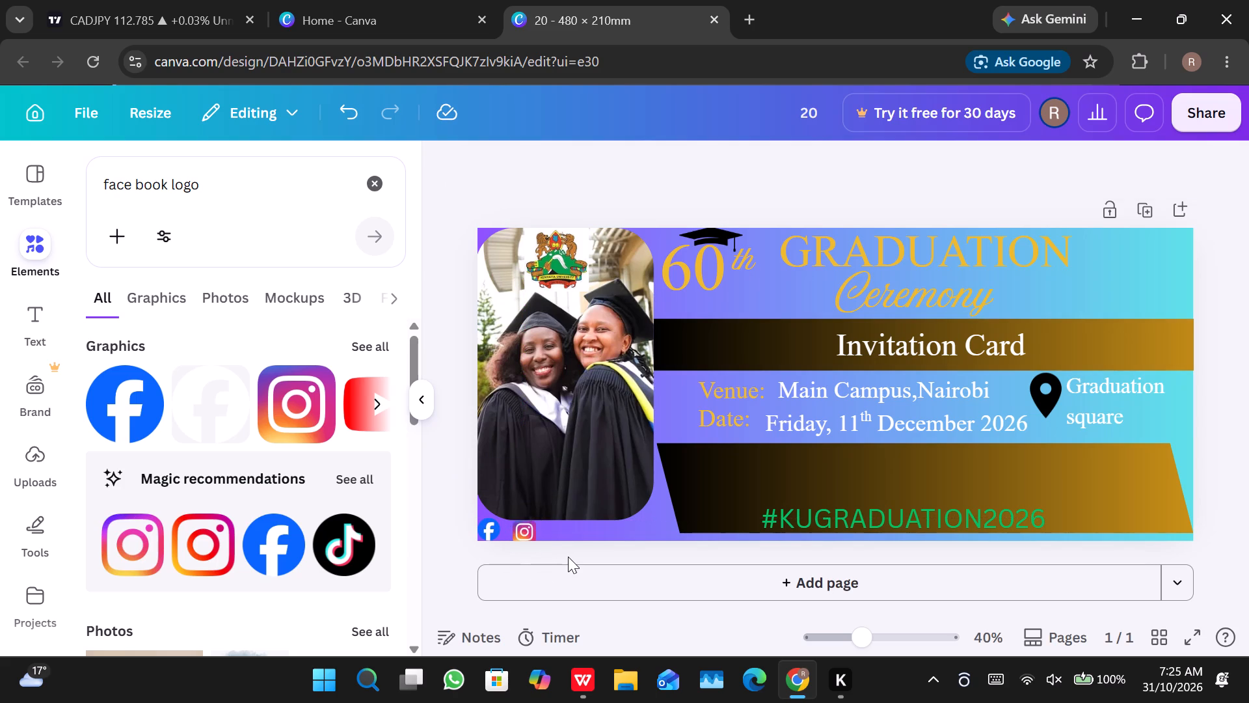
drag(522, 527, 513, 530)
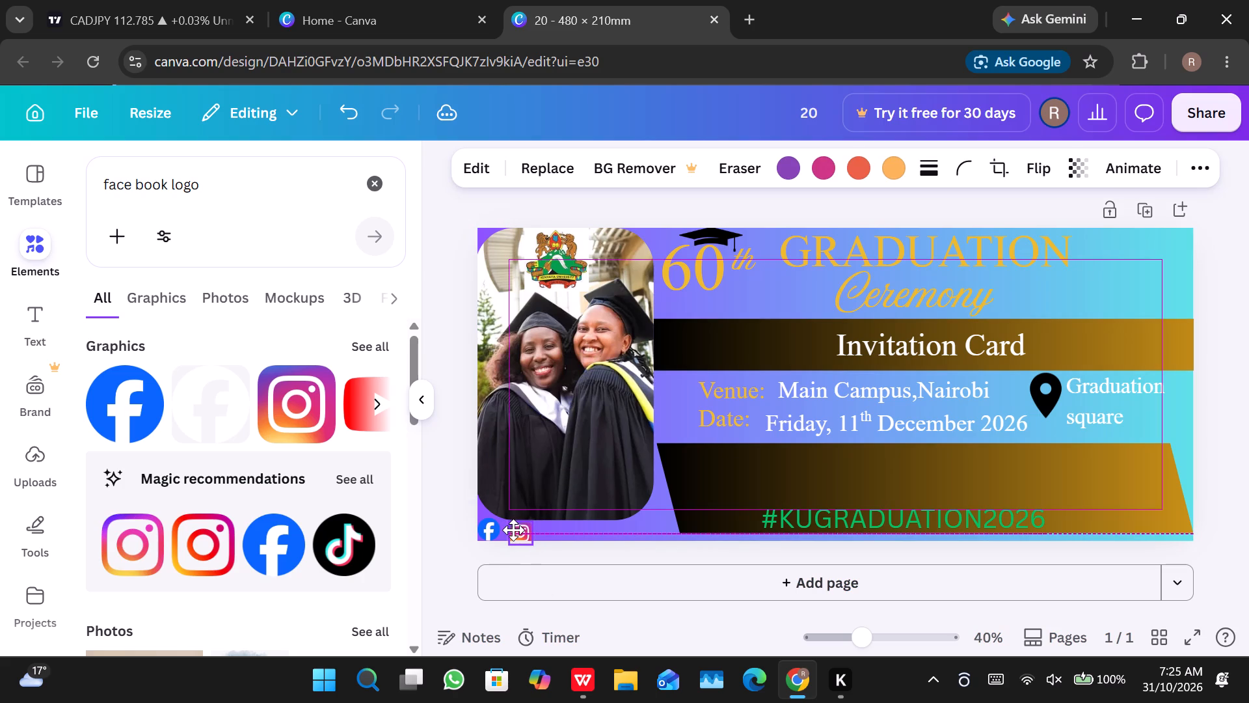
drag(513, 530, 515, 529)
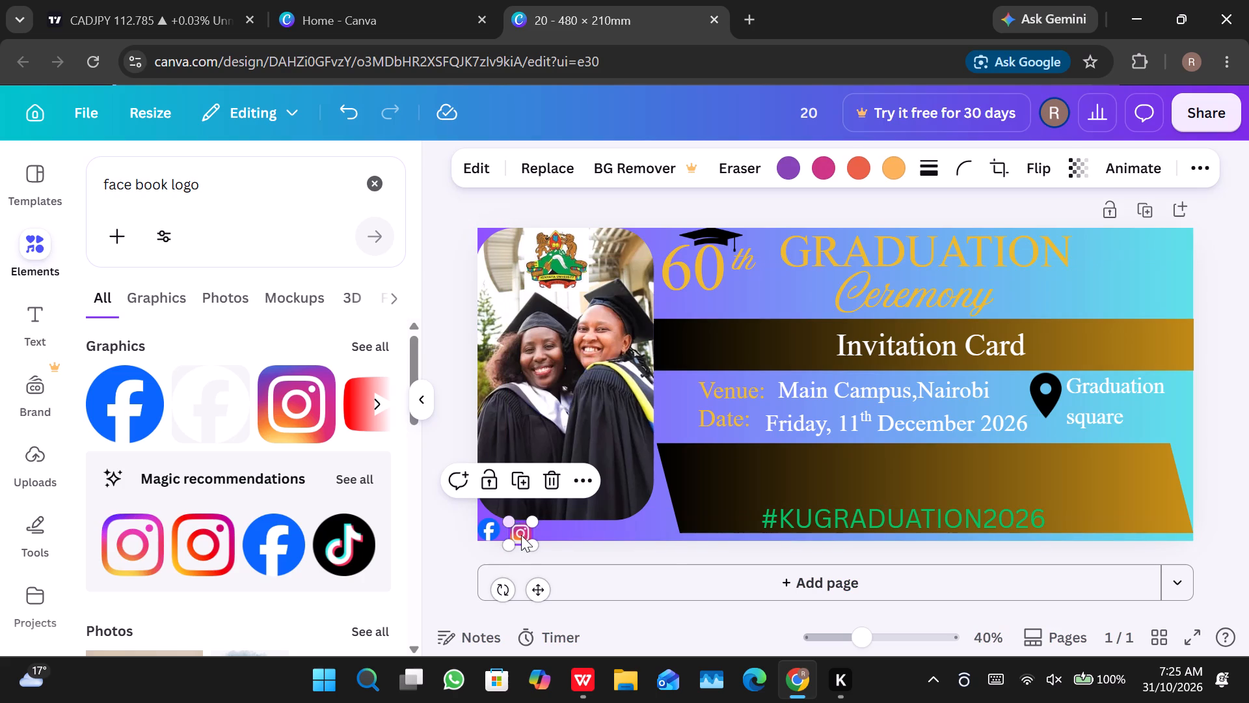
click(519, 531)
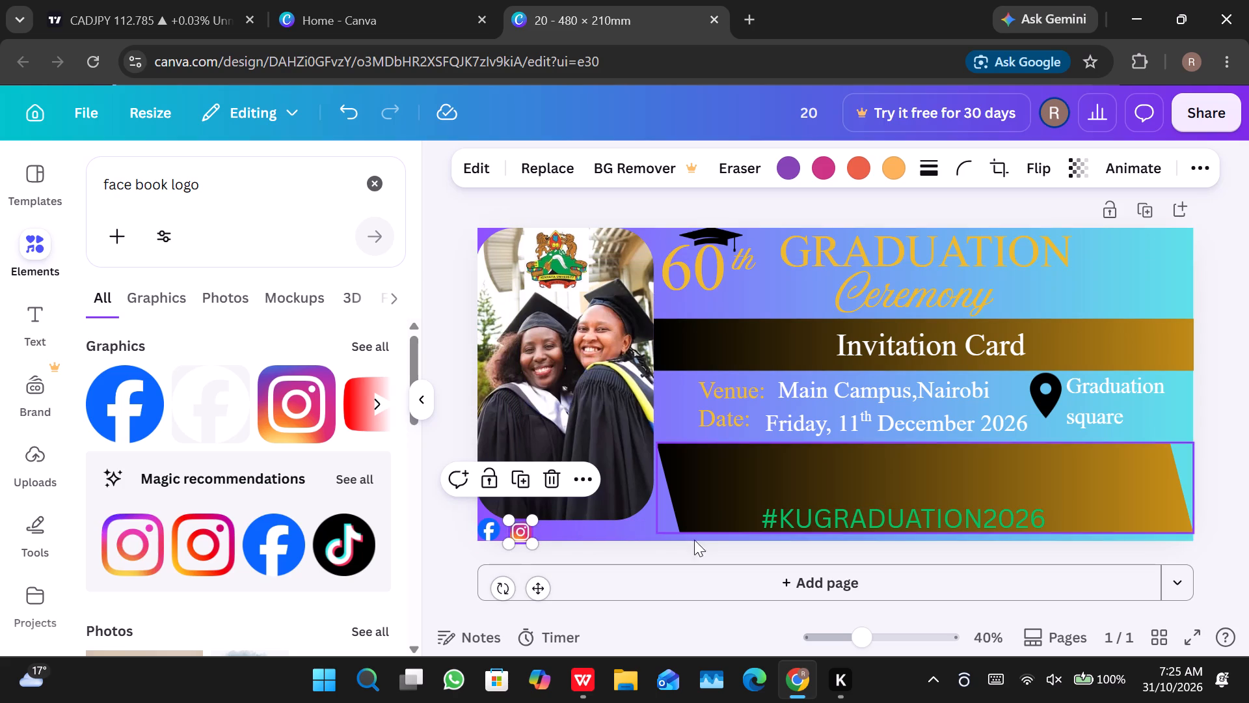
click(589, 551)
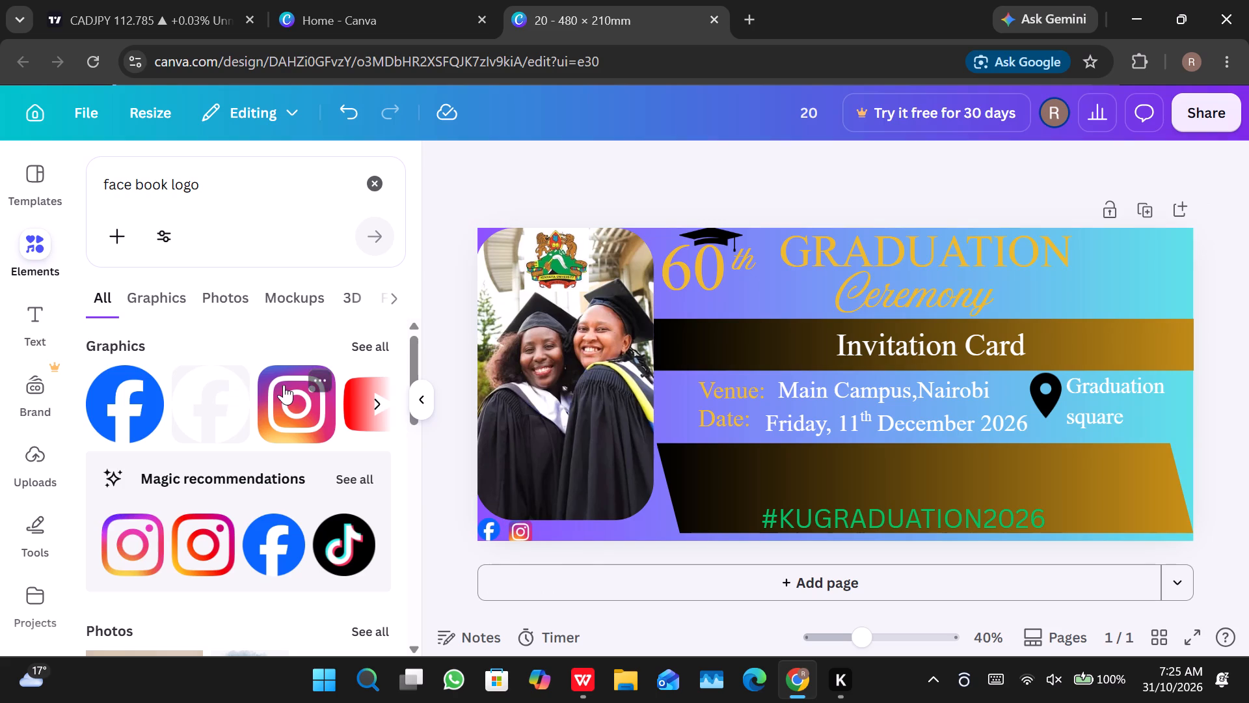
Add the red YouTube logo from the same graphics results and shrink it to a small icon.
scroll(284, 385, left, 2)
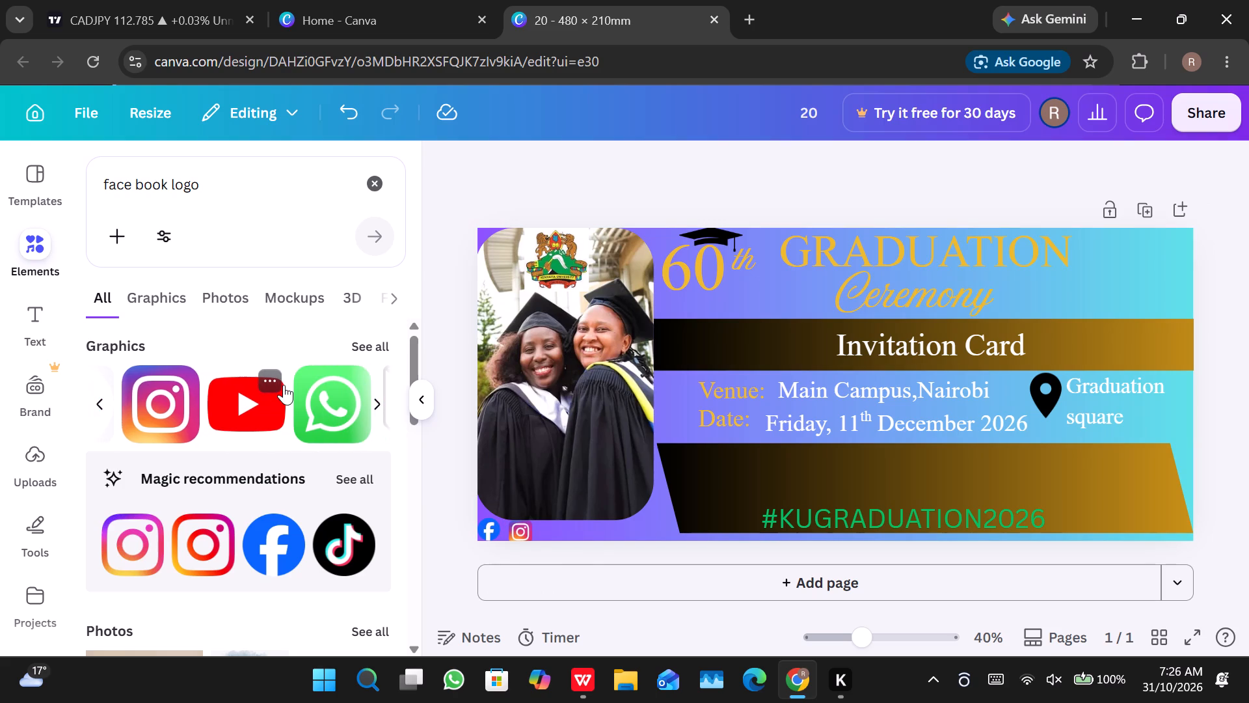
click(262, 400)
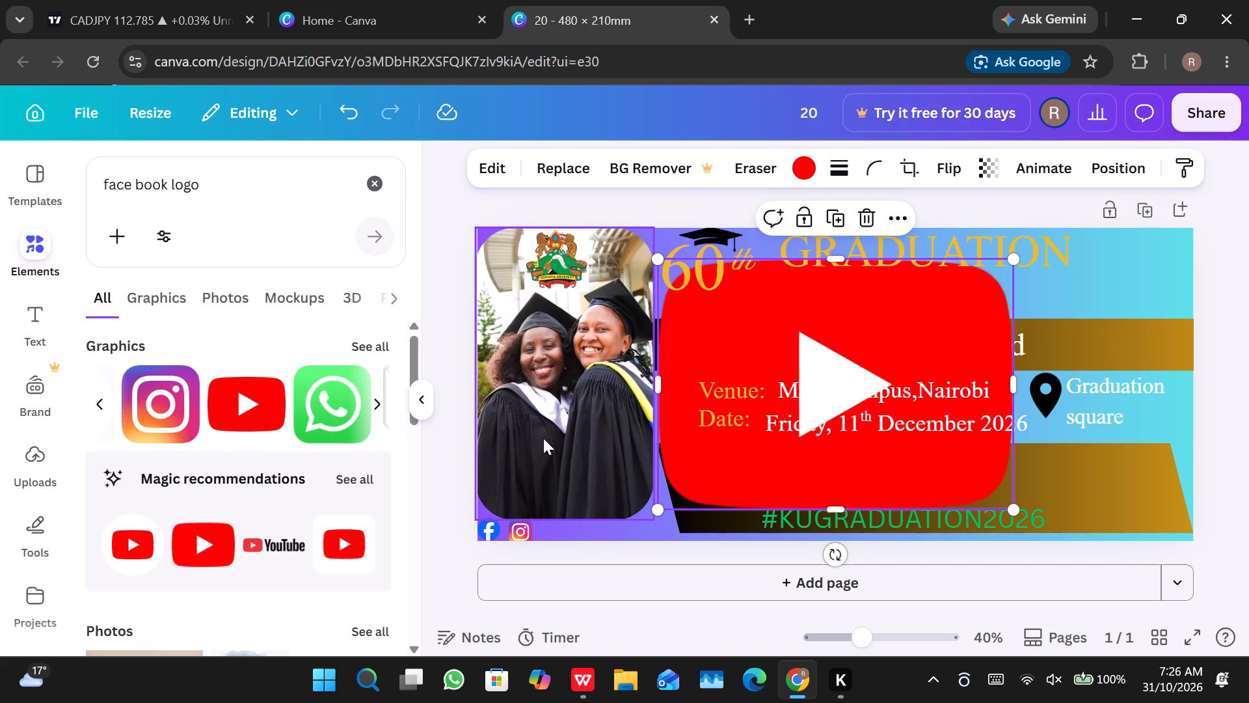
drag(658, 257, 714, 333)
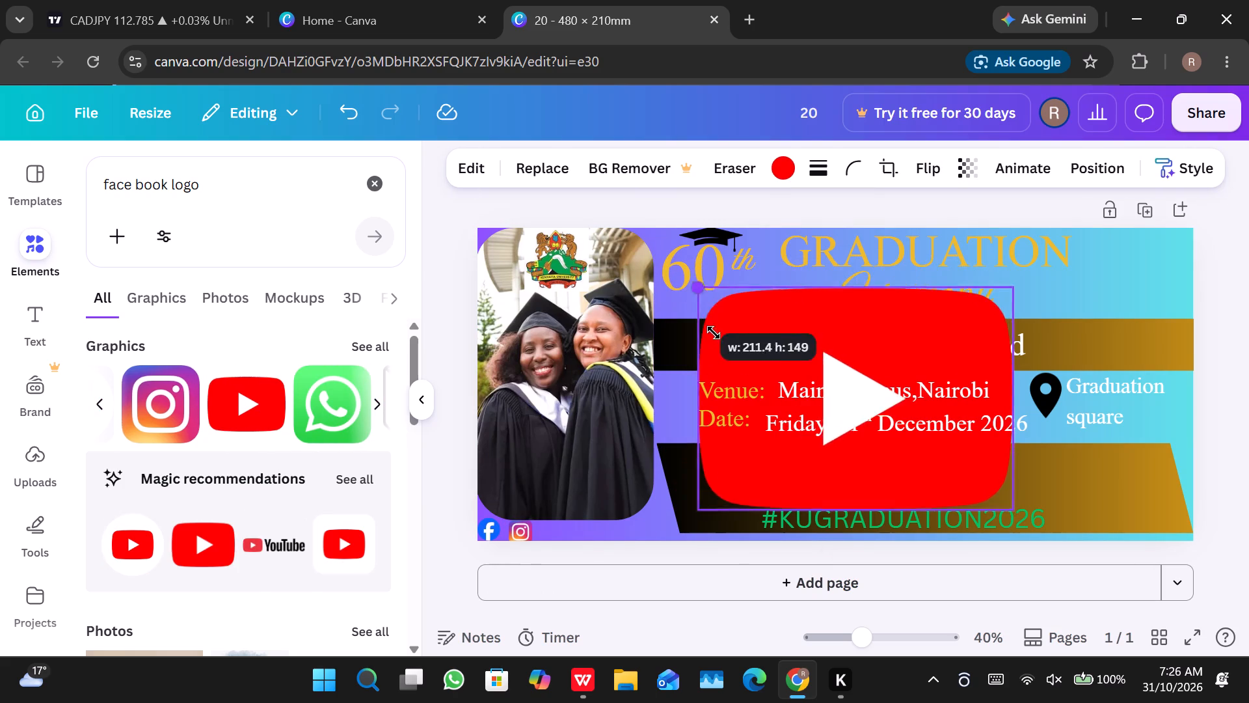
drag(714, 333, 952, 486)
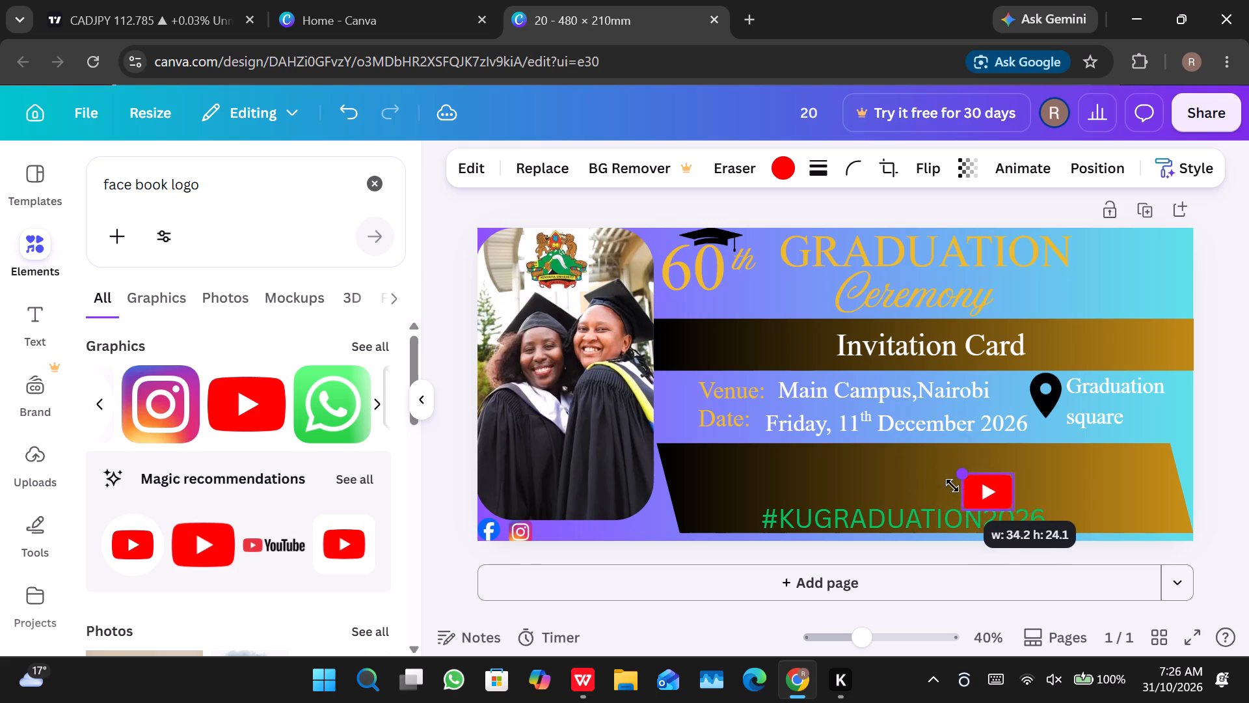
drag(952, 486, 974, 490)
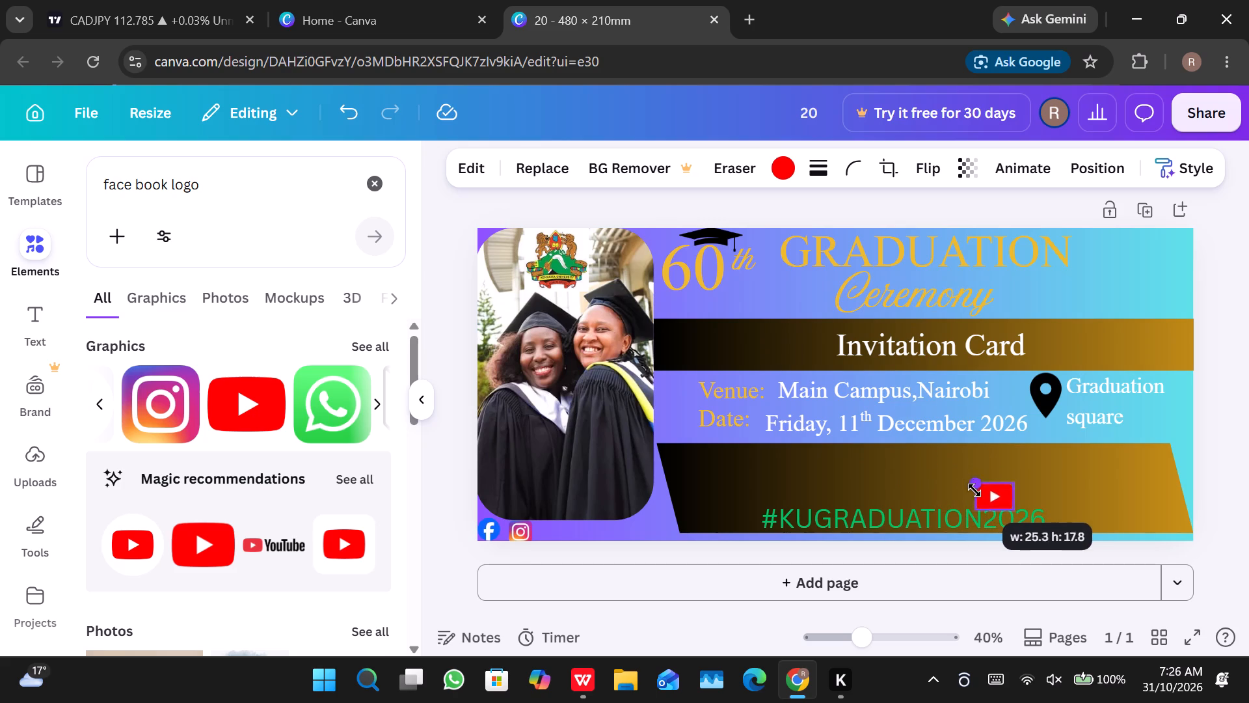
drag(974, 490, 978, 493)
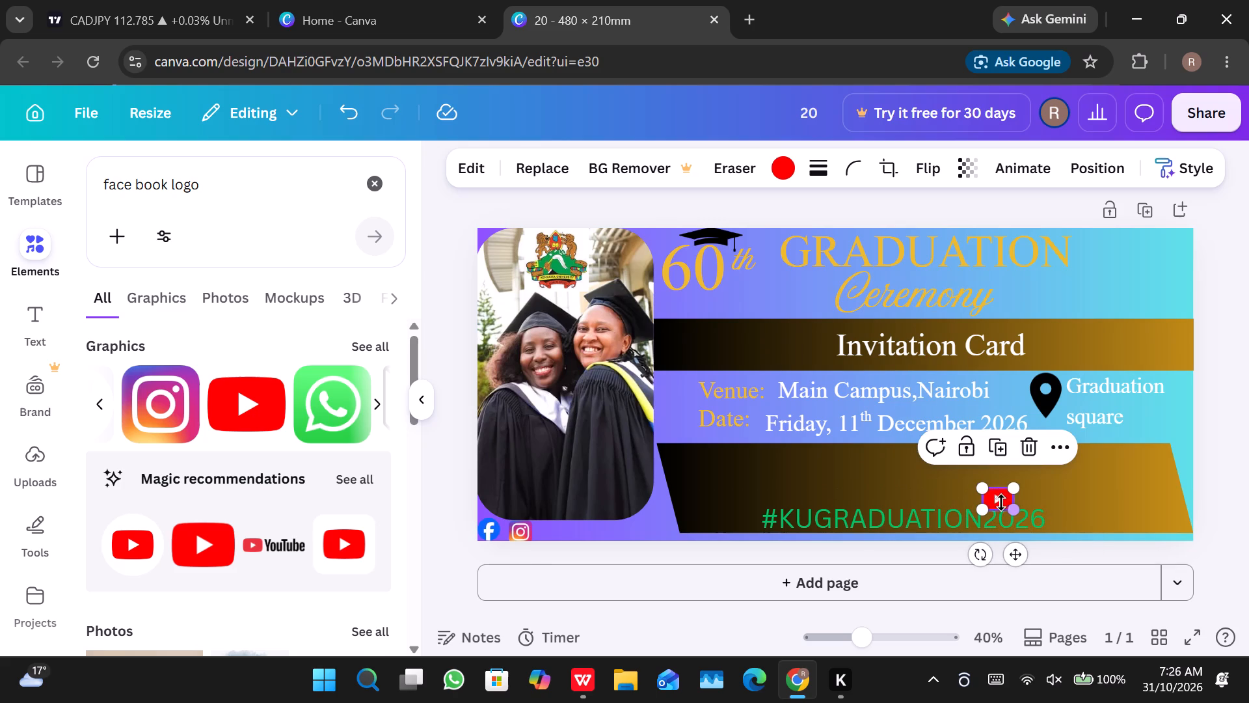
Place the YouTube icon just right of the Instagram icon below the photo, level with it, and shrink it slightly to fit.
drag(999, 499, 565, 537)
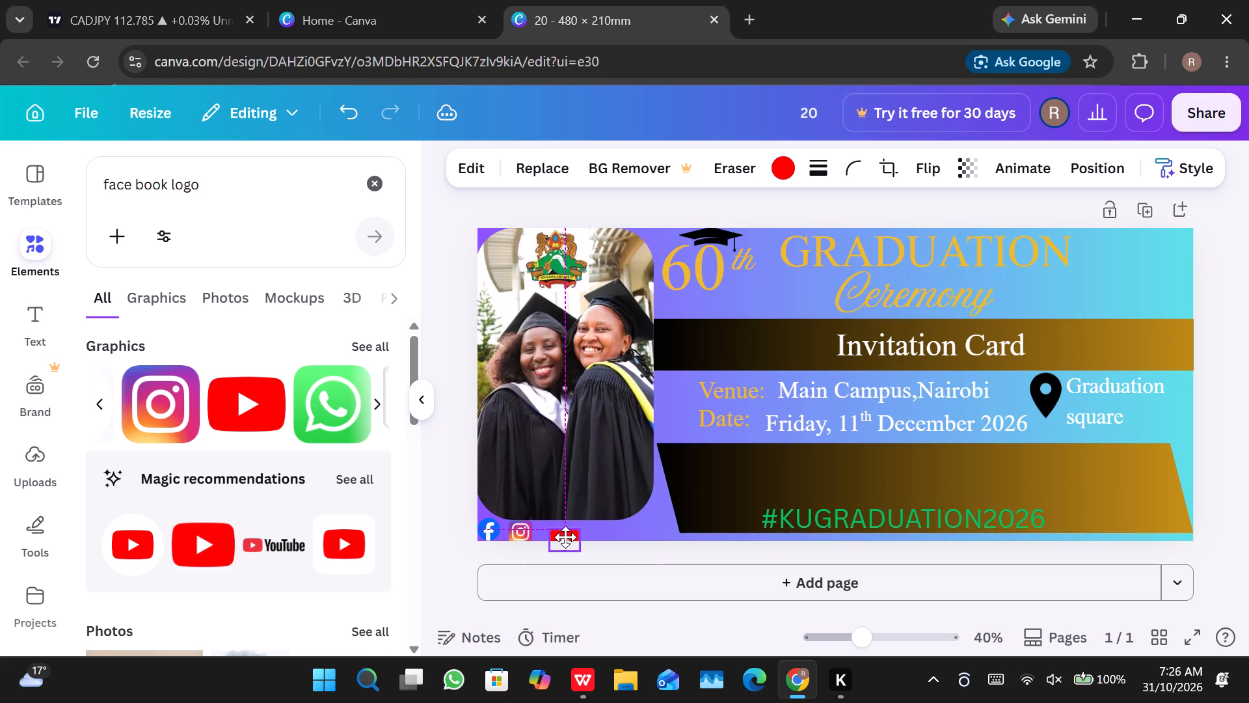
drag(565, 537, 559, 532)
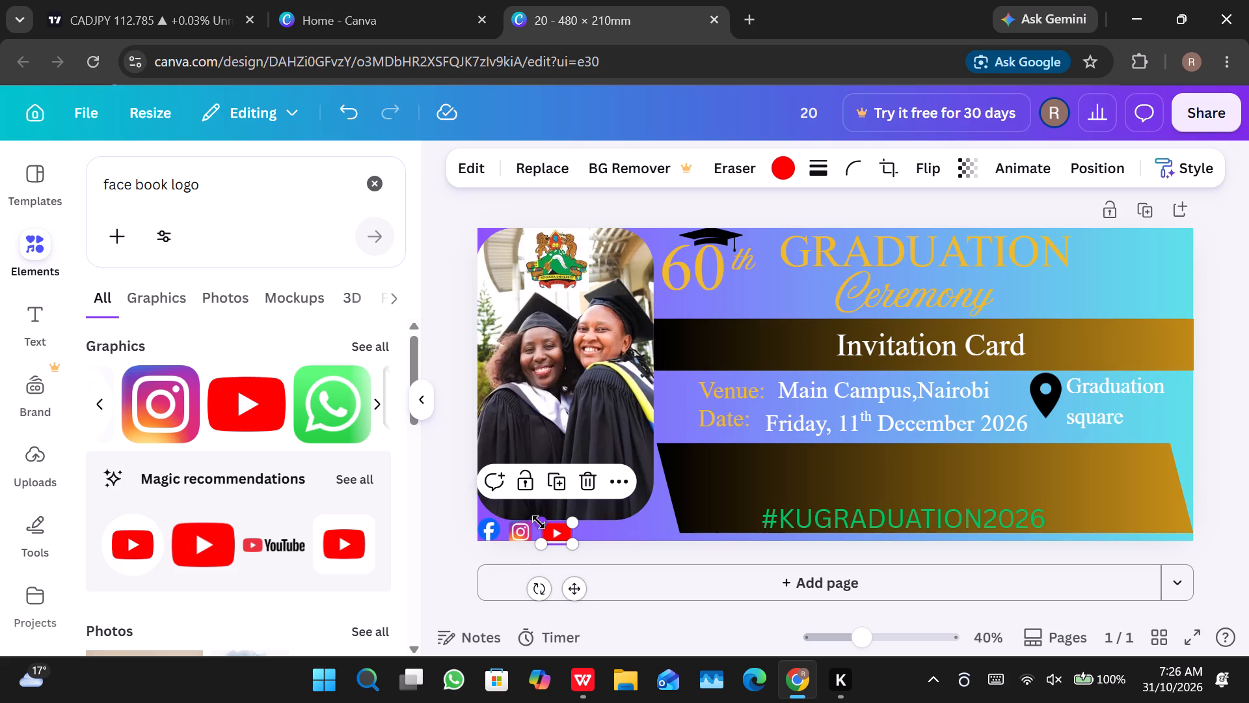
drag(539, 522, 546, 526)
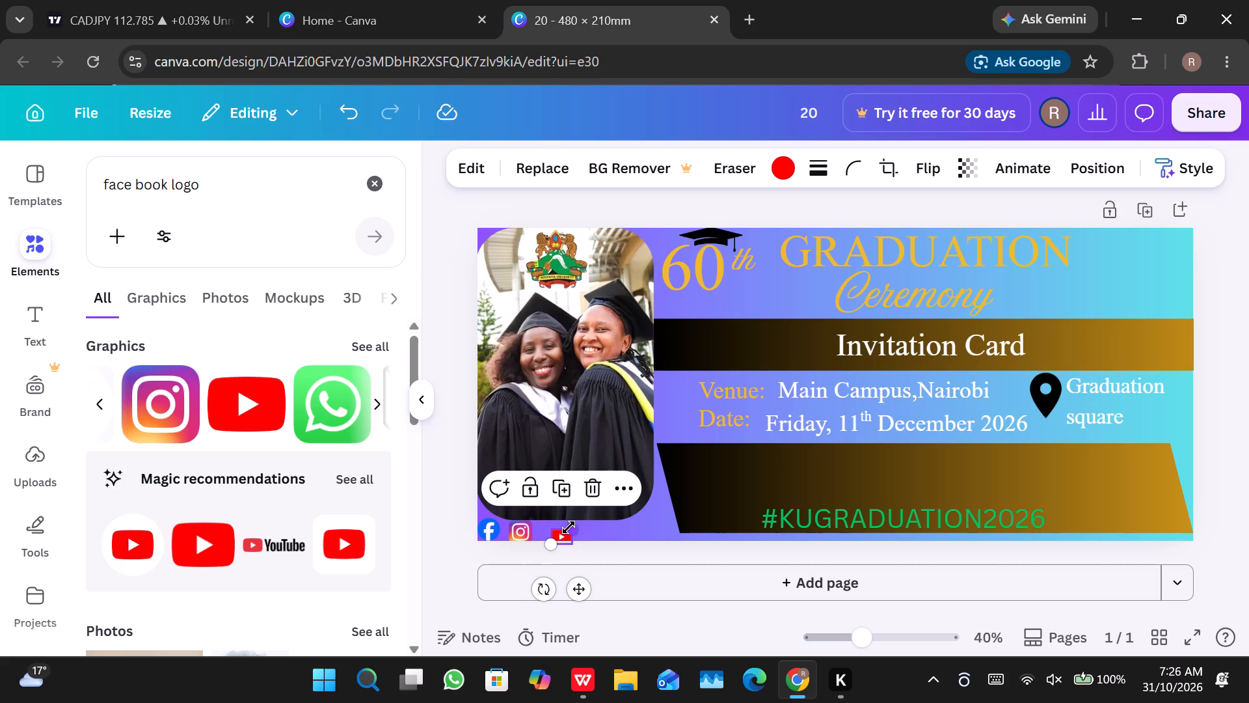
drag(571, 527, 579, 526)
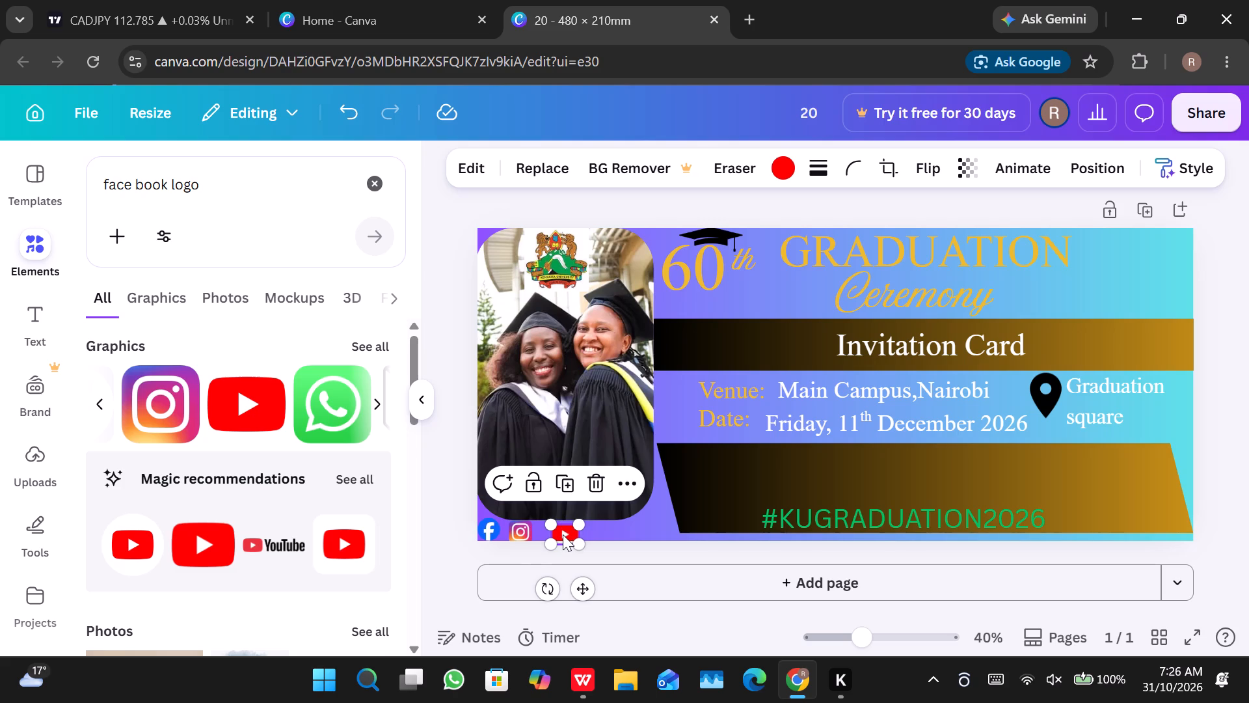
drag(563, 534, 549, 531)
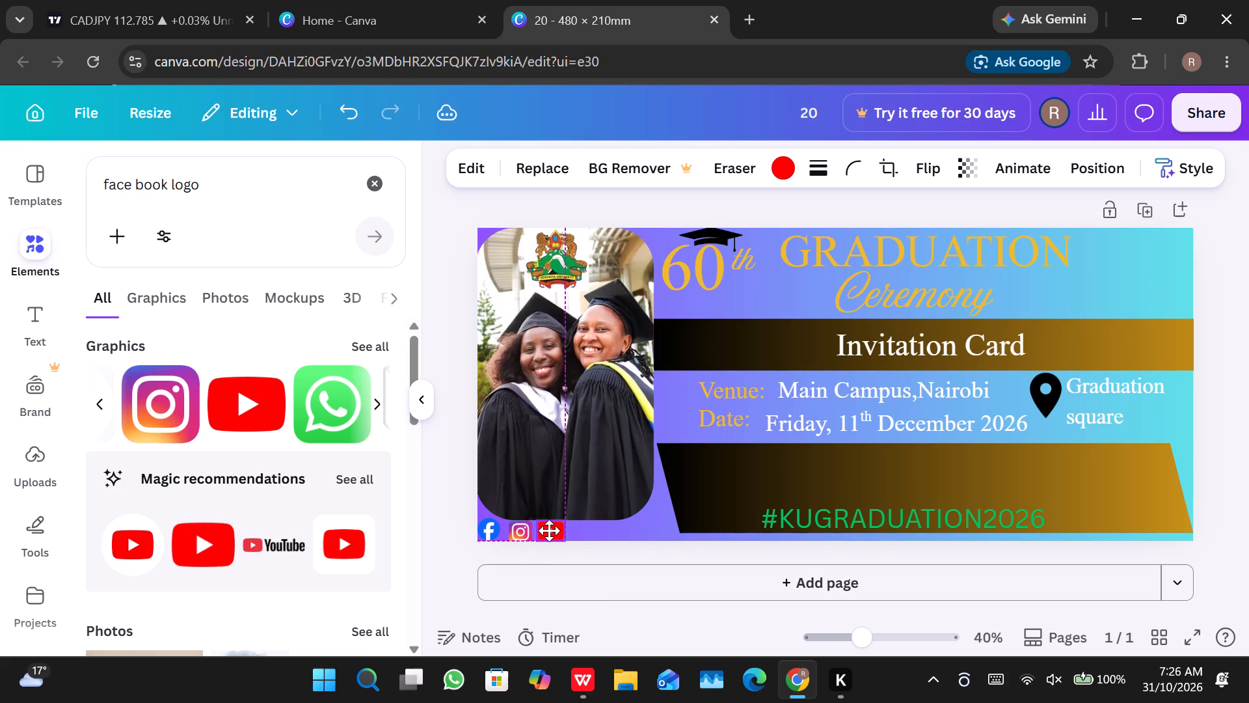
drag(549, 531, 552, 531)
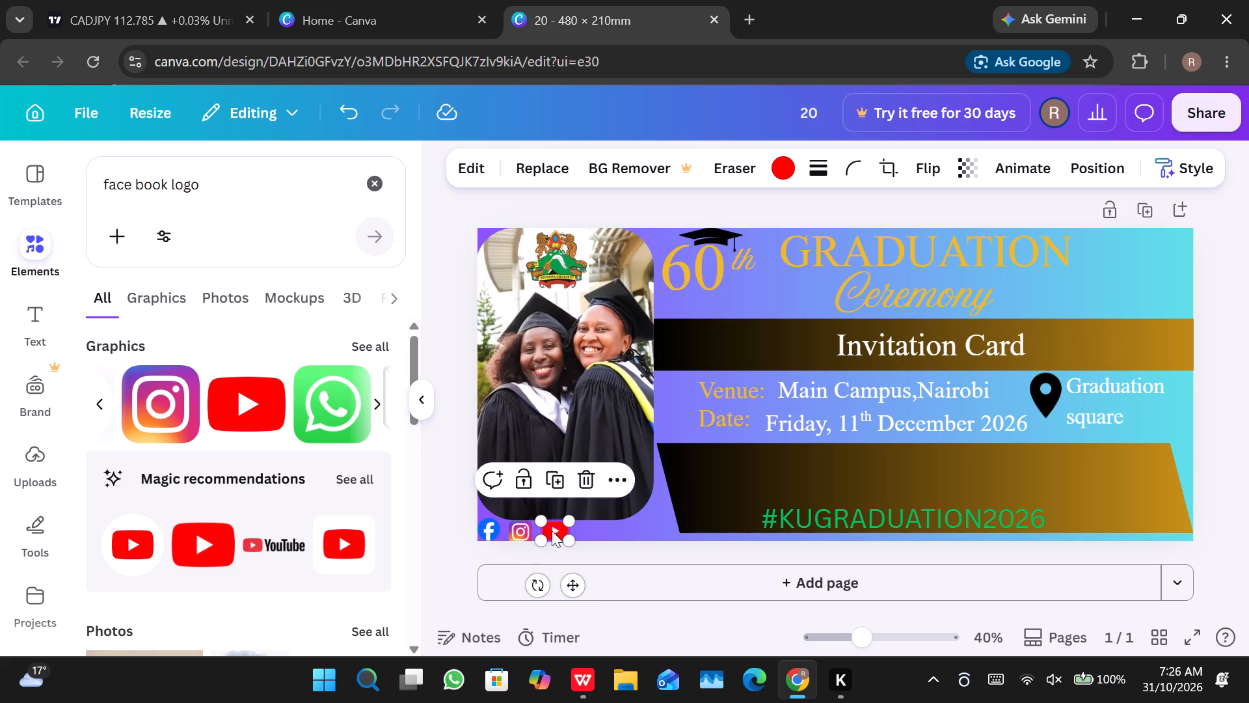
Add the green square WhatsApp logo from the graphics results and shrink it to about the other icons' size.
click(320, 392)
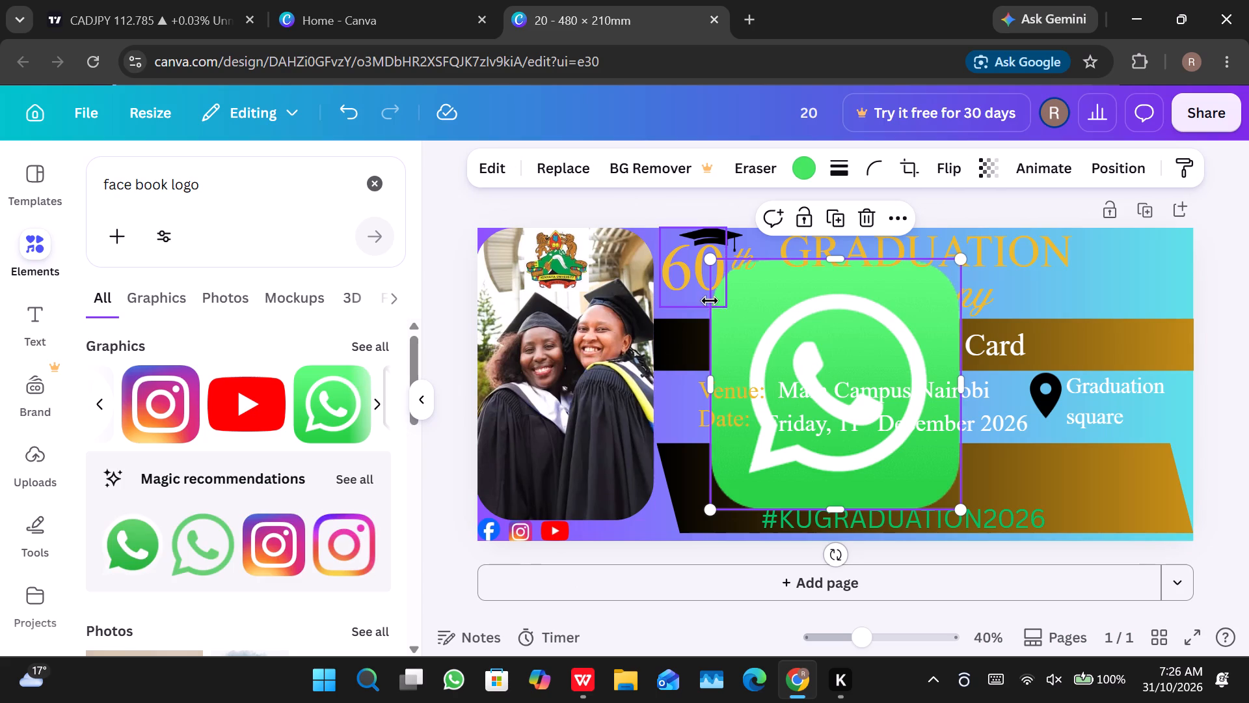
drag(711, 256, 827, 372)
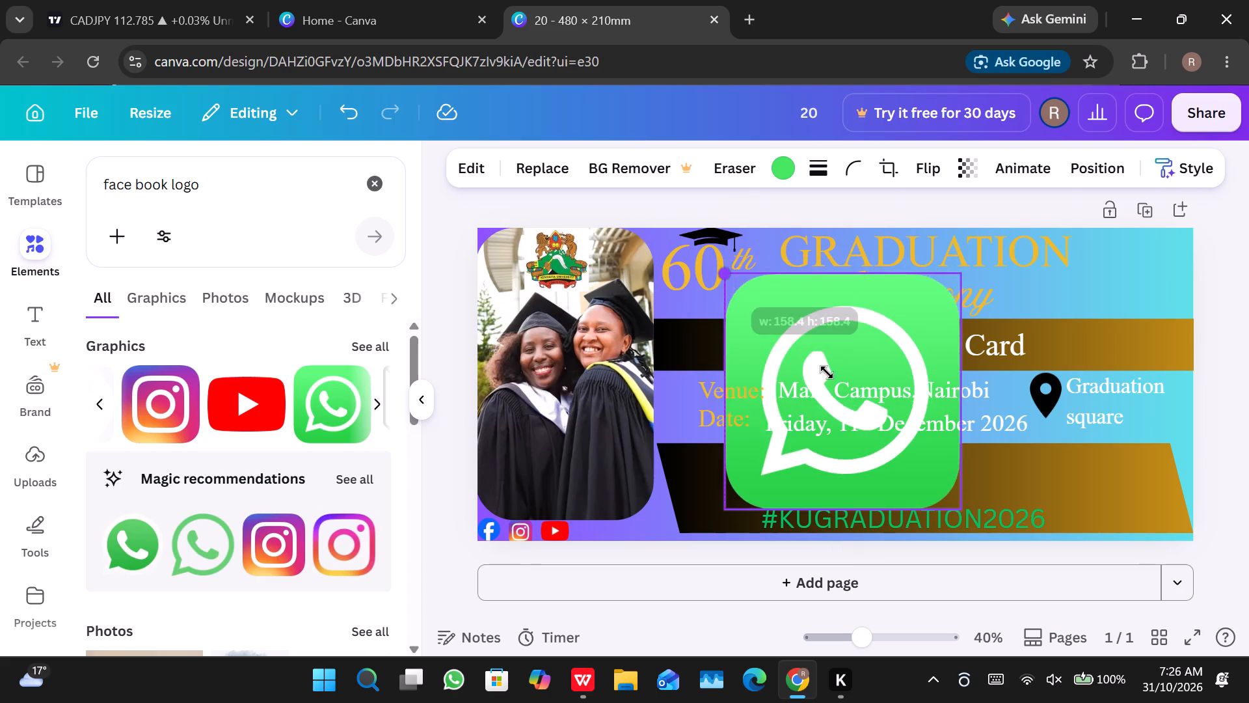
drag(827, 372, 933, 483)
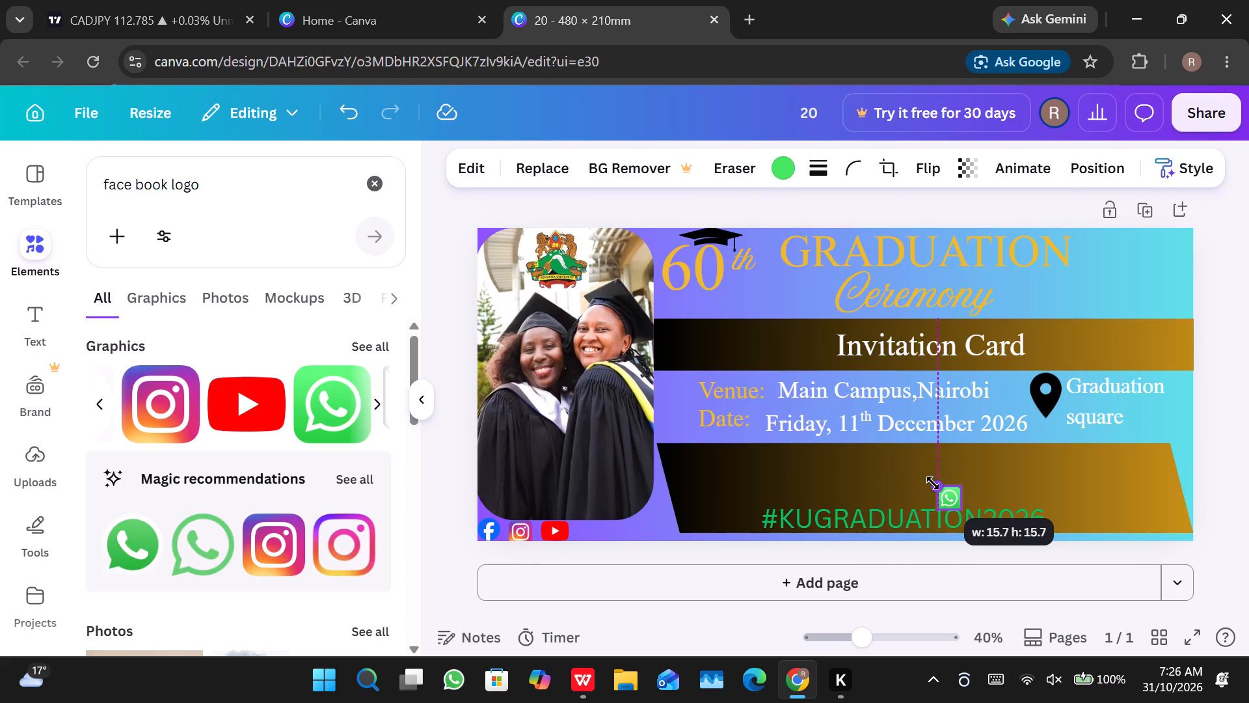
drag(933, 483, 937, 486)
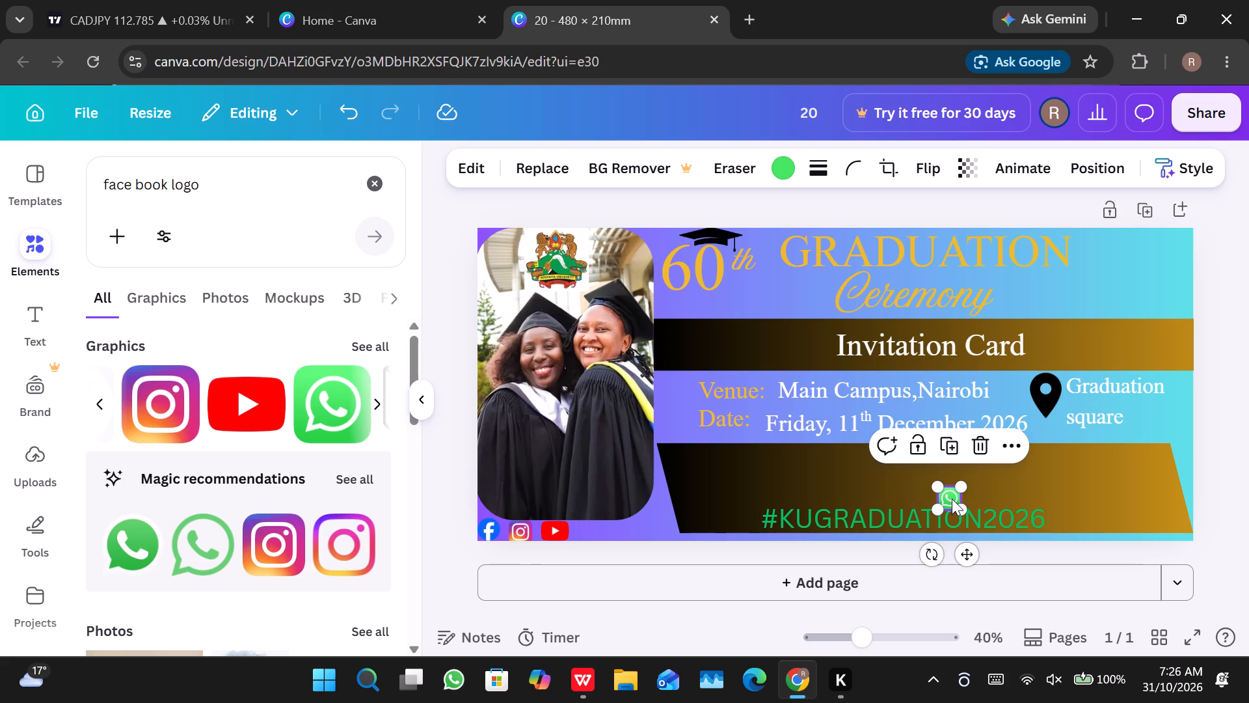
Place the WhatsApp icon right of the YouTube icon, evenly spaced and level, trim it to about 15 × 15, and deselect it.
drag(950, 497, 636, 542)
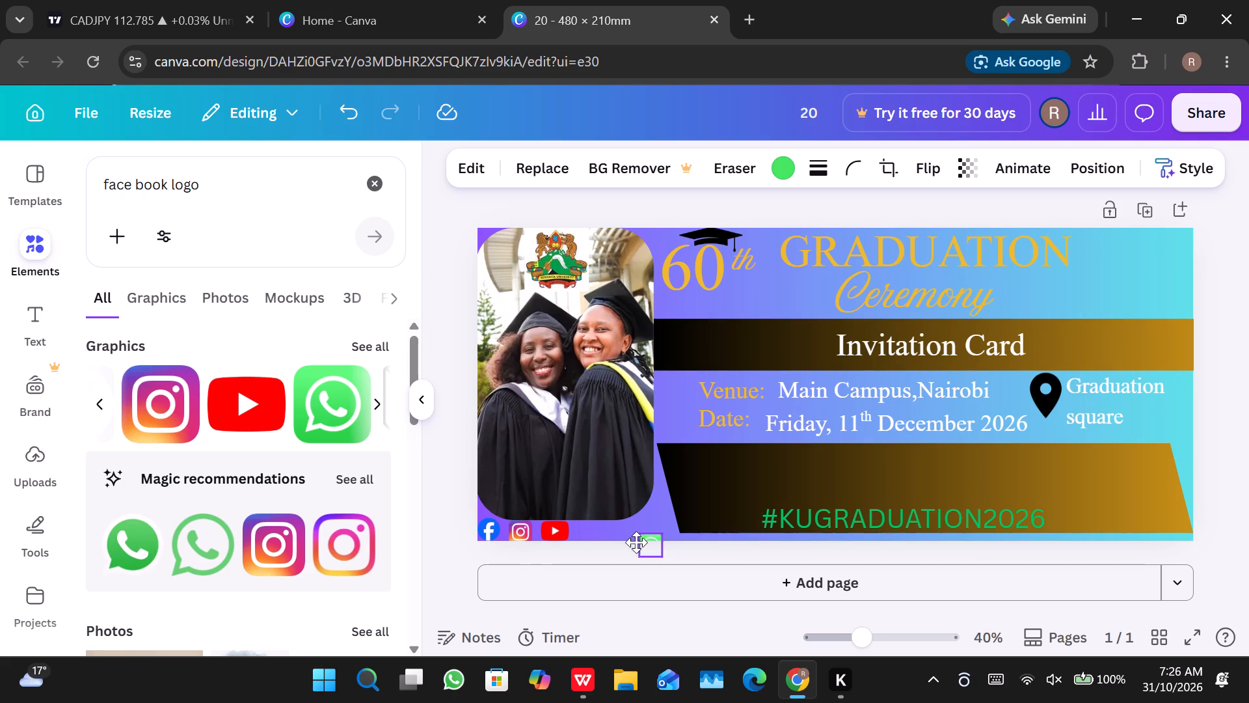
drag(636, 542, 543, 532)
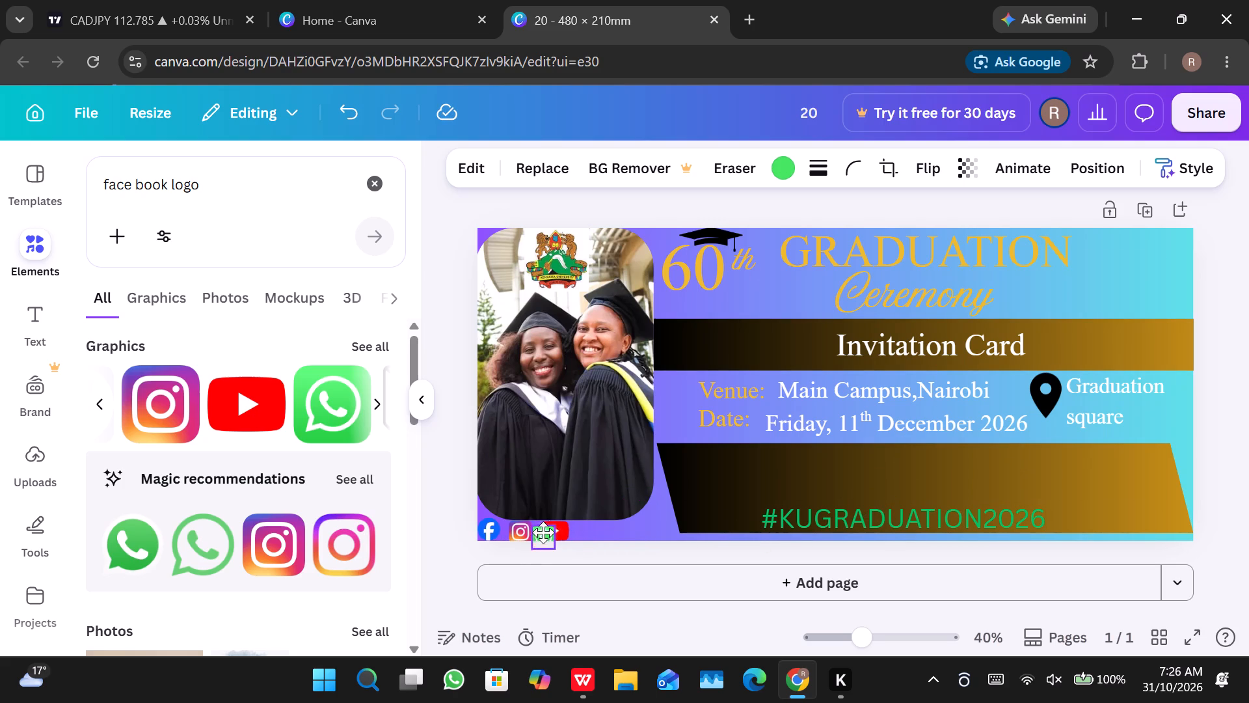
drag(543, 532, 591, 525)
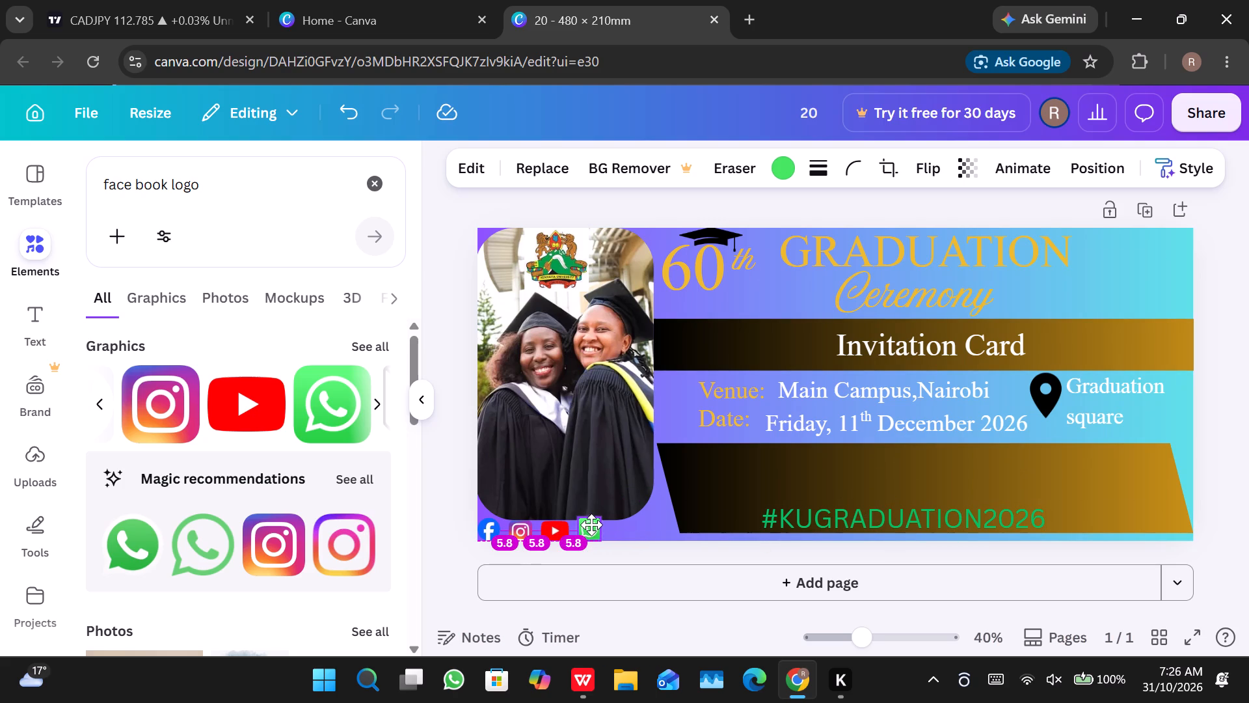
drag(591, 525, 591, 530)
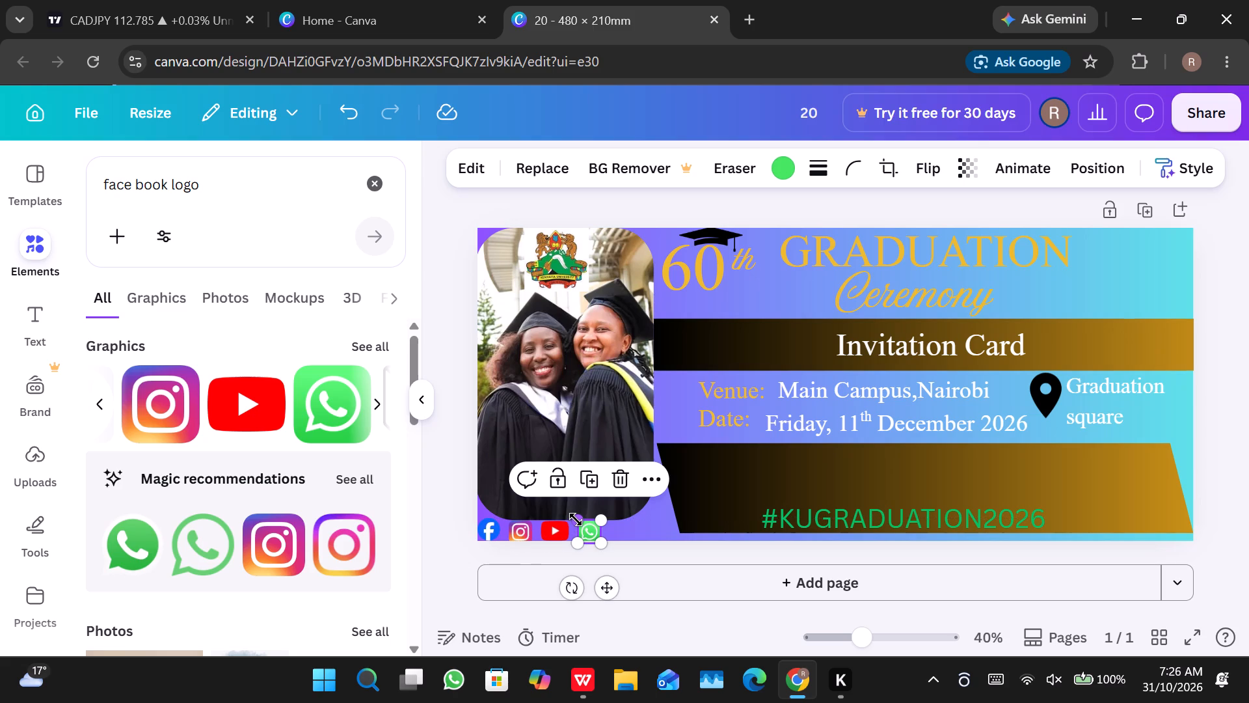
click(576, 519)
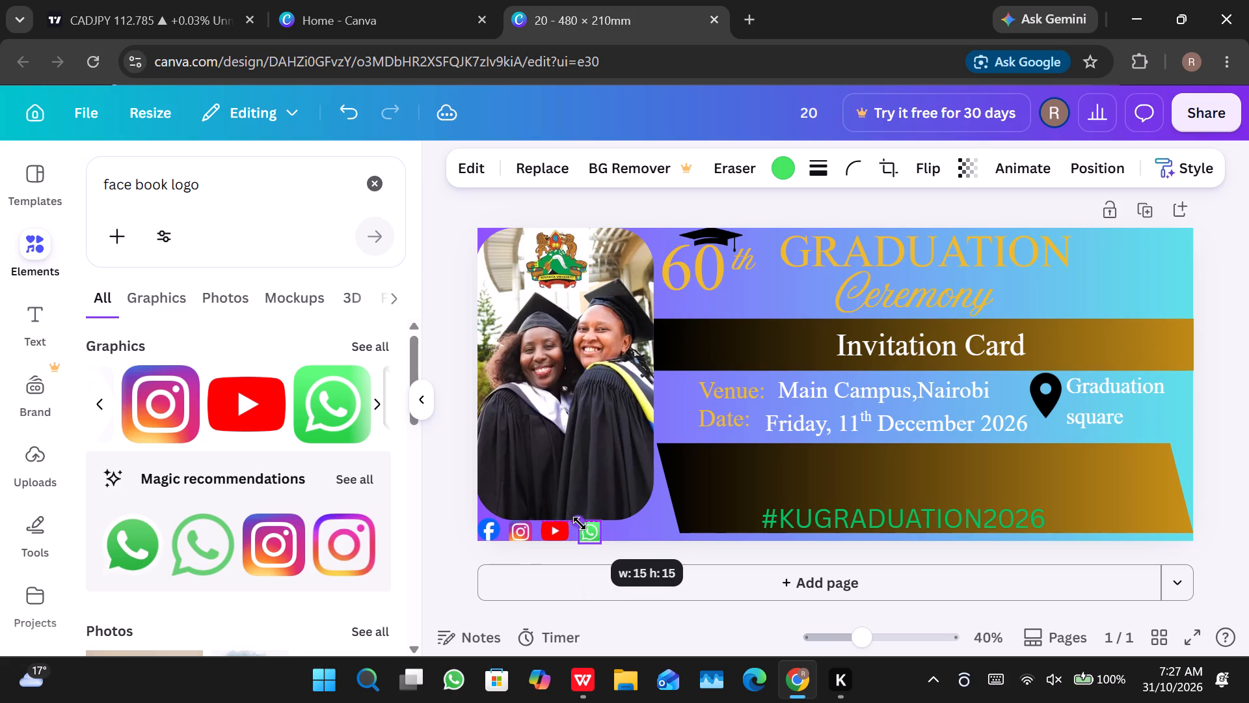
click(515, 560)
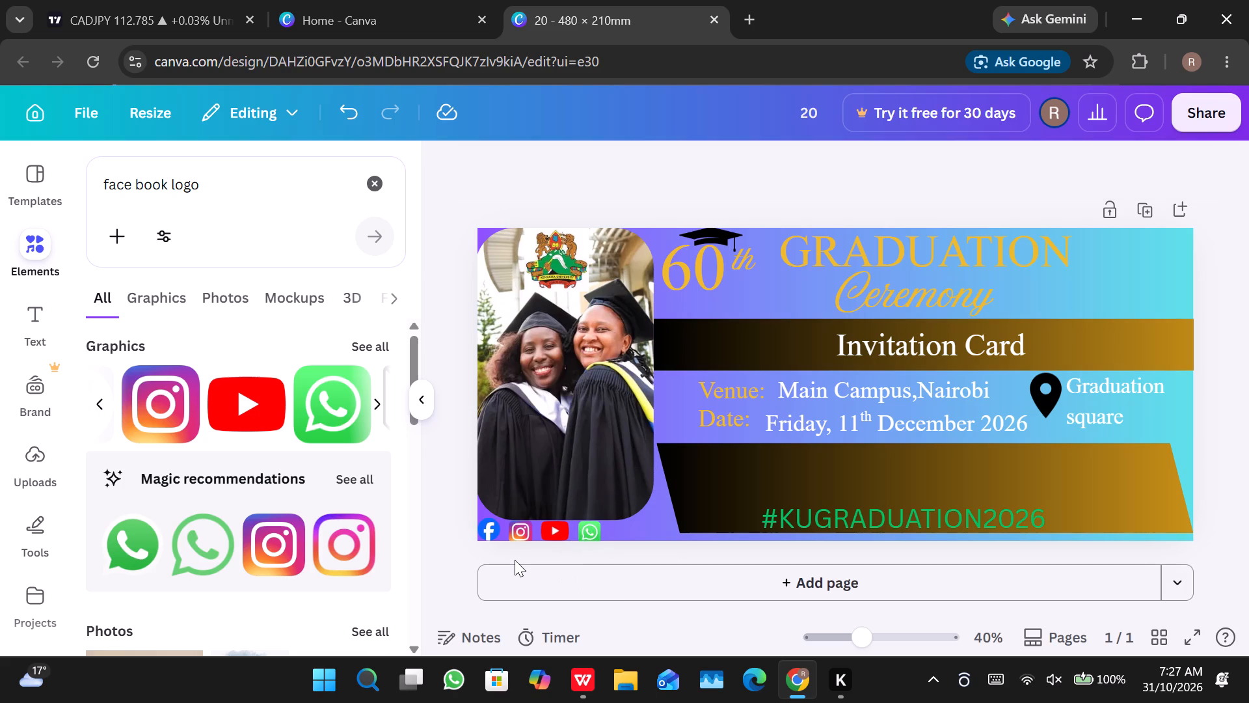
Look through the remaining graphics results for another social media logo for the icon row.
scroll(259, 441, left, 1)
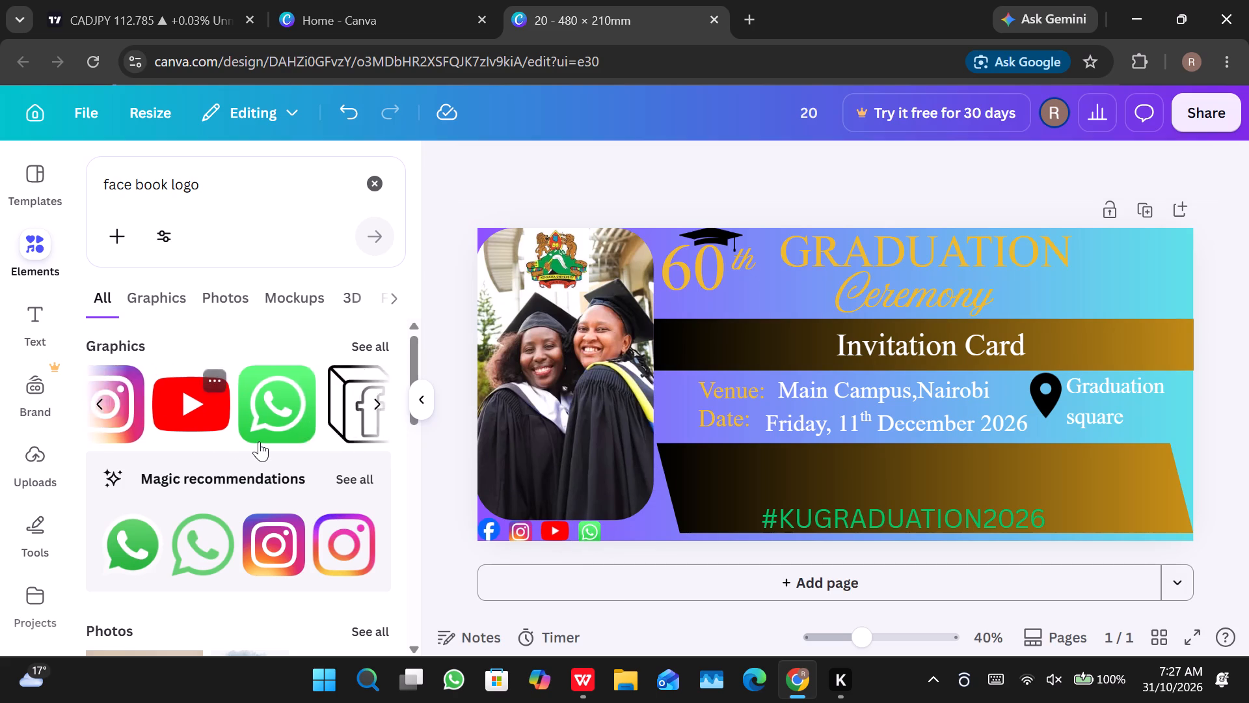
scroll(259, 441, left, 4)
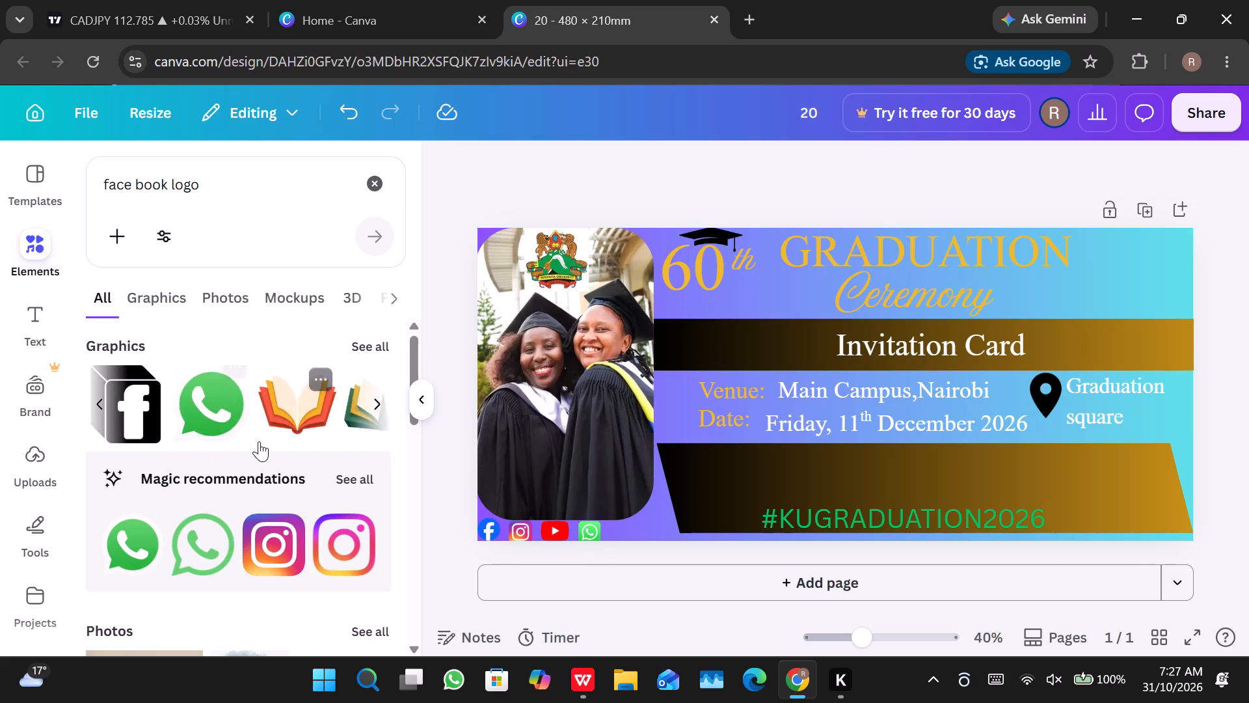
scroll(259, 441, left, 5)
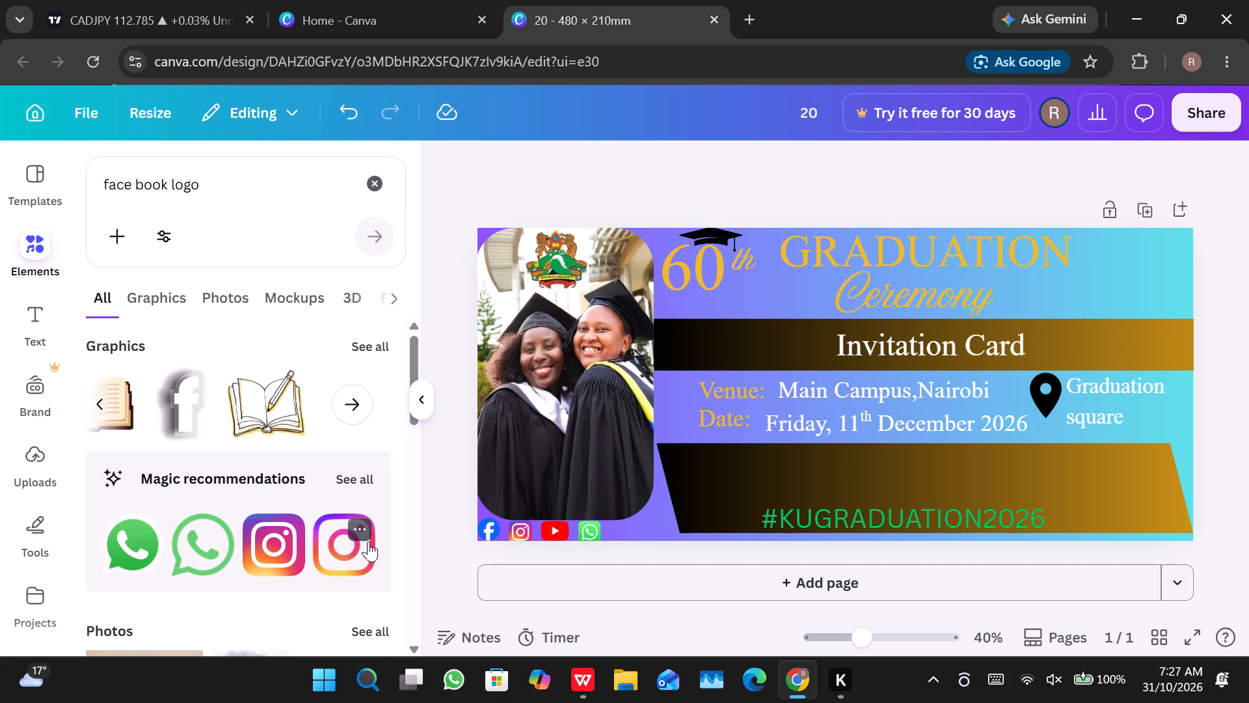
scroll(357, 536, left, 2)
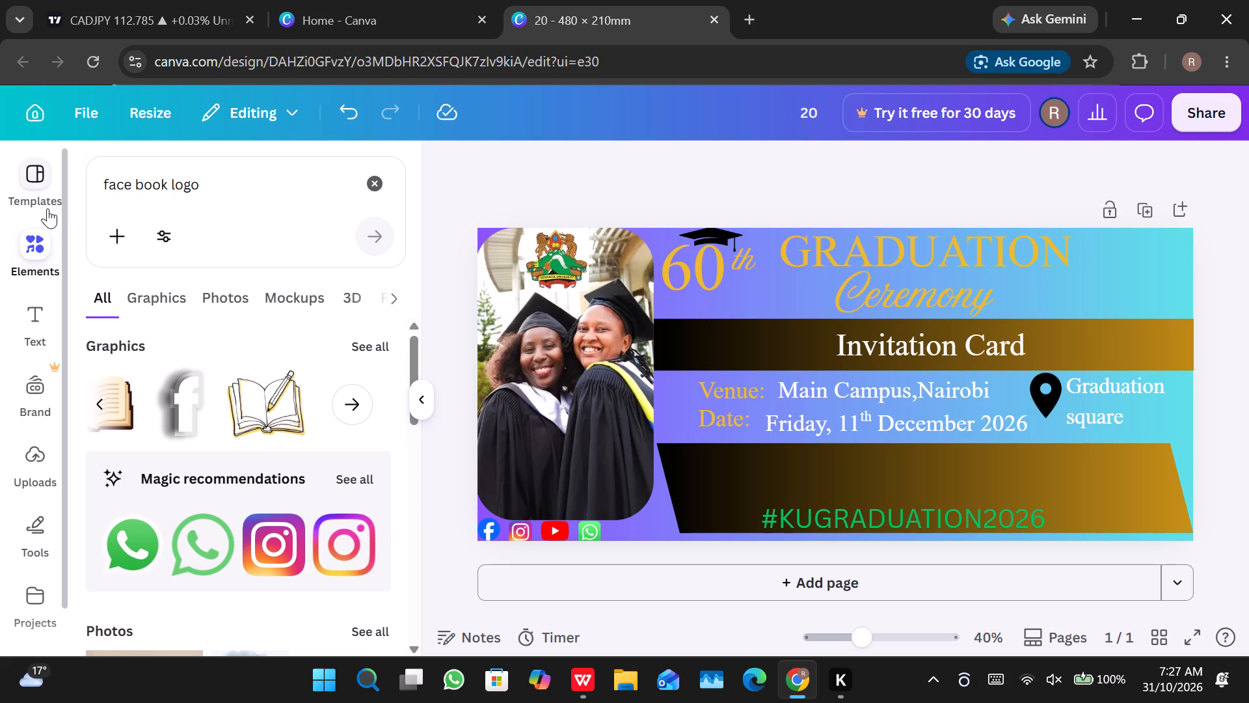
Replace the elements search with "X logo" and add the round black X logo graphic to the invitation.
click(167, 182)
key(BackSpace)
key(BackSpace)
key(BackSpace)
key(BackSpace)
key(BackSpace)
key(BackSpace)
key(BackSpace)
key(BackSpace)
key(BackSpace)
key(BackSpace)
key(BackSpace)
key(BackSpace)
key(BackSpace)
key(BackSpace)
key(BackSpace)
key(BackSpace)
key(BackSpace)
key(BackSpace)
key(BackSpace)
key(BackSpace)
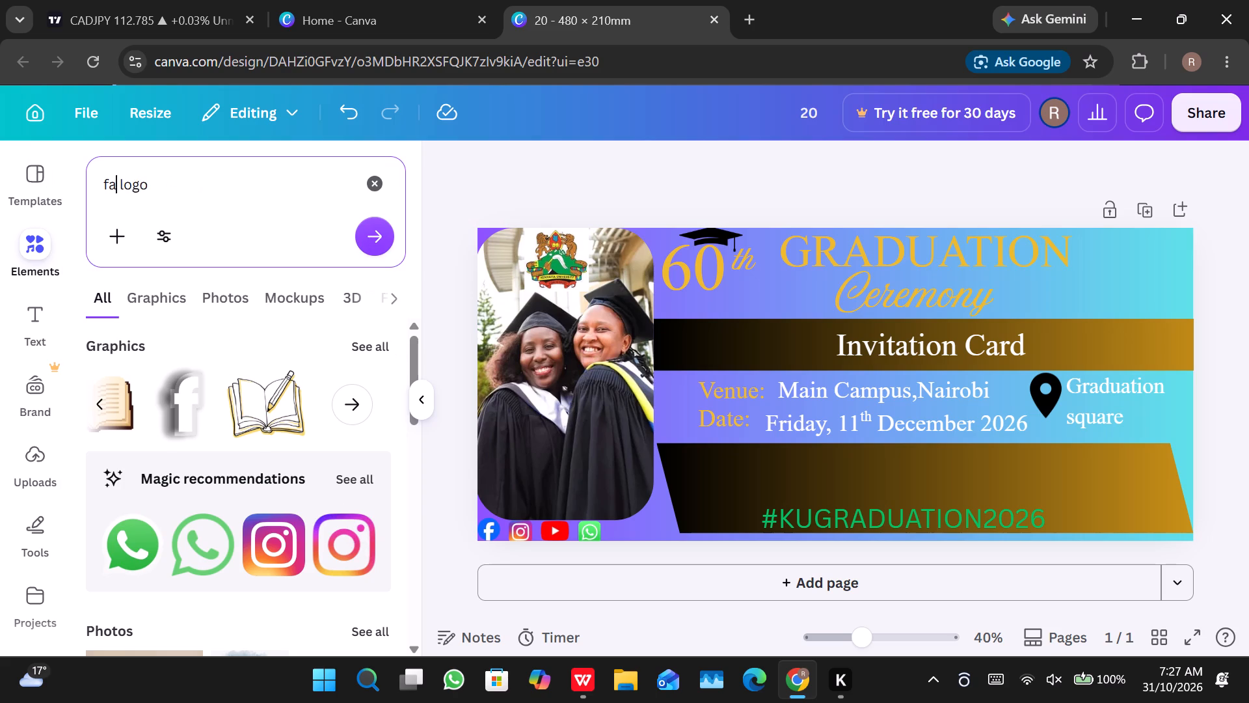
key(x)
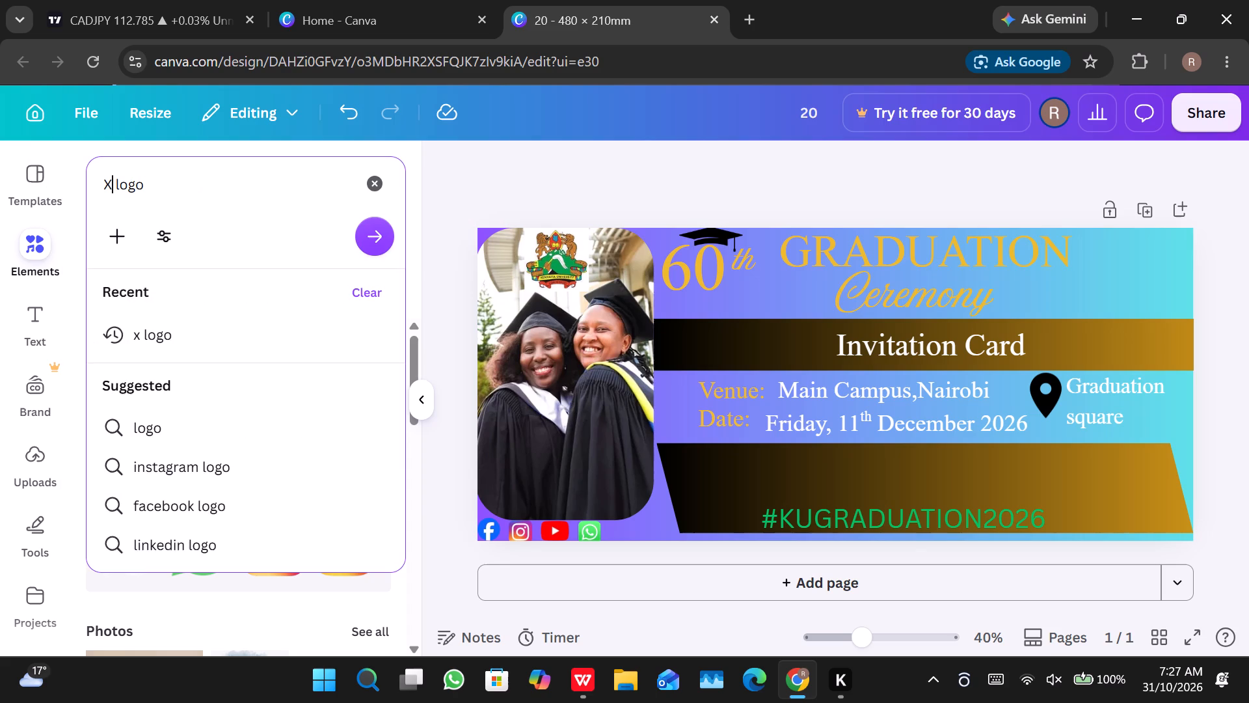
key(Return)
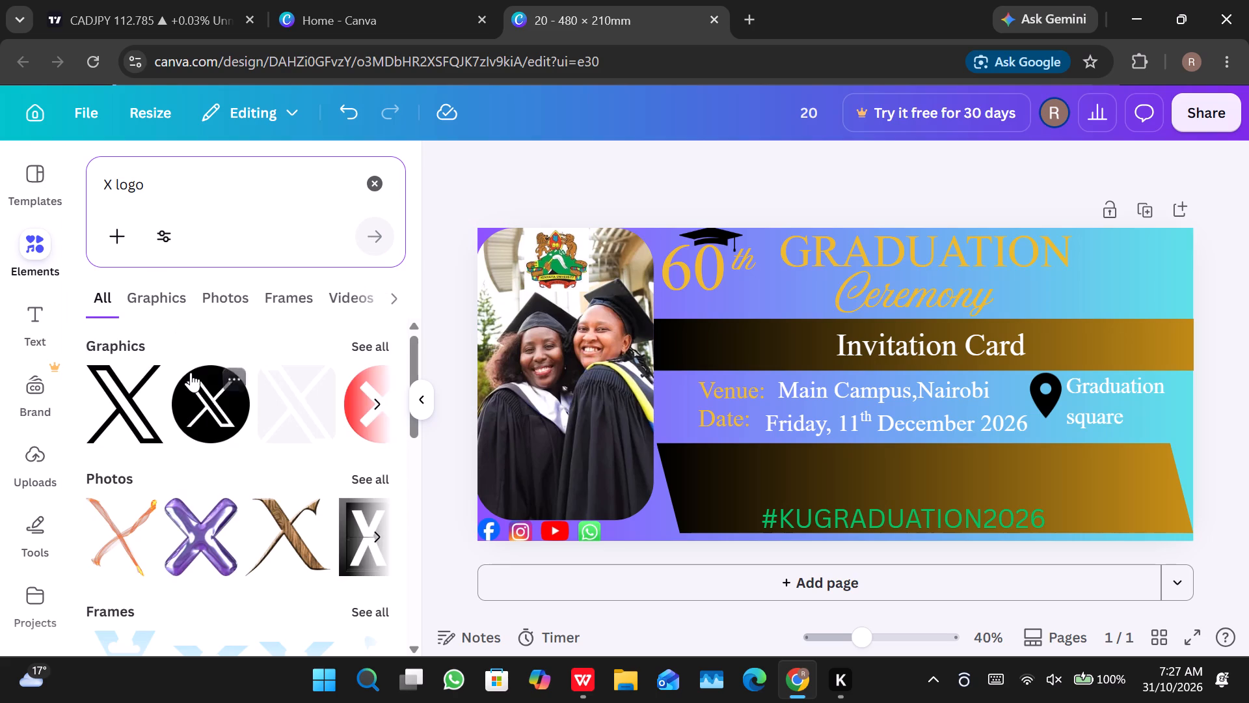
click(216, 413)
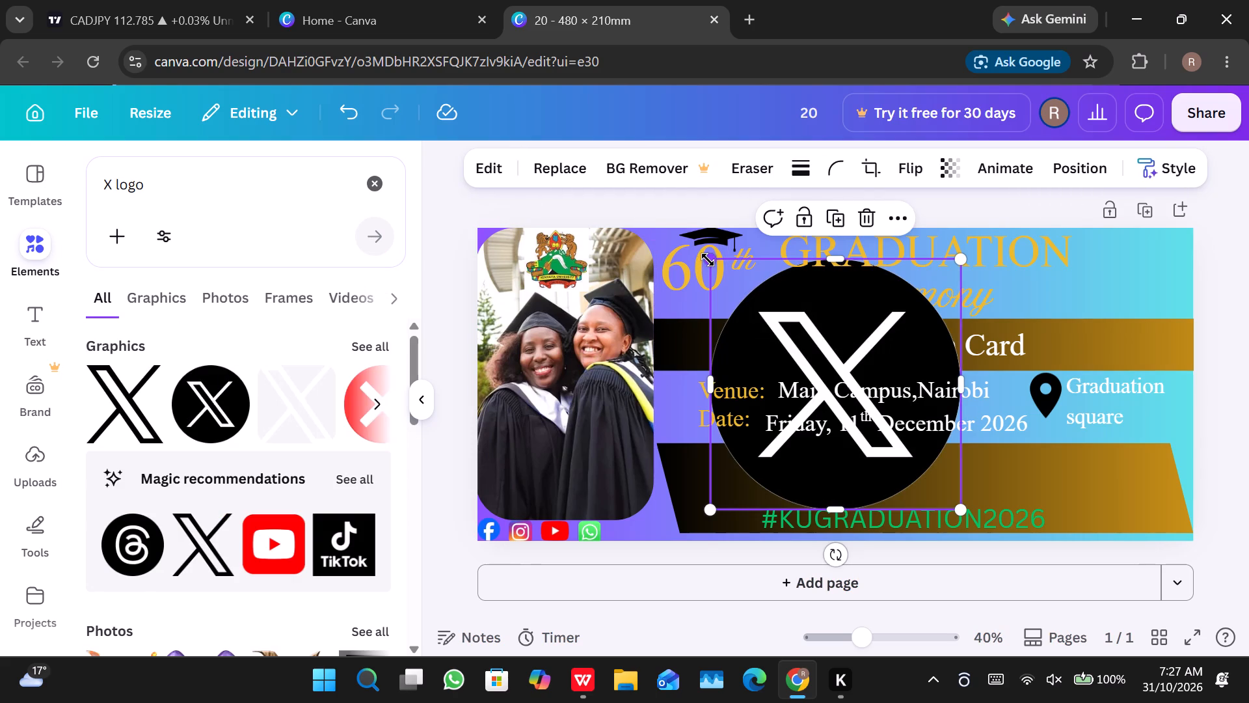
Shrink the X logo to a small icon matching the other social media icons.
drag(708, 260, 932, 469)
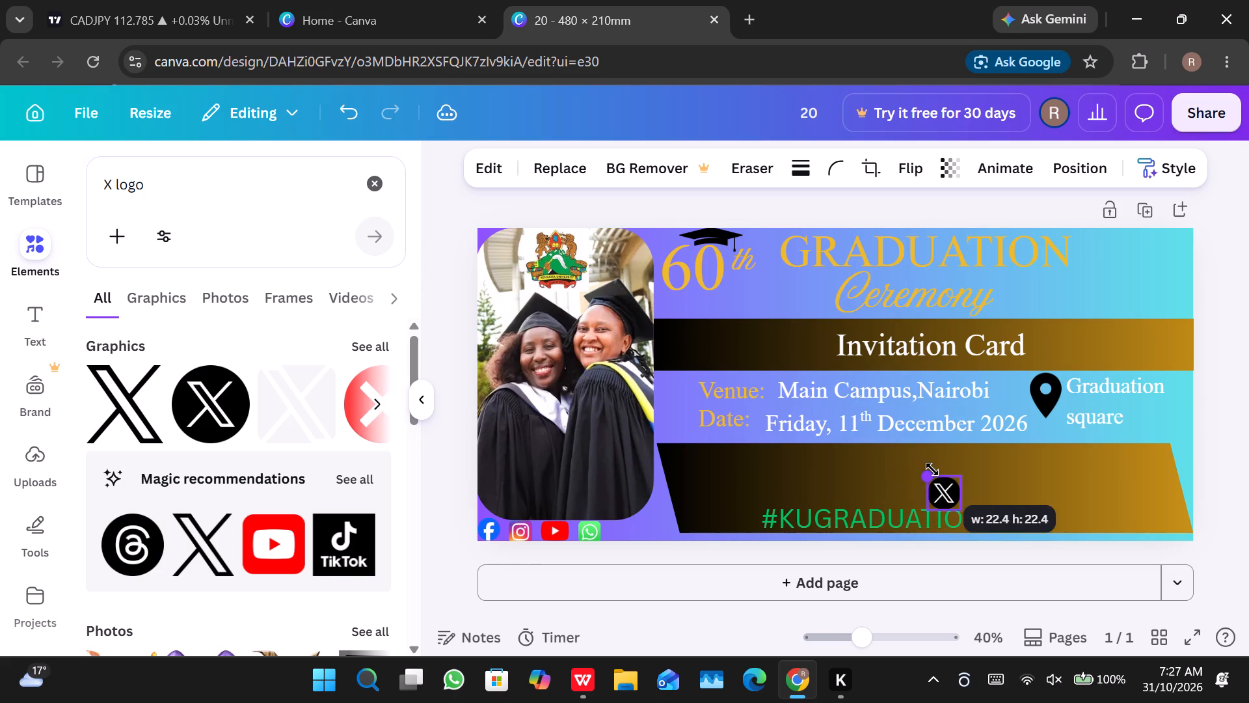
drag(932, 469, 943, 494)
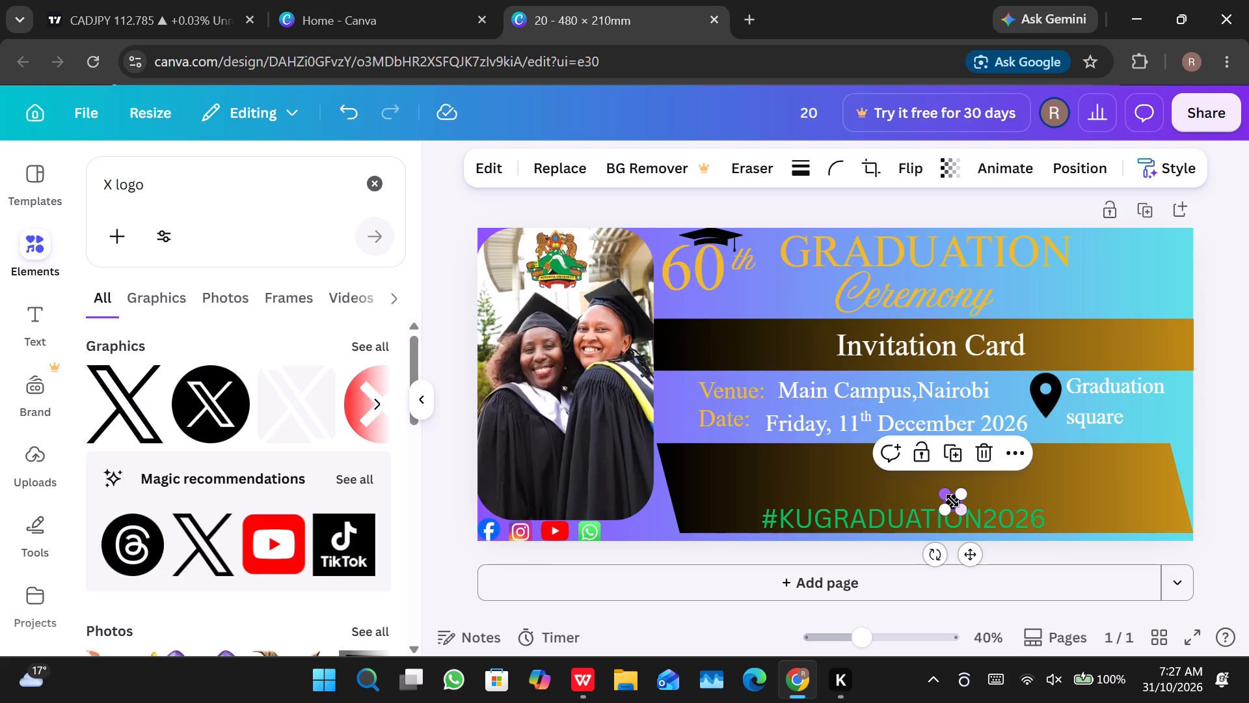
Move the small X logo into the social media row below the photo, just after the WhatsApp icon, and deselect it.
click(951, 501)
drag(947, 499, 947, 499)
drag(947, 499, 937, 495)
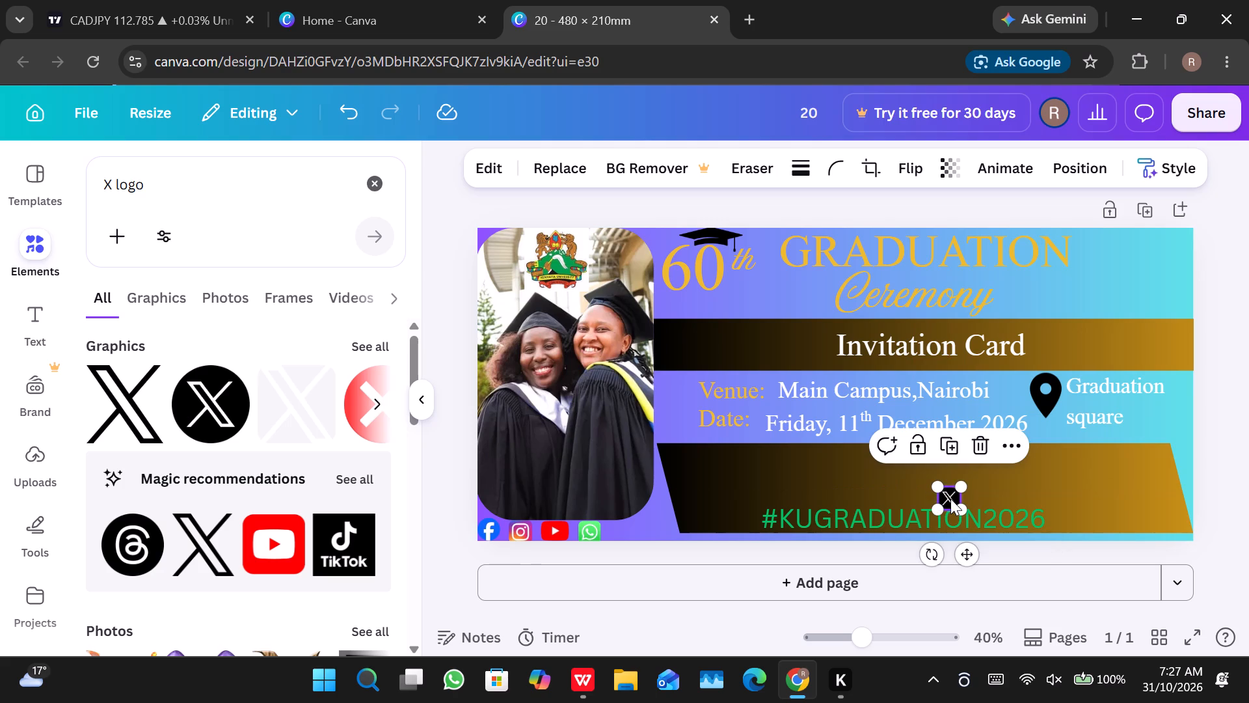
drag(950, 499, 628, 530)
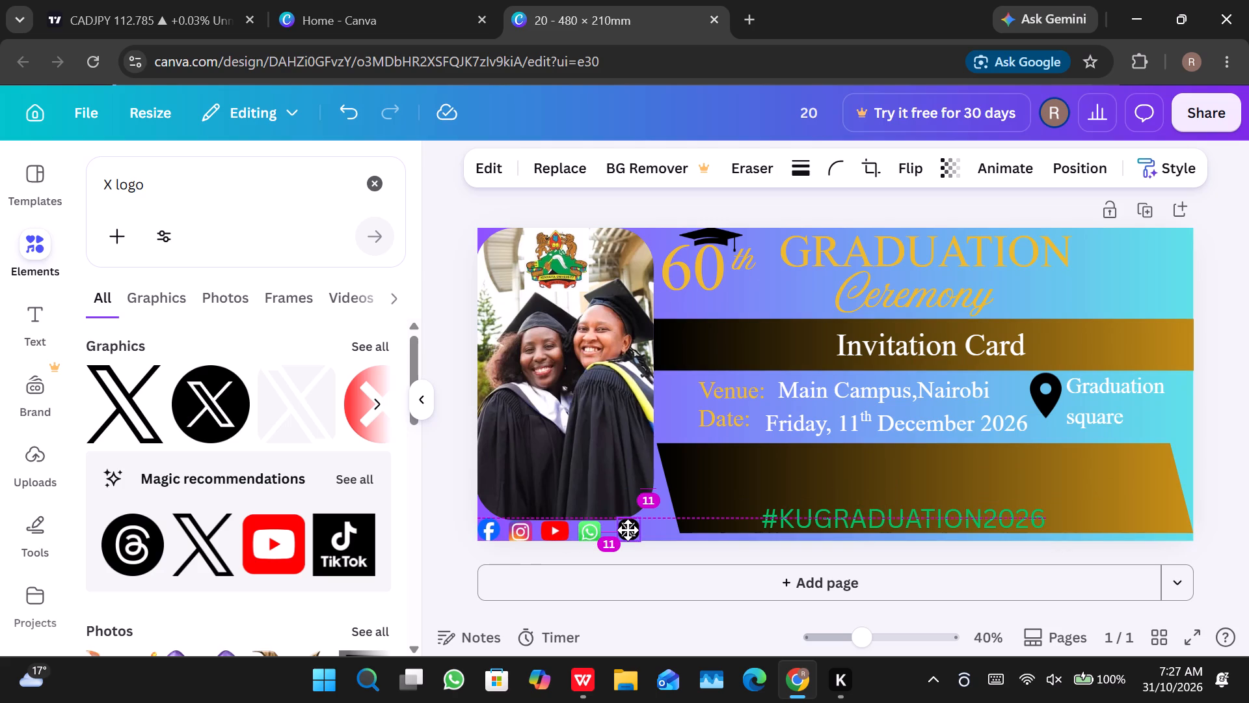
drag(628, 530, 624, 529)
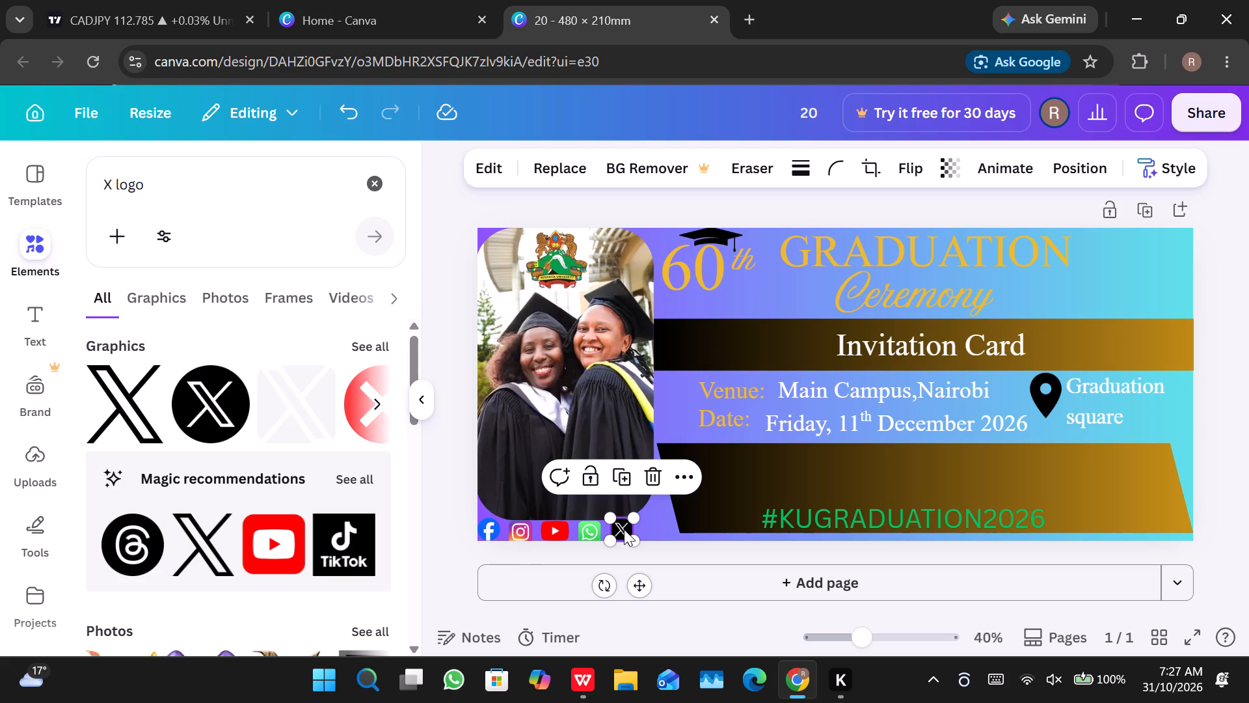
click(645, 554)
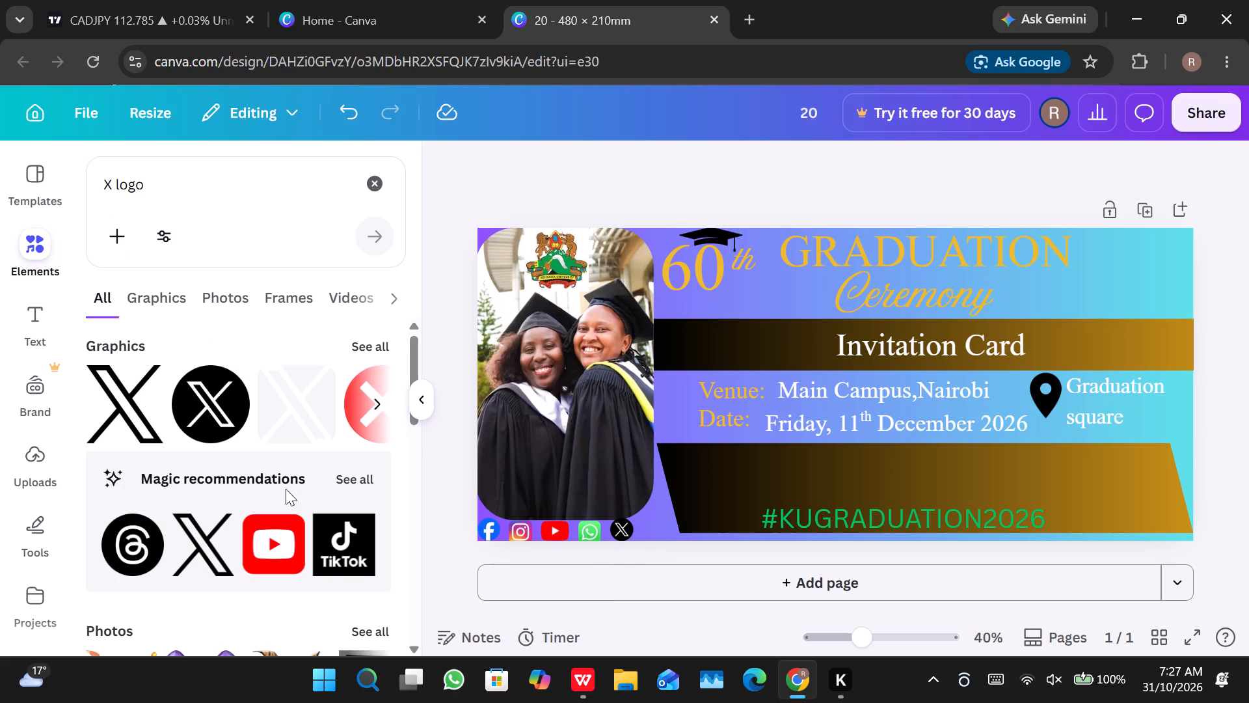
Look through the "X logo" search results, examining the recommendations, photos and the full row of graphics.
scroll(308, 521, up, 1)
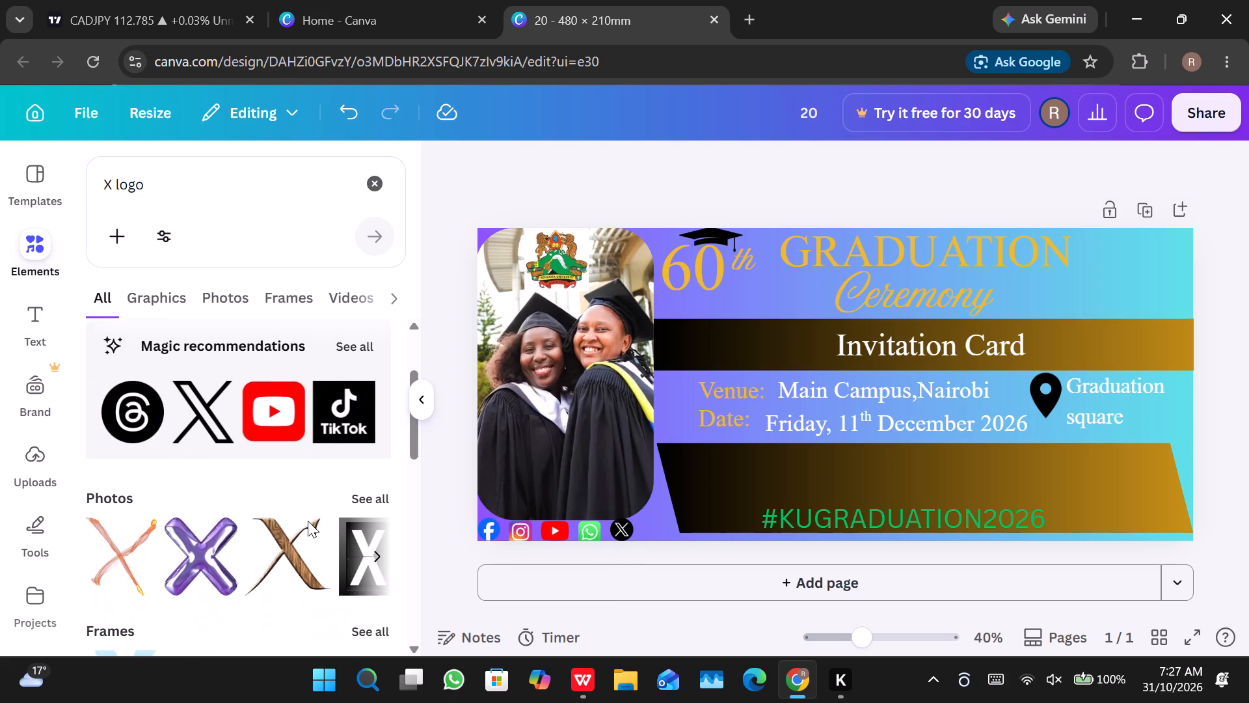
scroll(308, 521, up, 1)
scroll(308, 521, left, 4)
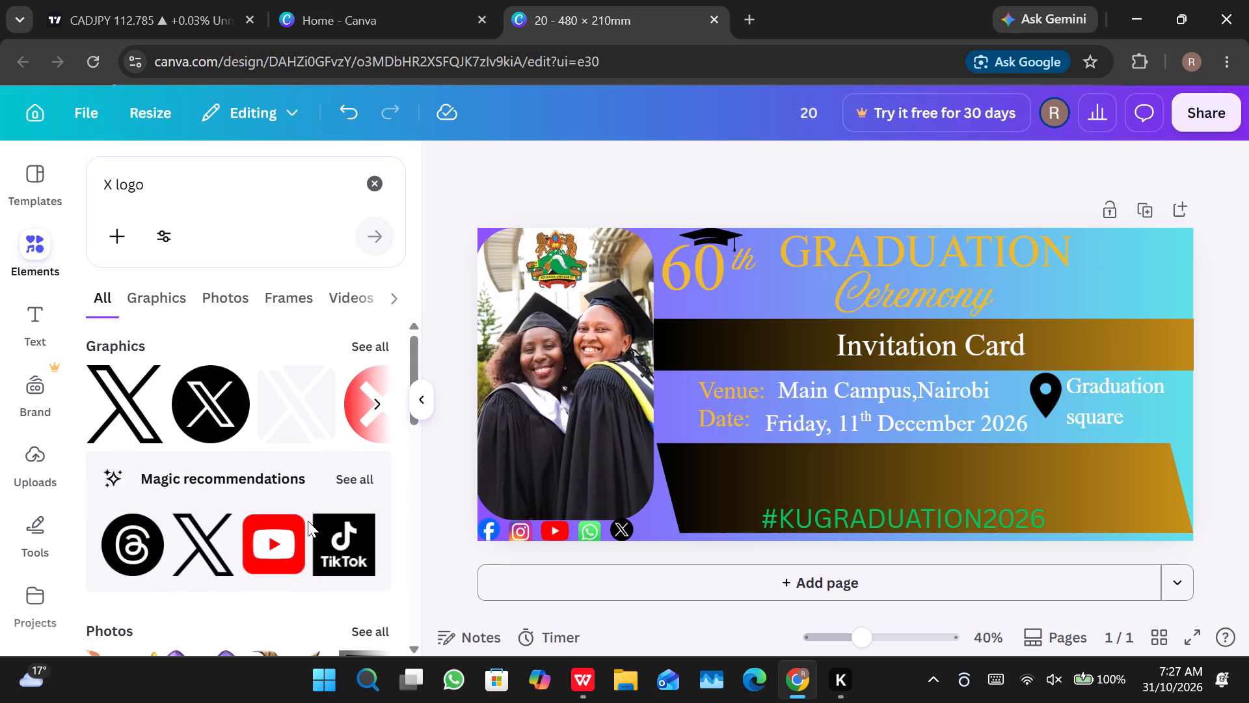
scroll(308, 521, down, 1)
scroll(258, 402, up, 3)
scroll(258, 402, left, 5)
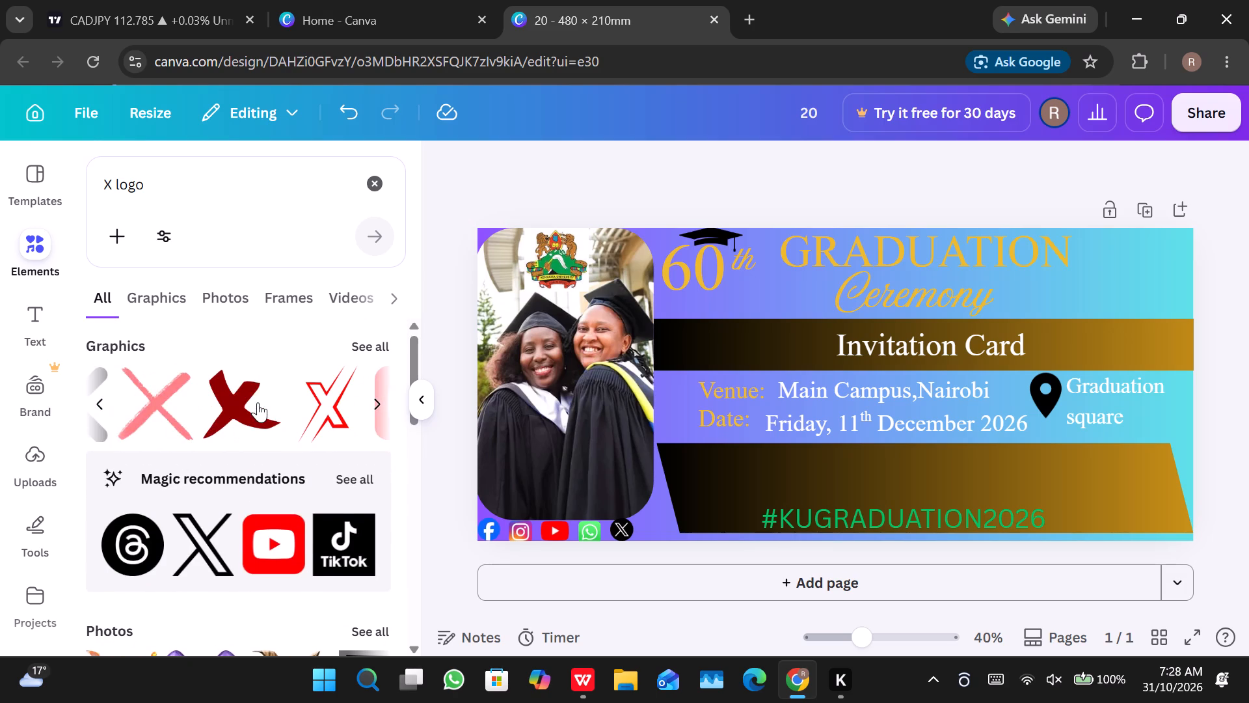
scroll(258, 402, left, 7)
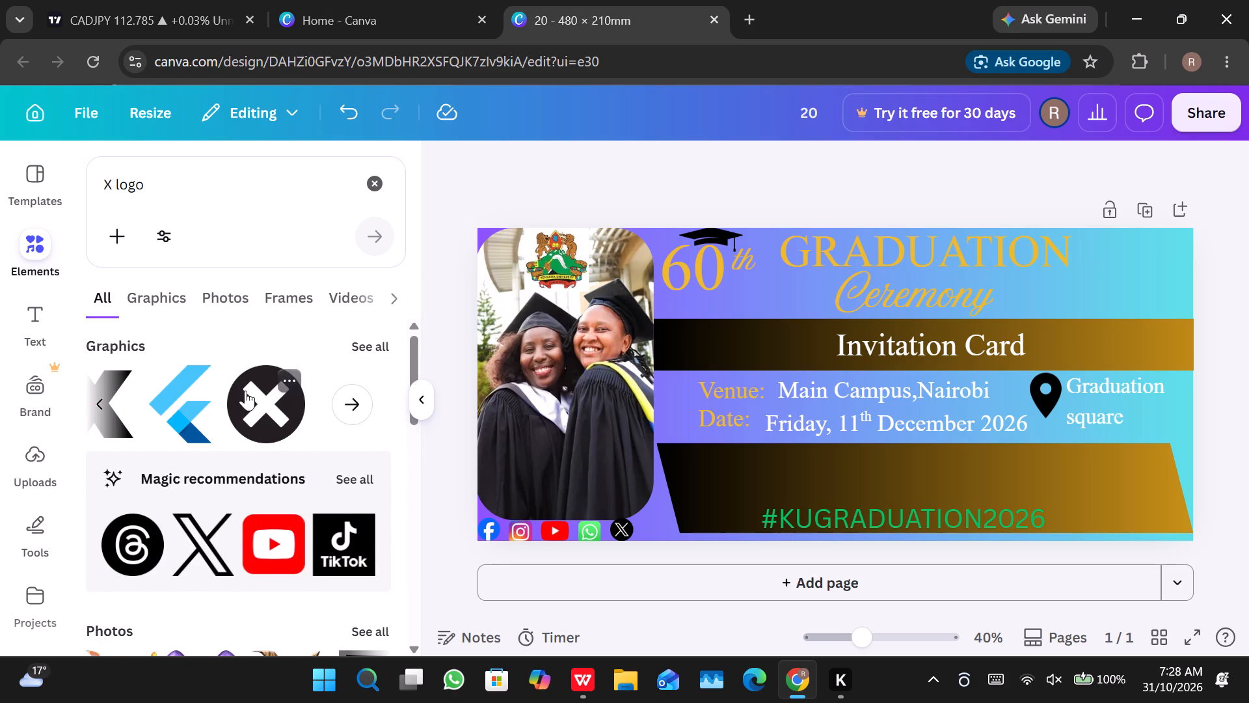
Change the elements search to "TIKTOK logo" and add the round black TikTok logo graphic to the invitation.
click(111, 186)
key(BackSpace)
key(BackSpace)
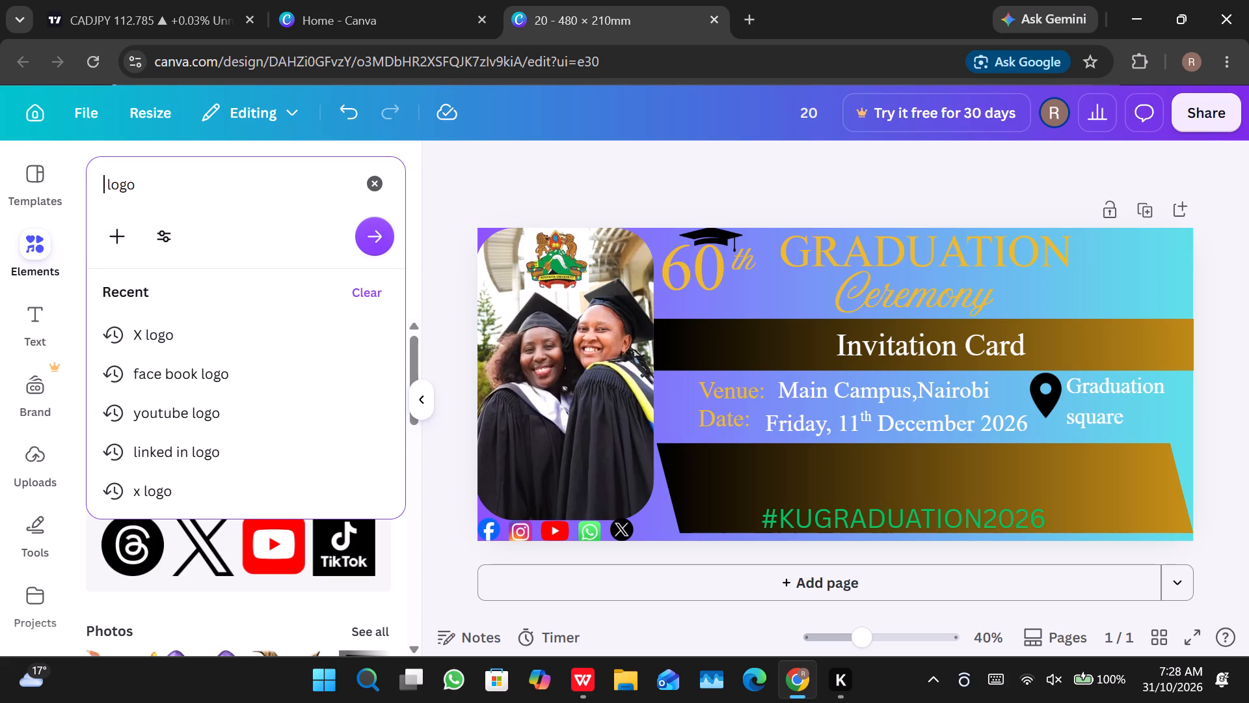
text(TIKTOK)
key(Return)
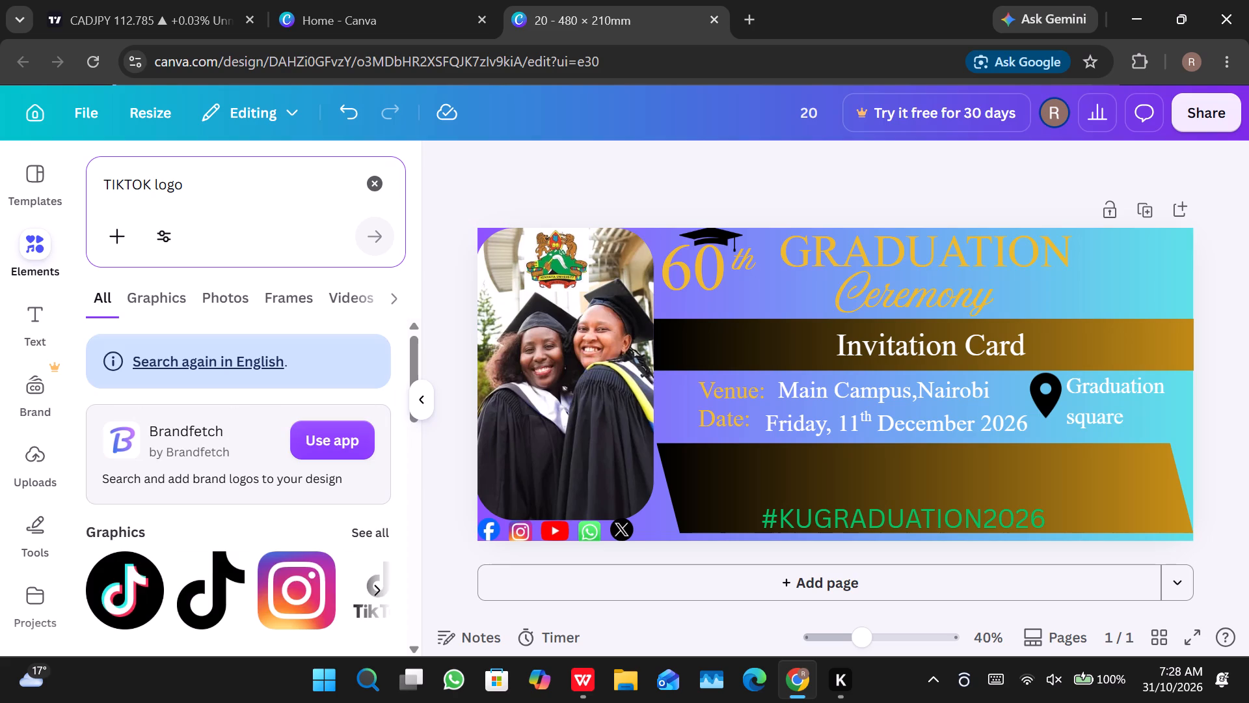
click(138, 578)
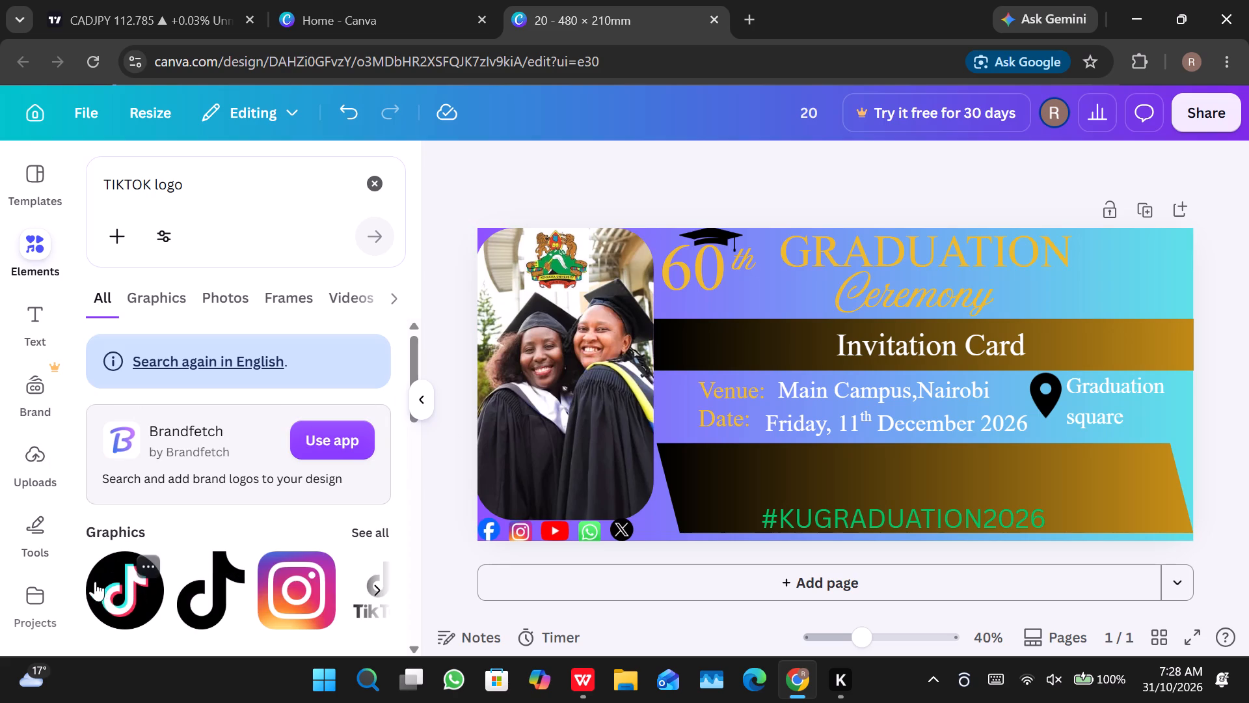
click(128, 580)
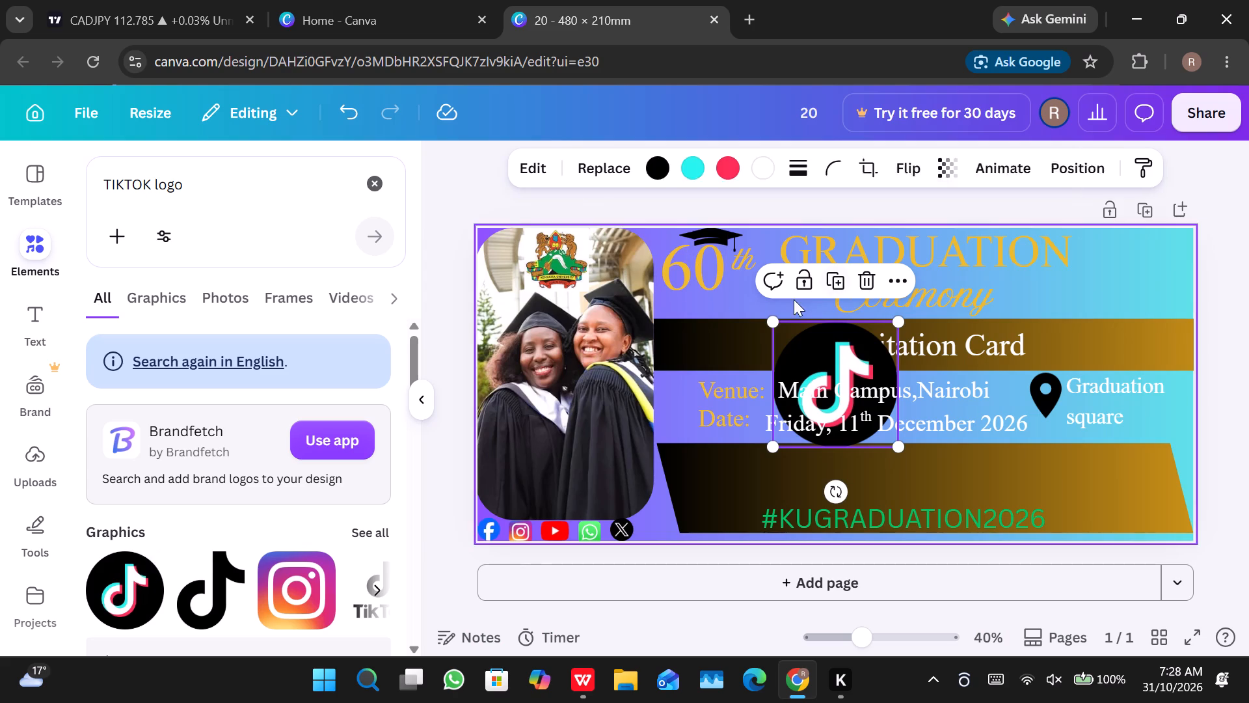
Shrink the TikTok logo to a small icon close in size to the other social media icons.
drag(774, 320, 856, 381)
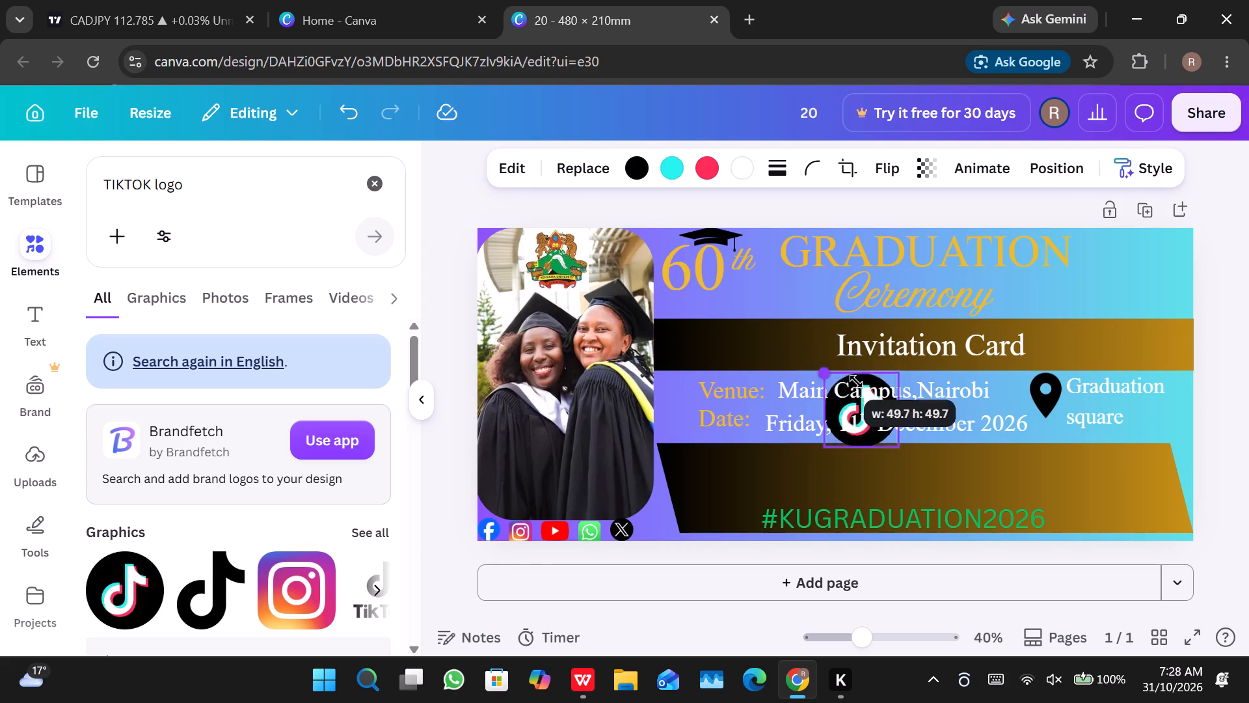
drag(856, 381, 887, 403)
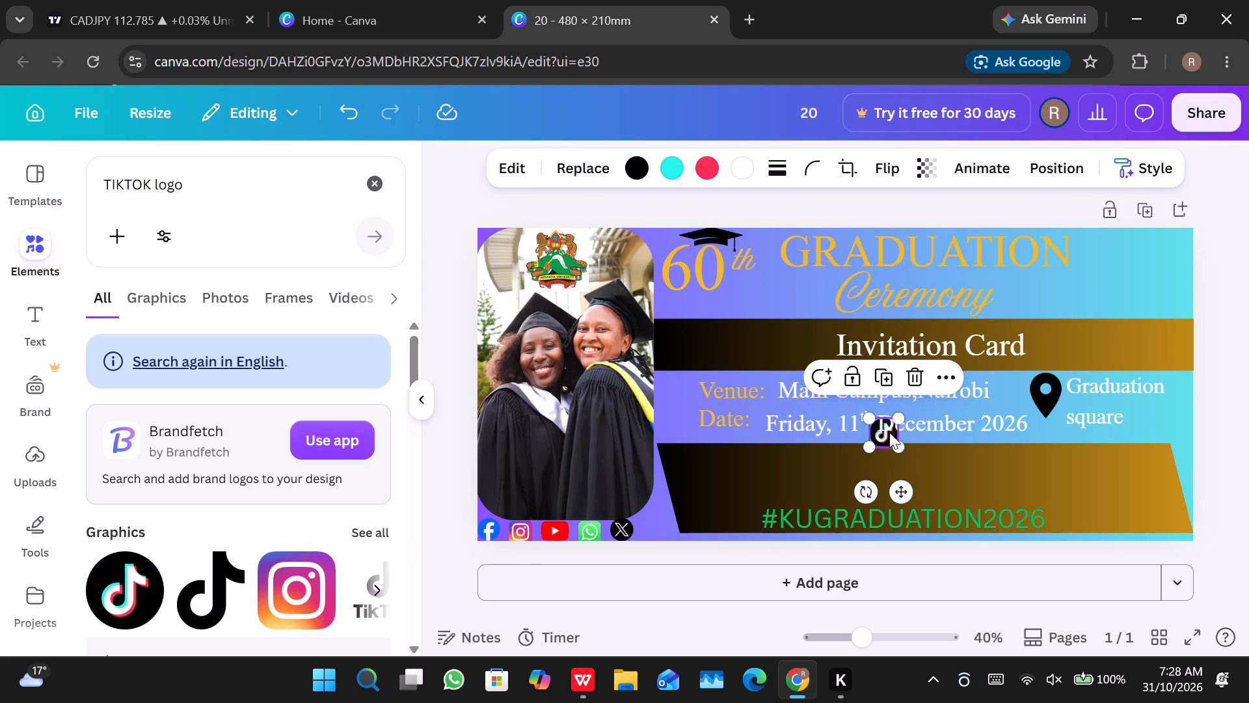
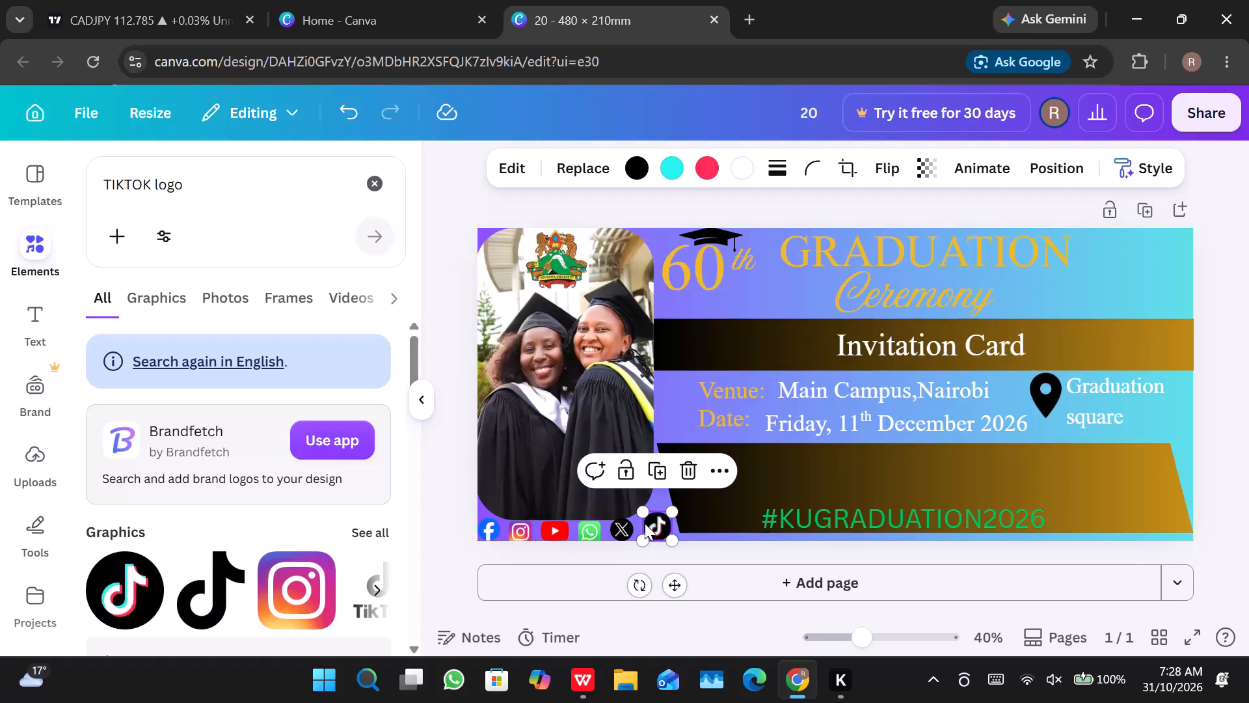
Shrink the TikTok logo slightly to about 15.2 by 15.2 so it matches the other social media icons.
drag(641, 508, 642, 514)
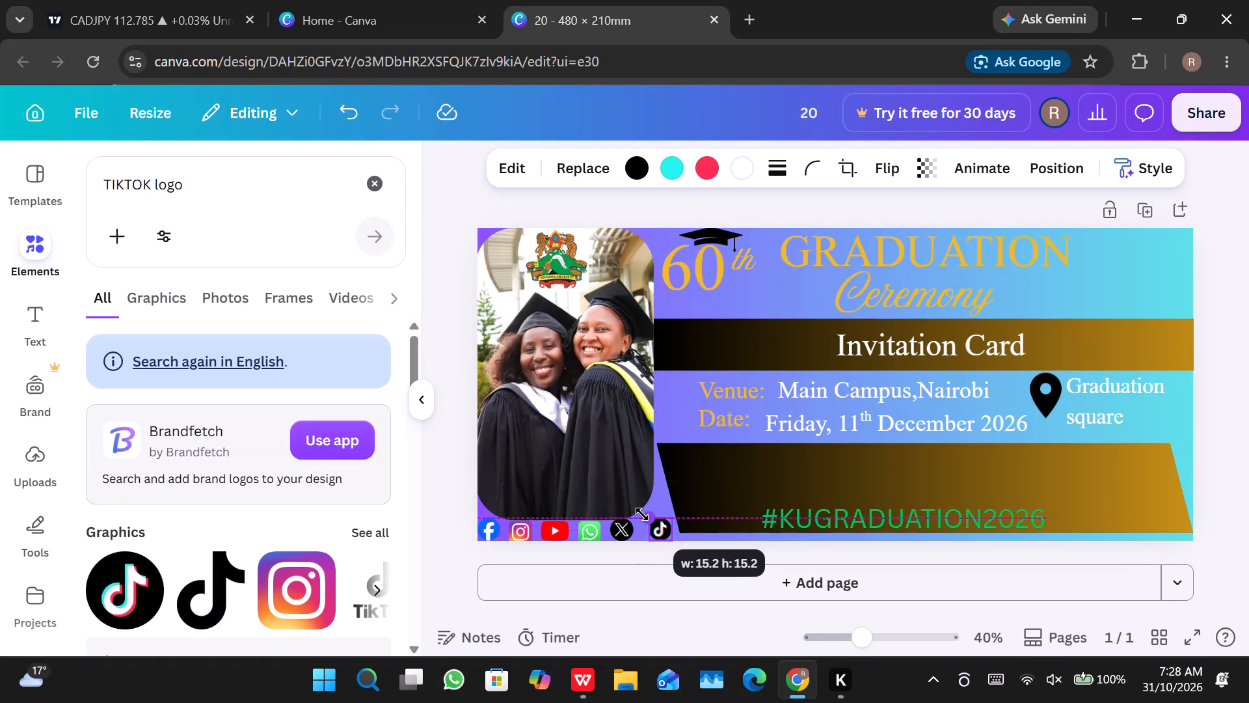
drag(642, 514, 642, 515)
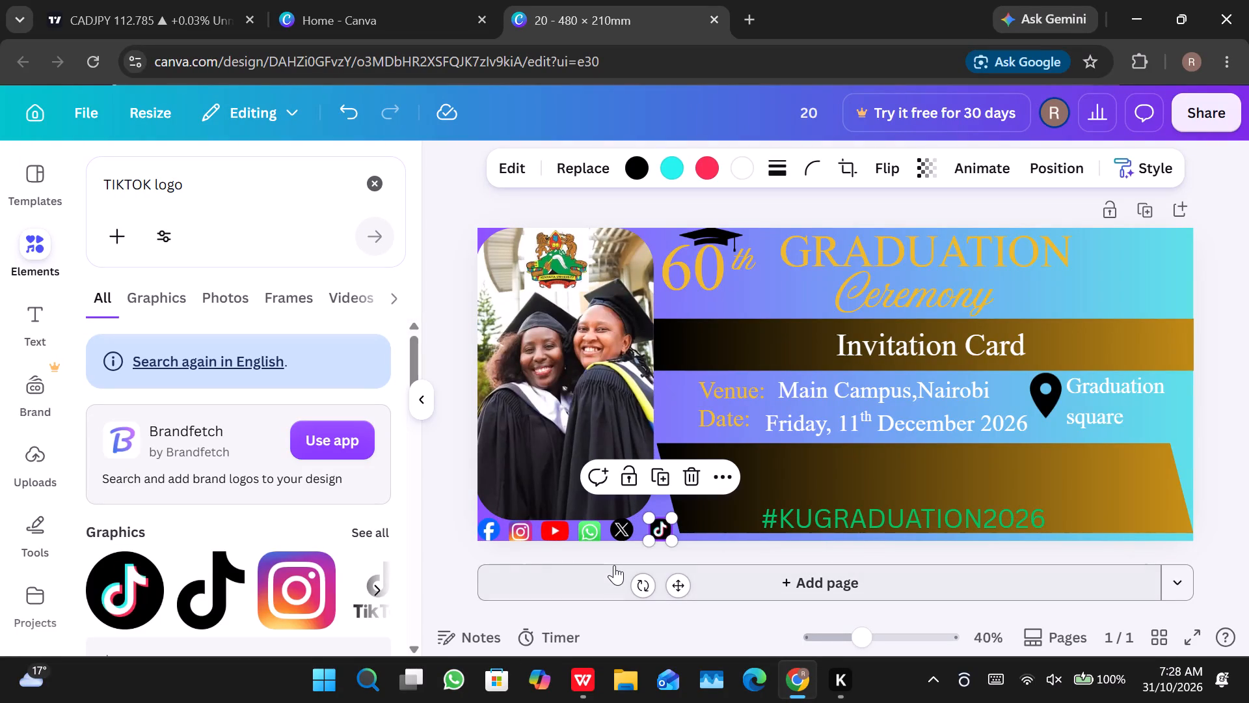
click(623, 555)
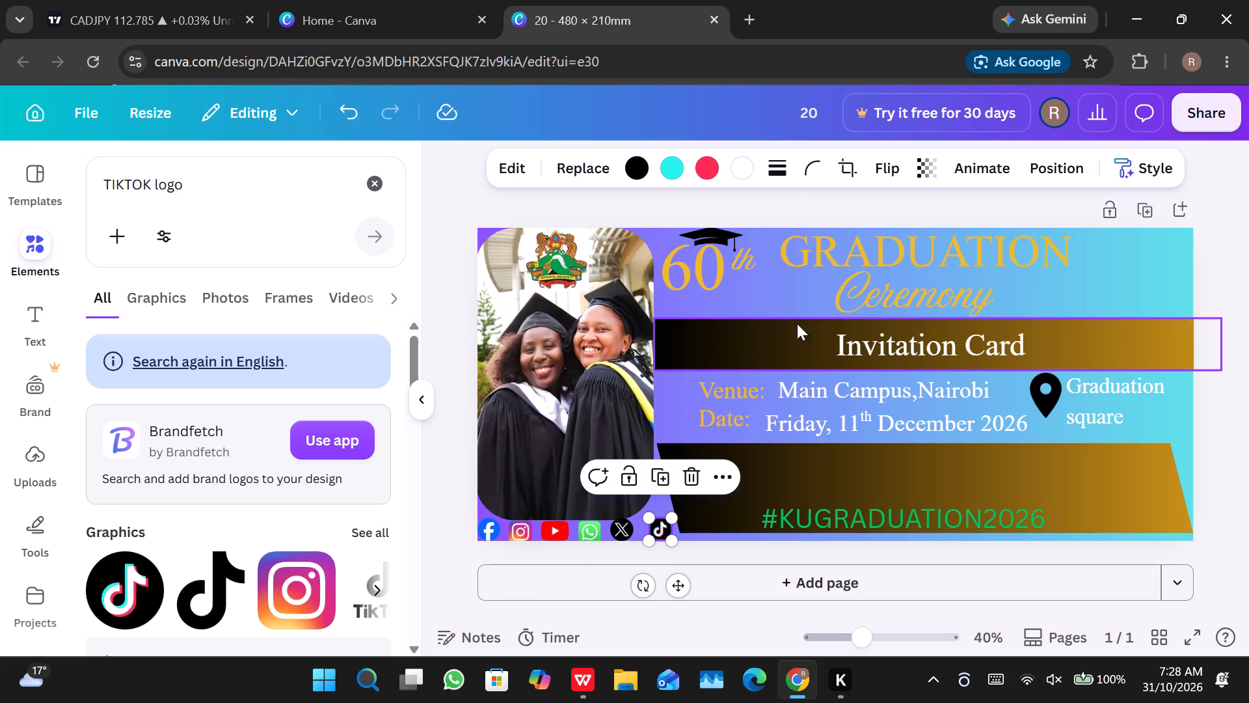
click(1133, 279)
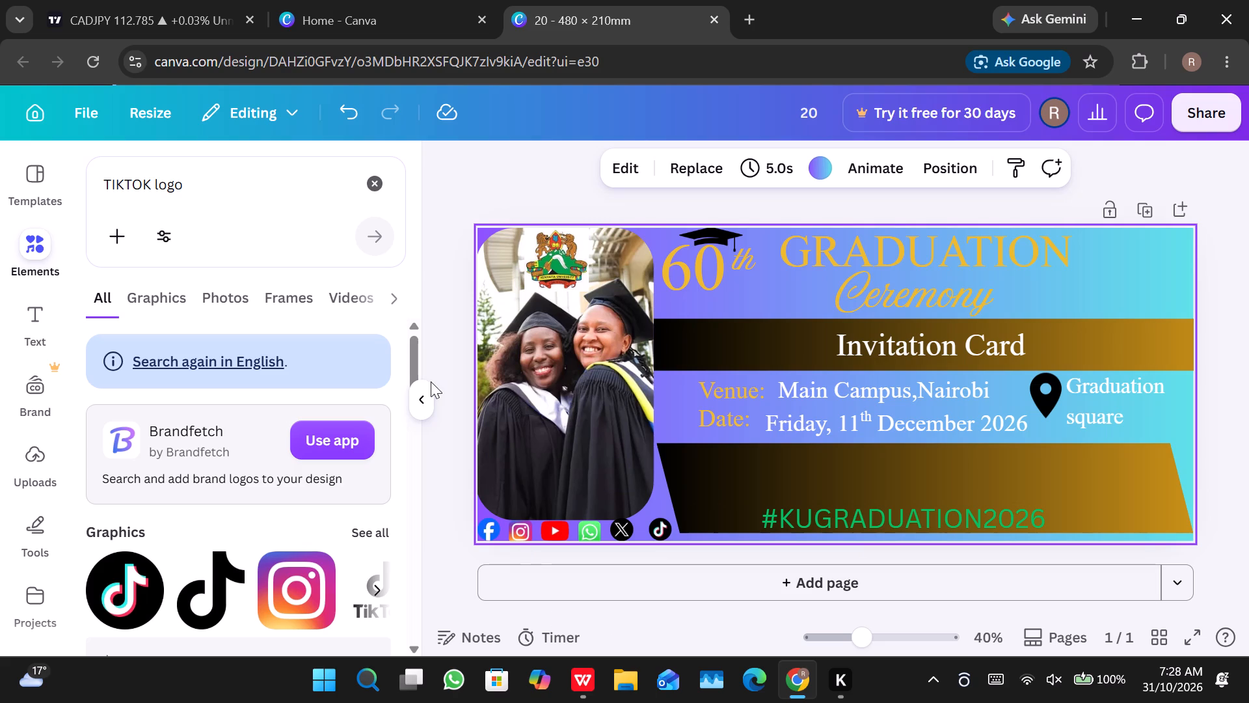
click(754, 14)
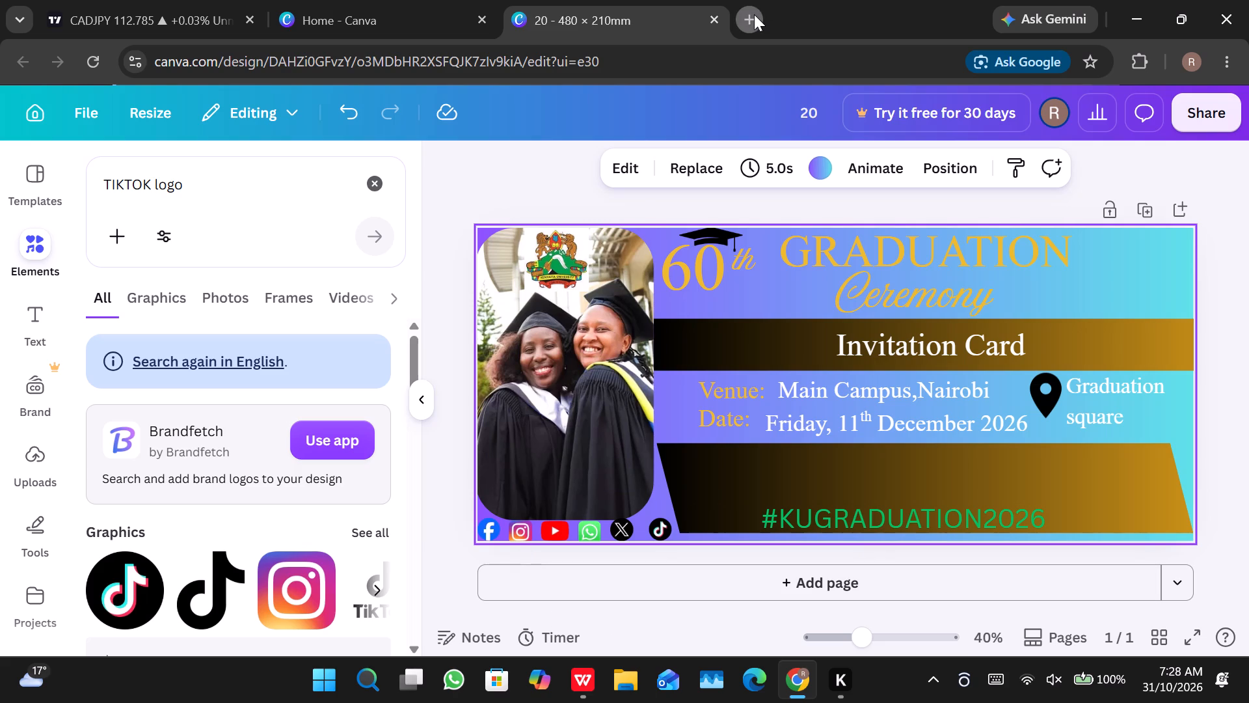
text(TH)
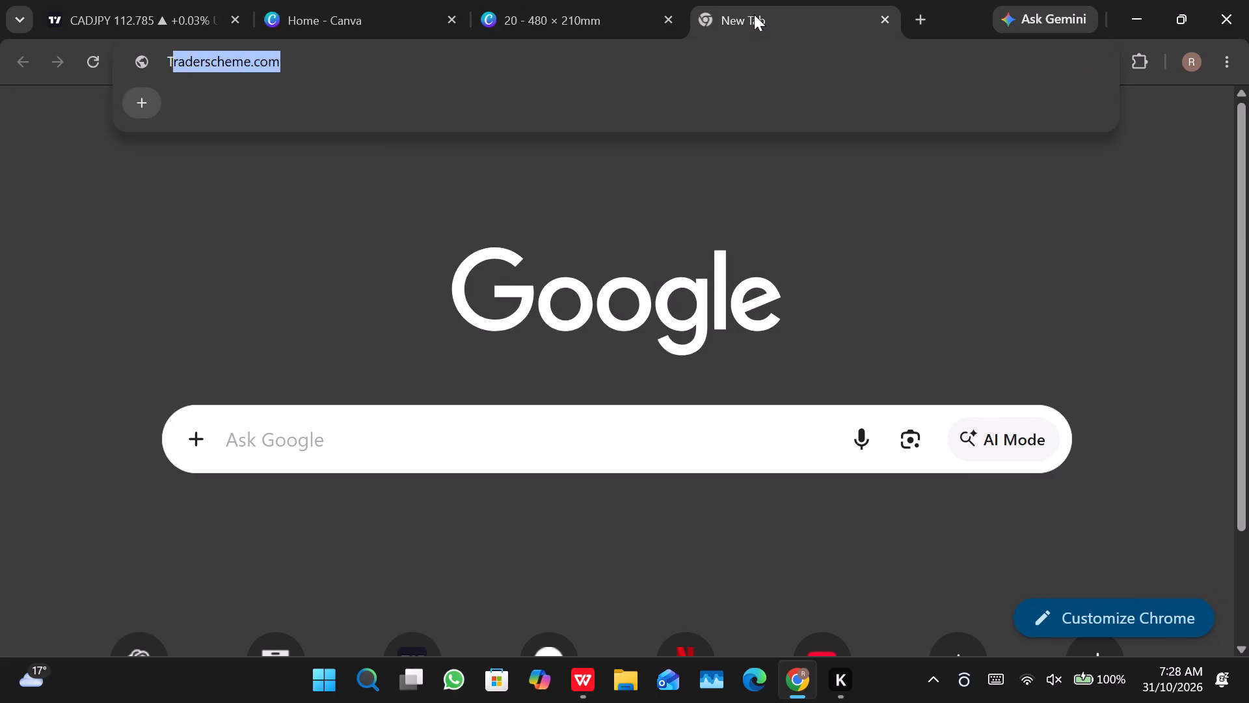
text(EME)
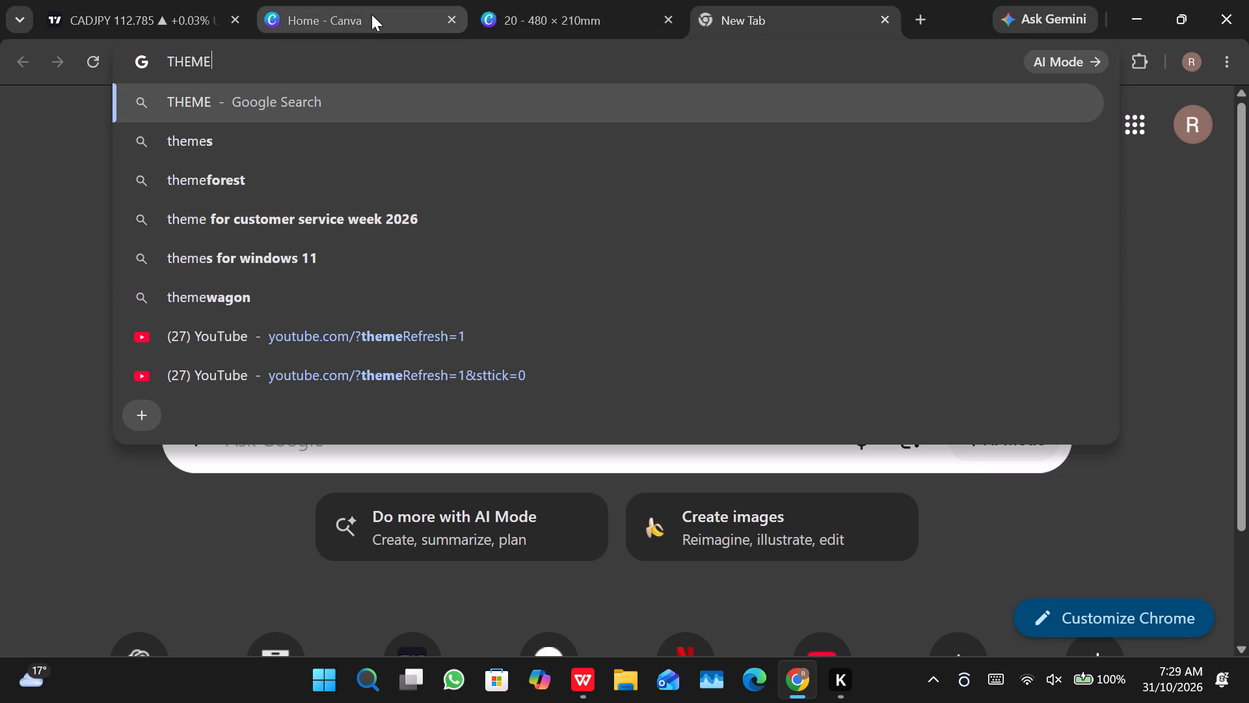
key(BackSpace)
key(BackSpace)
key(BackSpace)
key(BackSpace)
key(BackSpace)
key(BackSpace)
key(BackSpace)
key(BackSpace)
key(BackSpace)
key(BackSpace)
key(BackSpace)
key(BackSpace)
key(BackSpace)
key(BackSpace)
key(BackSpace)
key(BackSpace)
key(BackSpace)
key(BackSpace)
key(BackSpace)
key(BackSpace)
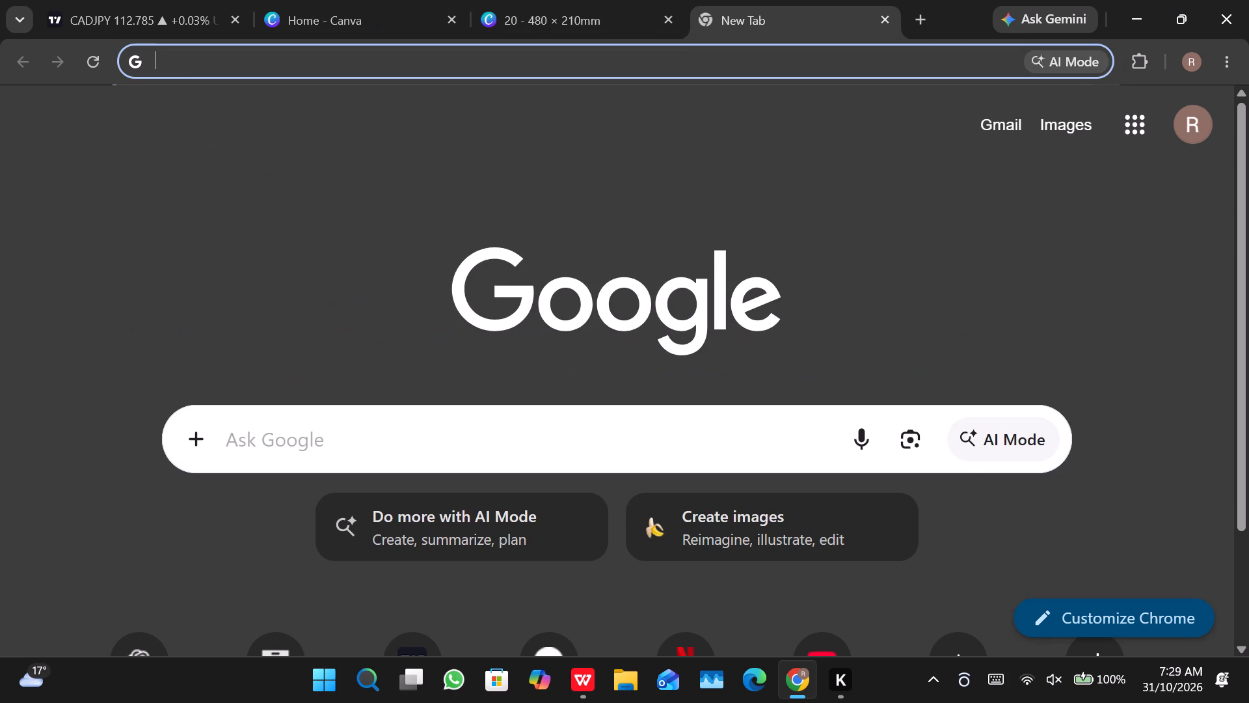
Search Google Images for "kenyatta university graduation ceremony" and examine the earlier graduation posters and their themes.
text(KEN)
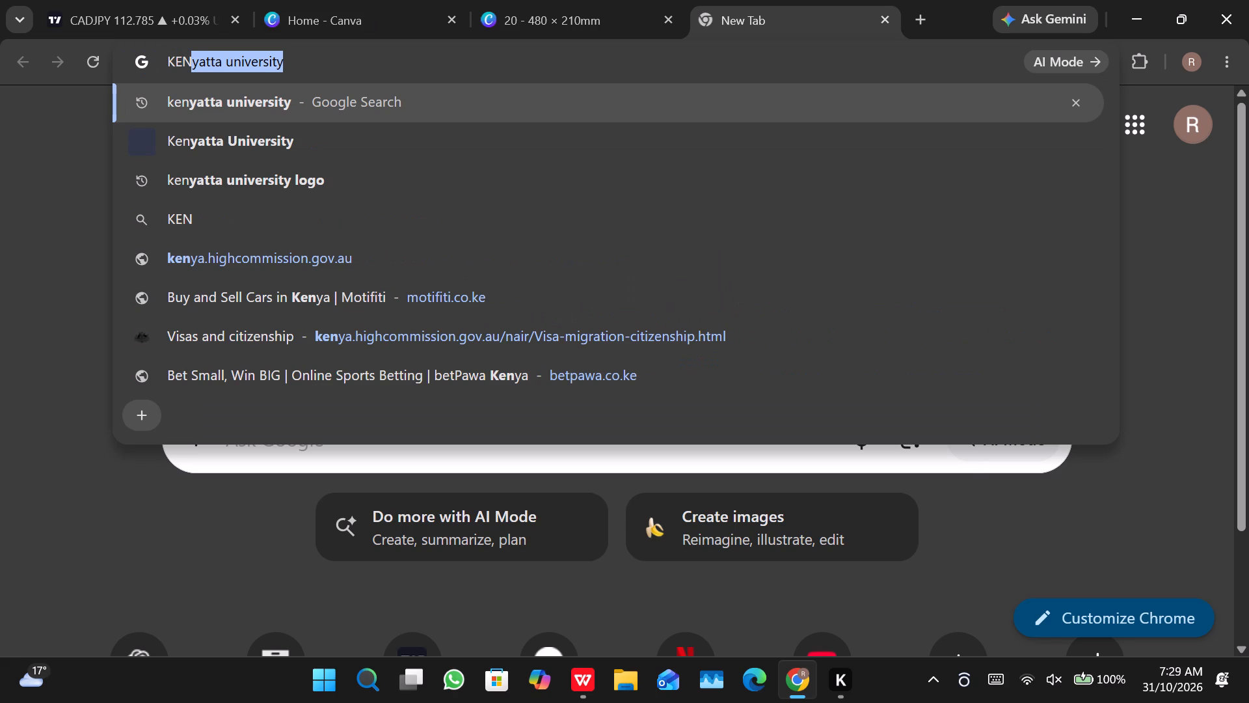
key(y)
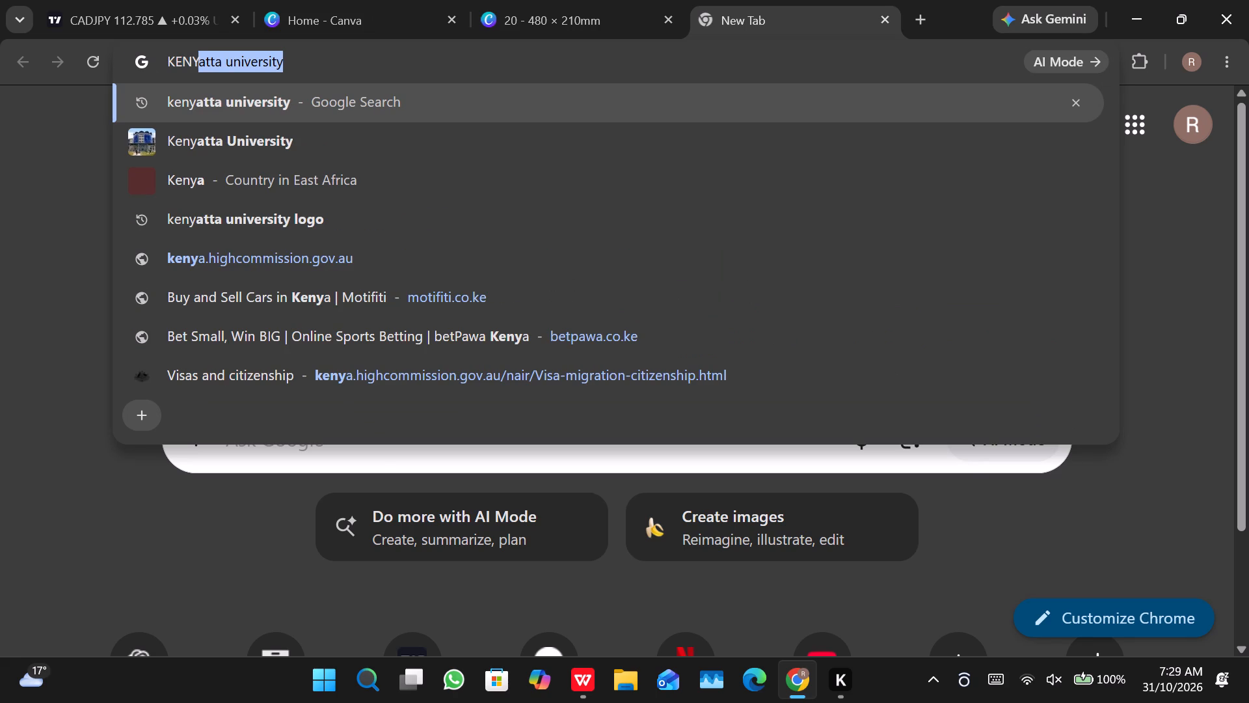
click(221, 133)
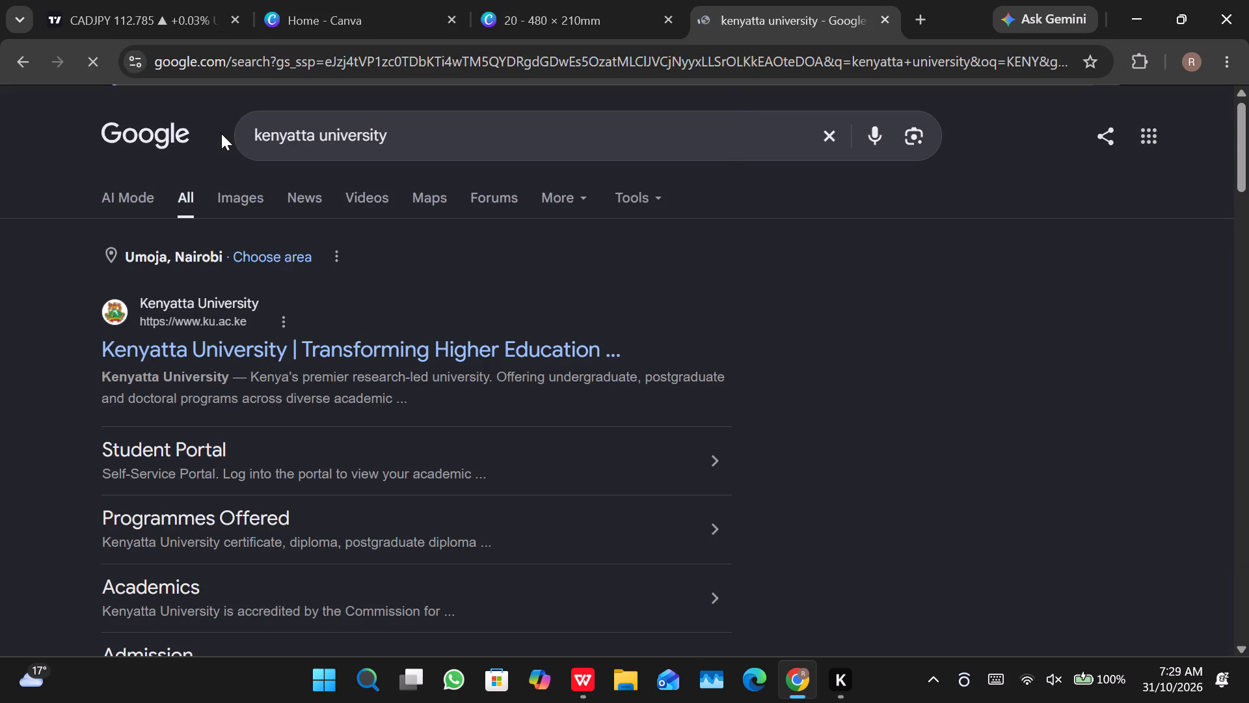
click(407, 135)
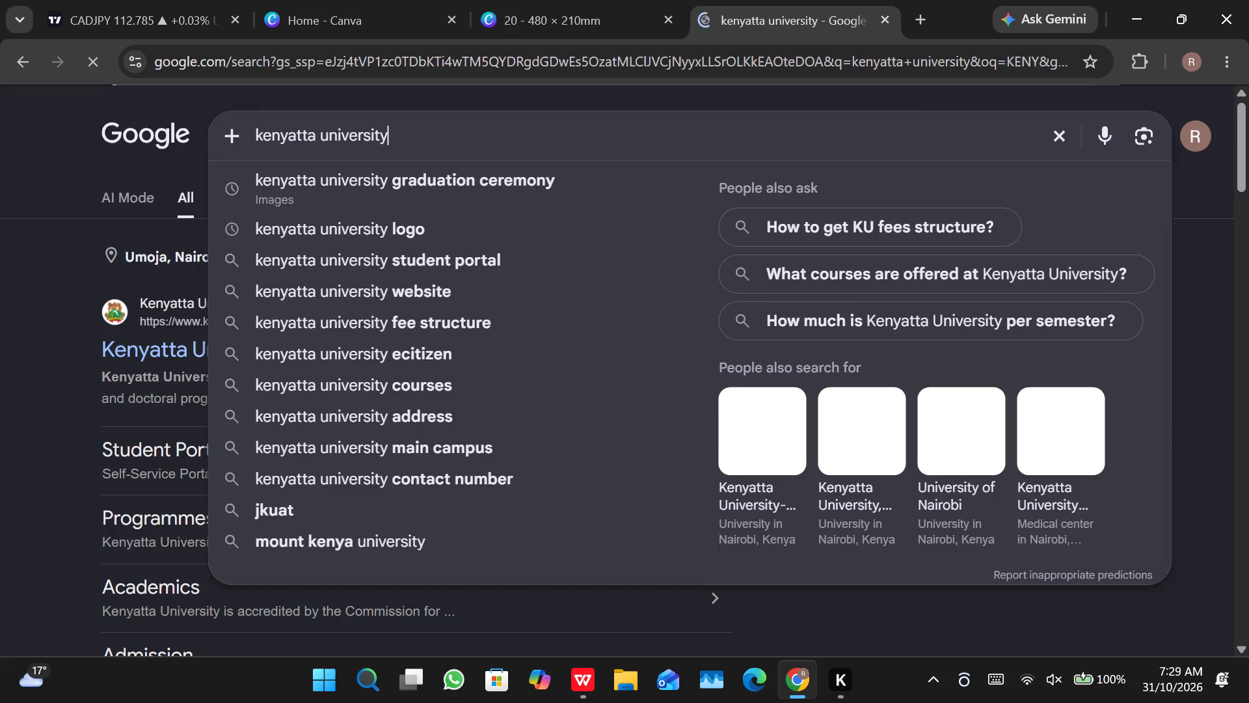
key(g)
key(BackSpace)
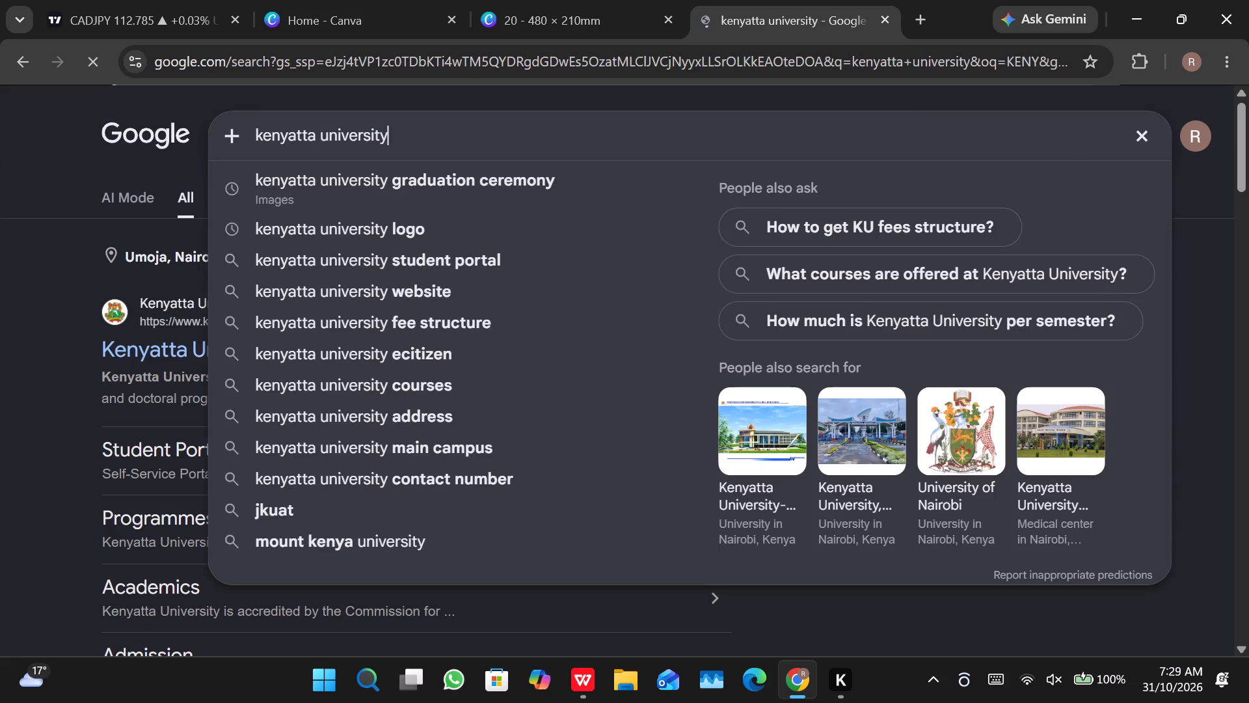
click(470, 178)
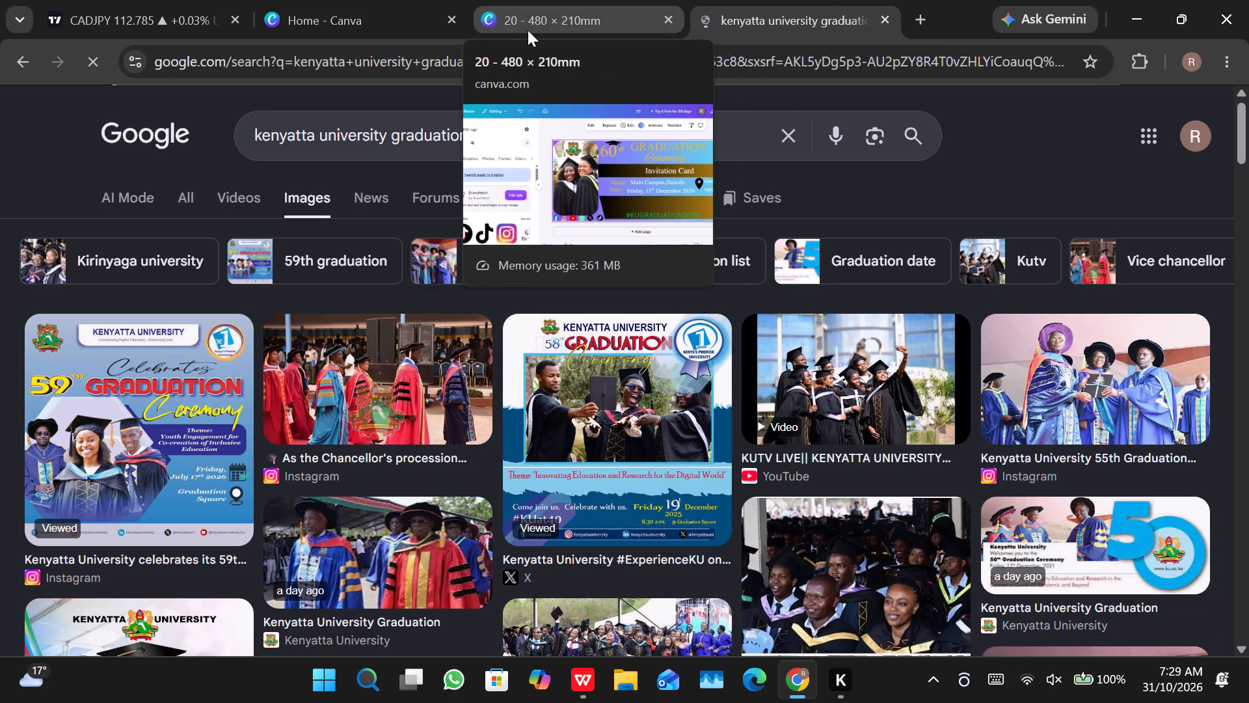
scroll(125, 424, down, 1)
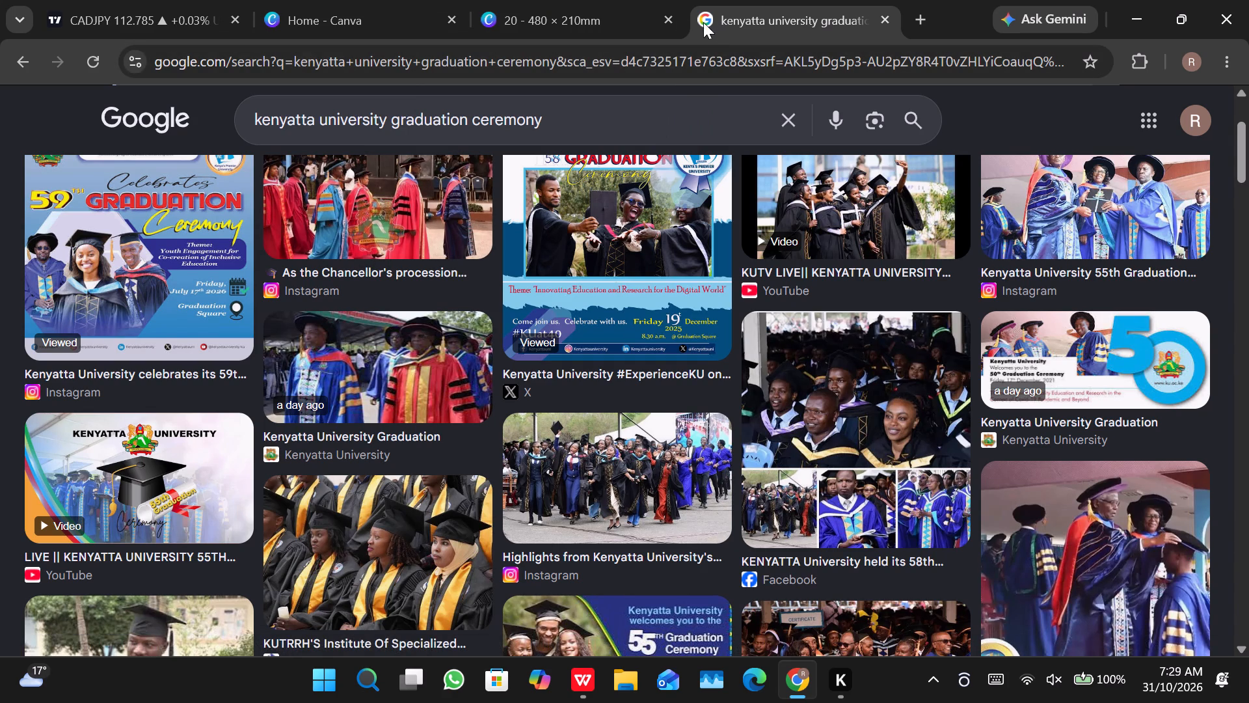
Switch back to the Canva invitation and start entering text beginning with "TH" in the lower black-and-gold shape.
click(596, 20)
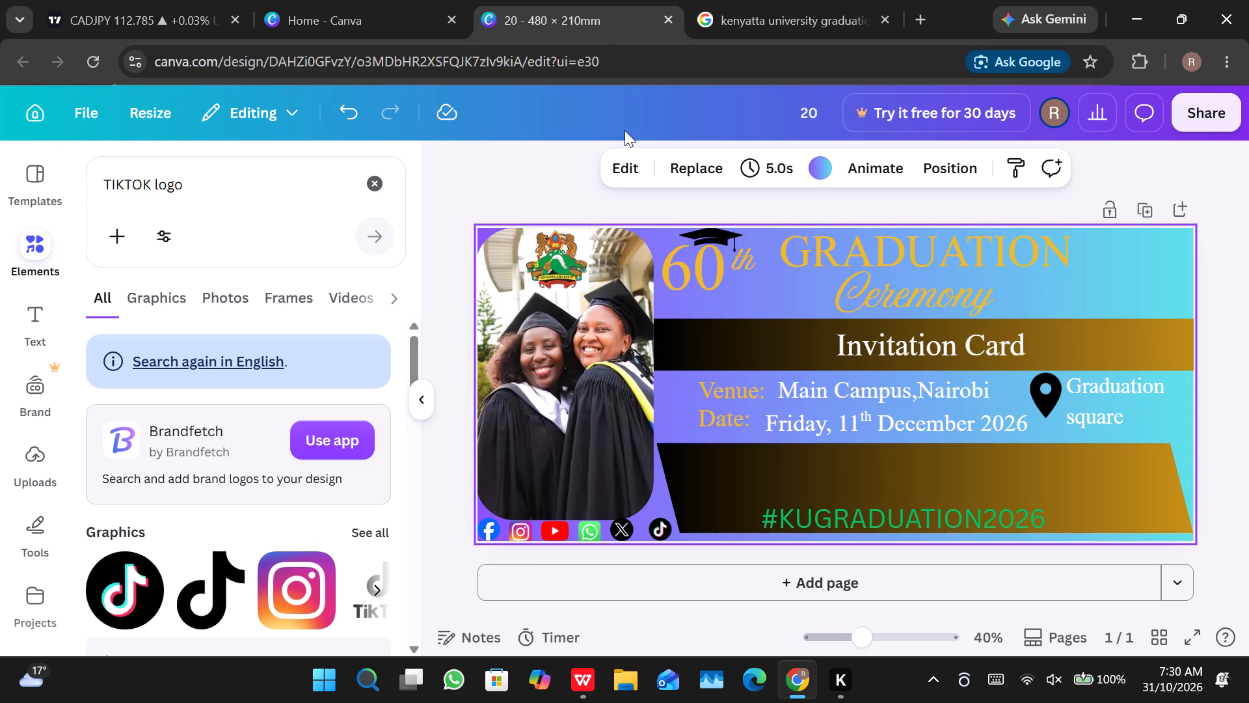
click(841, 465)
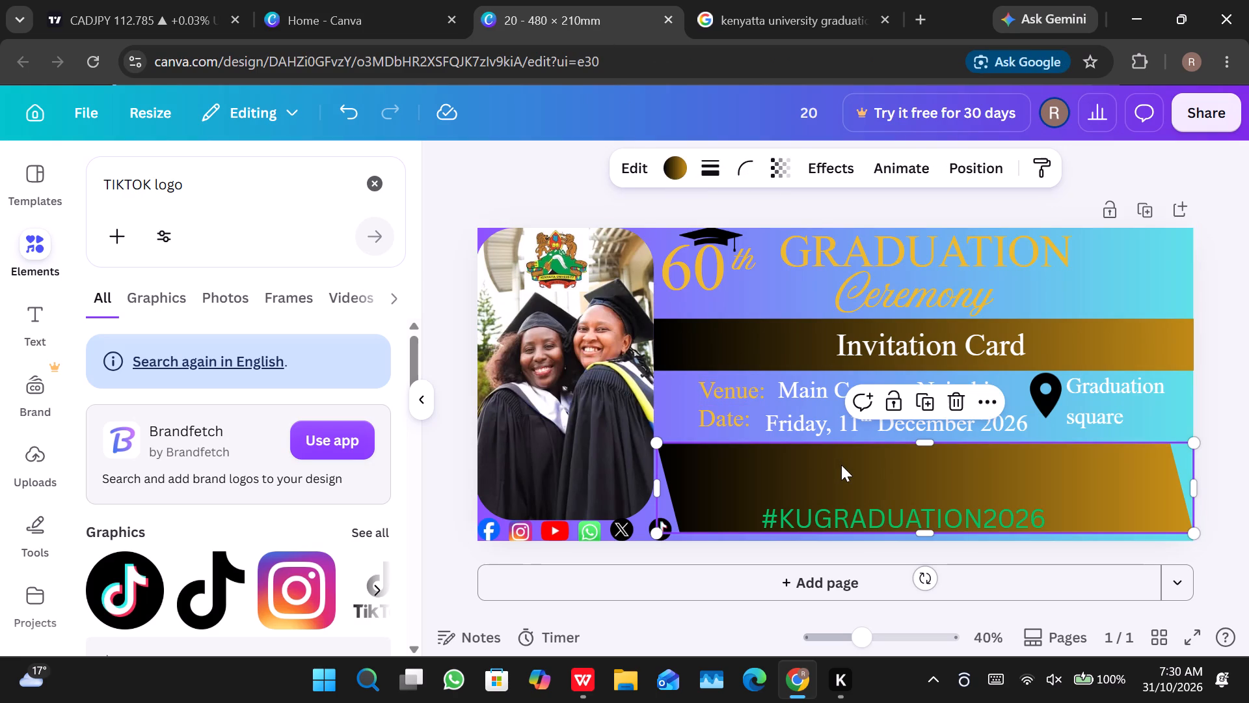
text(TH)
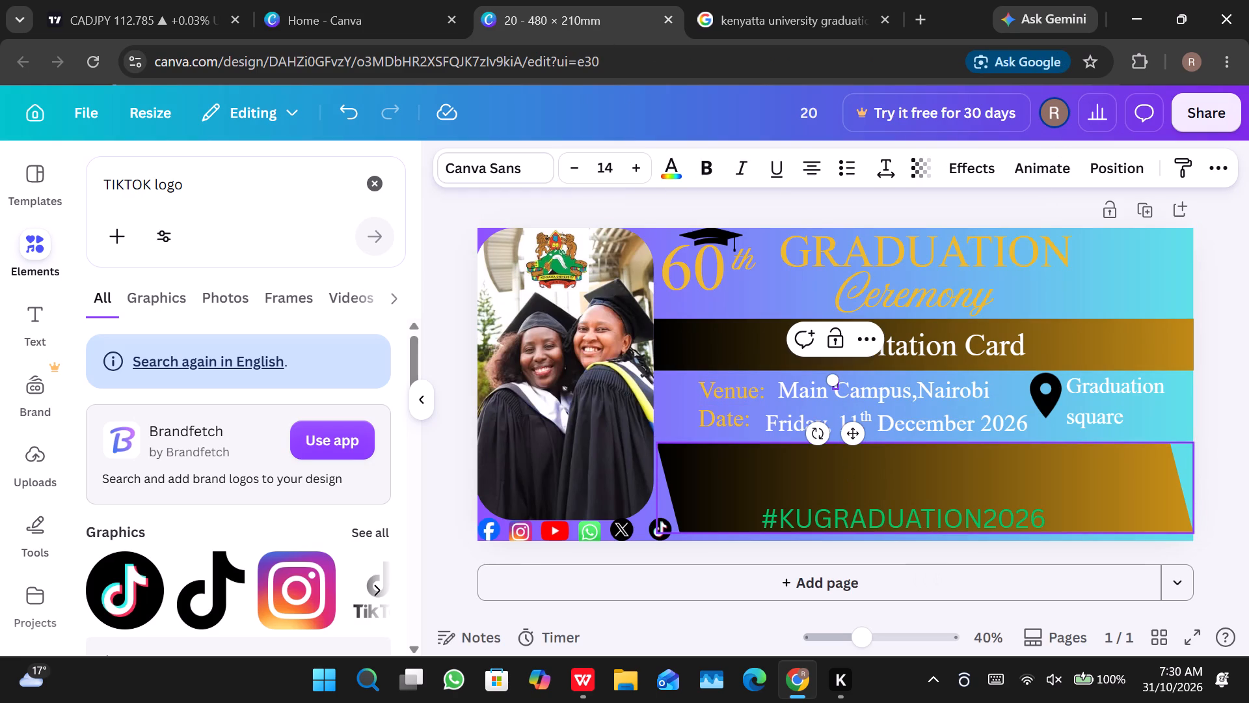
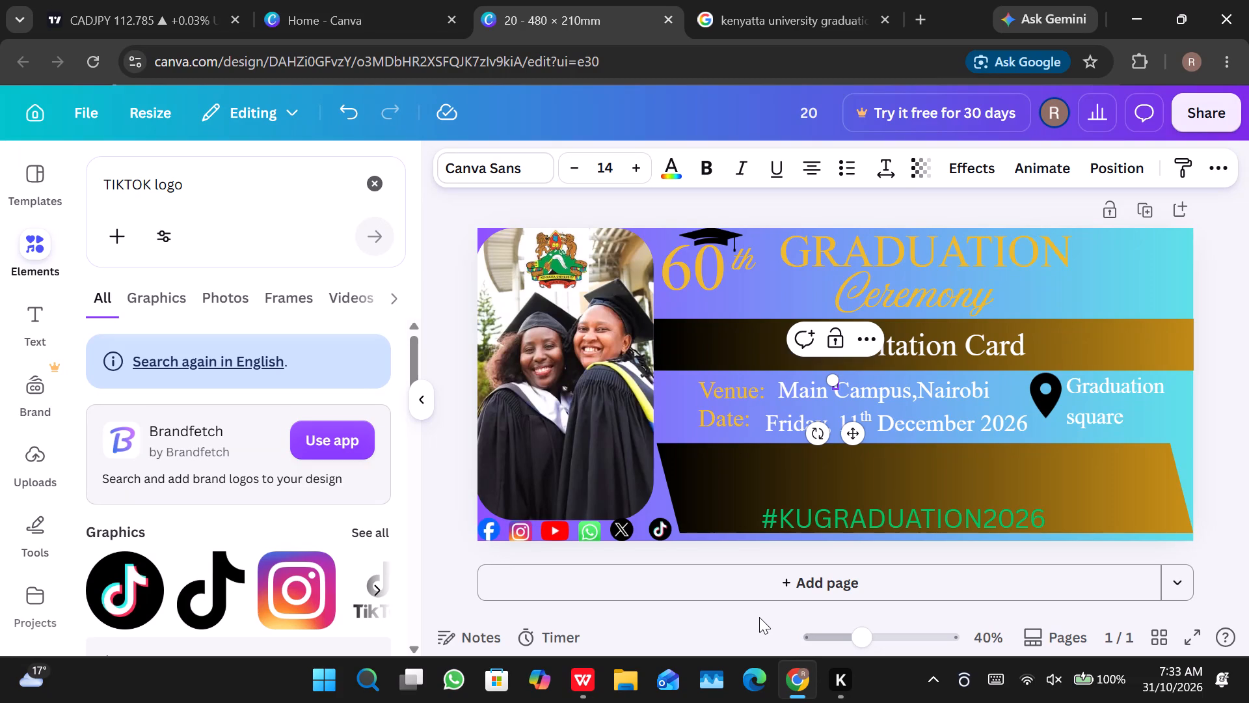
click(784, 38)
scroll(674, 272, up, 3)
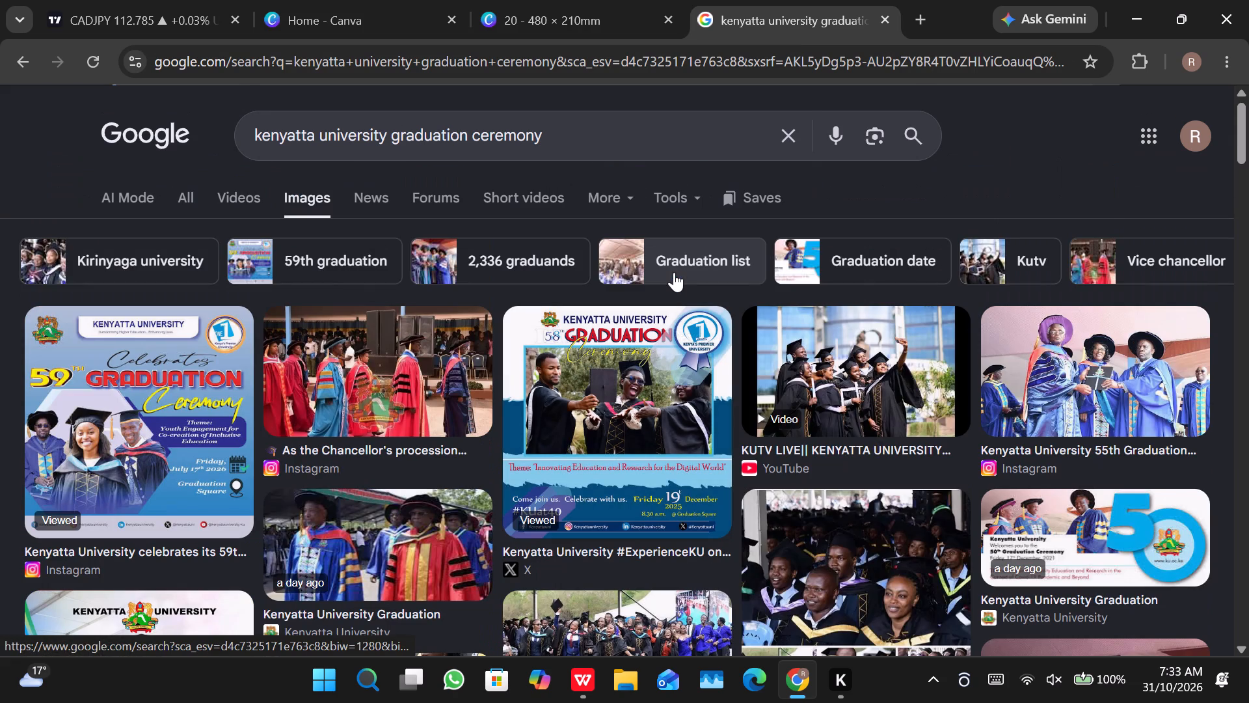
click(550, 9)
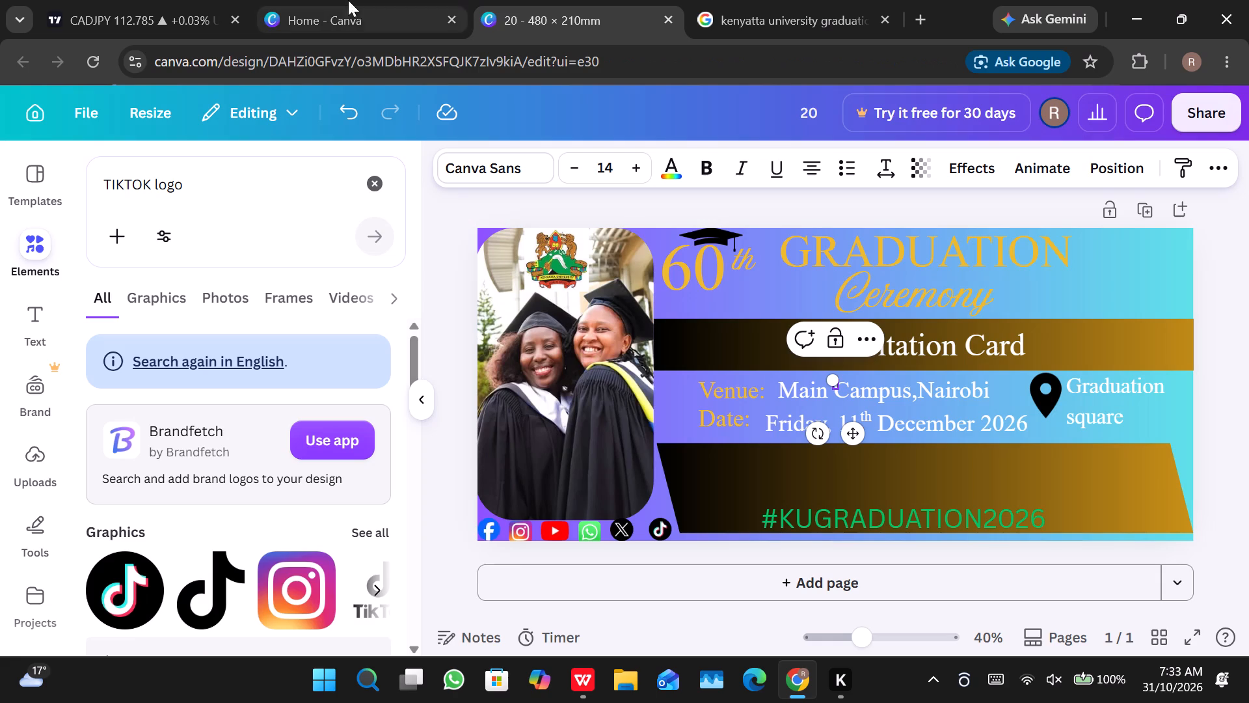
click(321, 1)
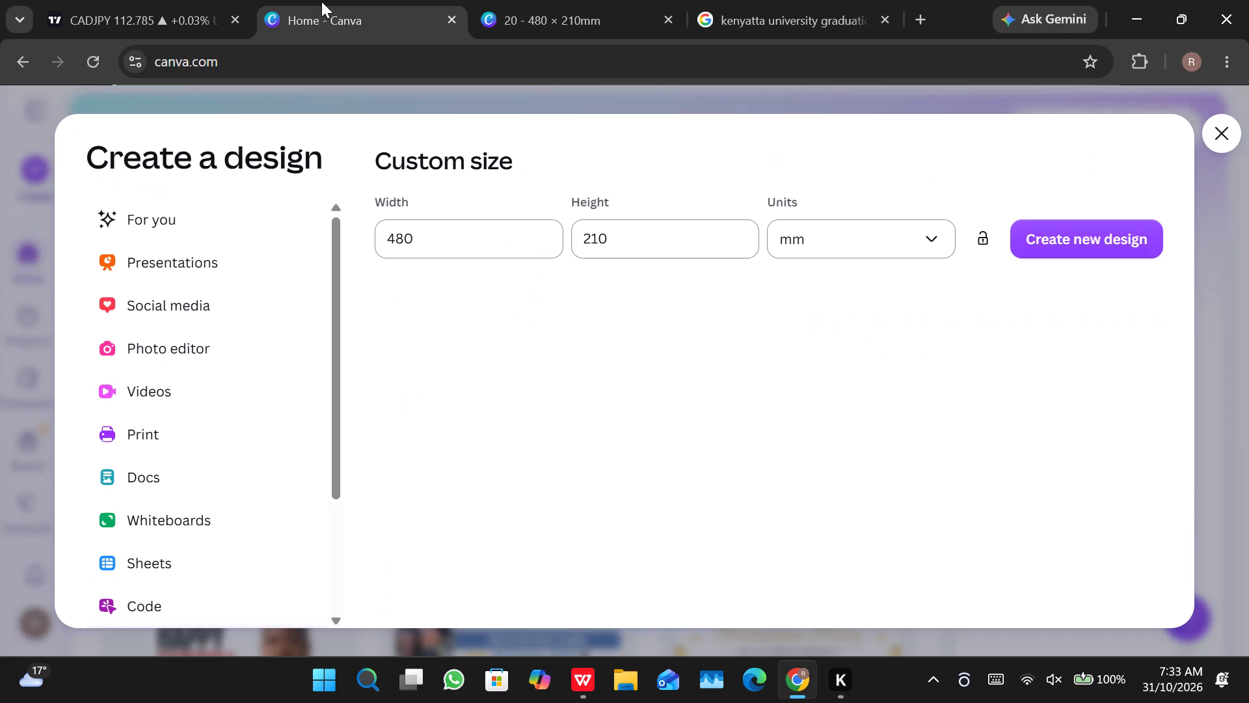
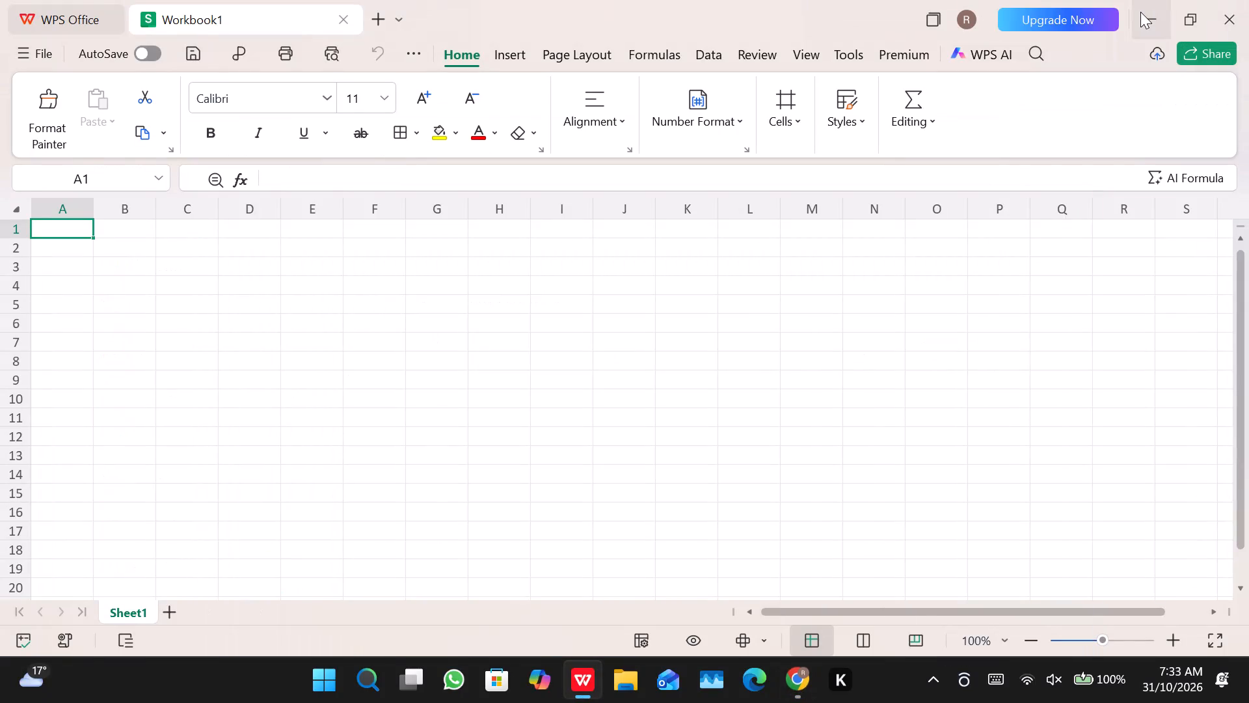
Minimize the blank workbook window and launch Loggy3 from the desktop.
click(1159, 8)
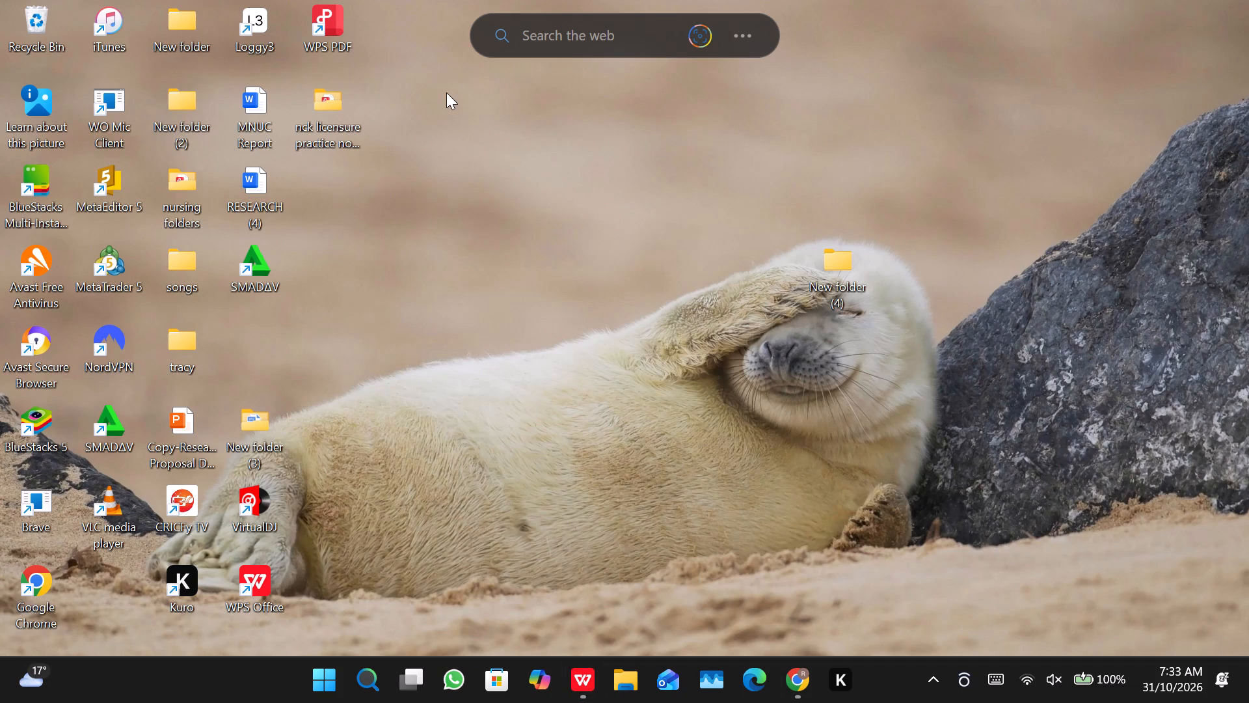
double_click(267, 15)
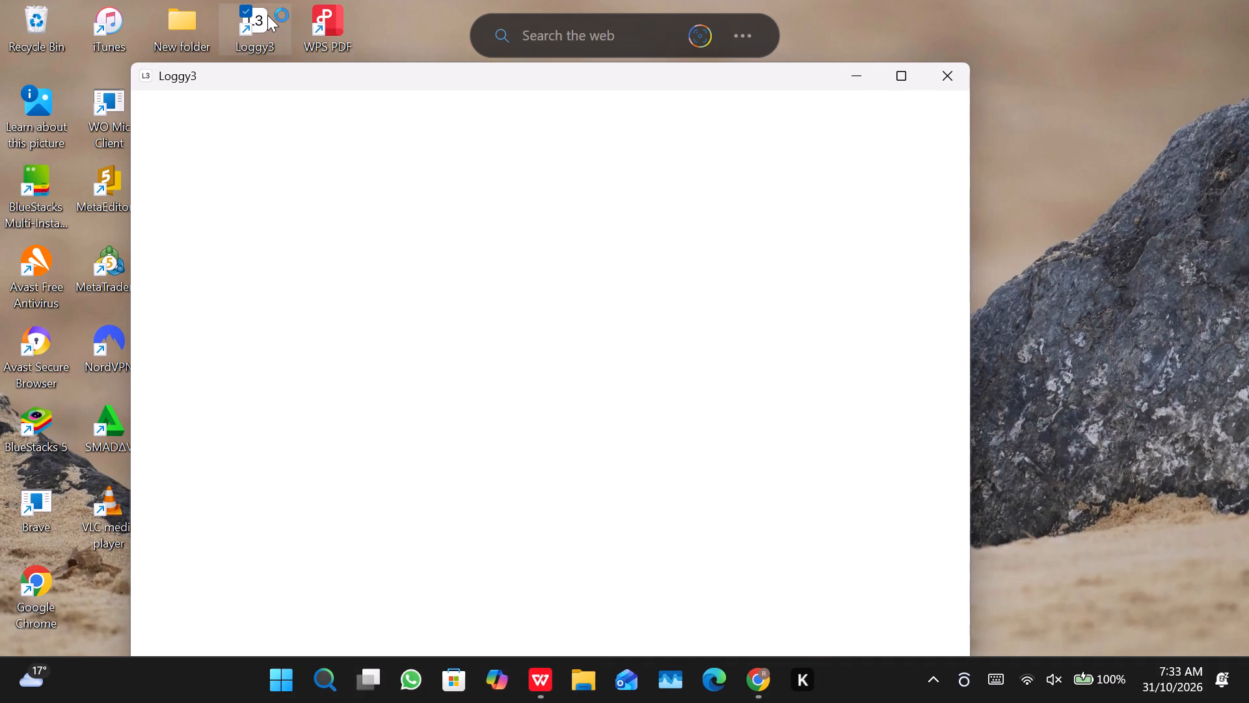